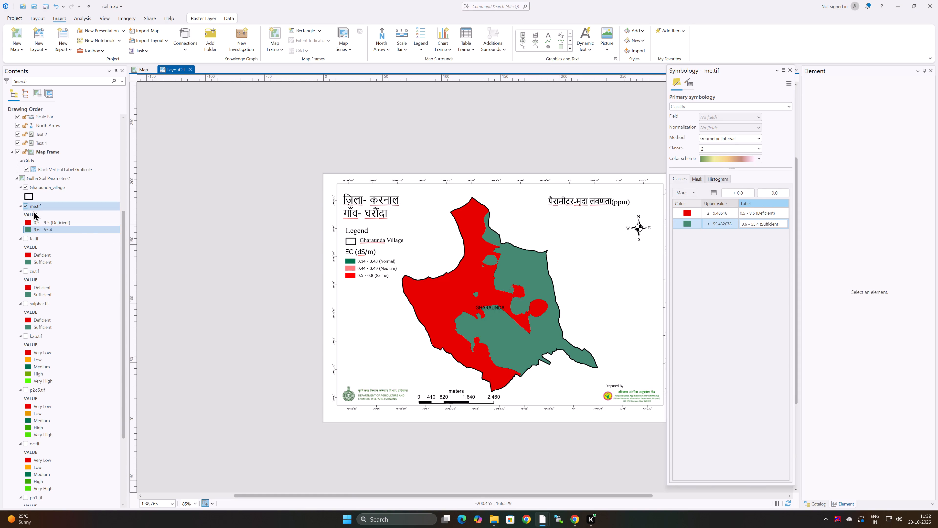
# Turn off the visibility of the Gharaunda_village layer in the layout's map frame.
pyautogui.scroll(-4, 28, 462)
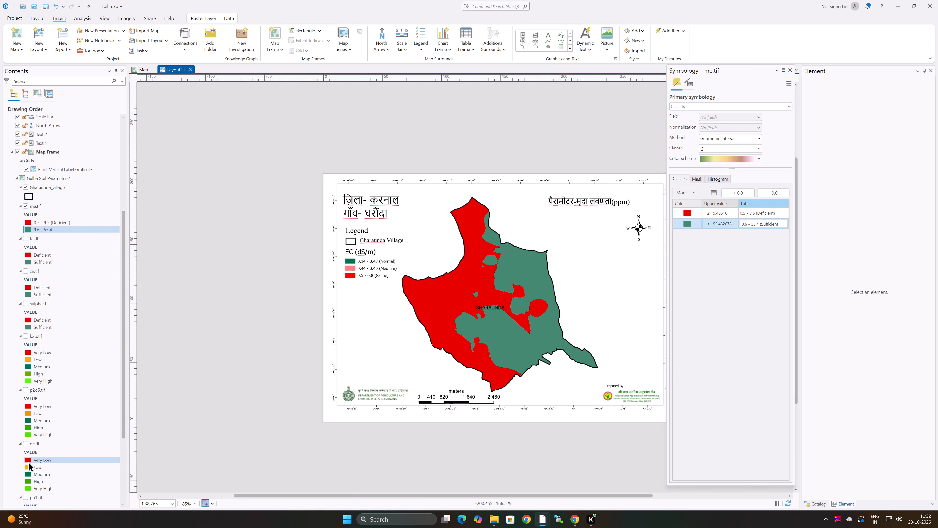
pyautogui.scroll(-3, 28, 462)
pyautogui.scroll(-13, 43, 476)
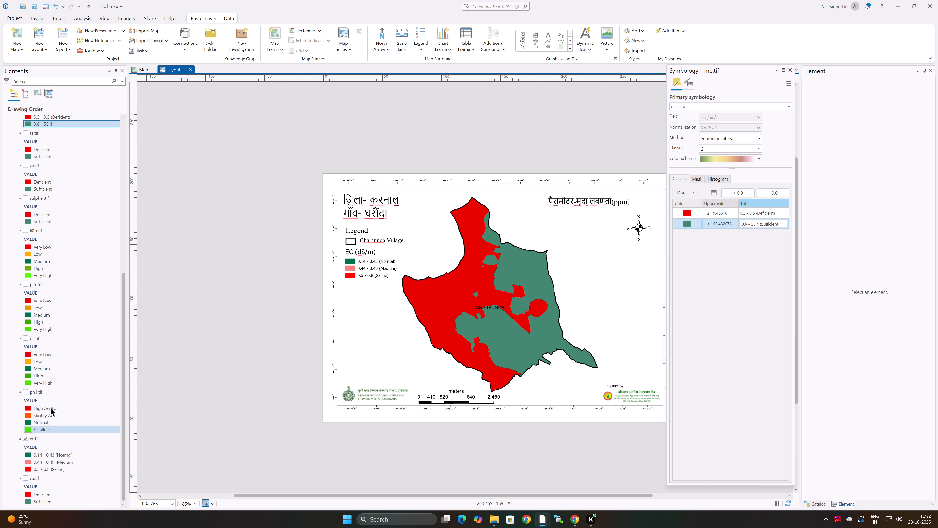
pyautogui.scroll(10, 66, 362)
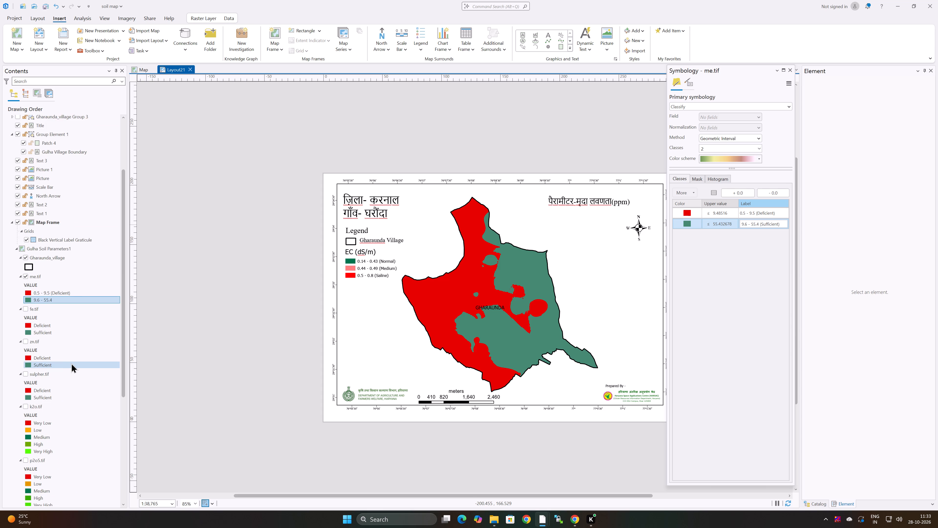
pyautogui.click(26, 257)
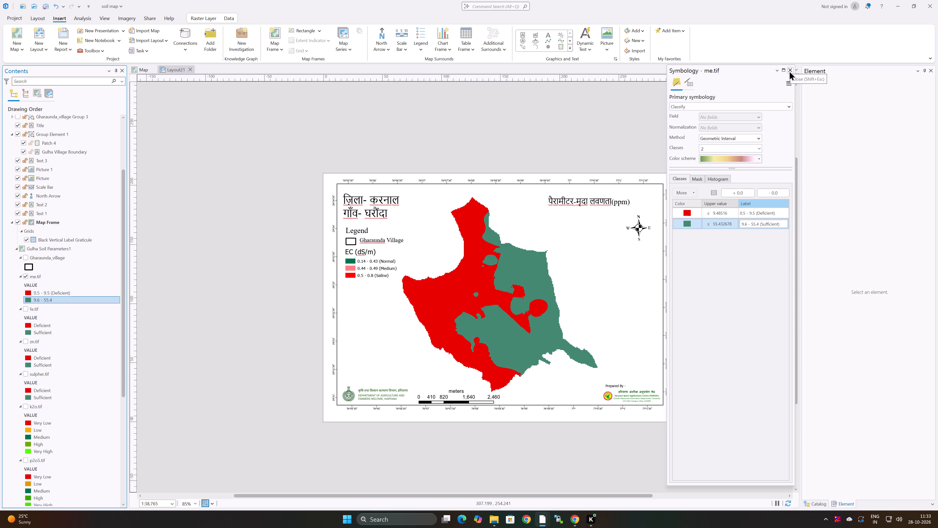
# Commit the label 9.6 - 55.4 (Sufficient) for the second class of me.tif and close its symbology settings.
pyautogui.moveTo(782, 224); pyautogui.dragTo(766, 223)
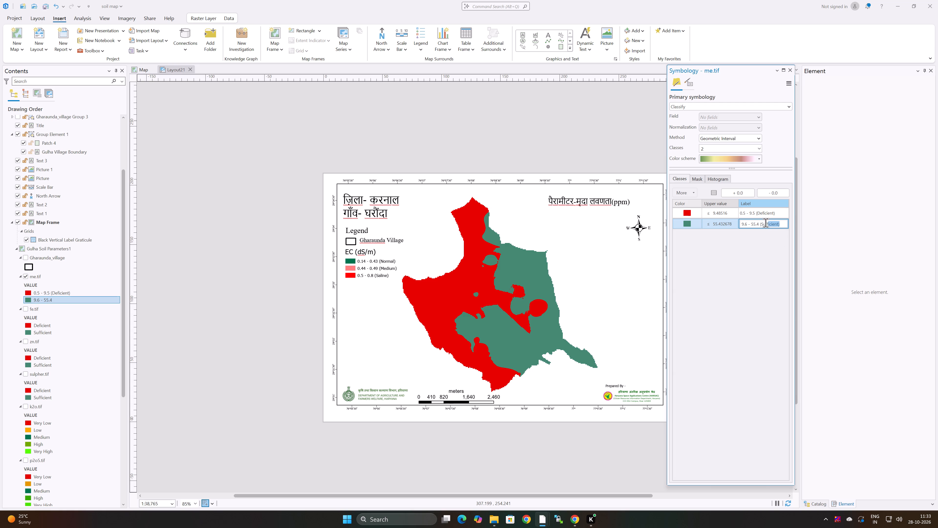
pyautogui.moveTo(766, 223); pyautogui.dragTo(760, 222)
pyautogui.click(752, 244)
pyautogui.click(750, 251)
pyautogui.click(769, 220)
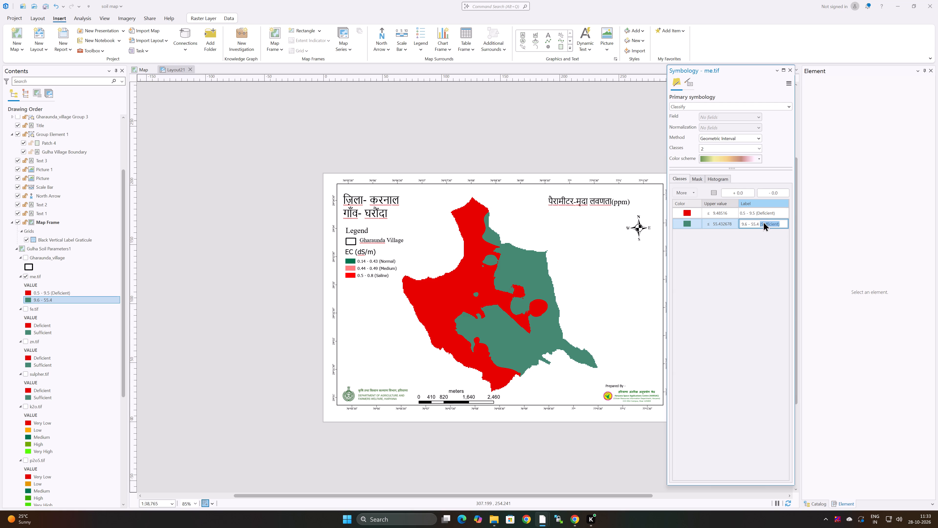
pyautogui.click(763, 221)
pyautogui.press('Return')
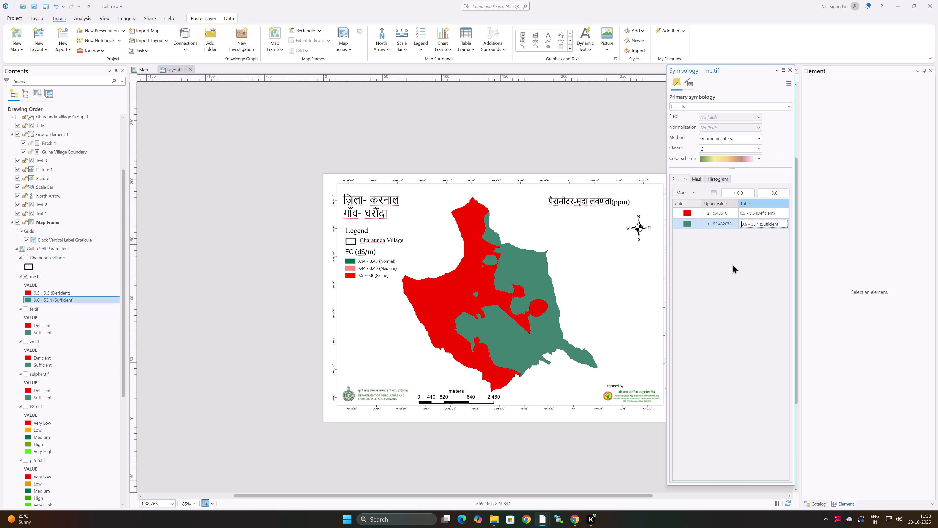
pyautogui.click(791, 70)
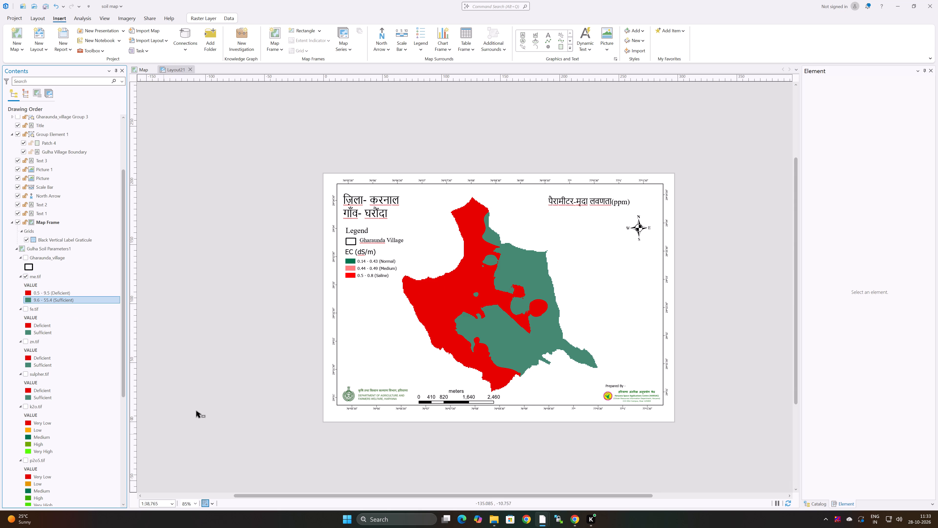
# Turn off the visibility of the me.tif raster layer so the EC raster shows in the layout.
pyautogui.click(24, 275)
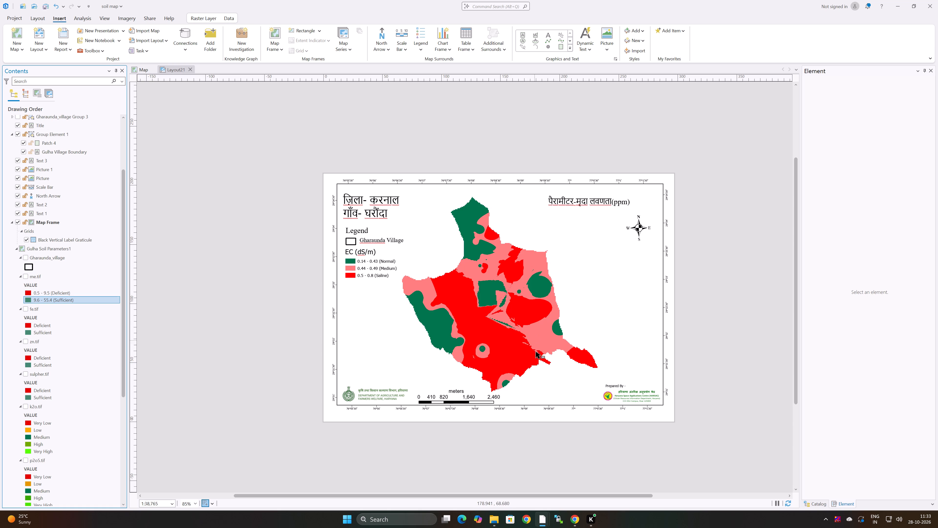
pyautogui.scroll(1, 466, 363)
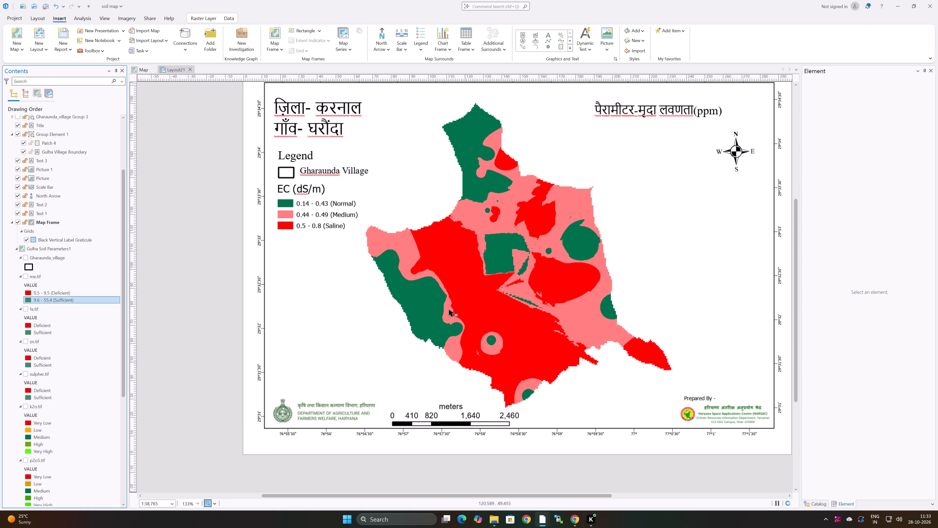
pyautogui.scroll(-1, 432, 299)
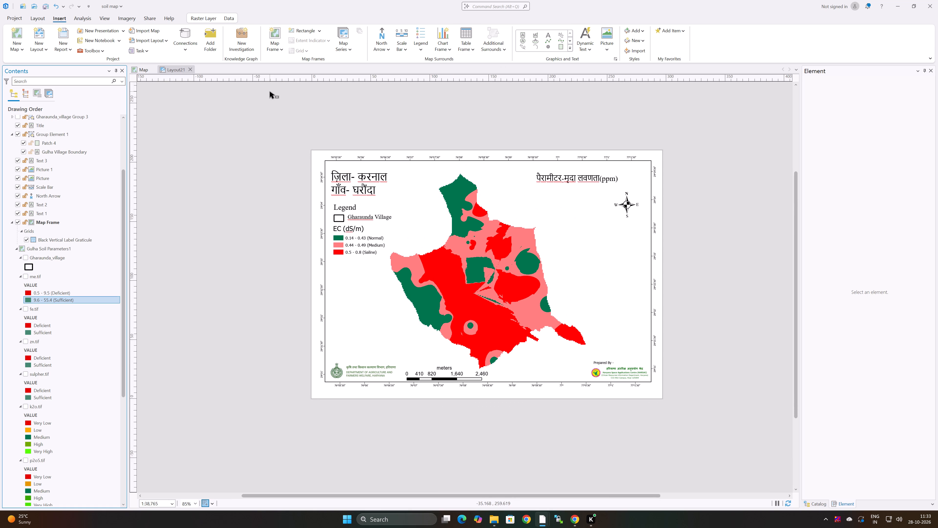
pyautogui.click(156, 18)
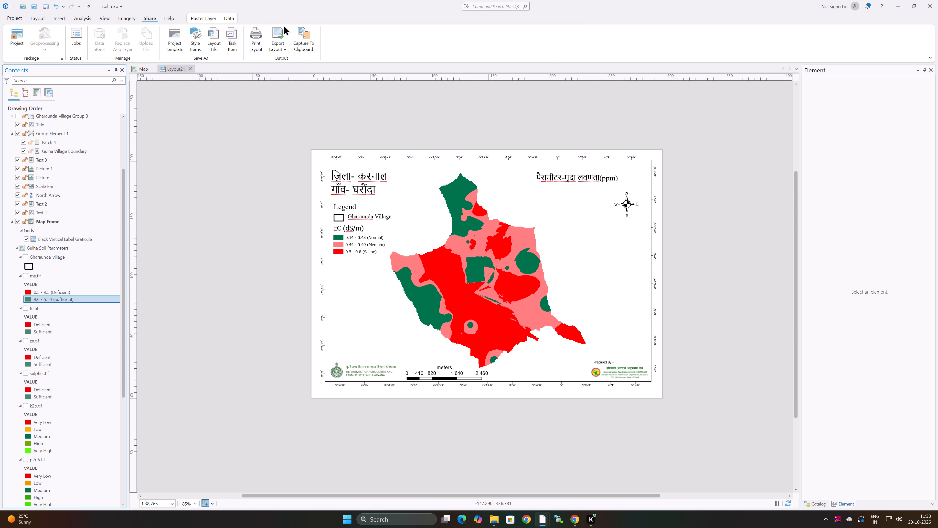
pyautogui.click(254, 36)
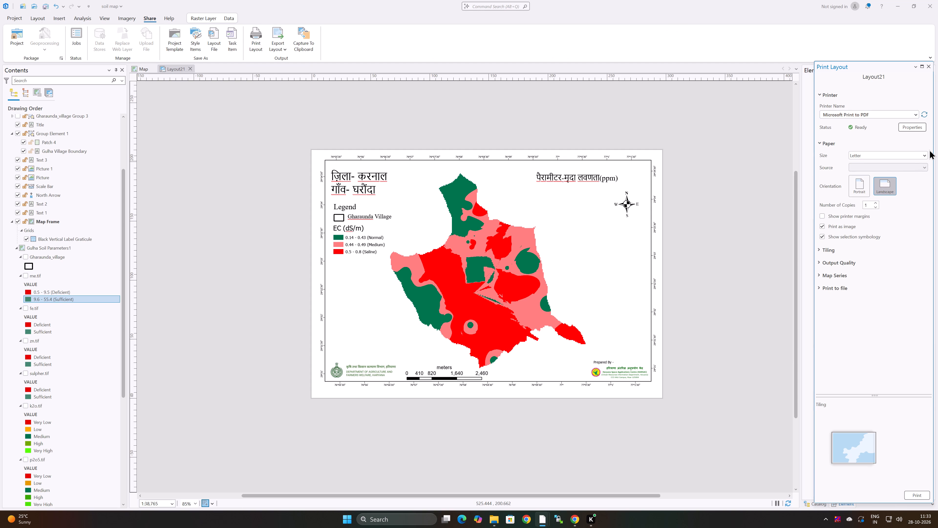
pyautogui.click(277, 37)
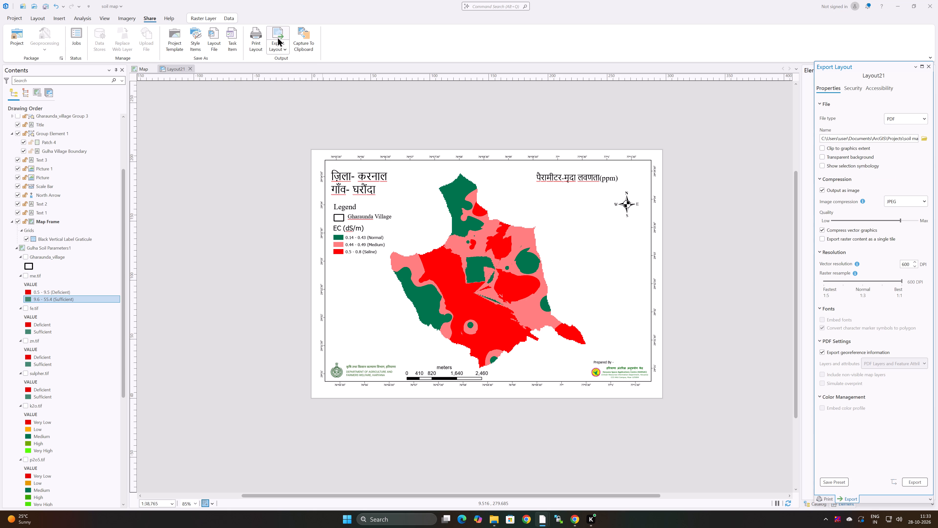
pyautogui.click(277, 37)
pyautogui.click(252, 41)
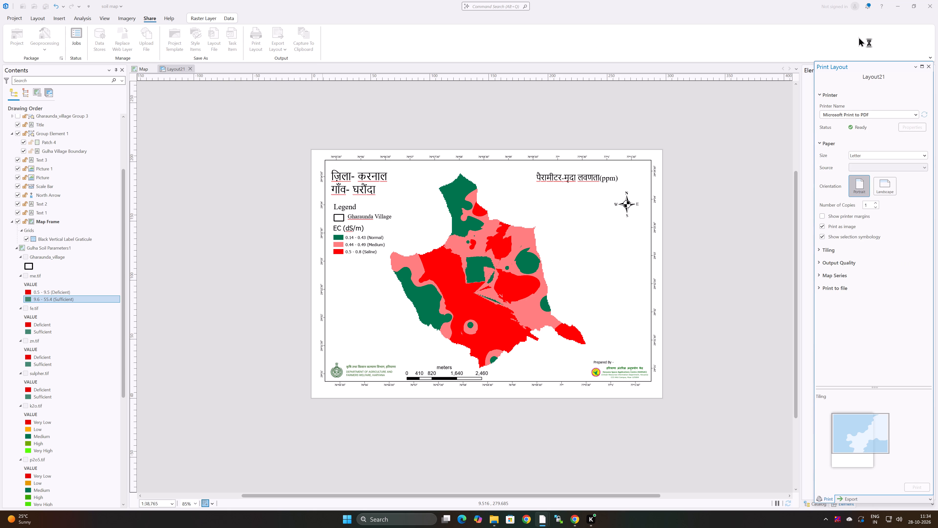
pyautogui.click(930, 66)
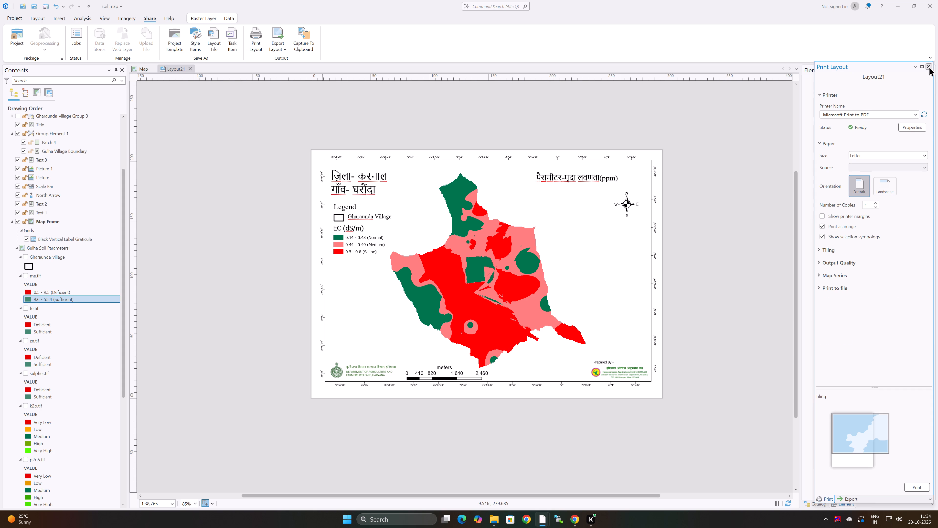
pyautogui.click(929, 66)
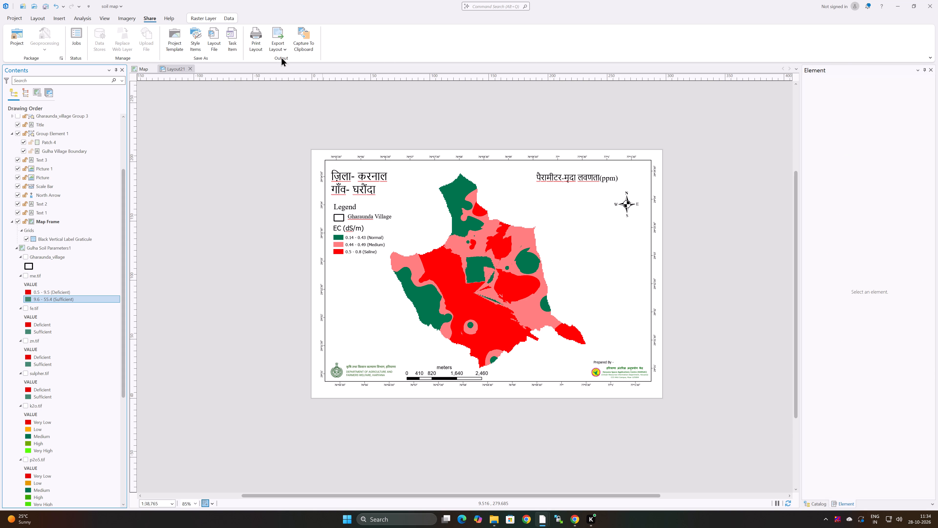
# Set up the export of Layout21 with the Flattened PDF preset.
pyautogui.click(276, 31)
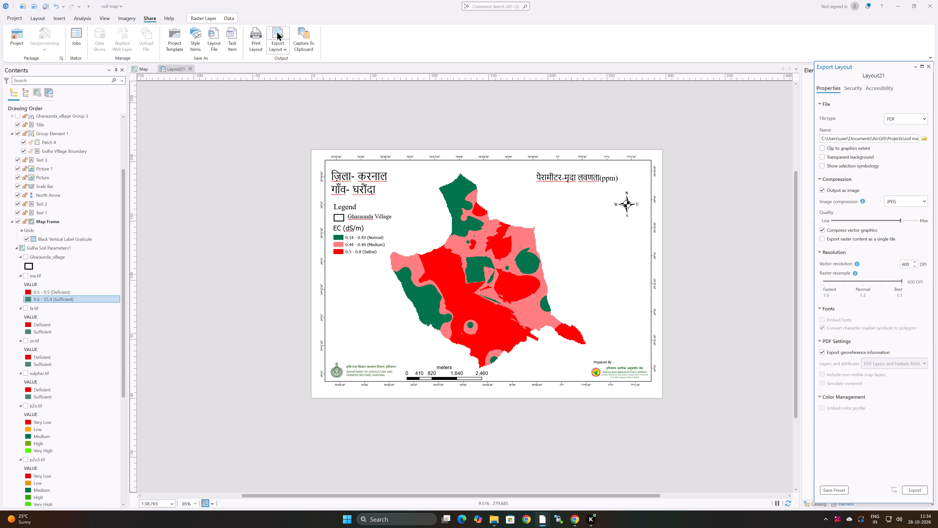
pyautogui.click(287, 50)
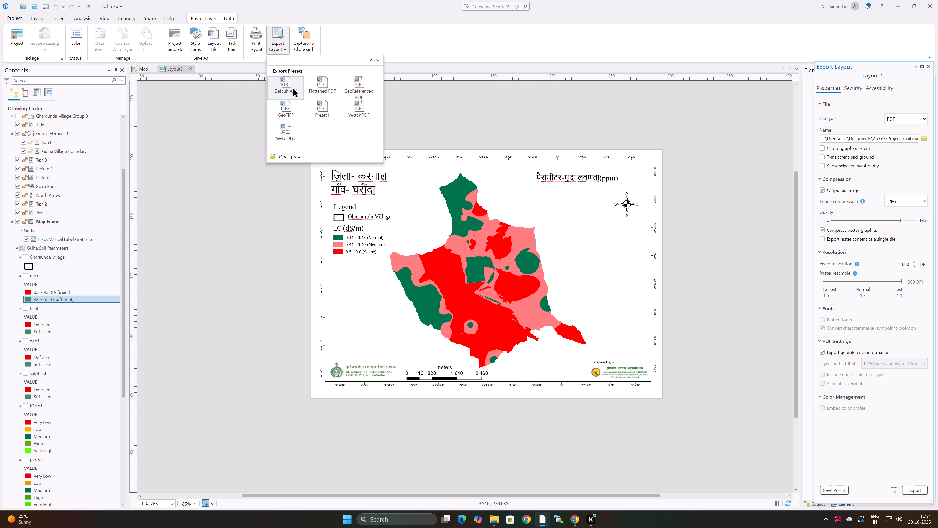
pyautogui.click(322, 82)
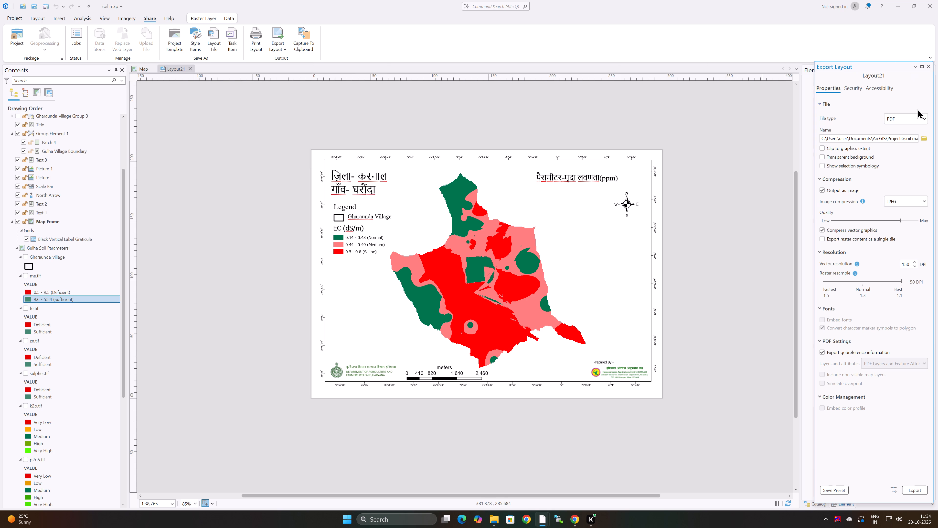
# Browse for the export location to the Karnal Soil folder on New Volume (D:).
pyautogui.click(924, 138)
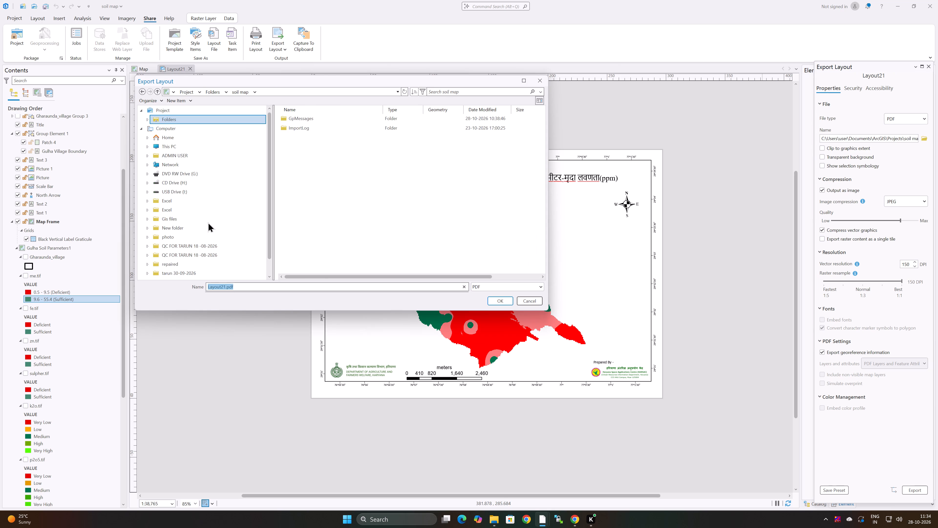
pyautogui.click(146, 146)
pyautogui.doubleClick(182, 163)
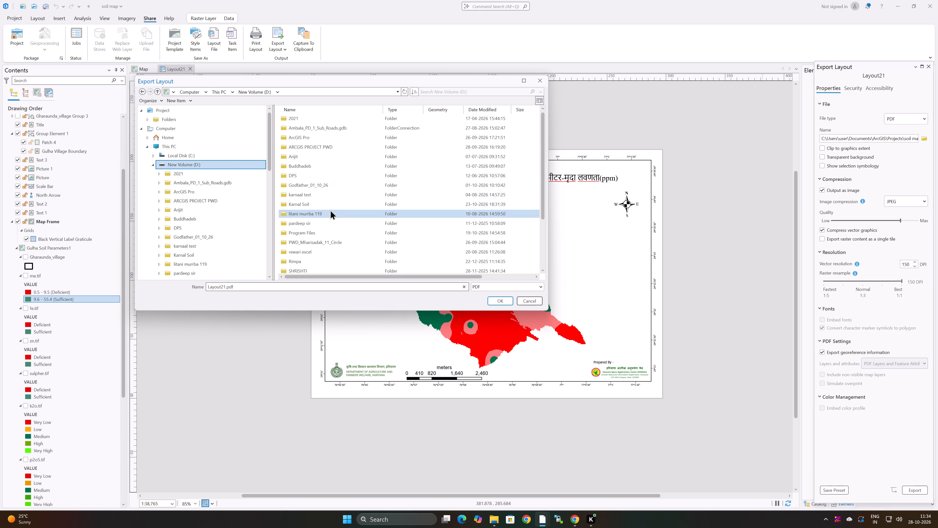
pyautogui.click(318, 200)
pyautogui.doubleClick(310, 205)
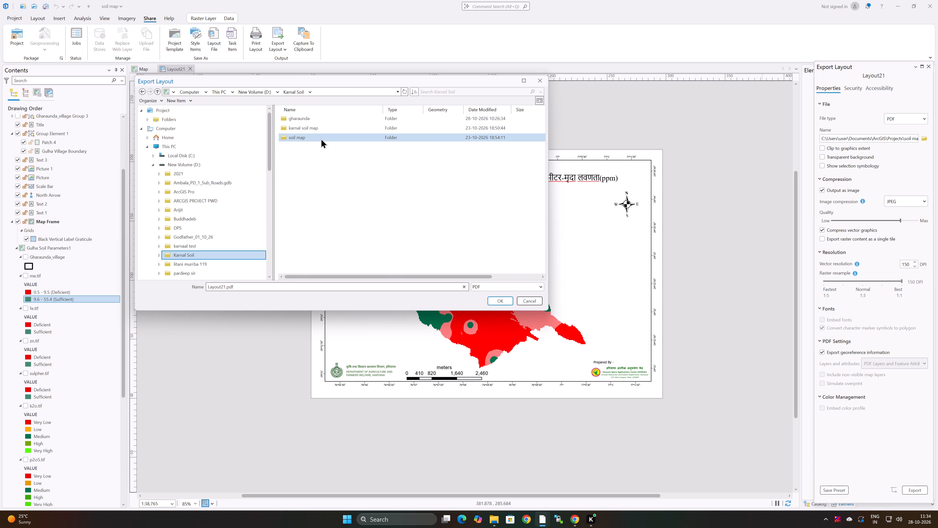
# Examine the existing PDF files in the karnal soil map and soil map folders, returning to the Karnal Soil folder.
pyautogui.doubleClick(325, 127)
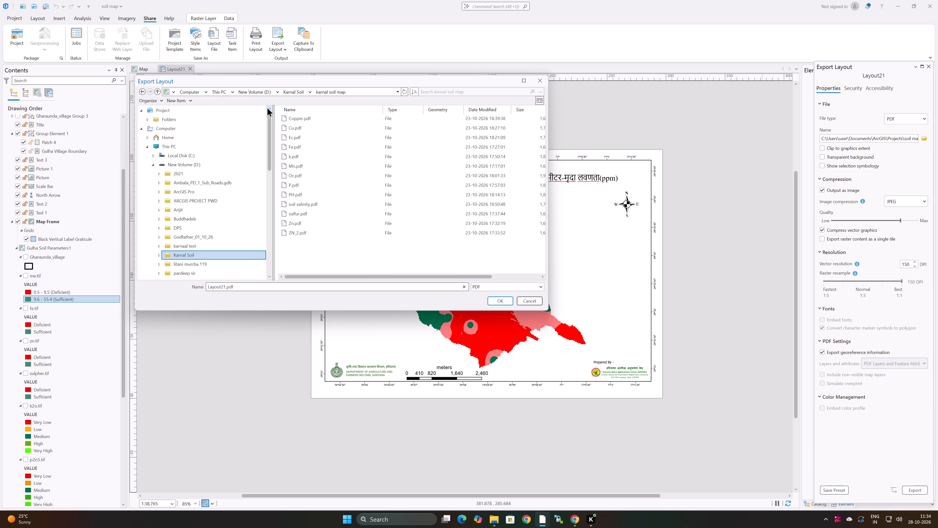
pyautogui.click(157, 91)
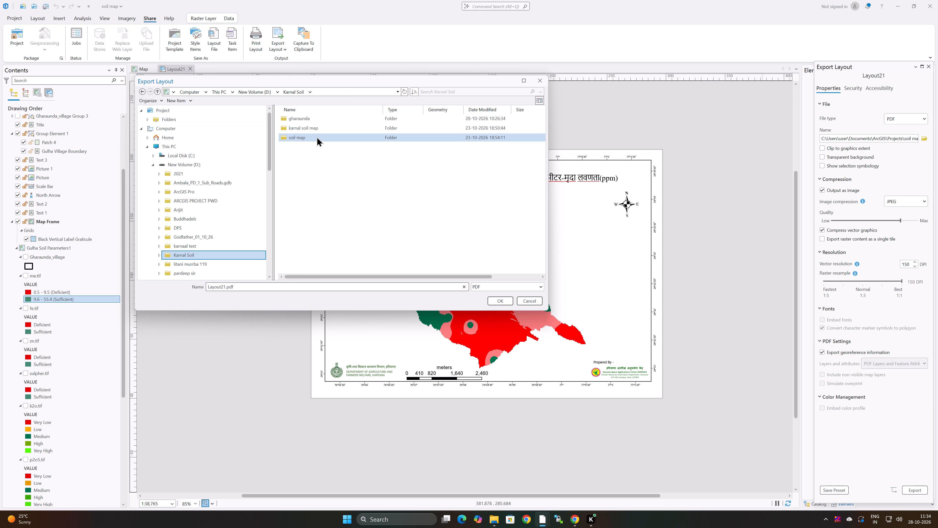
pyautogui.doubleClick(317, 137)
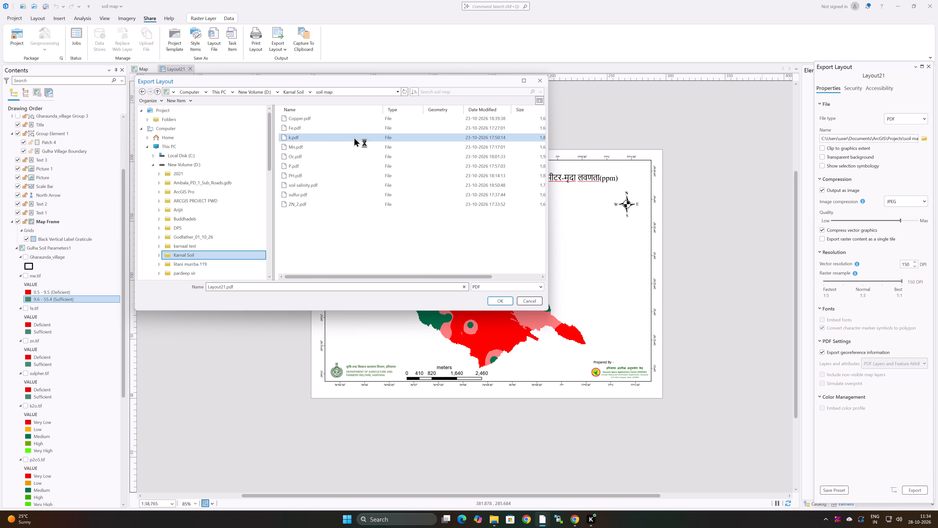
pyautogui.doubleClick(157, 92)
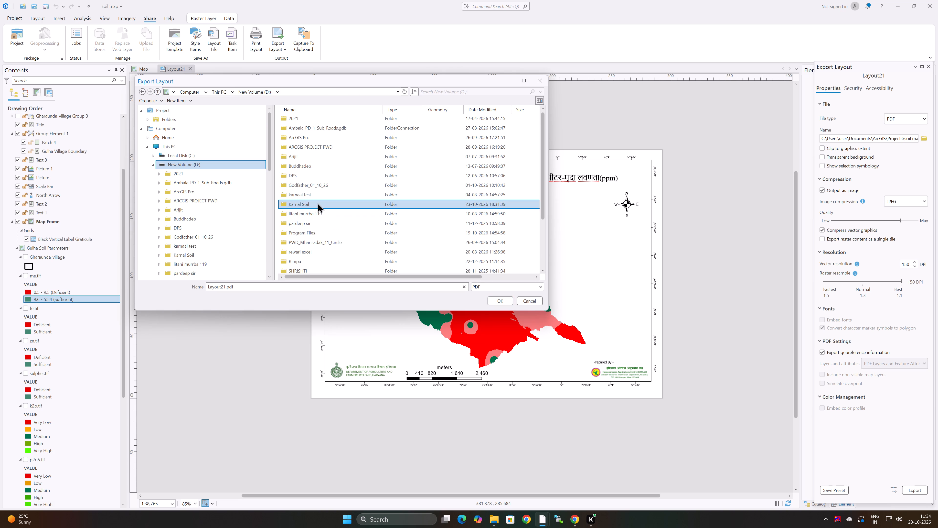
pyautogui.doubleClick(318, 203)
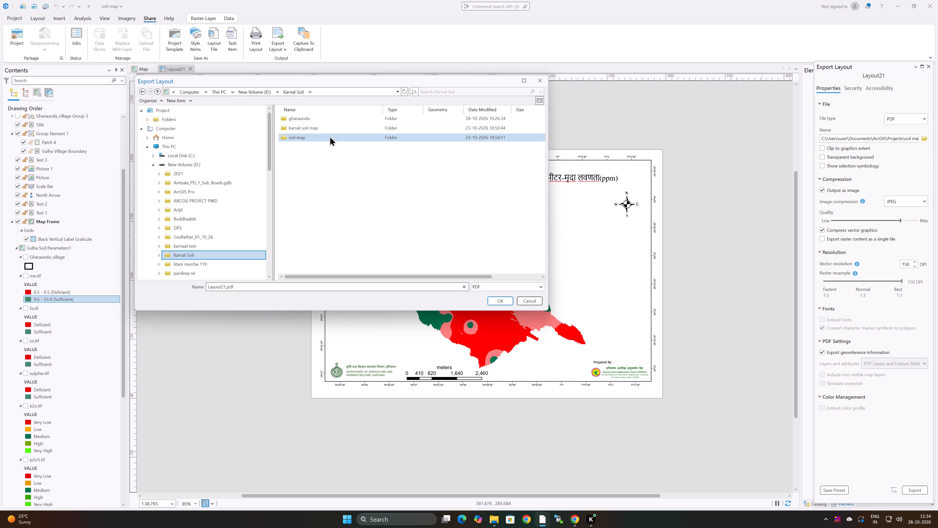
pyautogui.doubleClick(328, 130)
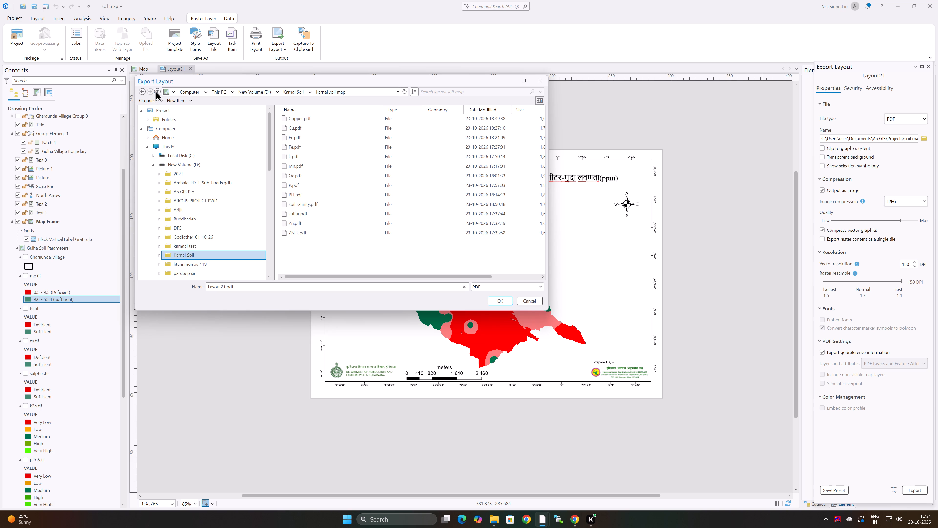
pyautogui.click(155, 90)
pyautogui.doubleClick(326, 138)
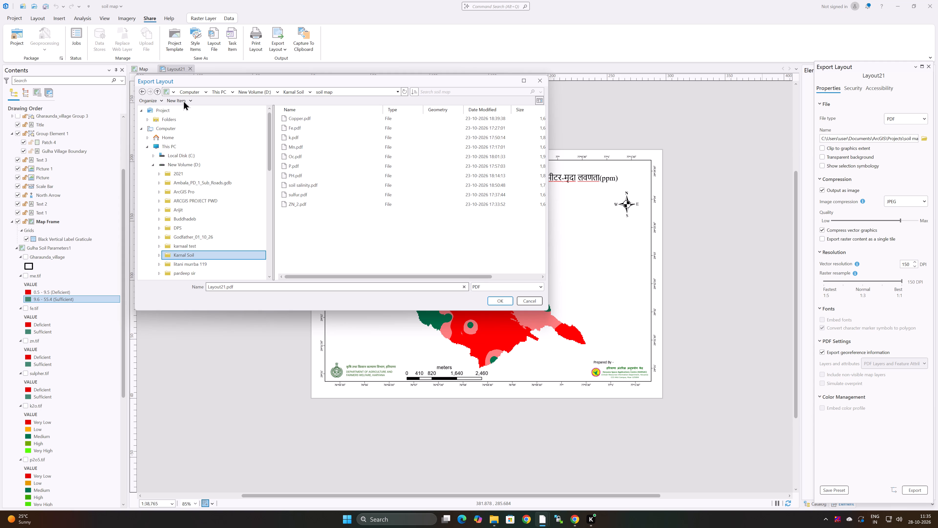
pyautogui.click(156, 91)
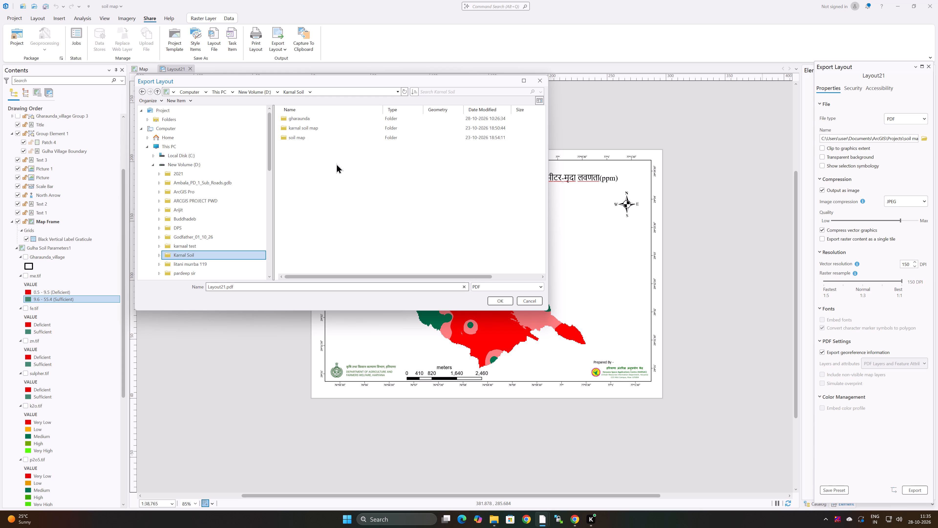
# Set the export destination to the gharaunda folder inside Karnal Soil, with the file name EC.pdf.
pyautogui.doubleClick(316, 117)
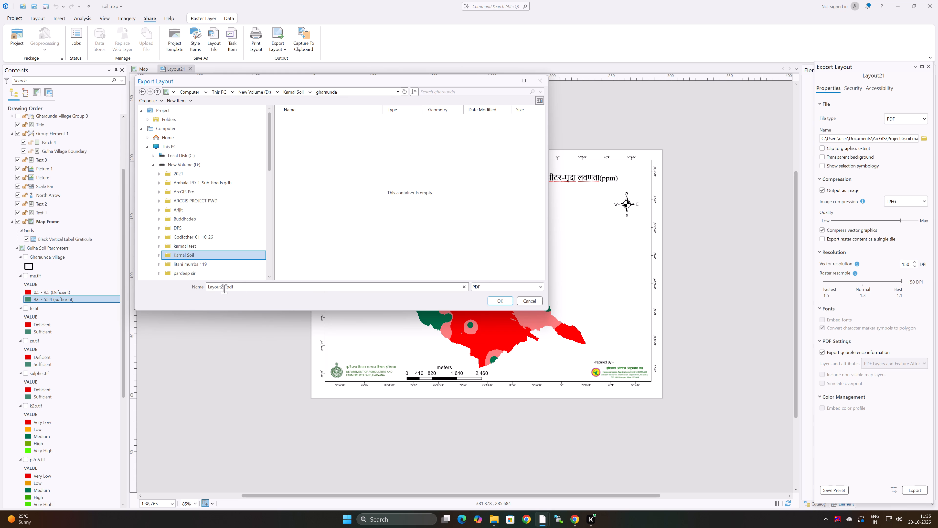
pyautogui.moveTo(225, 288); pyautogui.dragTo(198, 282)
pyautogui.click(216, 290)
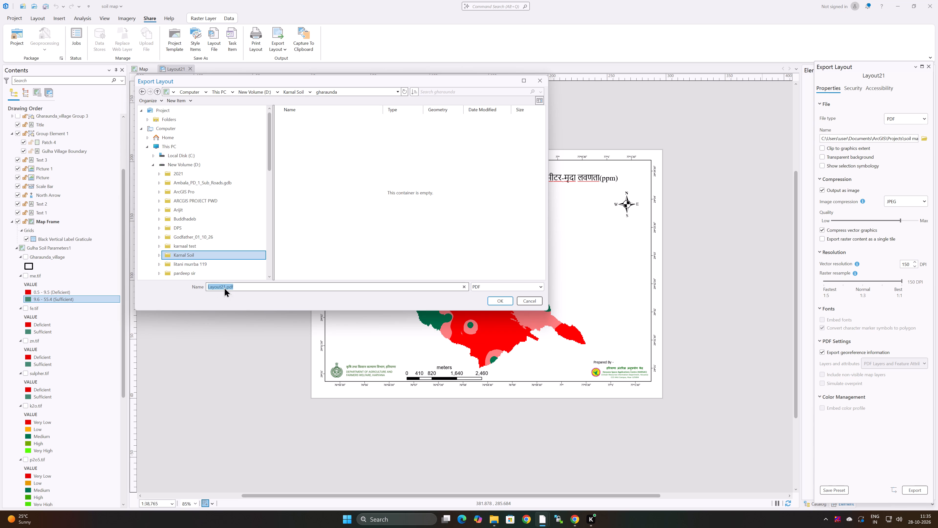
pyautogui.click(228, 284)
pyautogui.click(242, 287)
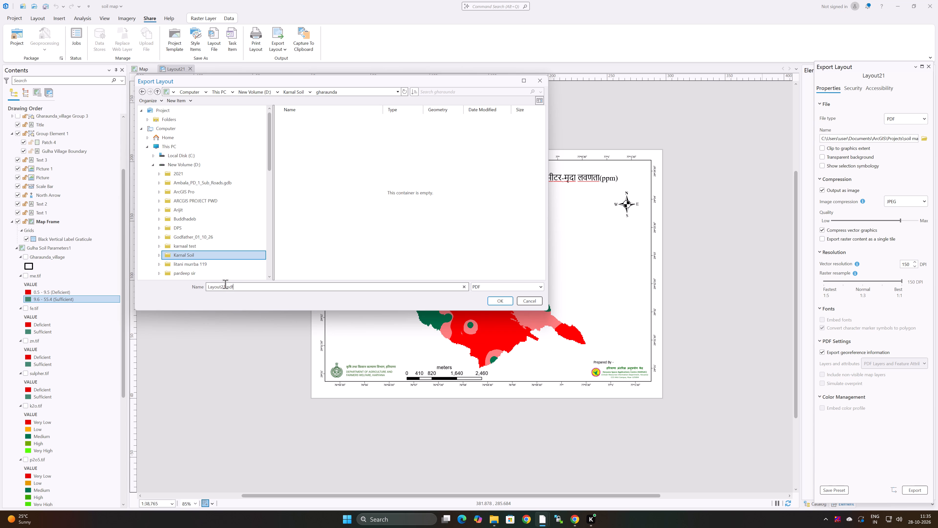
pyautogui.click(225, 284)
pyautogui.press('BackSpace')
pyautogui.press('BackSpace')
pyautogui.press('BackSpace')
pyautogui.press('BackSpace')
pyautogui.press('BackSpace')
pyautogui.press('BackSpace')
pyautogui.press('BackSpace')
pyautogui.press('BackSpace')
pyautogui.press('BackSpace')
pyautogui.press('BackSpace')
pyautogui.press('BackSpace')
pyautogui.press('BackSpace')
pyautogui.press('BackSpace')
pyautogui.press('BackSpace')
pyautogui.press('BackSpace')
pyautogui.press('BackSpace')
pyautogui.moveTo(348, 77); pyautogui.dragTo(348, 77)
pyautogui.moveTo(348, 77); pyautogui.dragTo(116, 58)
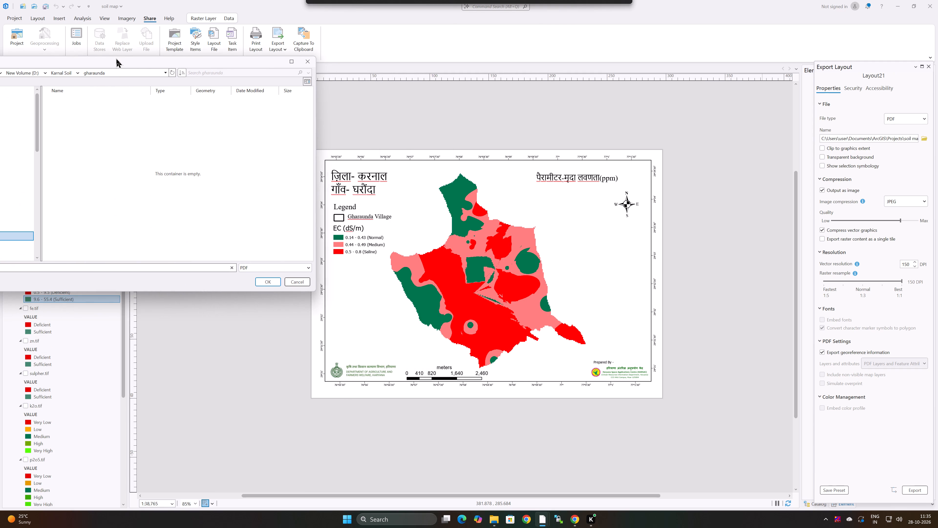
pyautogui.moveTo(116, 58); pyautogui.dragTo(396, 95)
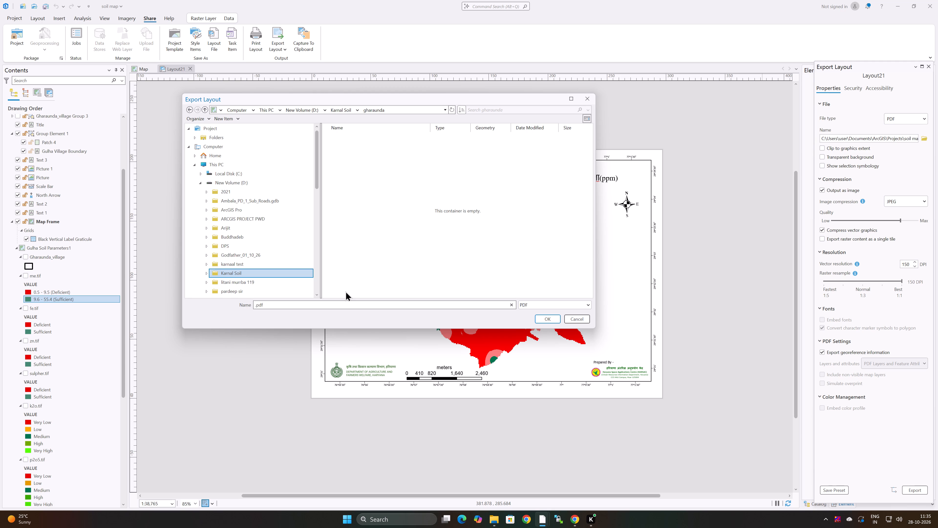
pyautogui.write('EC')
pyautogui.click(270, 305)
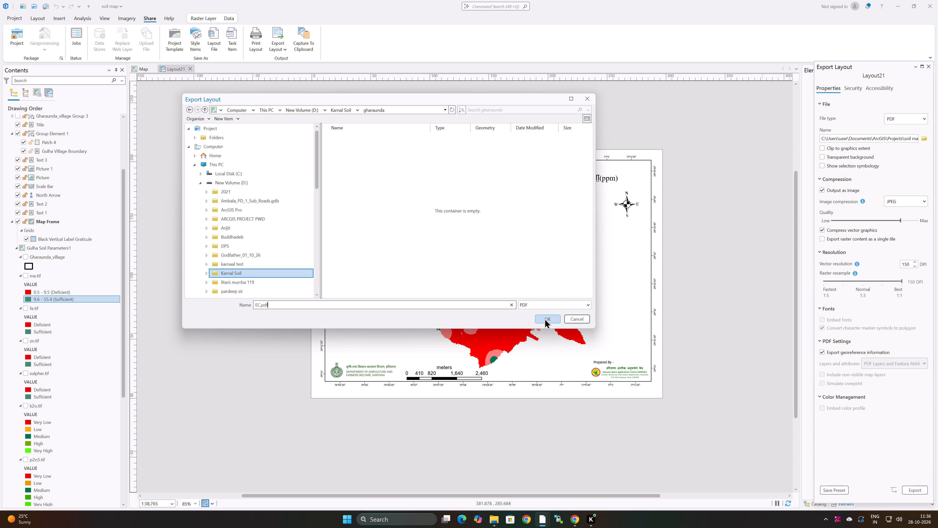
pyautogui.click(544, 319)
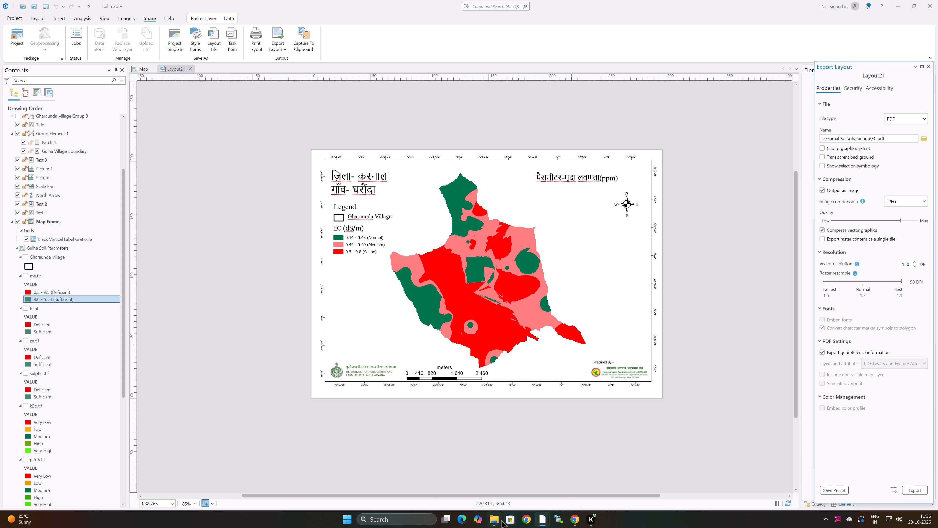
# Switch to File Explorer and browse to the gharaunda folder inside Karnal Soil on New Volume (D:).
pyautogui.click(485, 494)
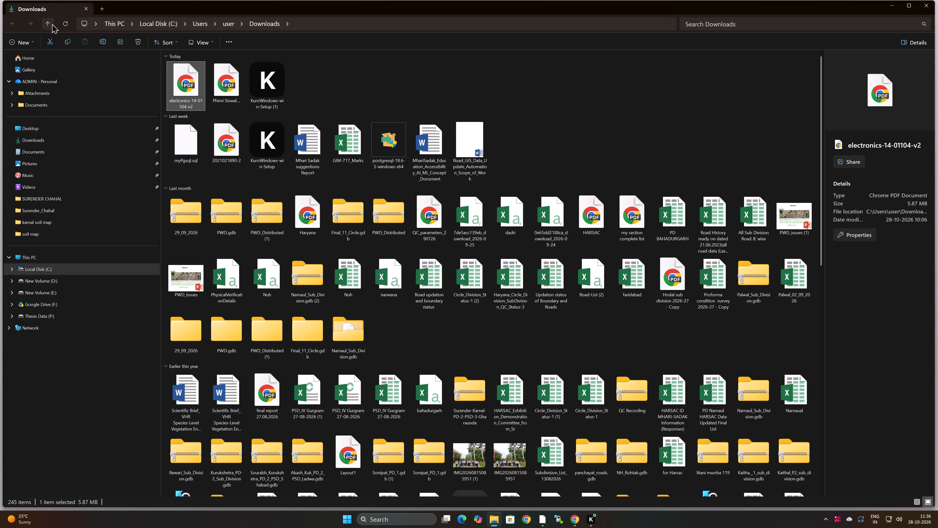
pyautogui.click(45, 26)
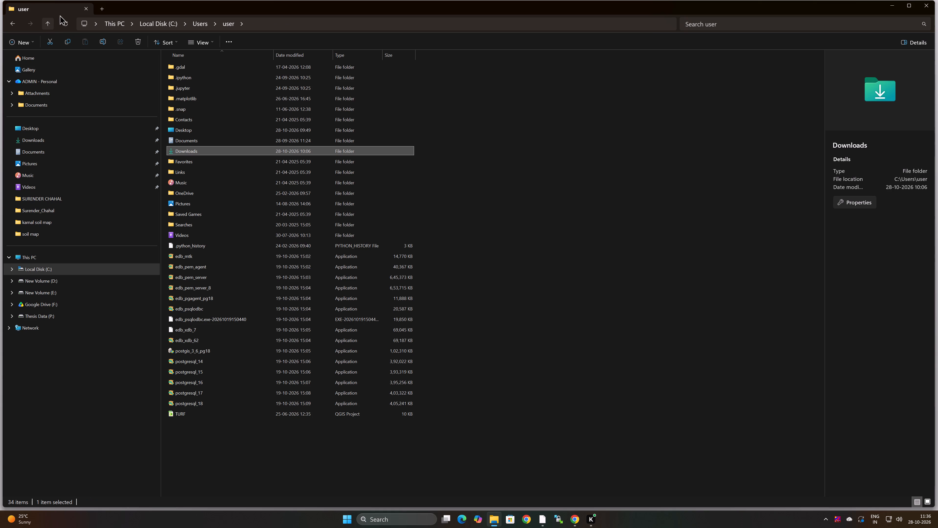
pyautogui.click(47, 22)
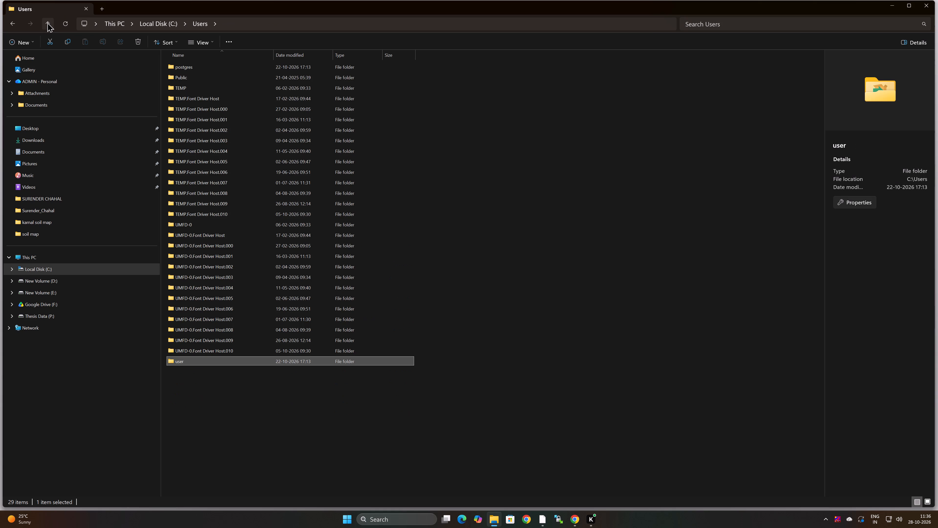
pyautogui.doubleClick(50, 279)
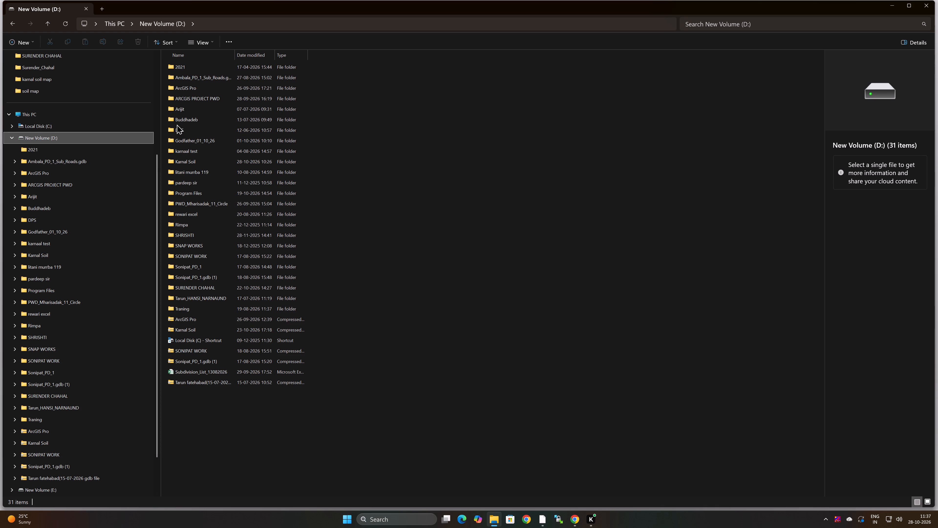
pyautogui.scroll(5, 180, 116)
pyautogui.click(208, 287)
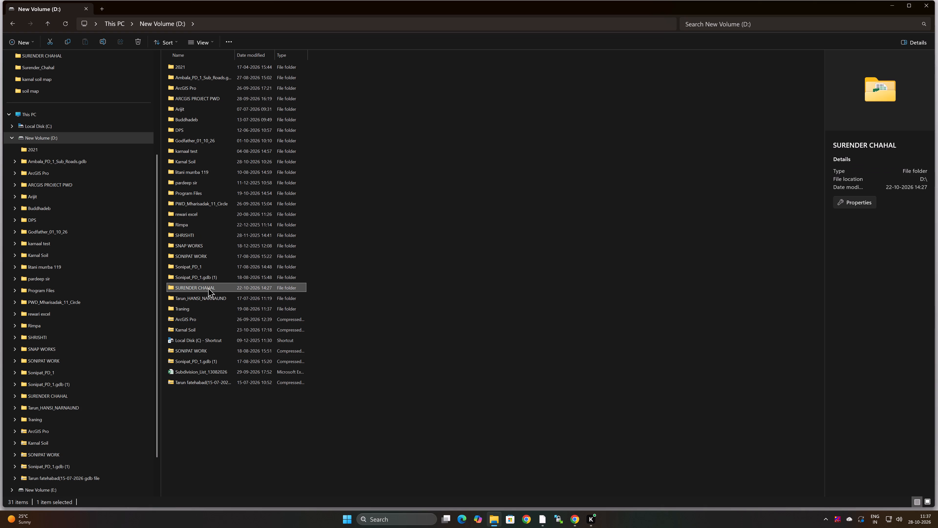
pyautogui.doubleClick(207, 287)
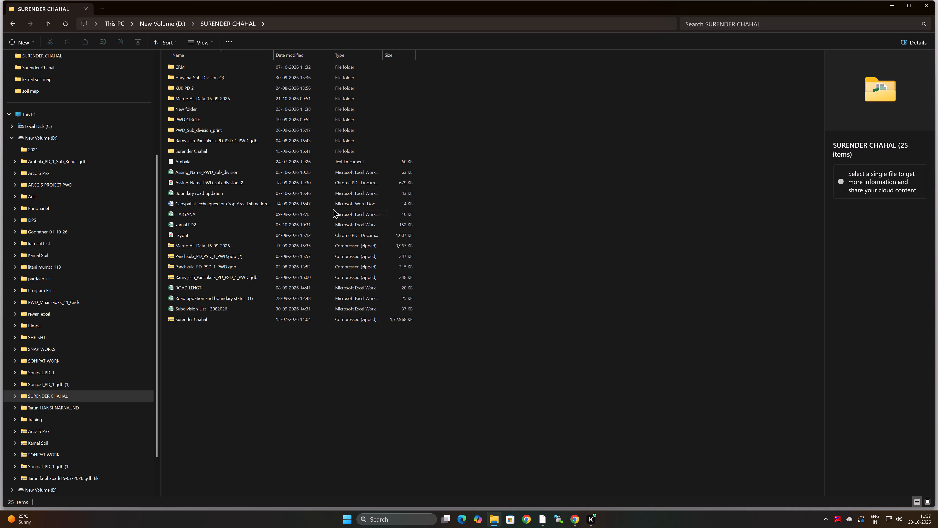
pyautogui.click(48, 23)
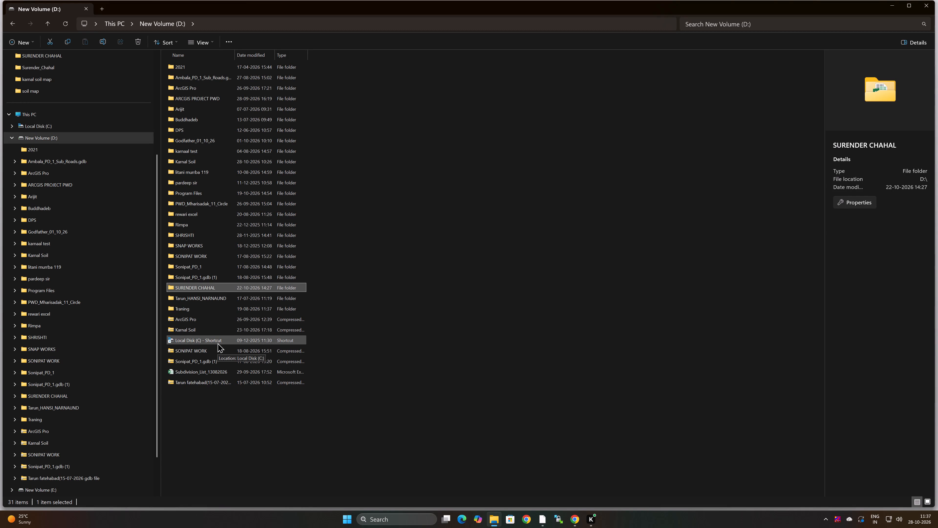
pyautogui.doubleClick(192, 164)
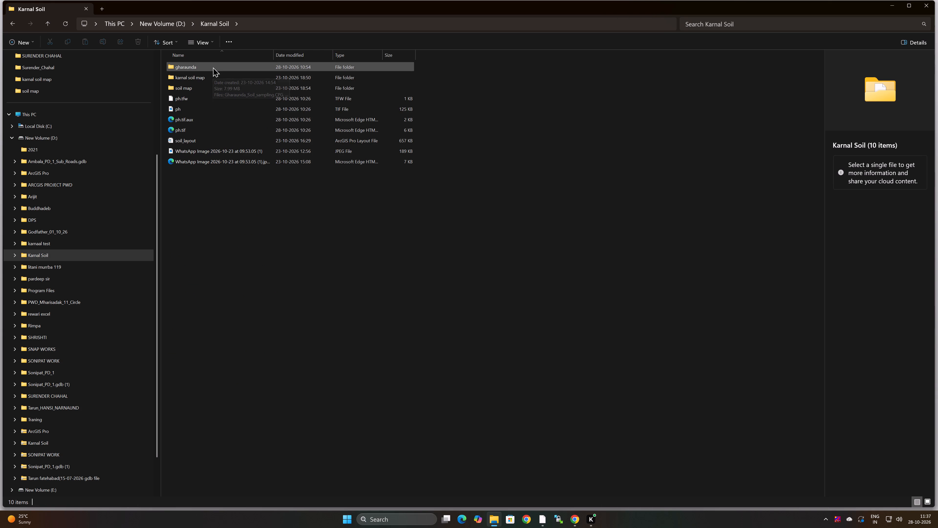
pyautogui.doubleClick(213, 67)
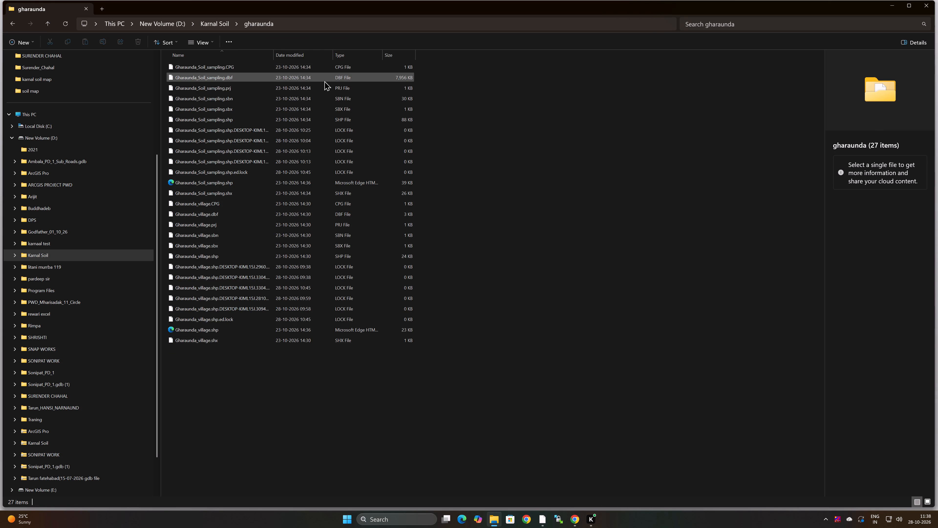
# Look through the gharaunda, karnal soil map and soil map folders inside Karnal Soil for the map files.
pyautogui.doubleClick(47, 23)
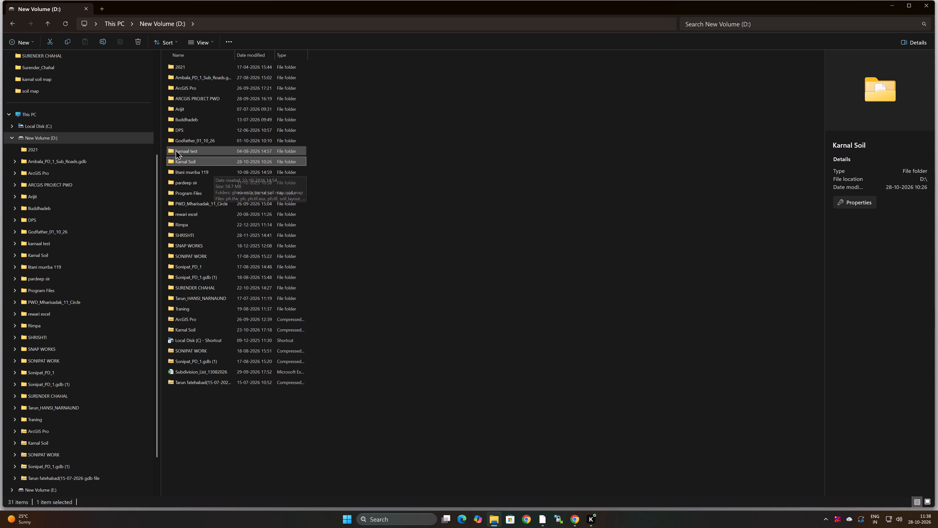
pyautogui.doubleClick(194, 162)
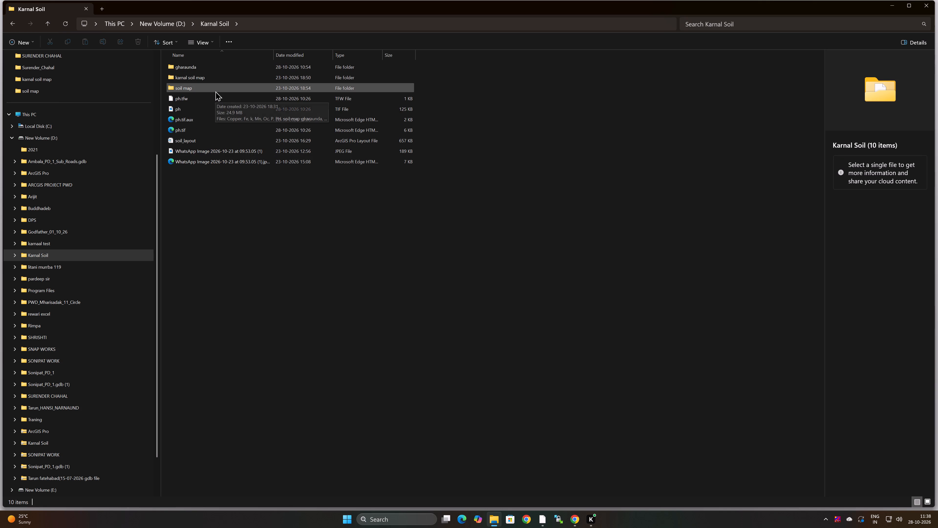
pyautogui.tripleClick(203, 67)
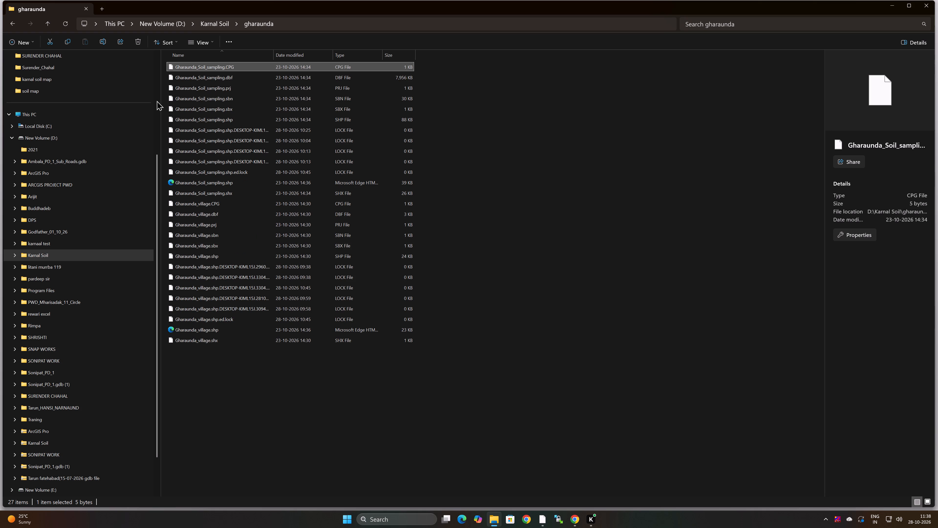
pyautogui.click(47, 26)
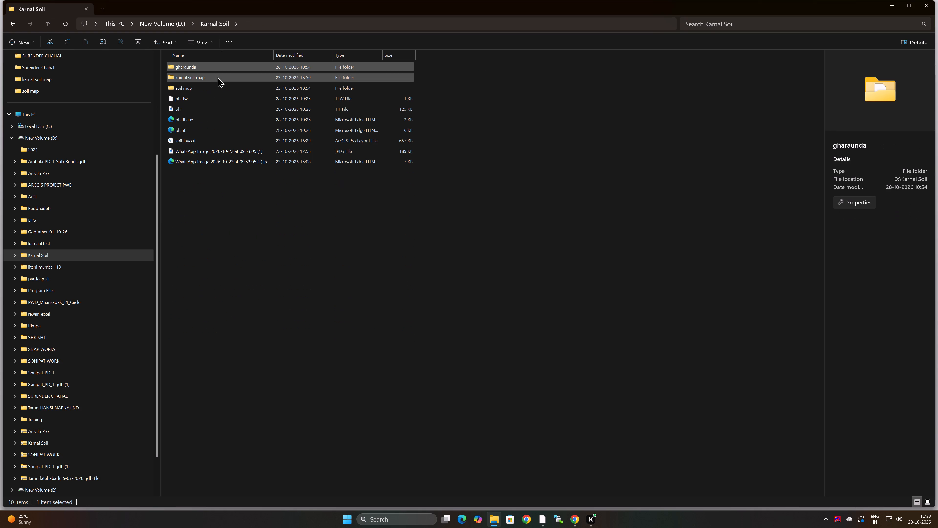
pyautogui.doubleClick(212, 76)
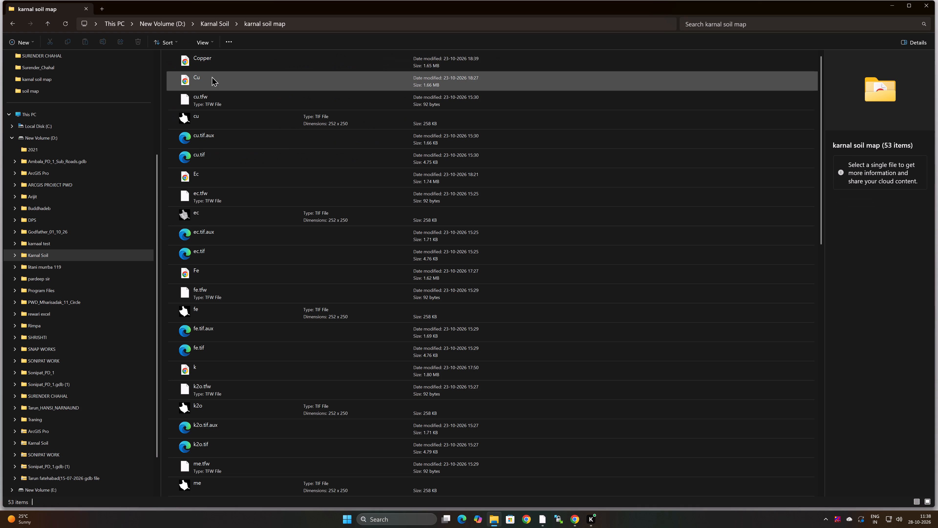
pyautogui.doubleClick(45, 25)
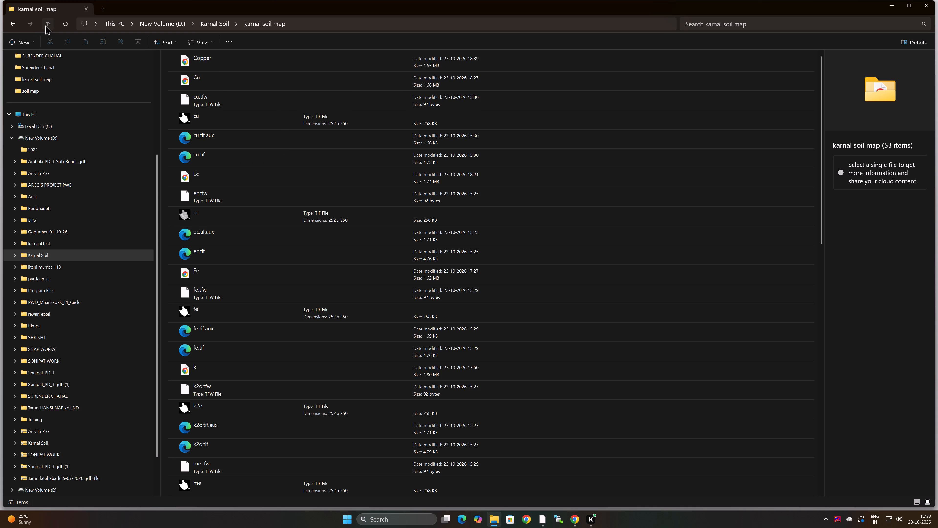
pyautogui.doubleClick(198, 162)
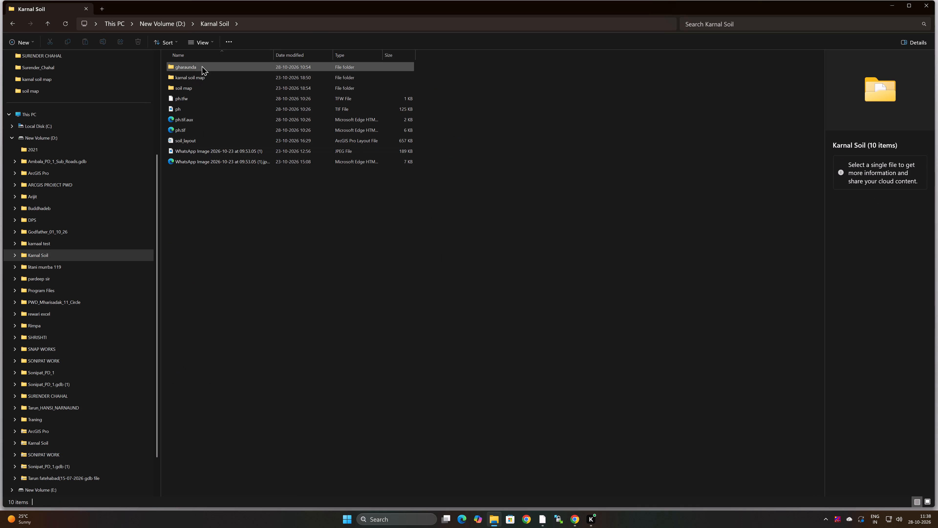
pyautogui.click(201, 87)
pyautogui.doubleClick(199, 87)
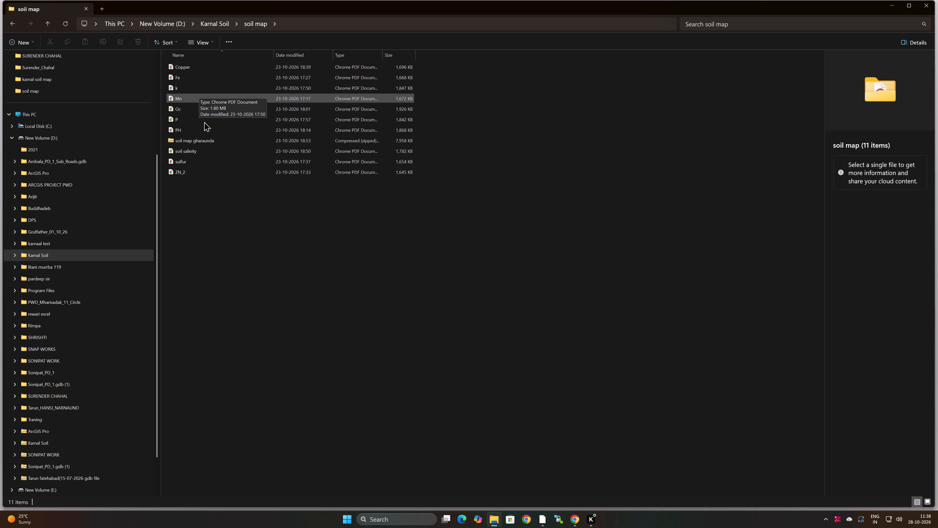
pyautogui.doubleClick(48, 26)
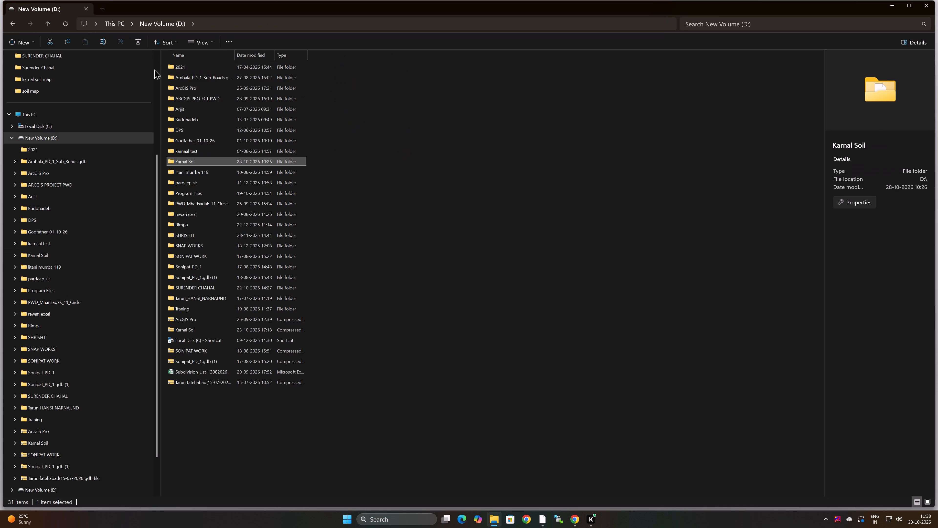
# Look through the files in the gharaunda folder inside Karnal Soil, returning to New Volume (D:).
pyautogui.doubleClick(200, 159)
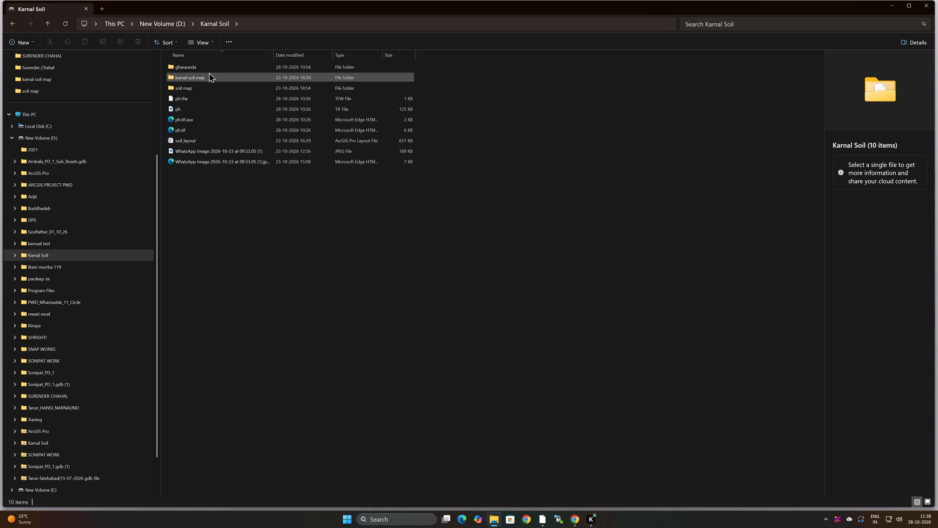
pyautogui.doubleClick(208, 68)
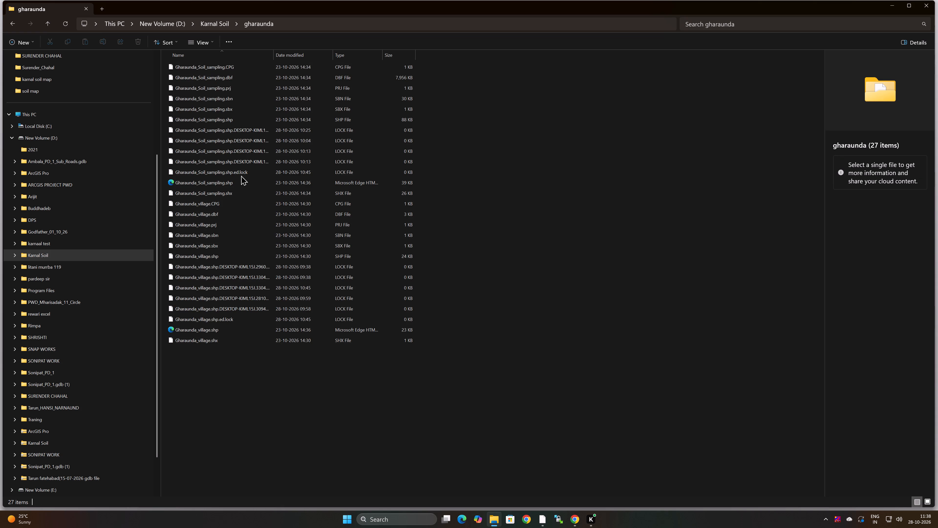
pyautogui.scroll(-5, 249, 294)
pyautogui.scroll(16, 249, 296)
pyautogui.scroll(-4, 249, 296)
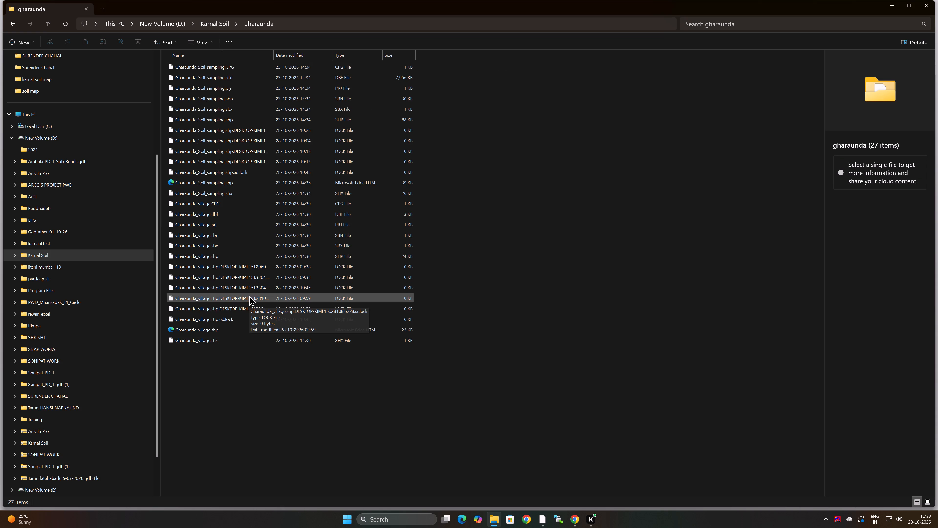
pyautogui.scroll(-2, 249, 296)
pyautogui.doubleClick(45, 24)
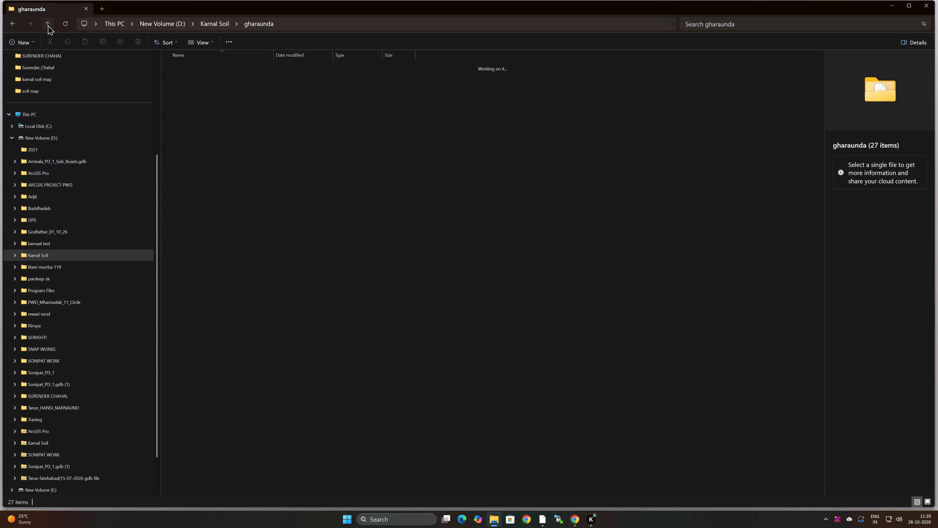
# Look through the map files in the karnal soil map folder inside Karnal Soil, returning to the Karnal Soil folder.
pyautogui.doubleClick(210, 161)
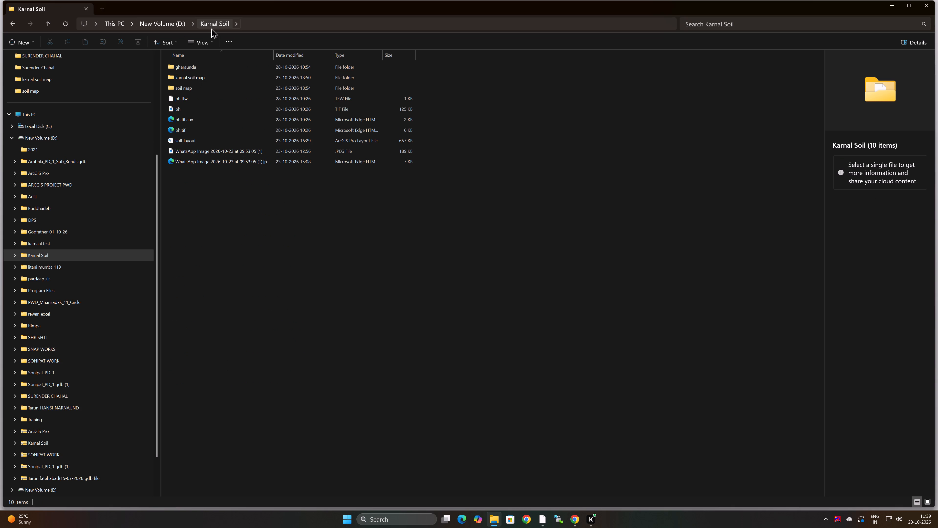
pyautogui.doubleClick(194, 76)
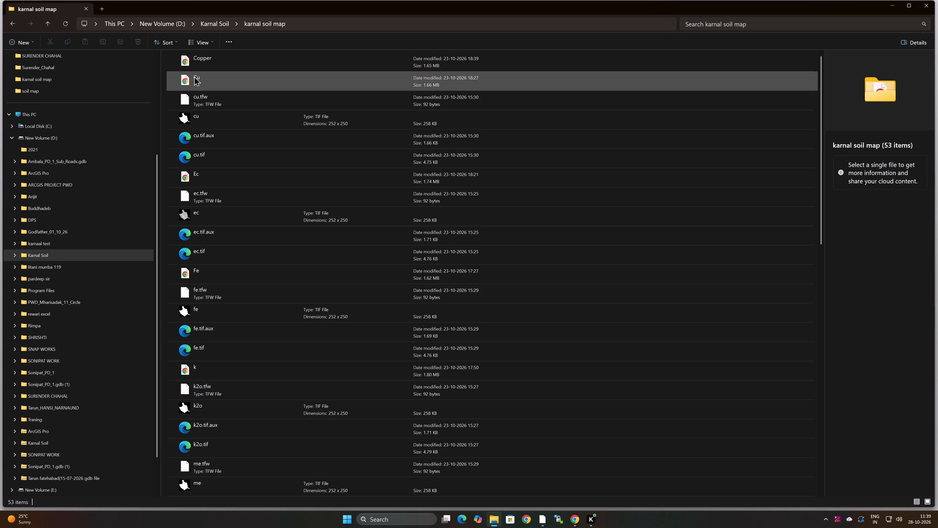
pyautogui.scroll(-16, 240, 245)
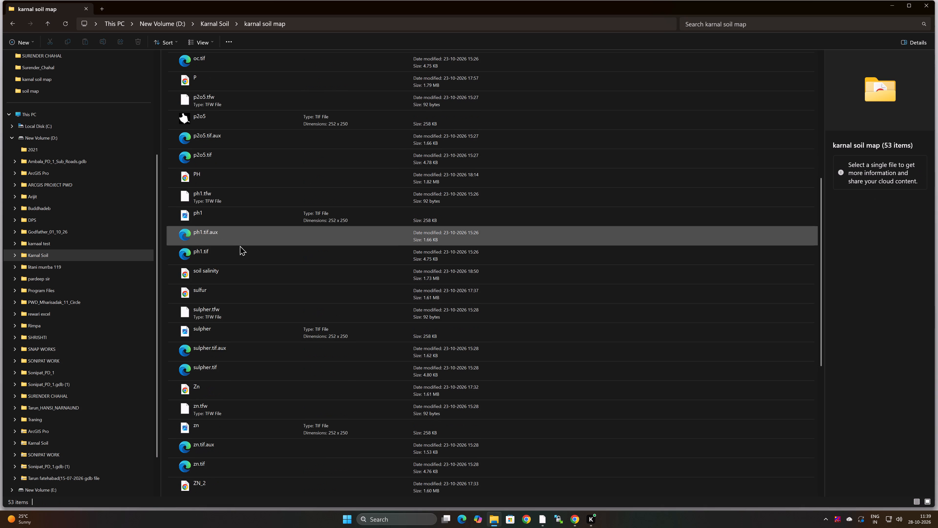
pyautogui.scroll(-14, 240, 245)
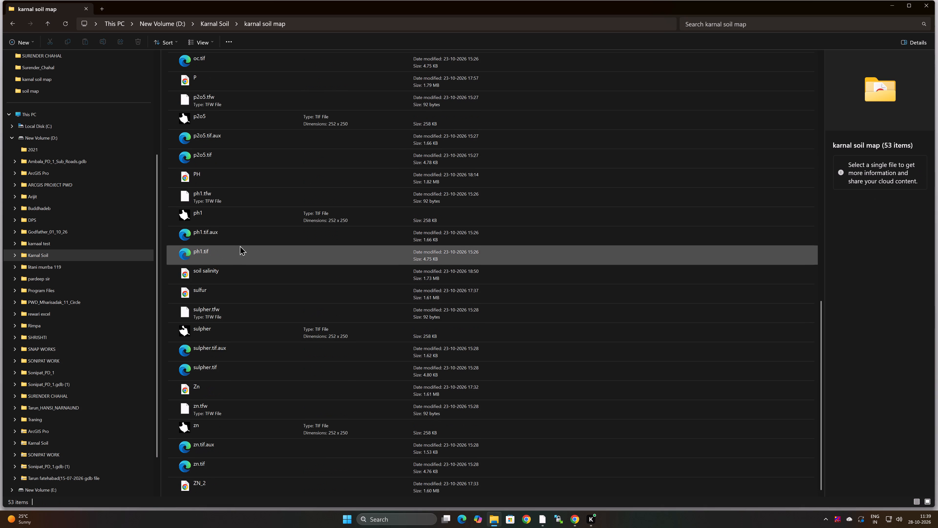
pyautogui.scroll(10, 240, 245)
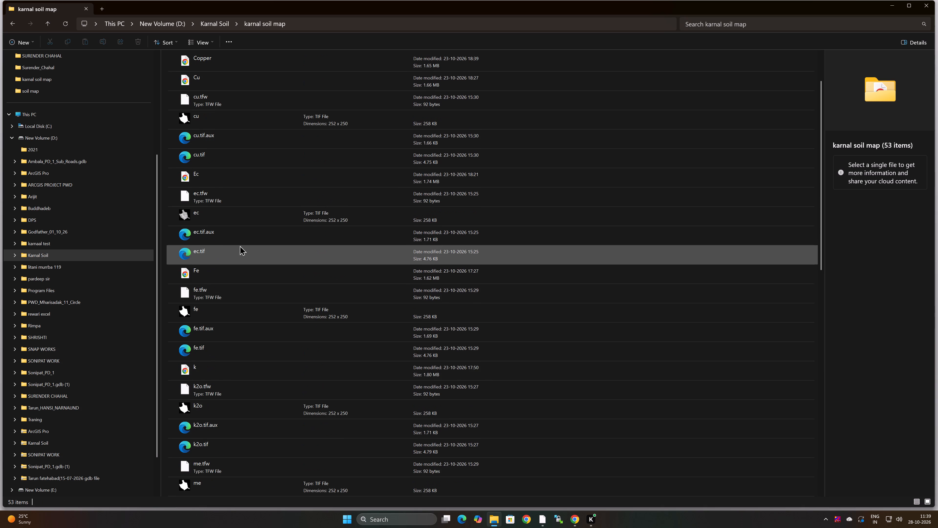
pyautogui.scroll(20, 240, 245)
pyautogui.scroll(4, 240, 245)
pyautogui.click(47, 23)
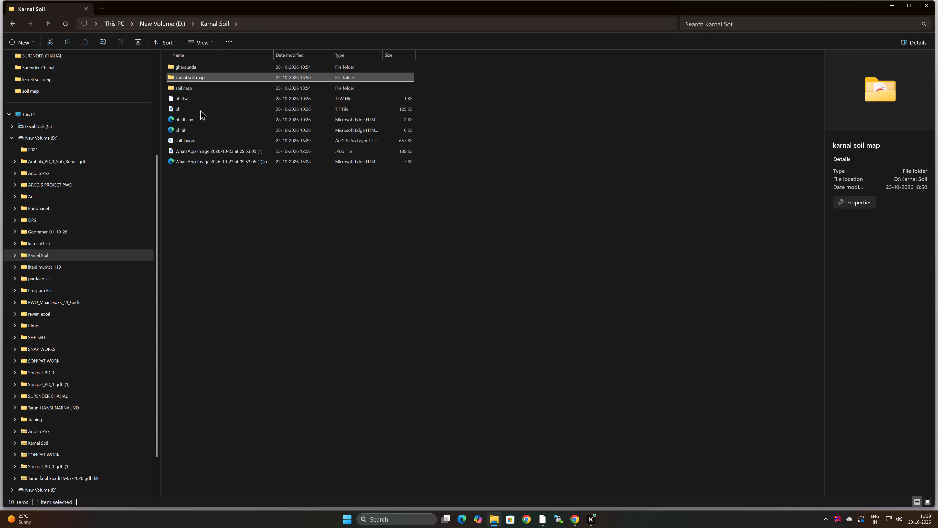
# Delete the loose ph, soil_layout and WhatsApp image files from the Karnal Soil folder, skipping the ph TIF file.
pyautogui.click(199, 98)
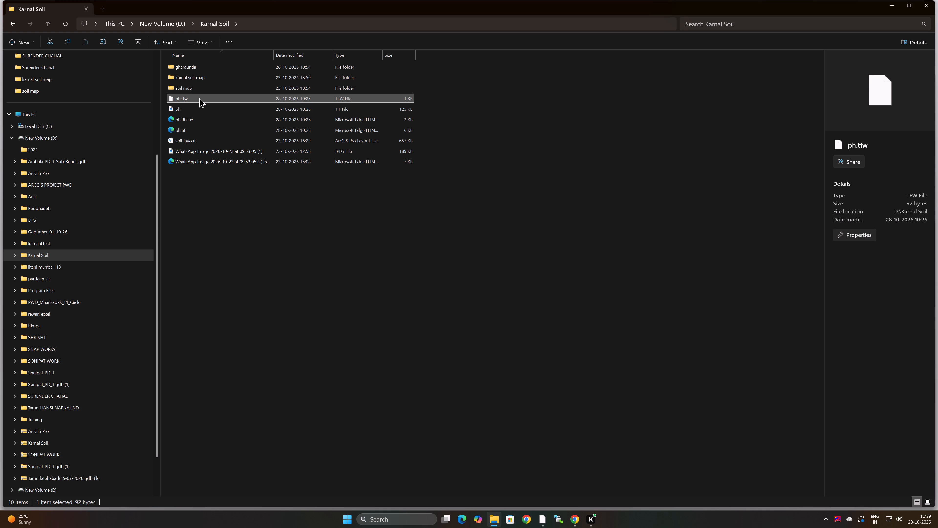
pyautogui.keyDown('ctrl'); pyautogui.click(208, 110); pyautogui.keyUp('ctrl')
pyautogui.keyDown('ctrl'); pyautogui.click(206, 122); pyautogui.keyUp('ctrl')
pyautogui.keyDown('ctrl'); pyautogui.click(208, 132); pyautogui.keyUp('ctrl')
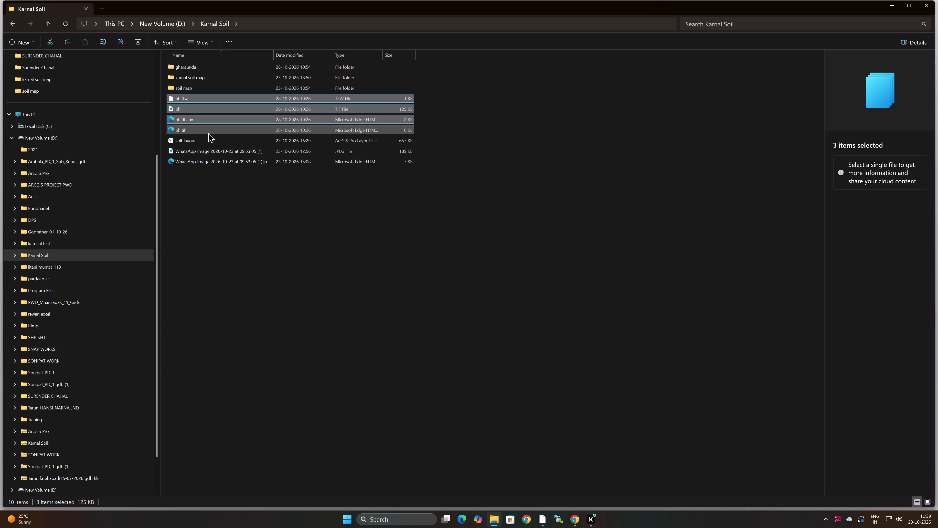
pyautogui.keyDown('ctrl'); pyautogui.click(211, 144); pyautogui.keyUp('ctrl')
pyautogui.keyDown('ctrl'); pyautogui.click(215, 150); pyautogui.keyUp('ctrl')
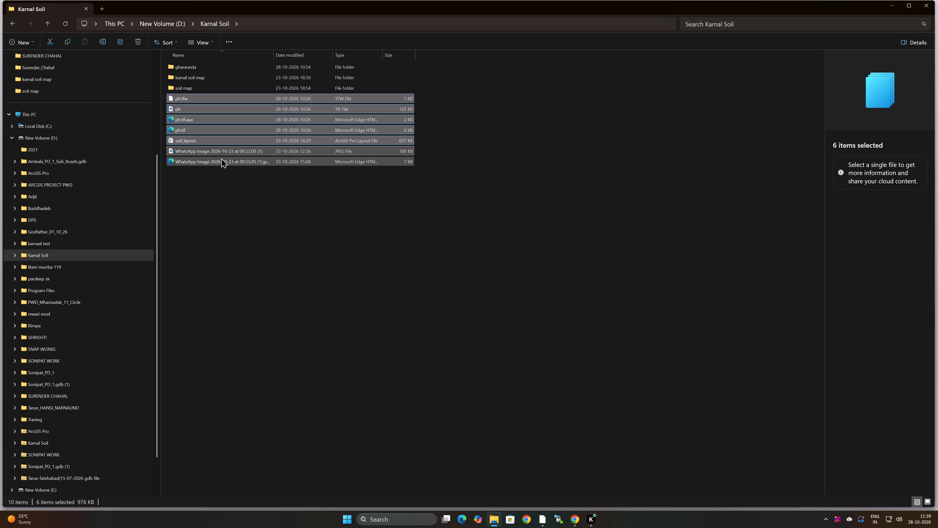
pyautogui.keyDown('ctrl'); pyautogui.click(224, 159); pyautogui.keyUp('ctrl')
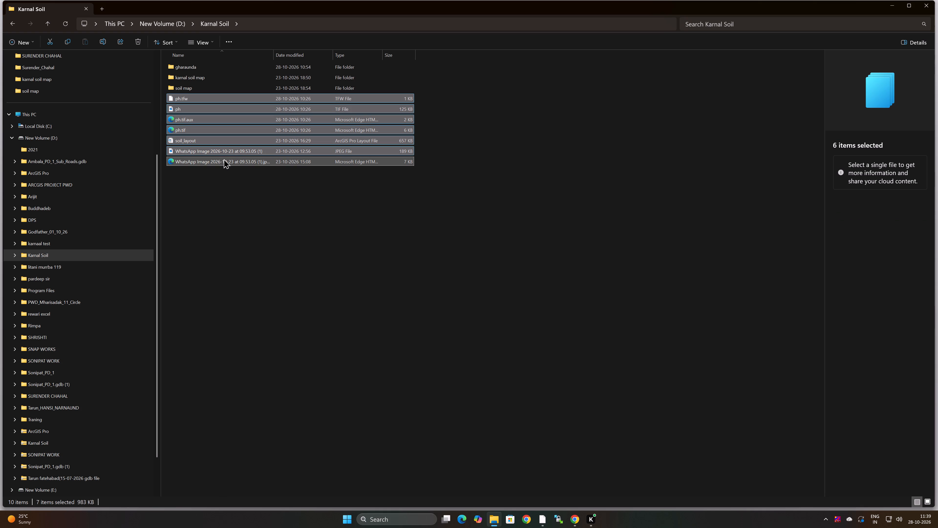
pyautogui.press('Delete')
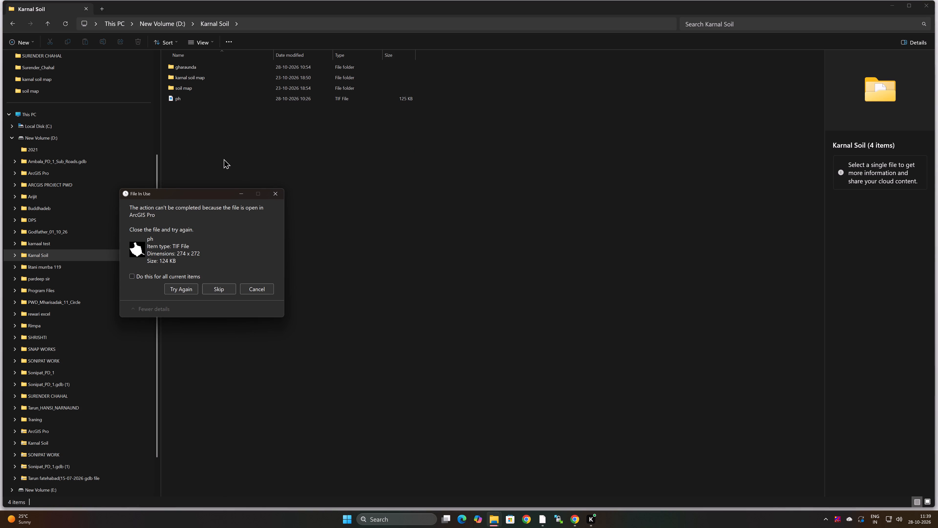
pyautogui.click(219, 292)
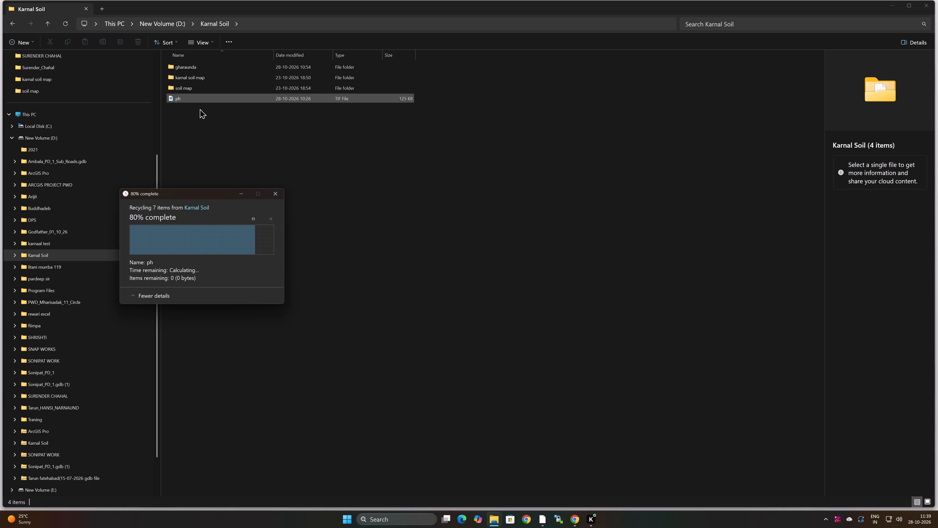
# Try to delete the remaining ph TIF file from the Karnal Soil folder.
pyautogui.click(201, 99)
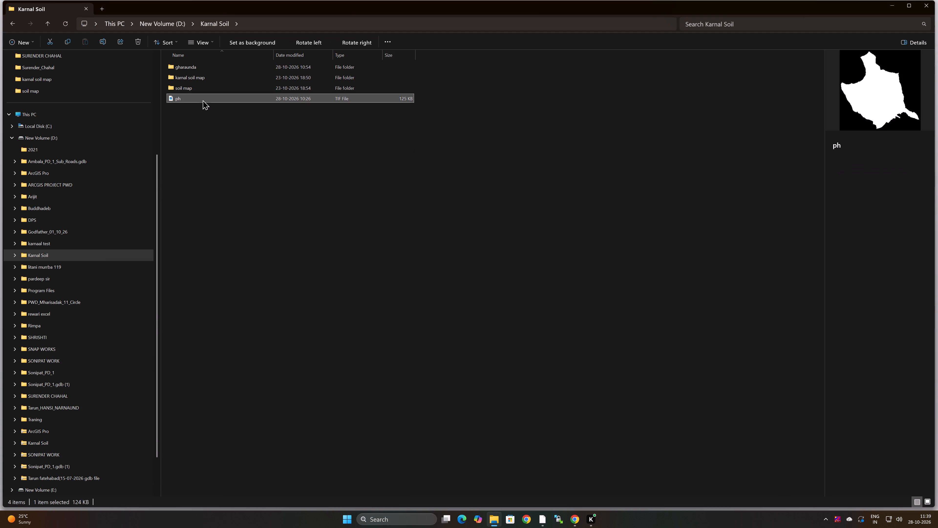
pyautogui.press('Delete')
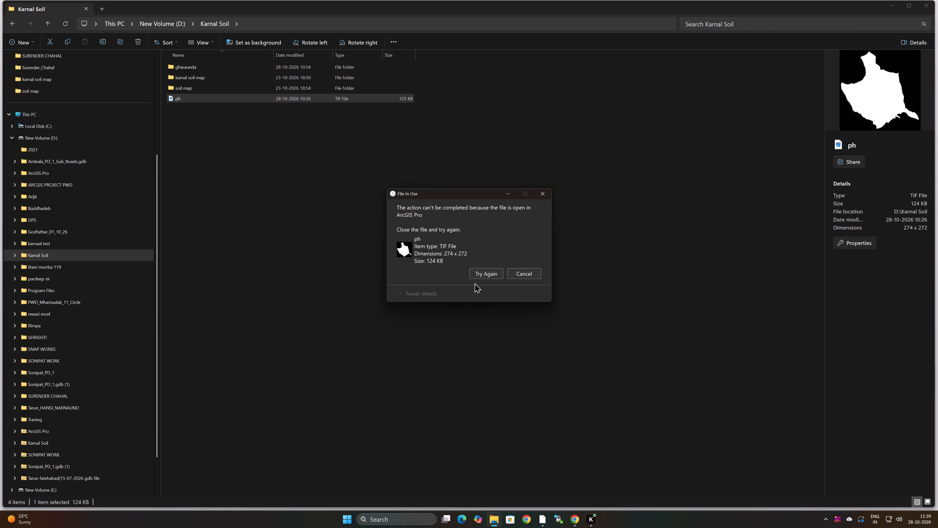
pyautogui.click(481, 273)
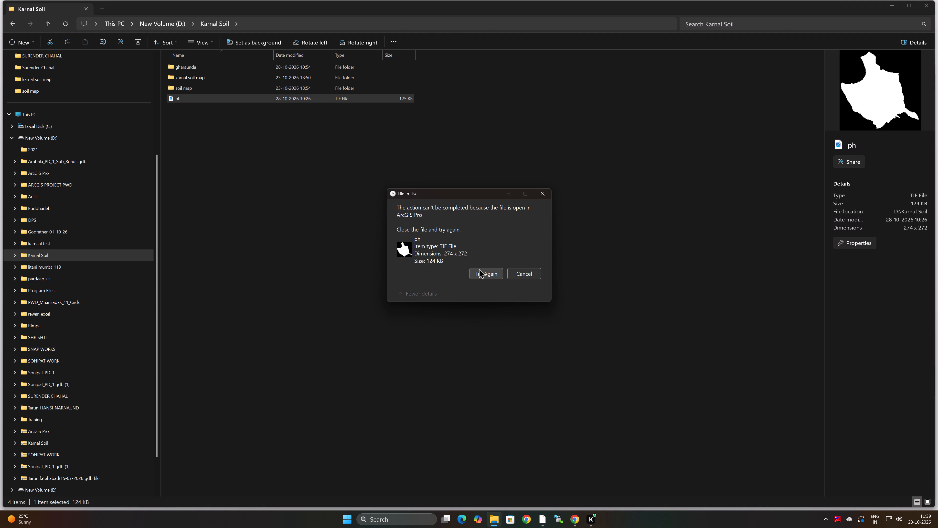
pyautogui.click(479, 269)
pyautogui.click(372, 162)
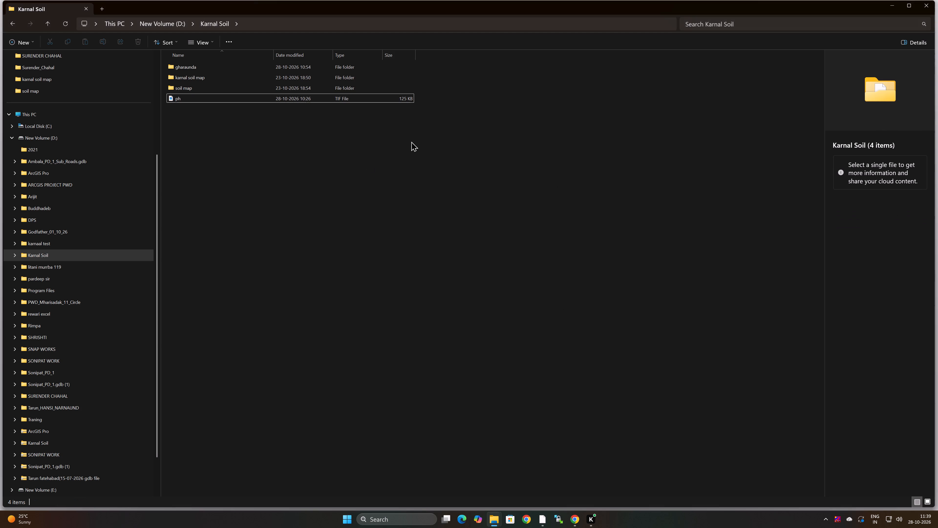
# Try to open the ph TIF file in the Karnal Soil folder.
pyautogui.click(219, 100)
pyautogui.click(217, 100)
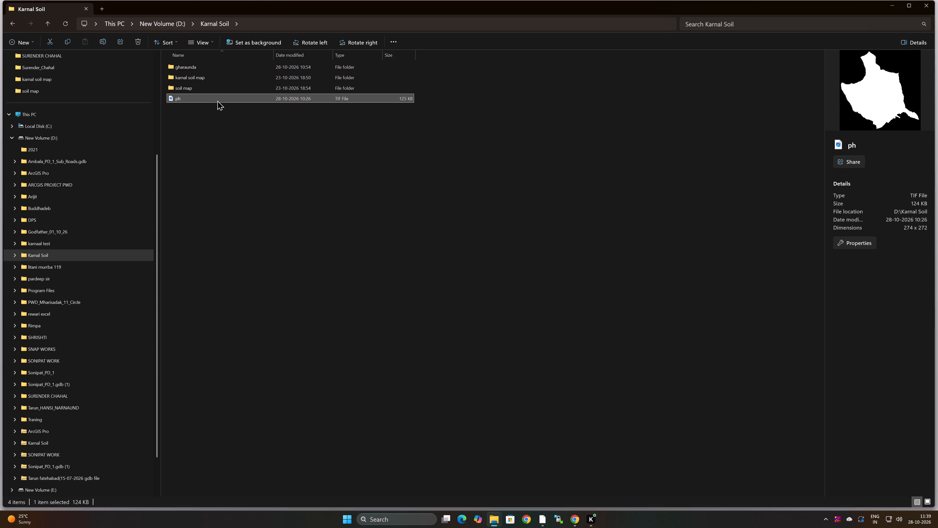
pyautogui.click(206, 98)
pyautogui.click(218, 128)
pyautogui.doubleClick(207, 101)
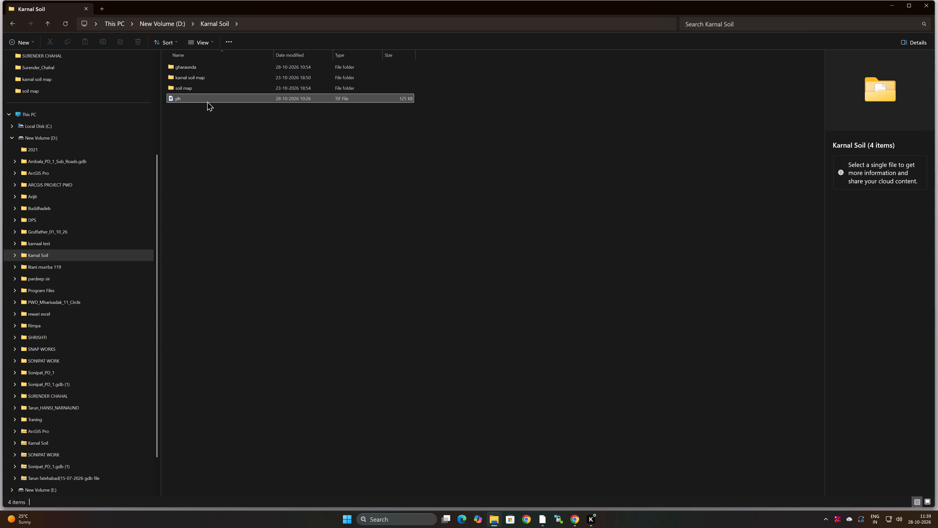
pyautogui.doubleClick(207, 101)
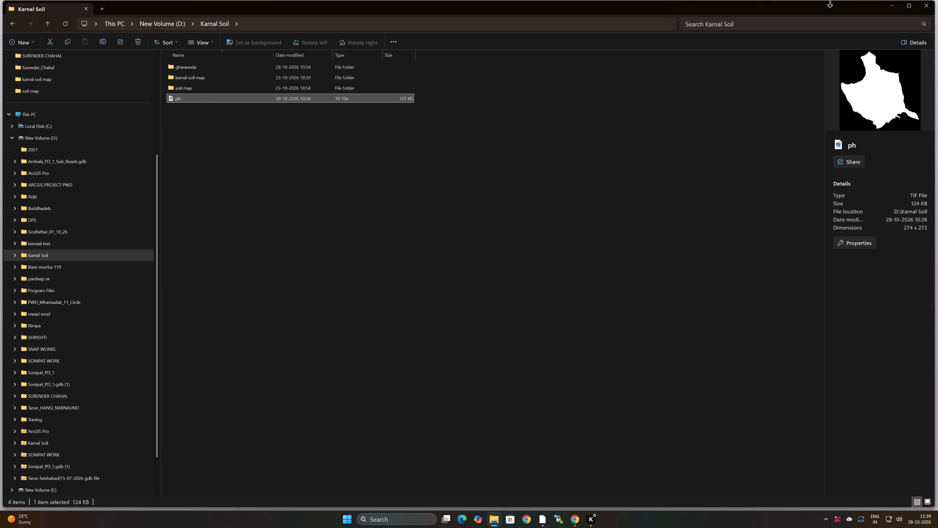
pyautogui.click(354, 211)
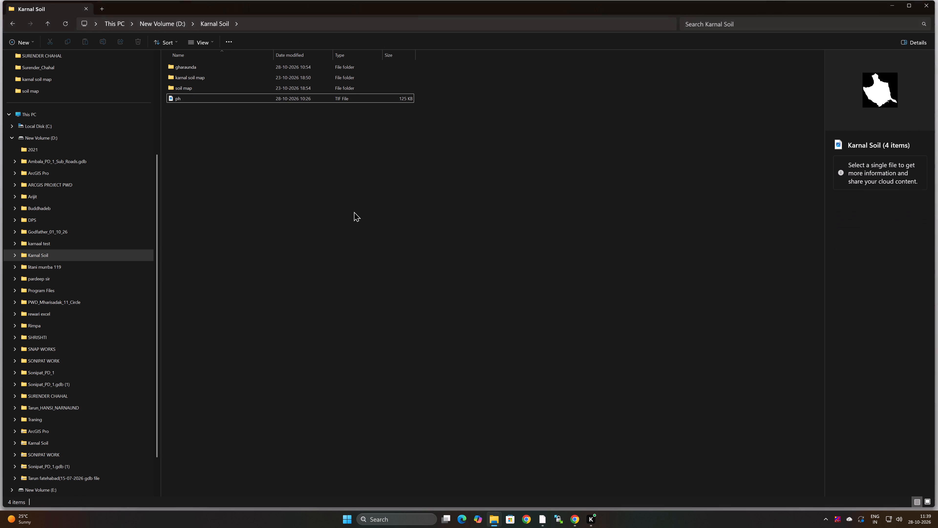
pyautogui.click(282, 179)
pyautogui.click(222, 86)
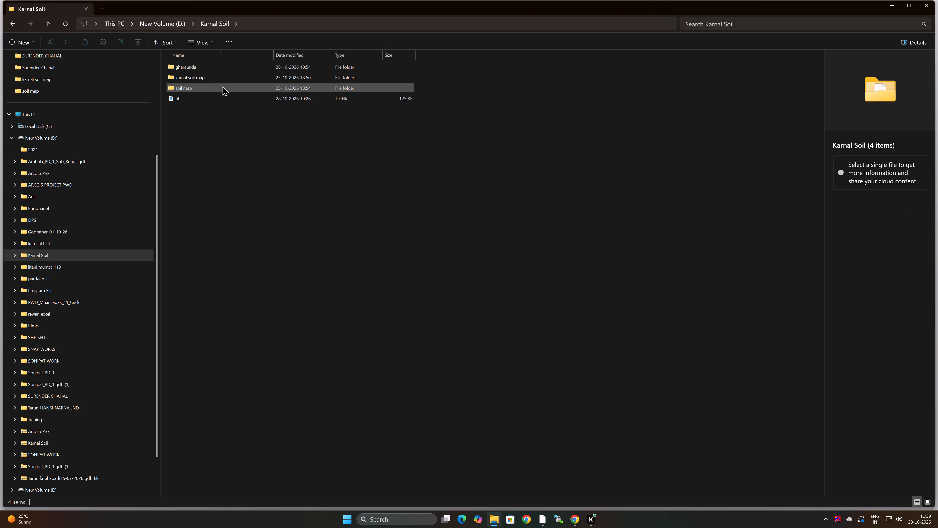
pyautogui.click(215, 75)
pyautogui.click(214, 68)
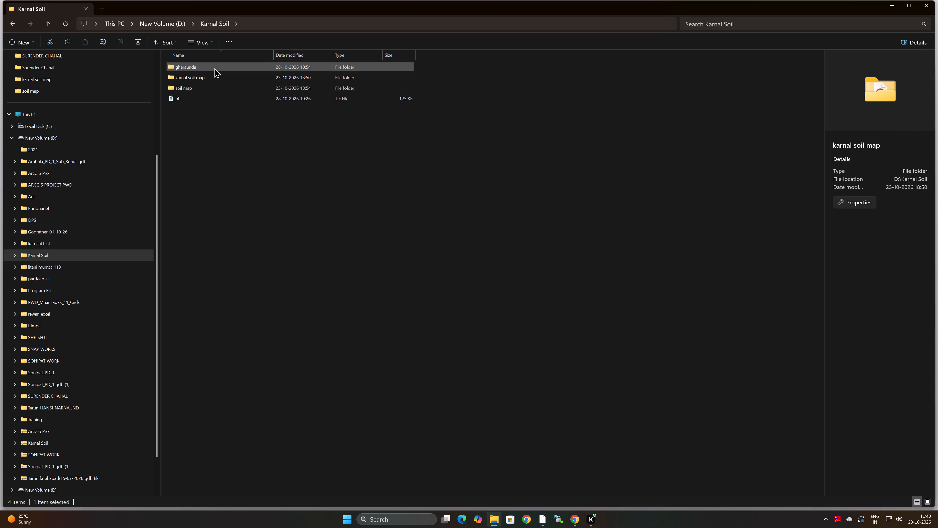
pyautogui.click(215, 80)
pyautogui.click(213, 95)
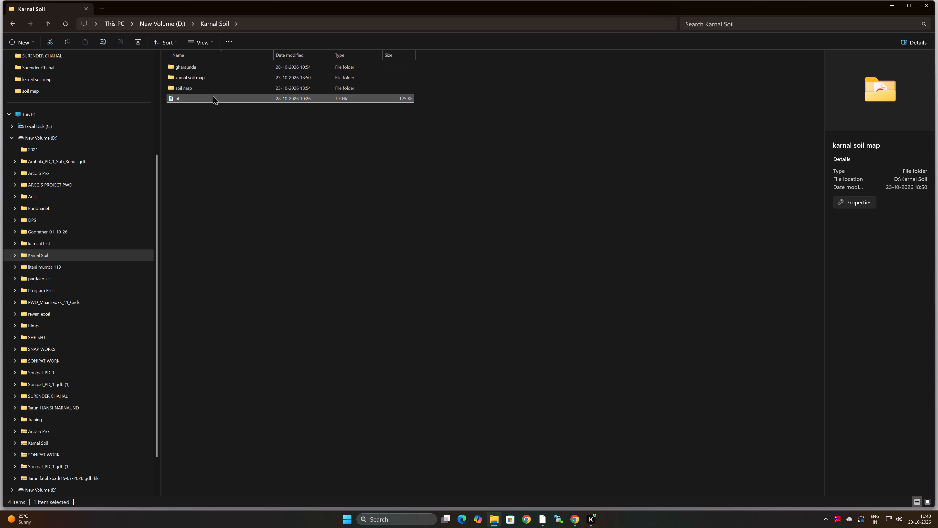
# Create a new folder with the default name inside Karnal Soil.
pyautogui.rightClick(221, 137)
pyautogui.rightClick(221, 137)
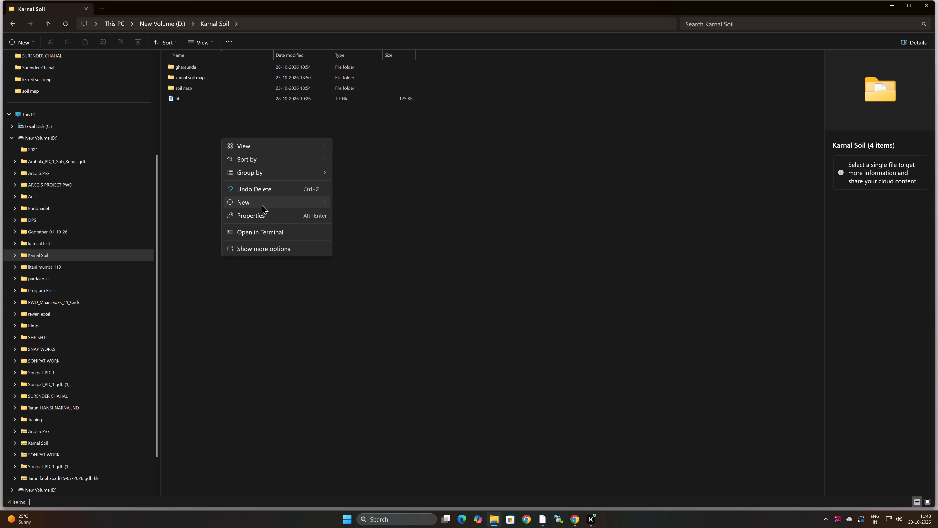
pyautogui.click(374, 202)
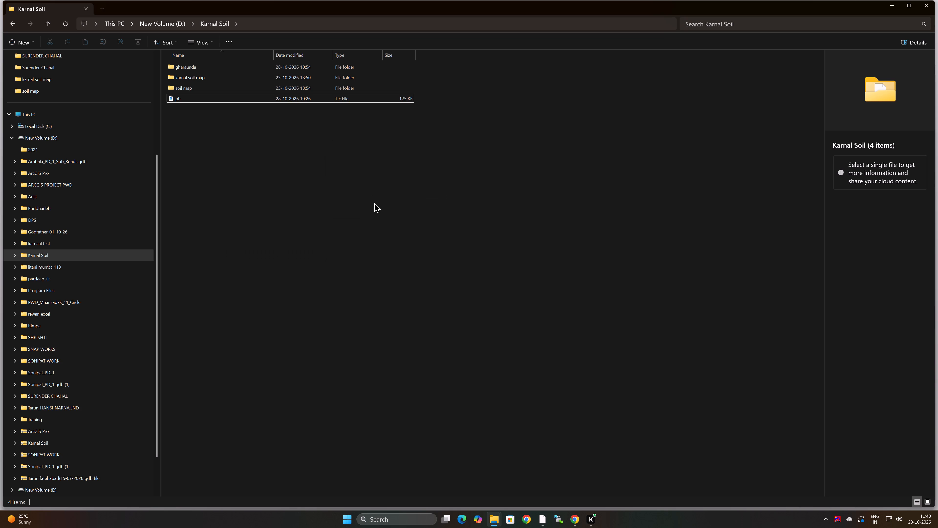
pyautogui.click(276, 145)
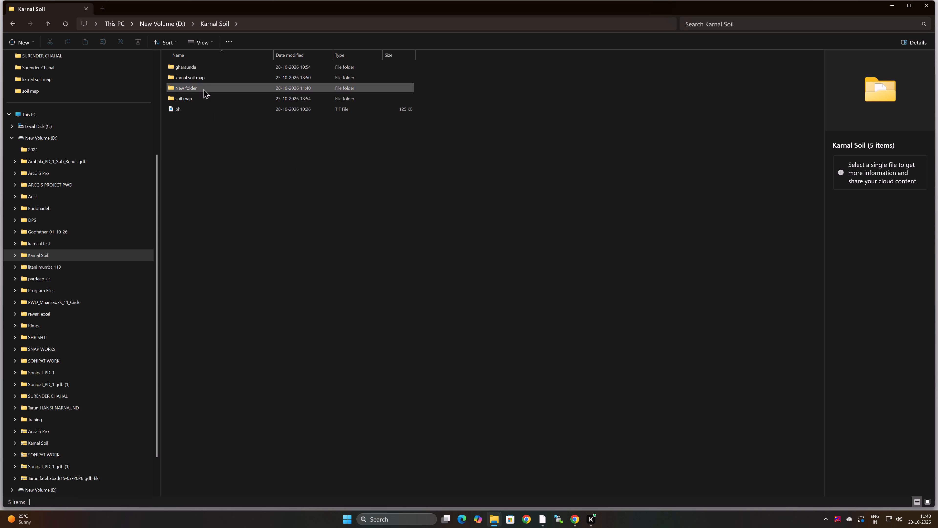
# Check inside the new folder, go back up to New Volume (D:) and close File Explorer to return to ArcGIS Pro.
pyautogui.doubleClick(210, 88)
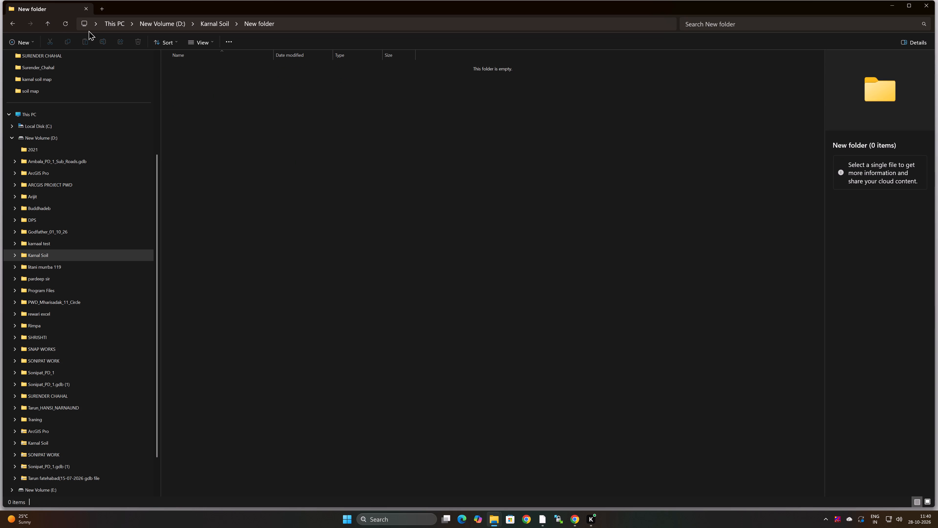
pyautogui.click(48, 25)
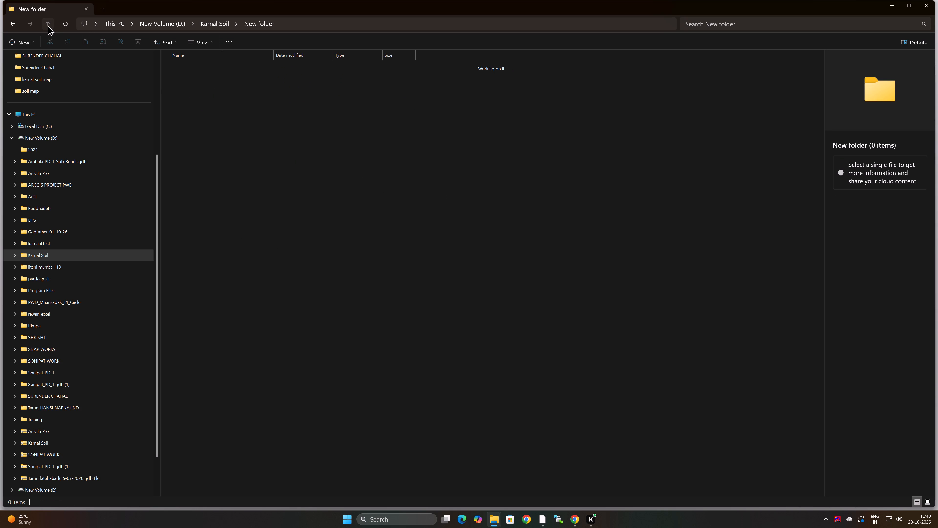
pyautogui.click(48, 25)
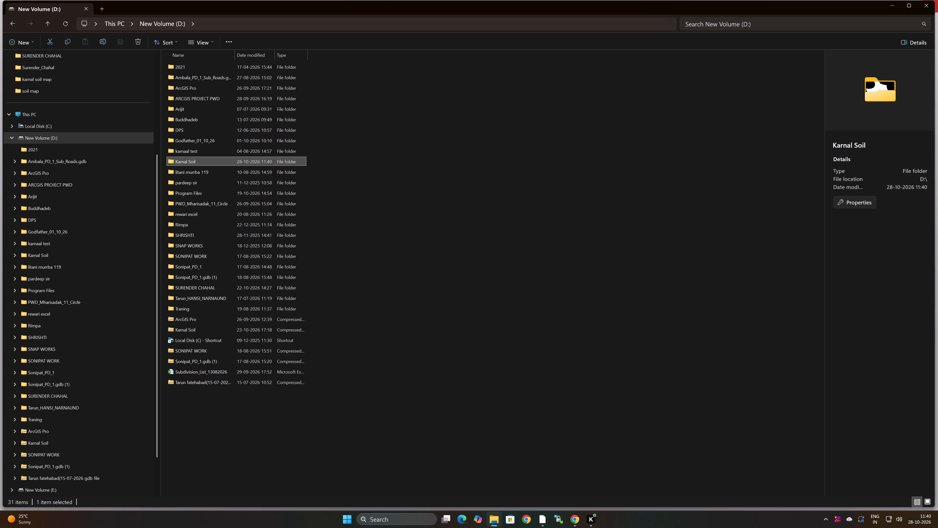
pyautogui.moveTo(934, 9); pyautogui.dragTo(931, 8)
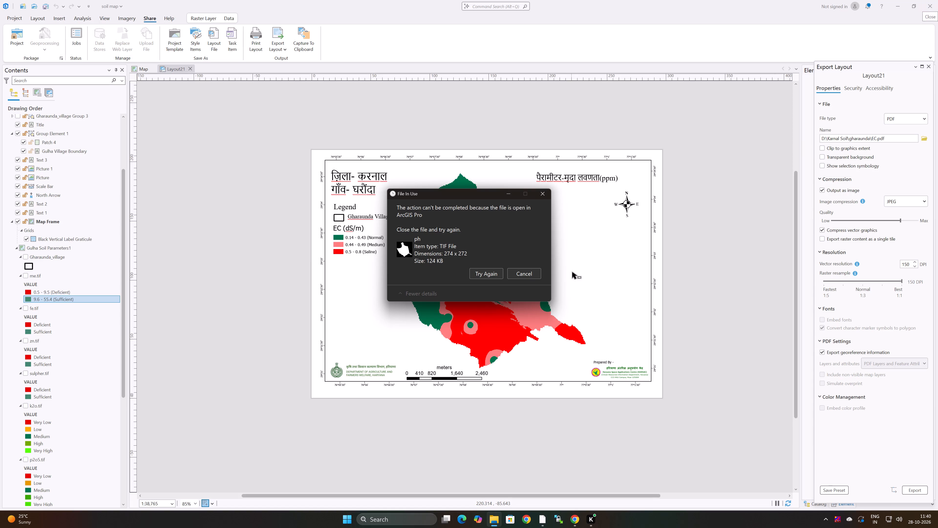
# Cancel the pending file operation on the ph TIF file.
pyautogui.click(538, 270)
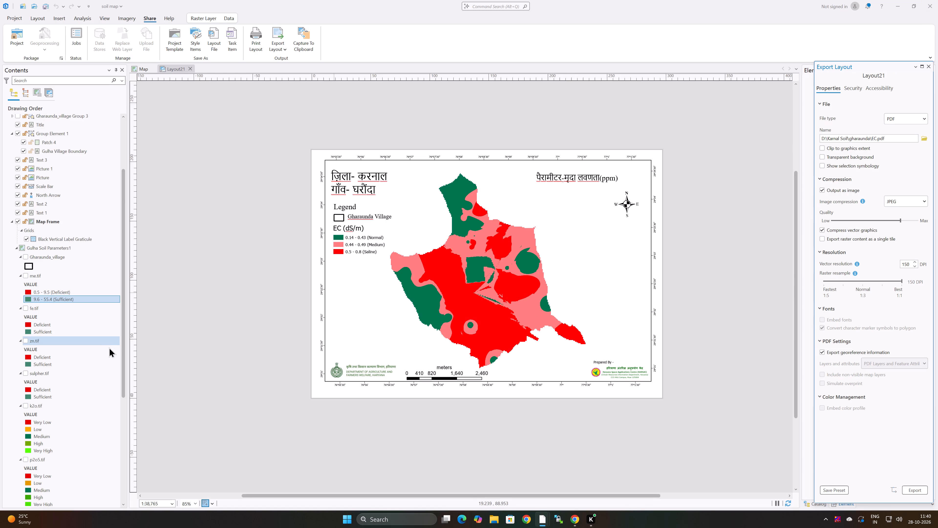
# Review the raster layers in the layout and the Map view, toggle ph.tif's visibility off and back on, and return to Layout21.
pyautogui.scroll(-19, 58, 319)
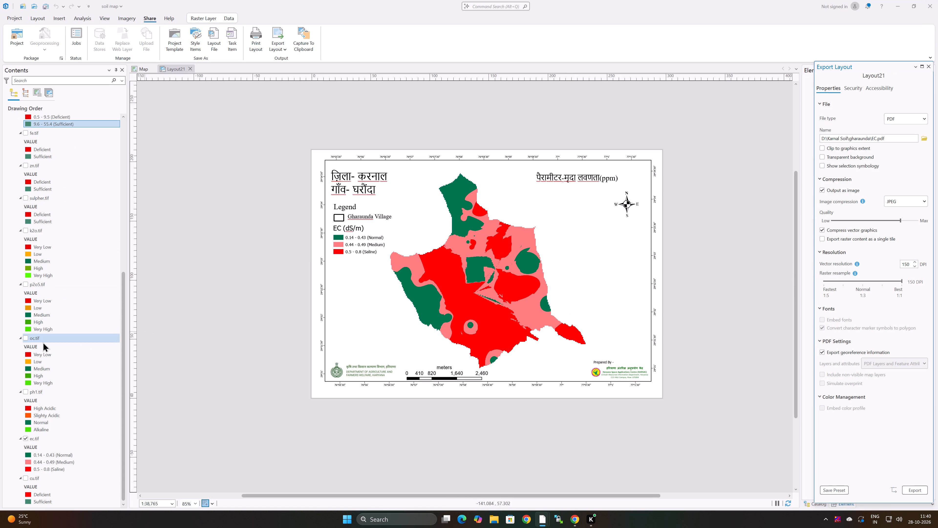
pyautogui.scroll(-5, 44, 342)
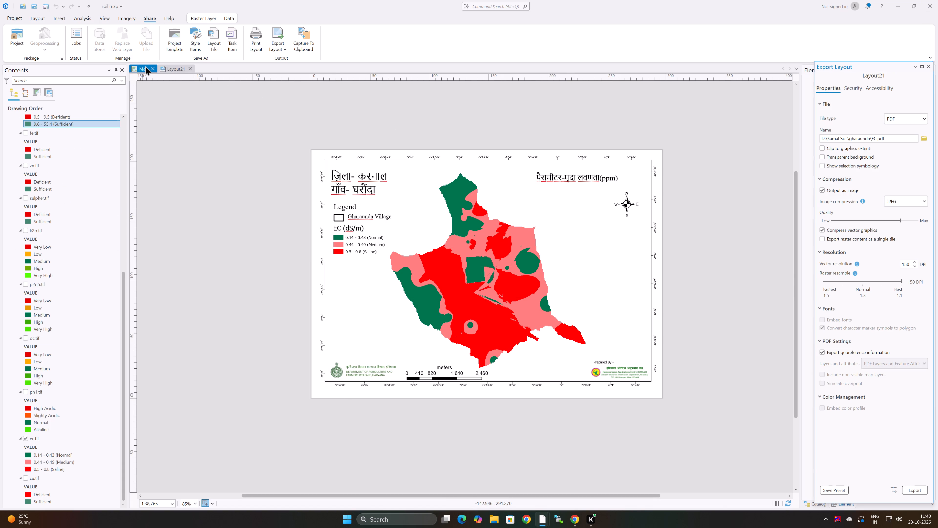
pyautogui.click(145, 66)
pyautogui.scroll(-13, 76, 252)
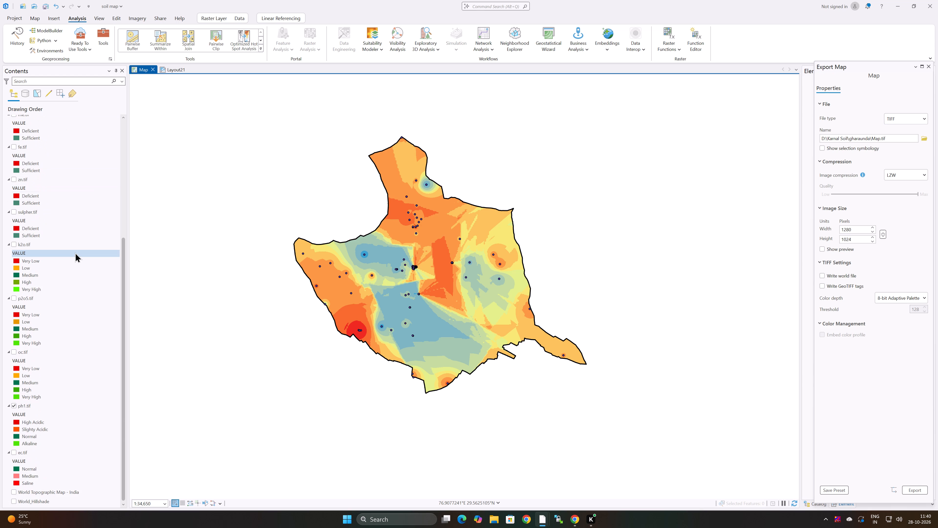
pyautogui.scroll(-15, 75, 253)
pyautogui.scroll(20, 75, 253)
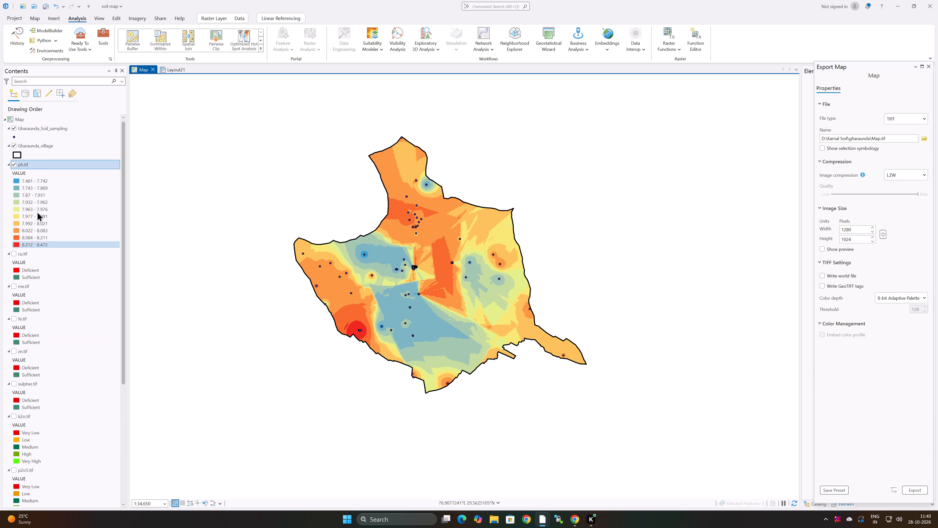
pyautogui.click(14, 164)
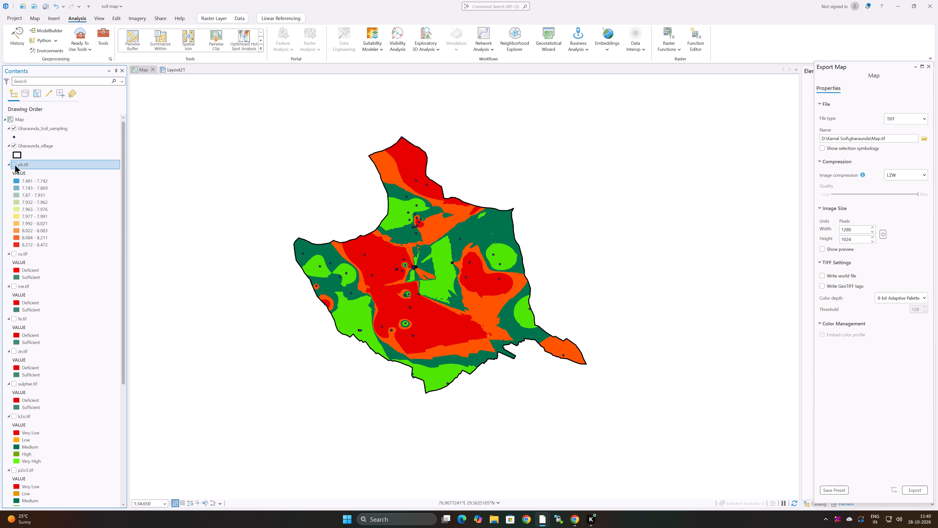
pyautogui.click(14, 164)
pyautogui.click(171, 66)
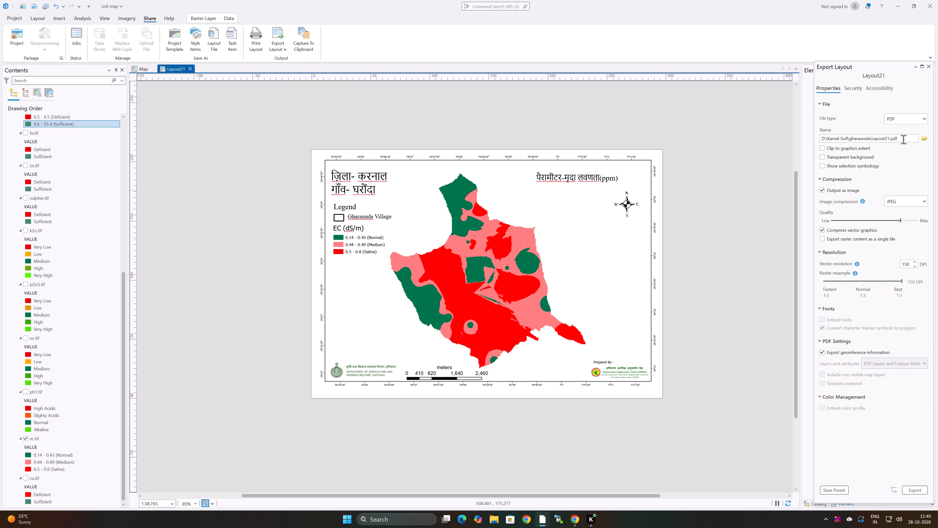
# Browse to New folder inside Karnal Soil on New Volume (D:) as the layout's export location.
pyautogui.click(927, 138)
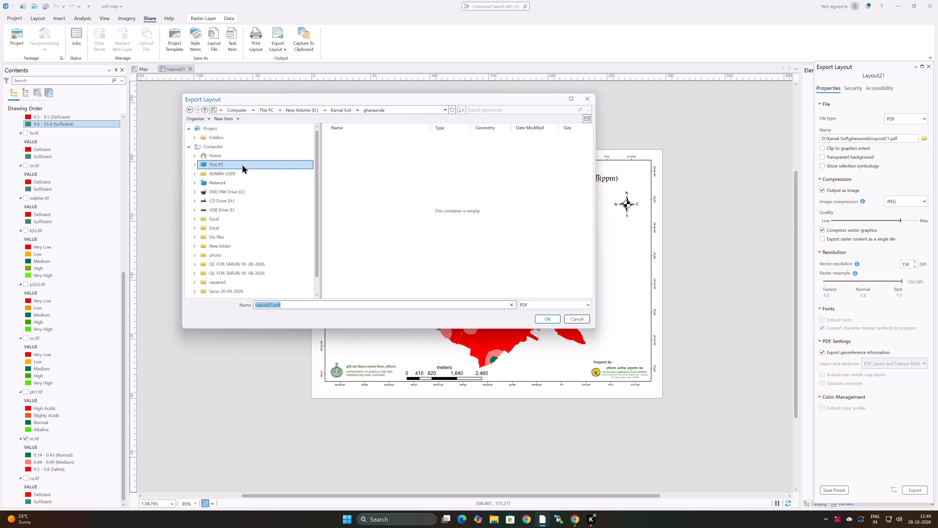
pyautogui.doubleClick(242, 164)
pyautogui.doubleClick(353, 143)
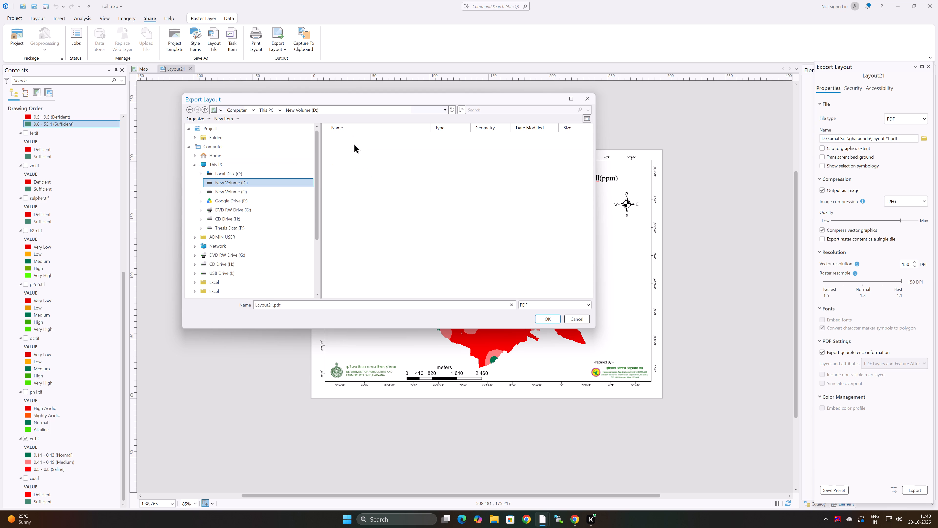
pyautogui.scroll(-4, 364, 196)
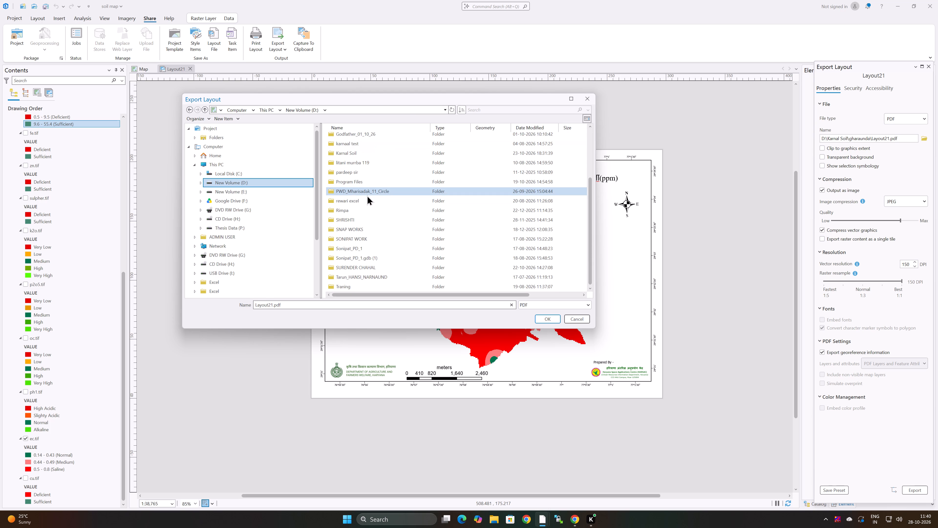
pyautogui.scroll(-7, 367, 195)
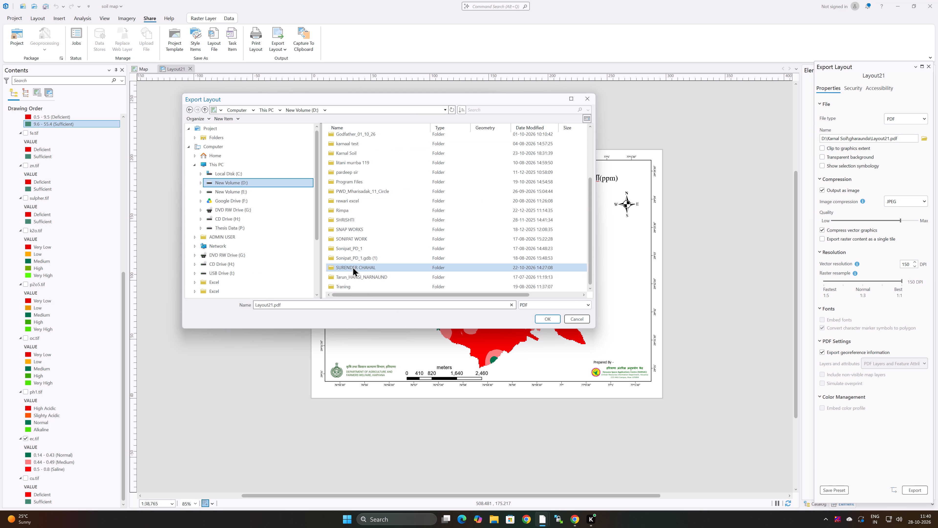
pyautogui.scroll(-6, 354, 266)
pyautogui.scroll(2, 360, 227)
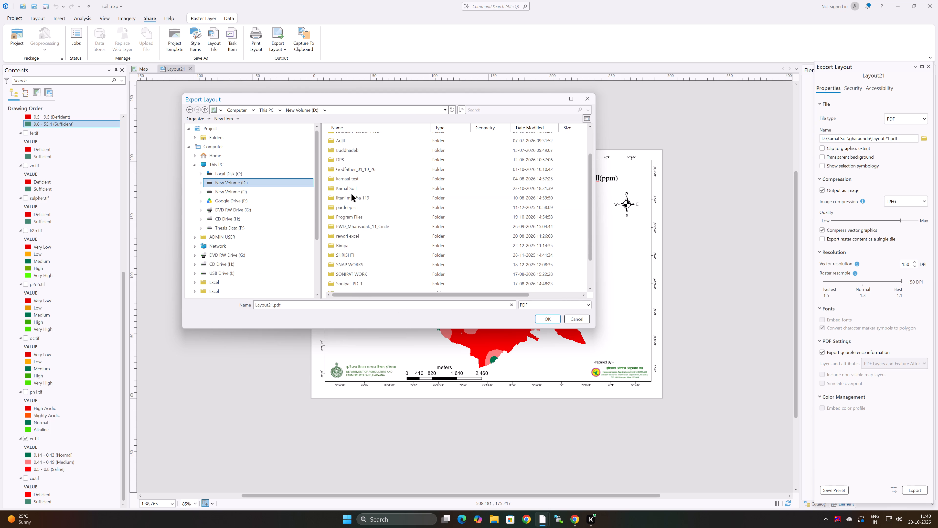
pyautogui.doubleClick(349, 184)
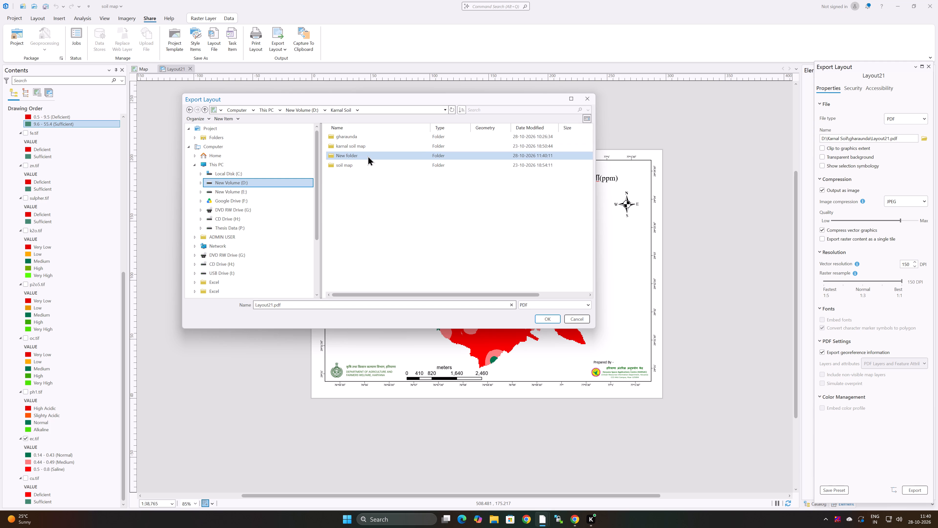
pyautogui.doubleClick(368, 156)
pyautogui.doubleClick(366, 155)
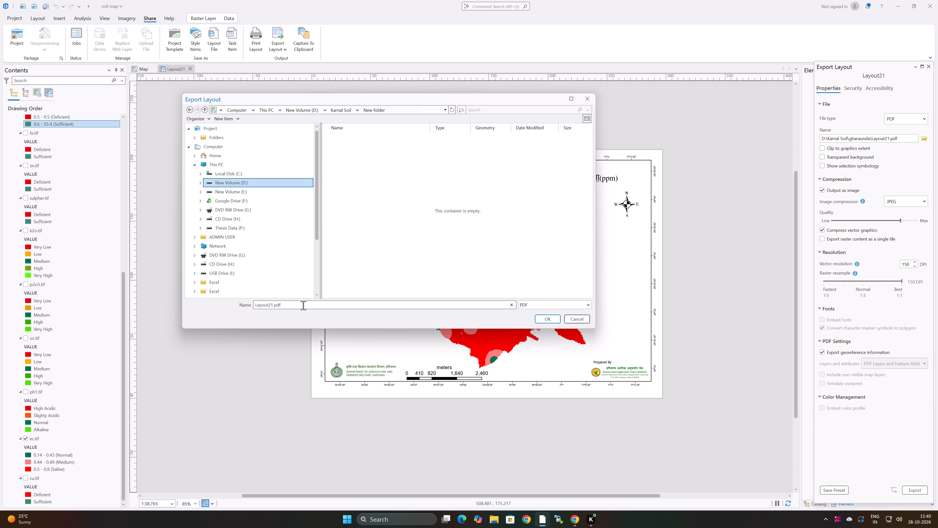
# Name the export file EC.pdf and accept the new output path.
pyautogui.click(273, 305)
pyautogui.press('BackSpace')
pyautogui.press('BackSpace')
pyautogui.press('BackSpace')
pyautogui.press('BackSpace')
pyautogui.press('BackSpace')
pyautogui.press('BackSpace')
pyautogui.press('BackSpace')
pyautogui.press('BackSpace')
pyautogui.press('BackSpace')
pyautogui.press('BackSpace')
pyautogui.press('BackSpace')
pyautogui.press('BackSpace')
pyautogui.press('BackSpace')
pyautogui.press('BackSpace')
pyautogui.press('BackSpace')
pyautogui.press('BackSpace')
pyautogui.press('BackSpace')
pyautogui.press('BackSpace')
pyautogui.press('e')
pyautogui.press('c')
pyautogui.click(547, 317)
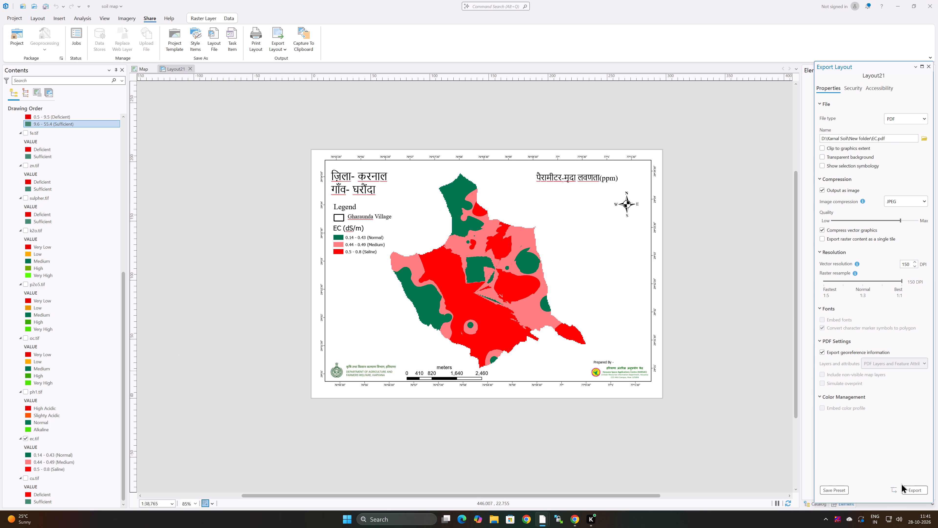
# Set the vector resolution of the PDF export to 600 DPI.
pyautogui.click(910, 265)
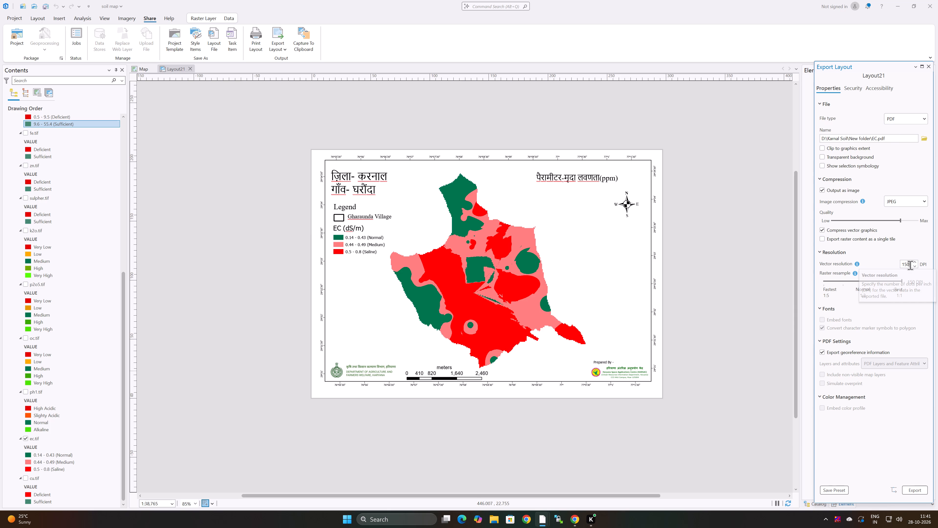
pyautogui.press('BackSpace')
pyautogui.press('BackSpace')
pyautogui.press('BackSpace')
pyautogui.press('BackSpace')
pyautogui.press('BackSpace')
pyautogui.press('BackSpace')
pyautogui.press('BackSpace')
pyautogui.press('BackSpace')
pyautogui.press('BackSpace')
pyautogui.press('BackSpace')
pyautogui.press('BackSpace')
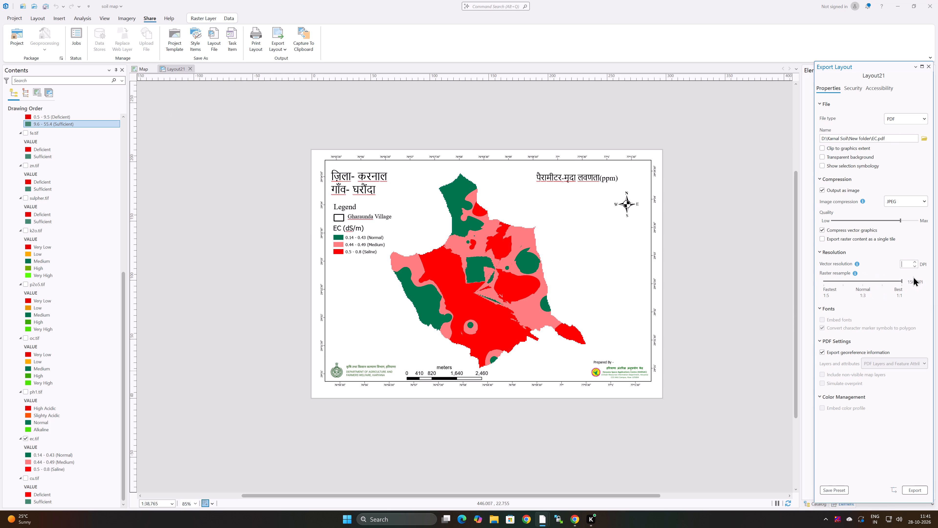
pyautogui.write('600')
pyautogui.press('Return')
# Export Layout21 as a PDF with the current settings.
pyautogui.click(913, 491)
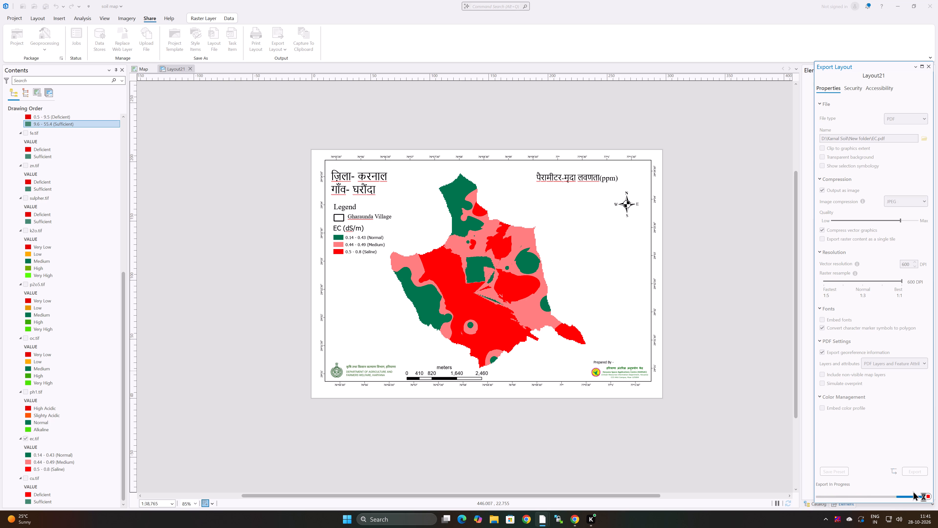
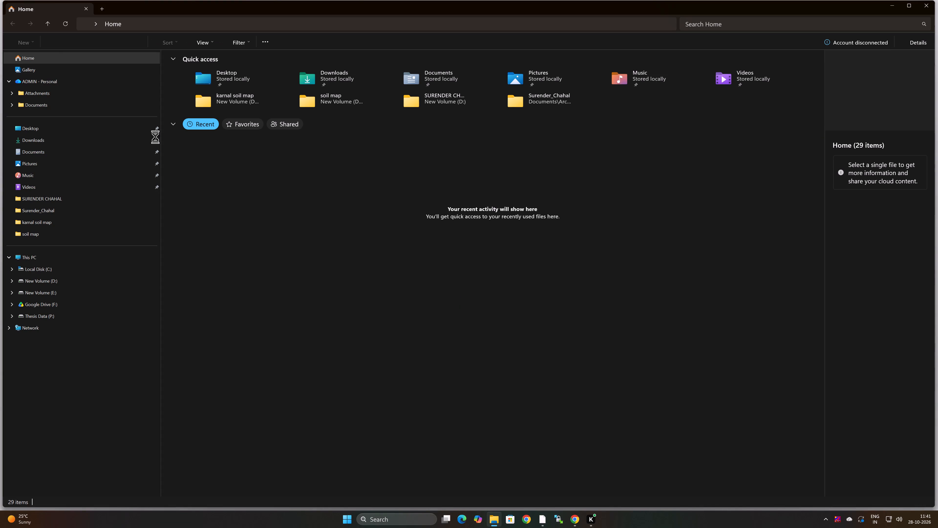
# In File Explorer, check the exported EC PDF in New folder inside Karnal Soil, and close the window.
pyautogui.doubleClick(239, 100)
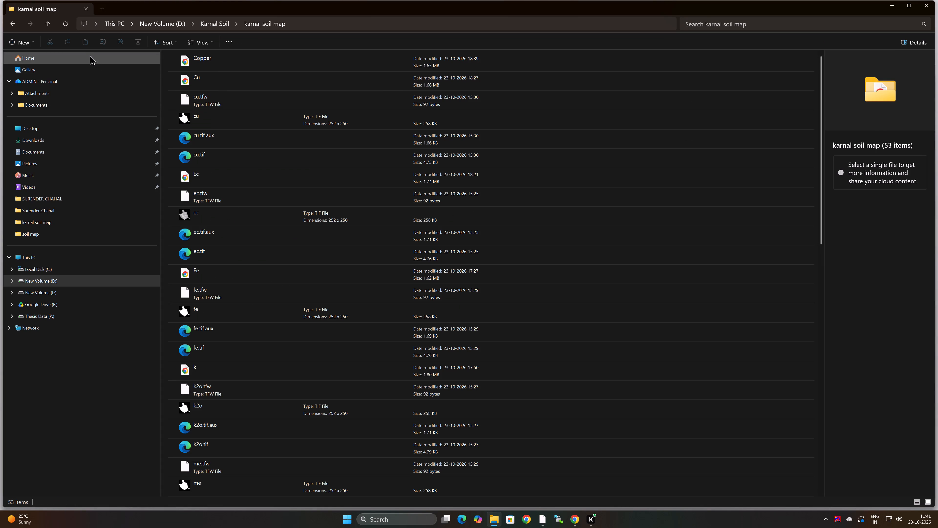
pyautogui.doubleClick(46, 25)
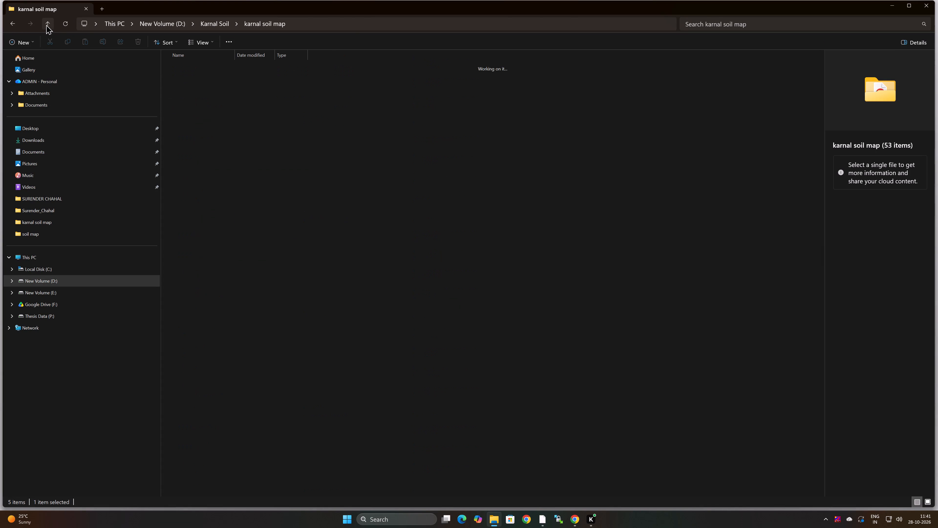
pyautogui.doubleClick(215, 159)
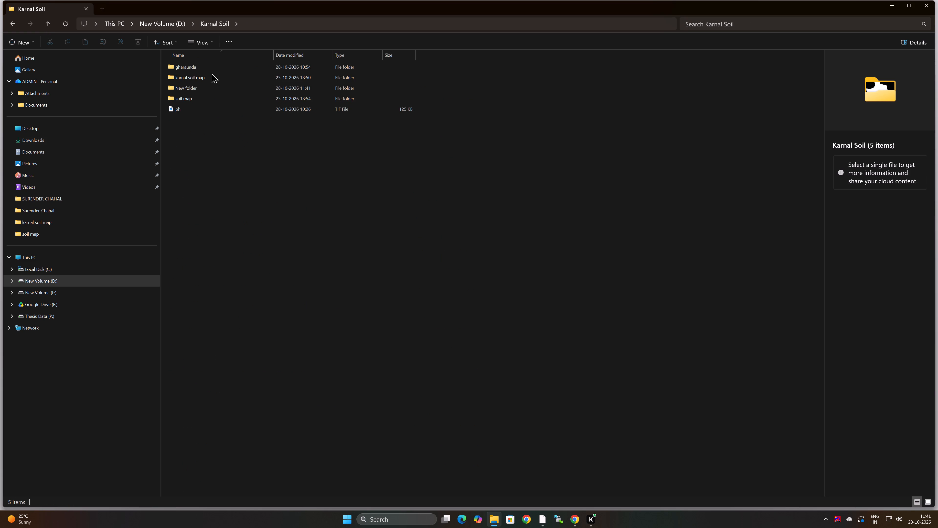
pyautogui.doubleClick(216, 88)
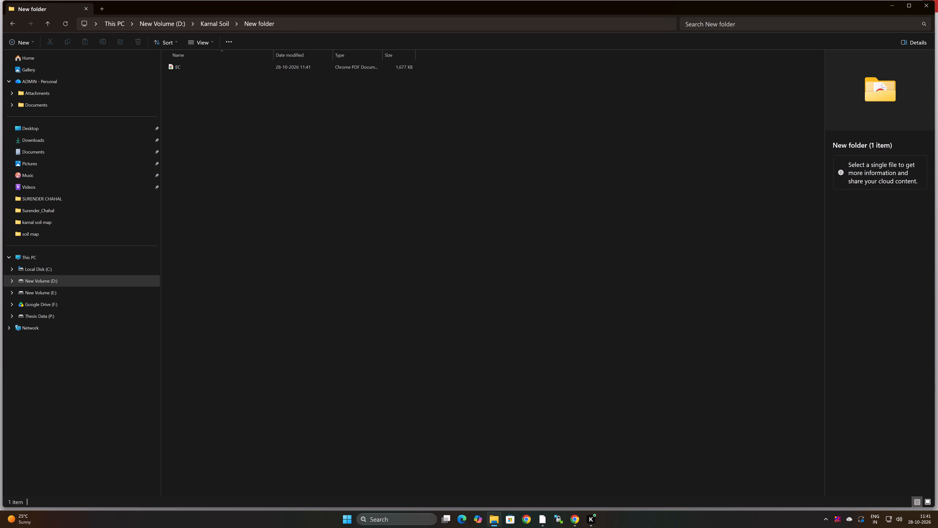
pyautogui.click(924, 4)
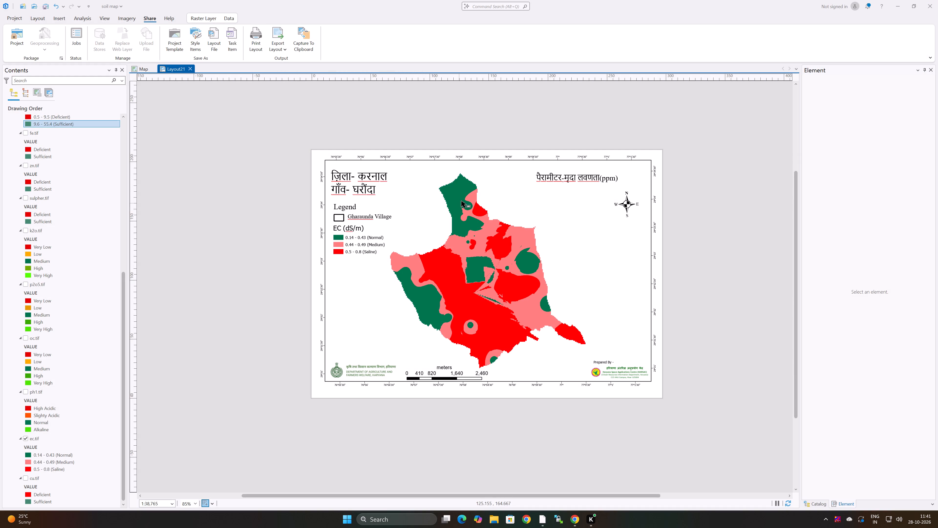
# In ArcGIS Pro, close the Element pane and turn off the ec.tif layer in the layout's map frame.
pyautogui.click(930, 71)
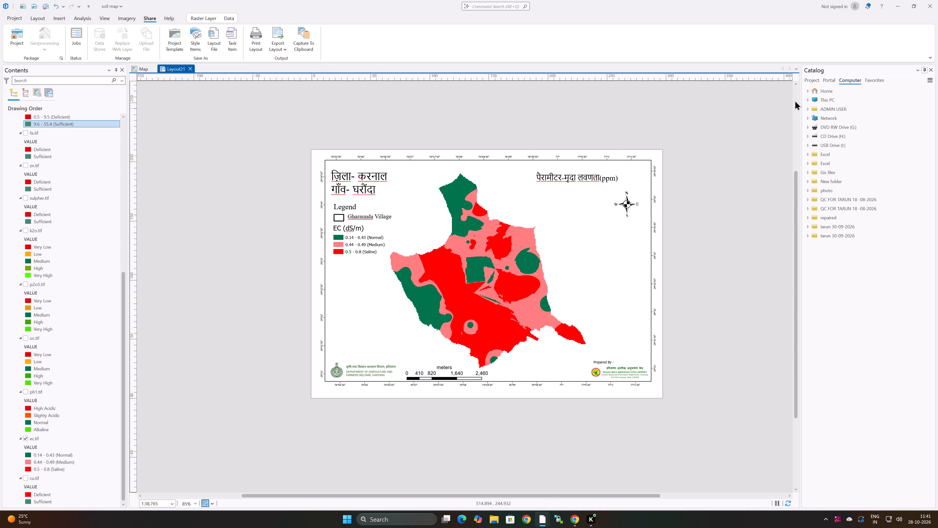
pyautogui.scroll(8, 57, 154)
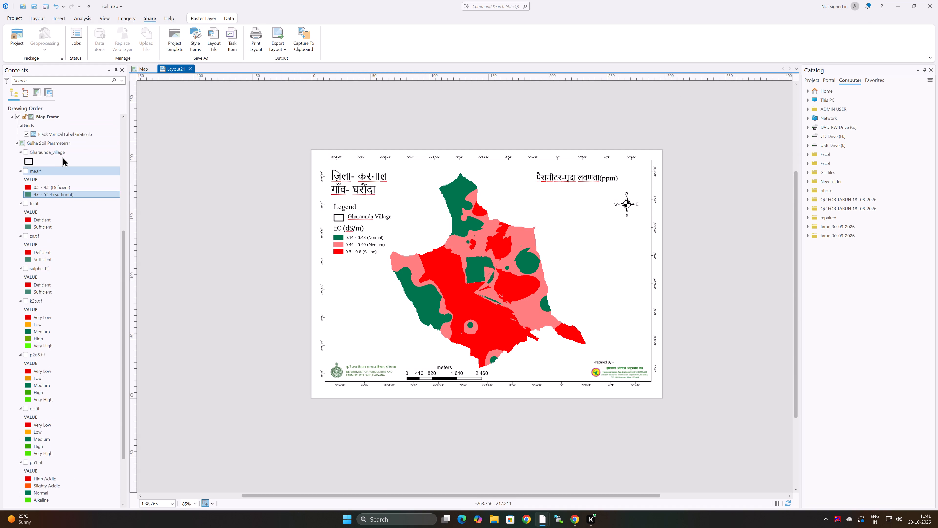
pyautogui.scroll(4, 62, 157)
pyautogui.scroll(-17, 58, 295)
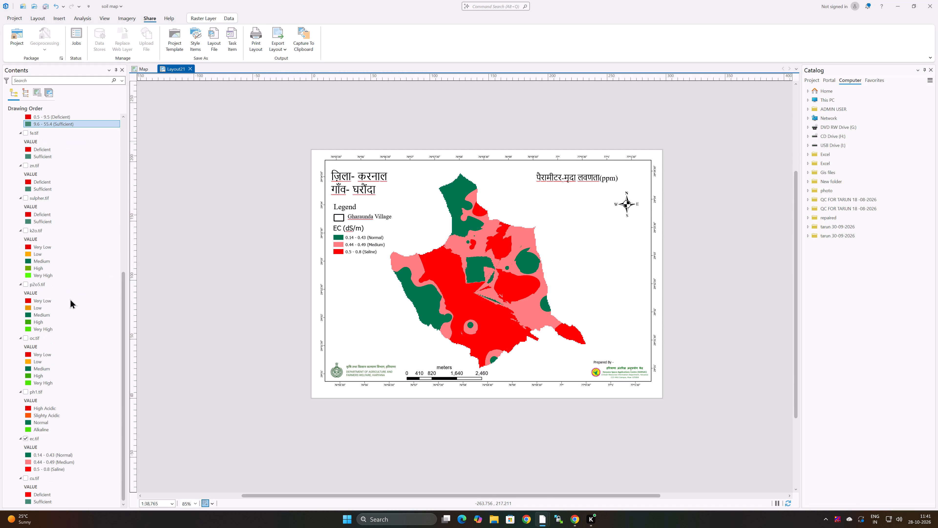
pyautogui.scroll(-5, 70, 299)
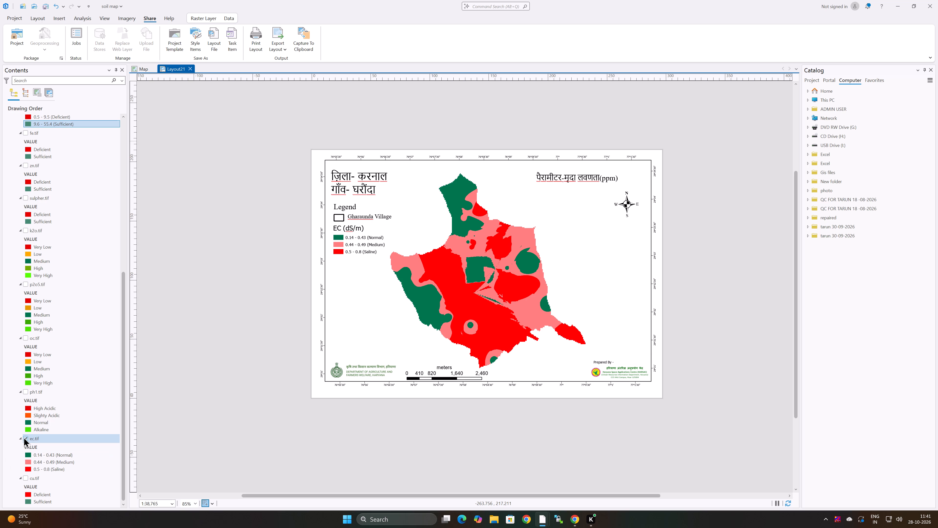
pyautogui.click(23, 437)
# Turn on the me.tif layer in the layout's map frame.
pyautogui.scroll(10, 65, 220)
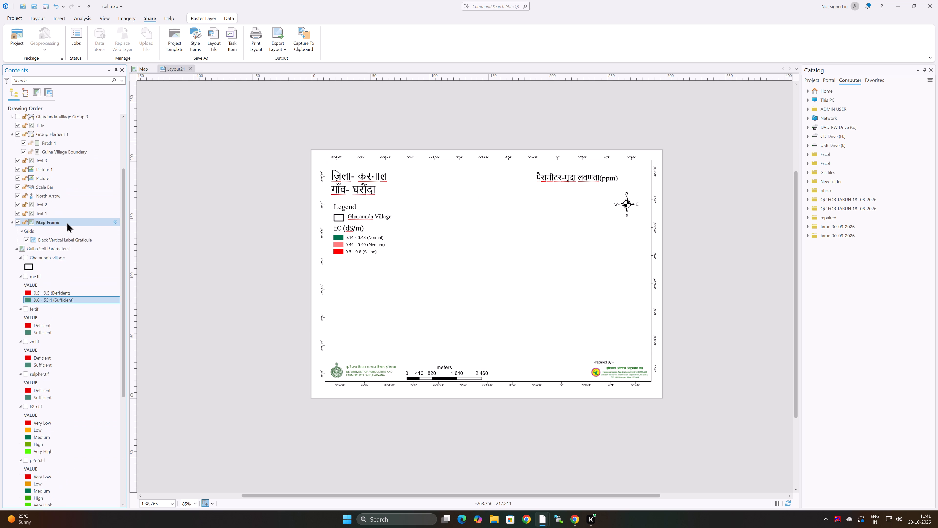
pyautogui.scroll(5, 67, 223)
pyautogui.scroll(-7, 65, 270)
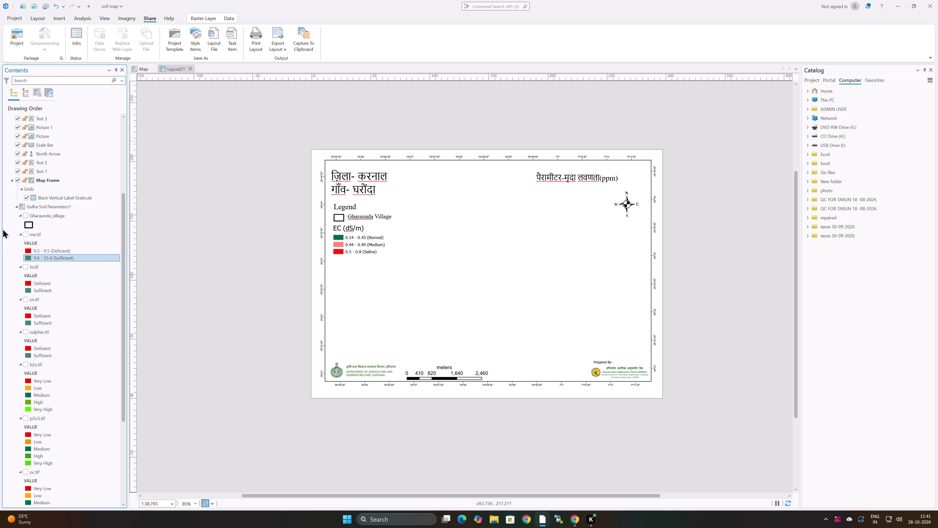
pyautogui.click(25, 234)
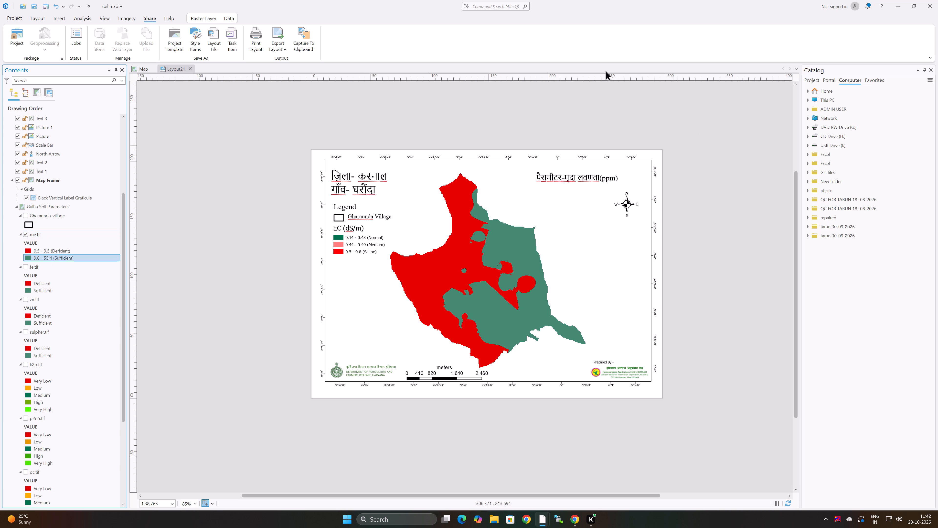
# Switch to Chrome, search for easy hindi typing in a new tab and open the Easy Hindi Typing website.
pyautogui.click(576, 520)
pyautogui.click(634, 482)
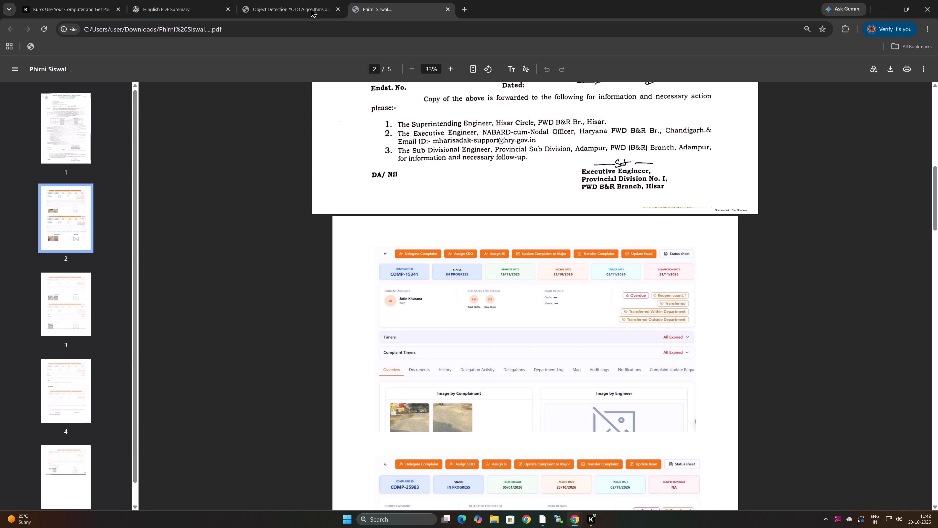
pyautogui.click(293, 7)
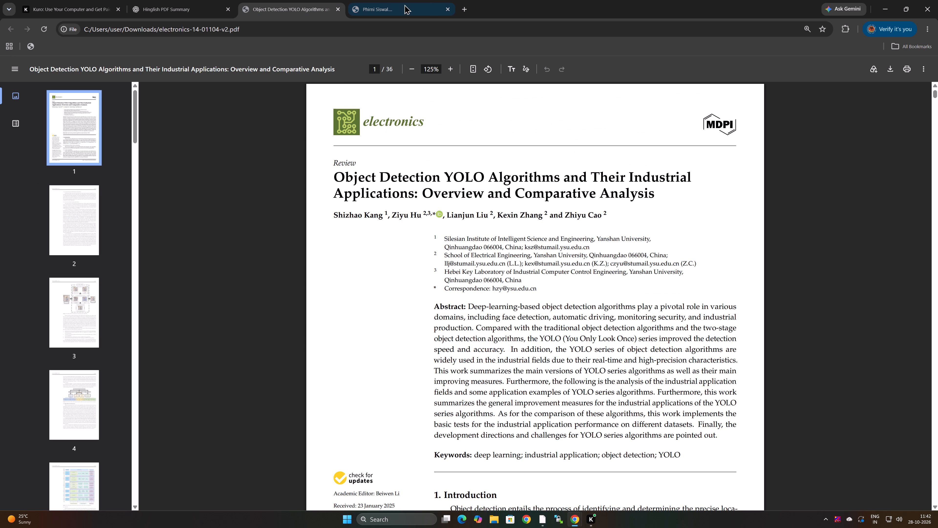
pyautogui.click(467, 10)
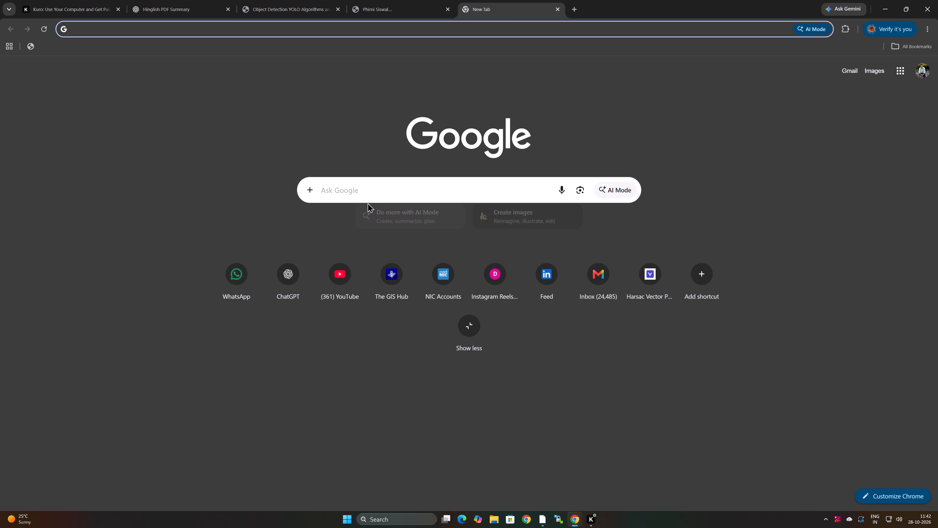
pyautogui.click(363, 192)
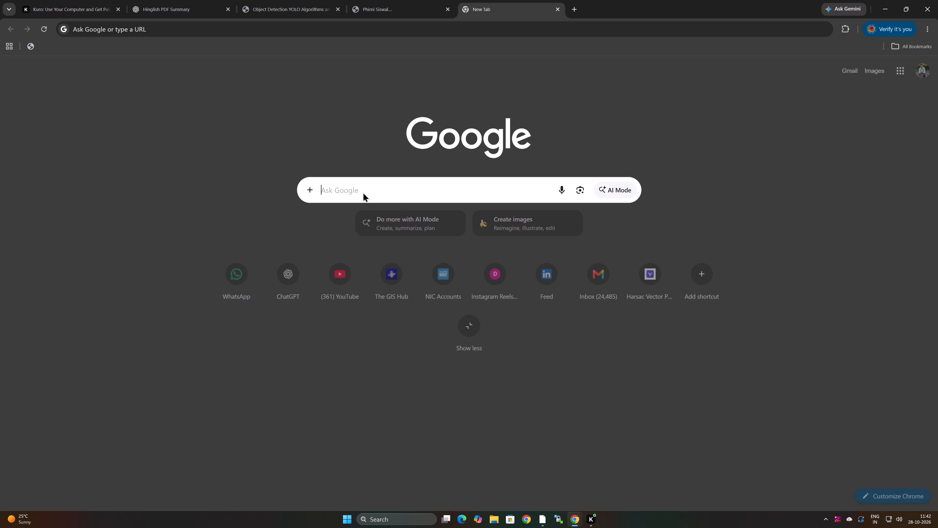
pyautogui.press('e')
pyautogui.write('ASY')
pyautogui.press('space')
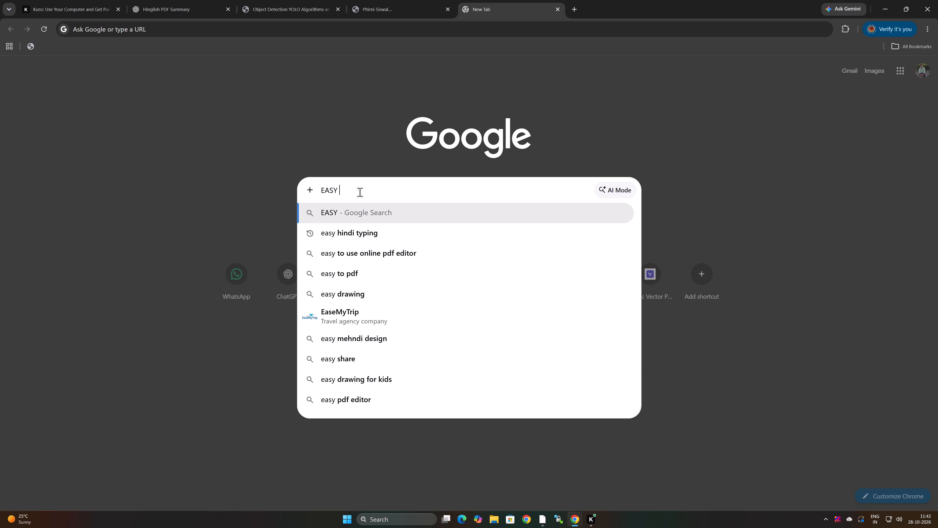
pyautogui.press('Down')
pyautogui.press(']')
pyautogui.press('Return')
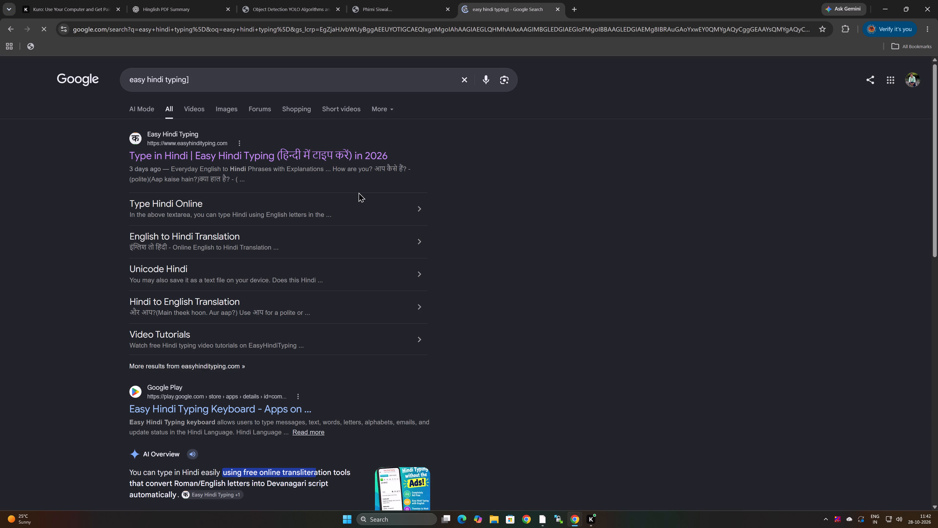
pyautogui.click(205, 155)
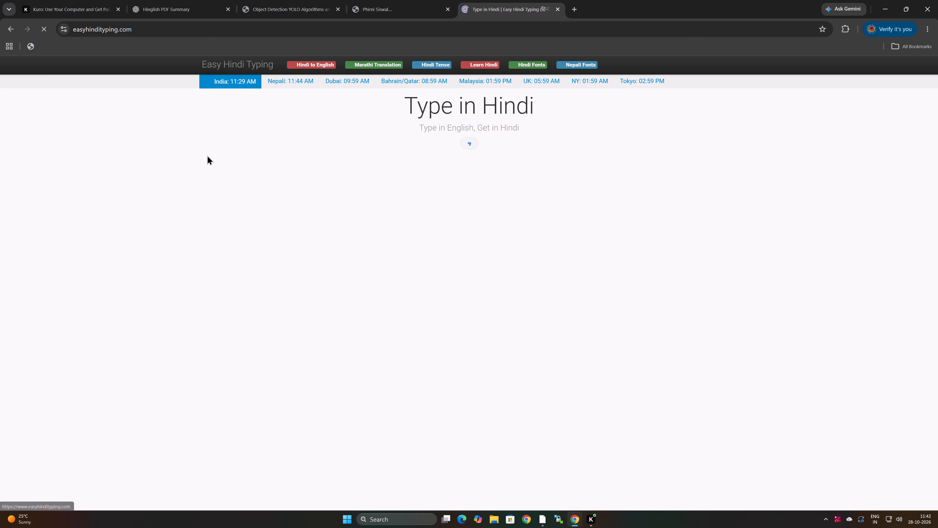
# Search Google for "ME IN SOIL" in another new tab.
pyautogui.click(577, 9)
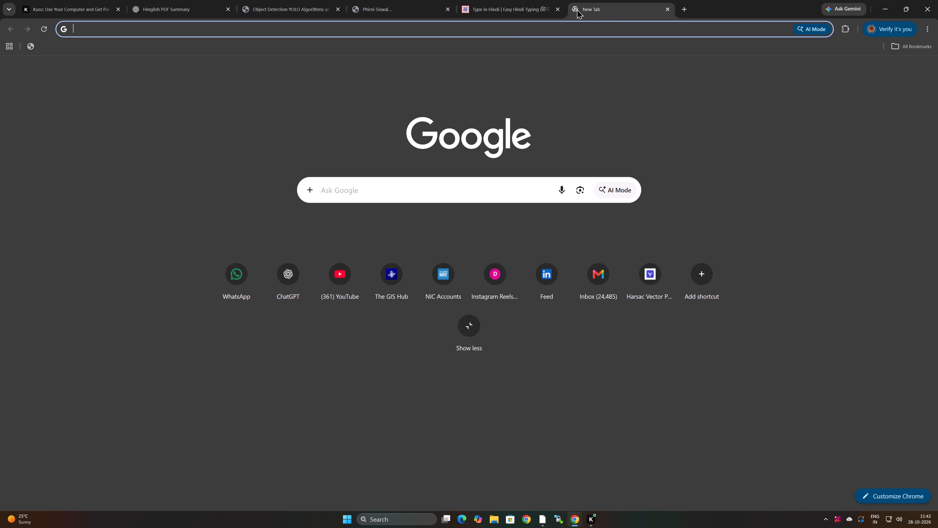
pyautogui.click(329, 193)
pyautogui.write('ME')
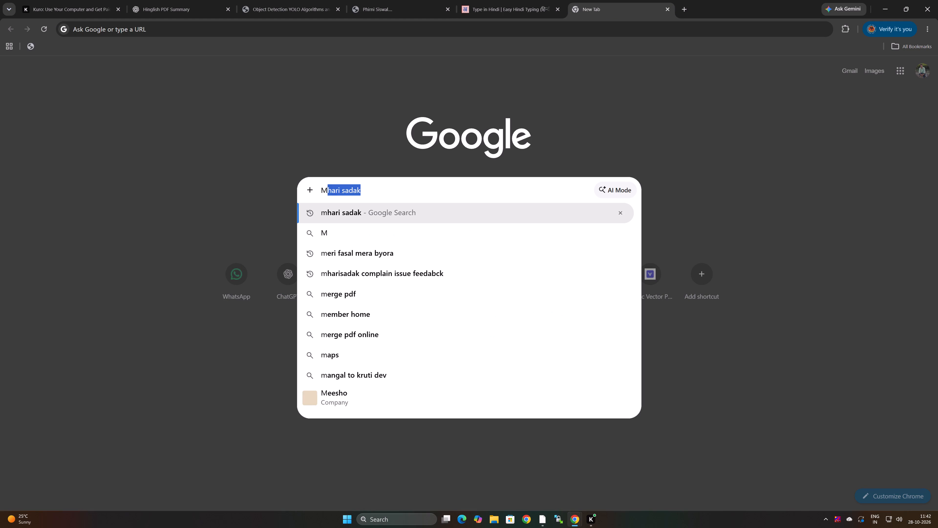
pyautogui.press('space')
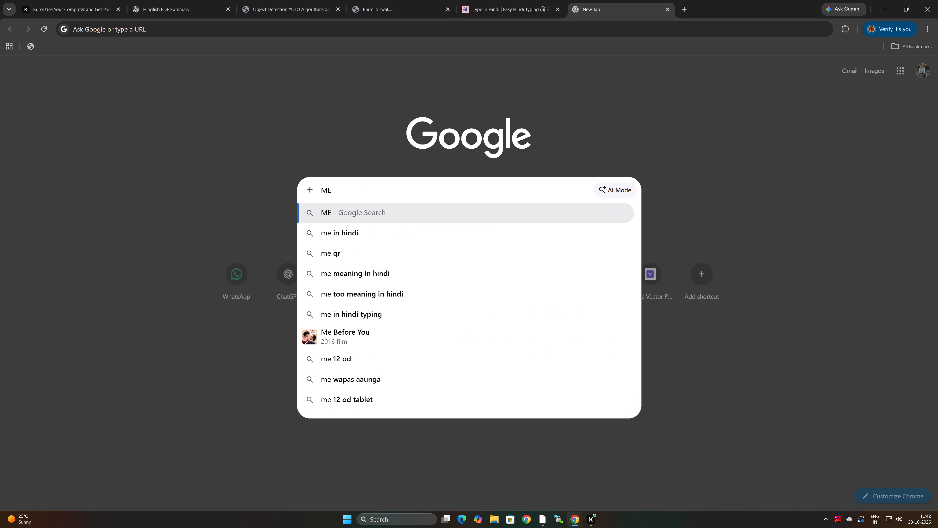
pyautogui.write('IN SOIL')
pyautogui.press('Return')
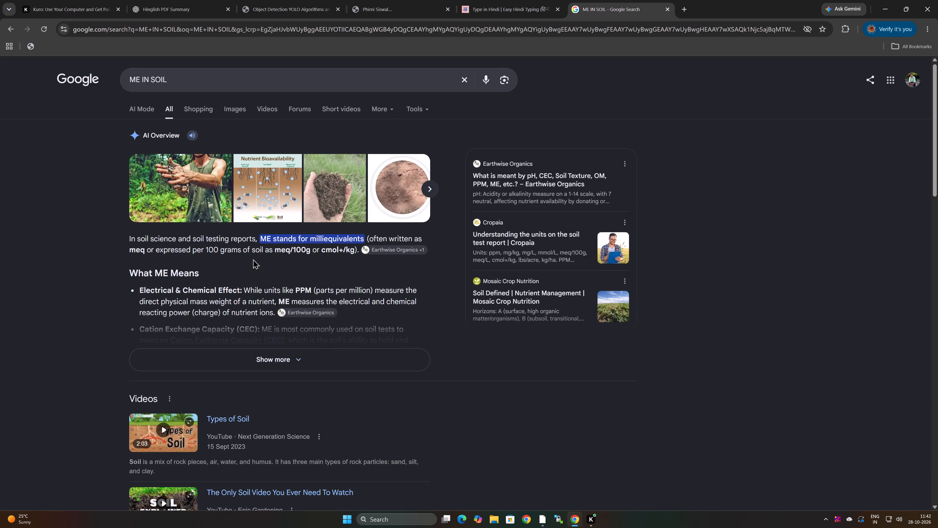
pyautogui.scroll(-3, 235, 255)
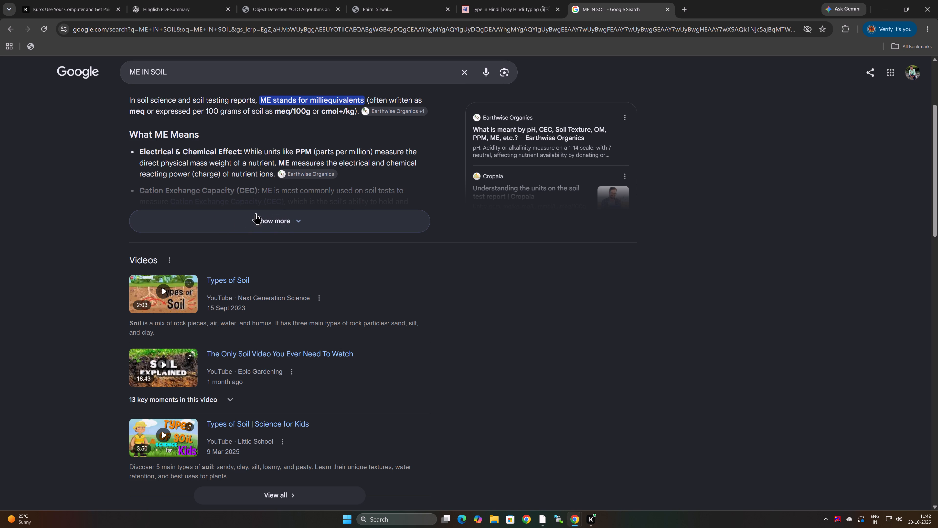
pyautogui.click(300, 222)
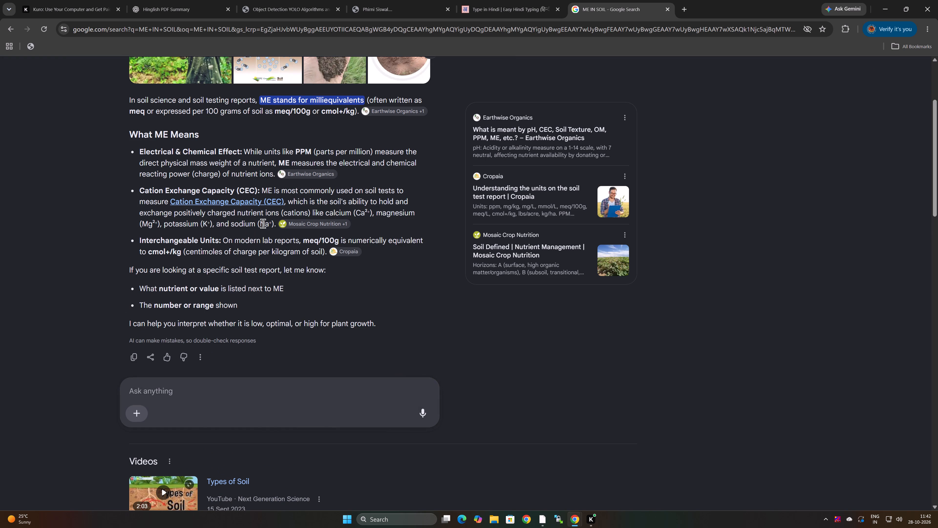
pyautogui.scroll(4, 224, 228)
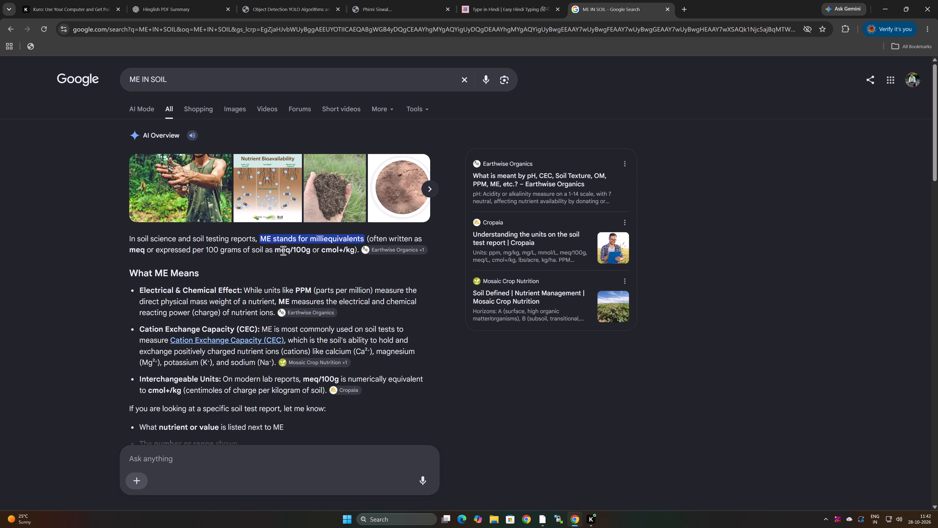
pyautogui.scroll(4, 271, 229)
pyautogui.scroll(-18, 270, 232)
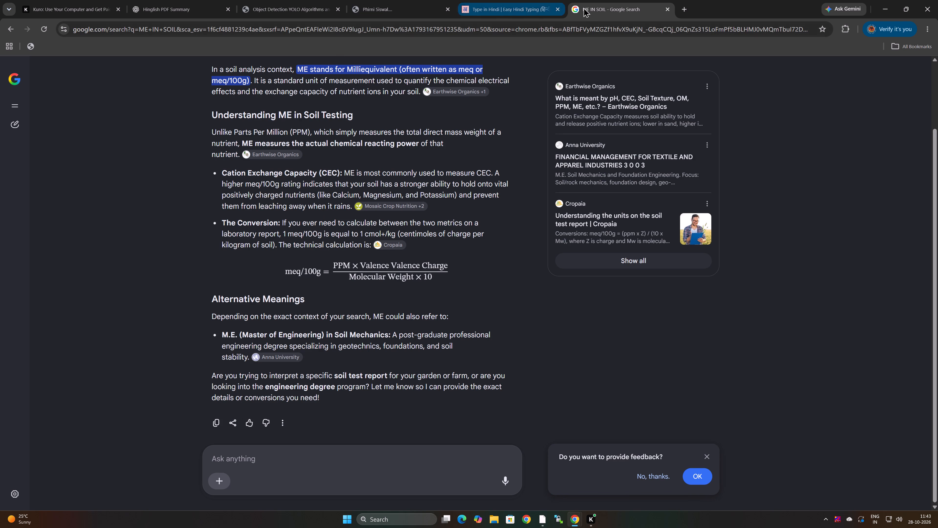
pyautogui.click(600, 9)
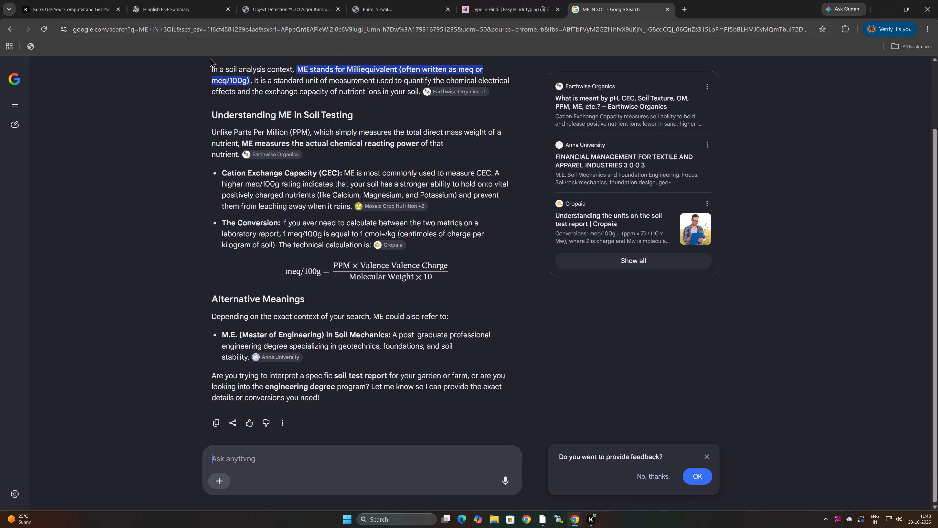
pyautogui.scroll(12, 237, 200)
pyautogui.click(255, 78)
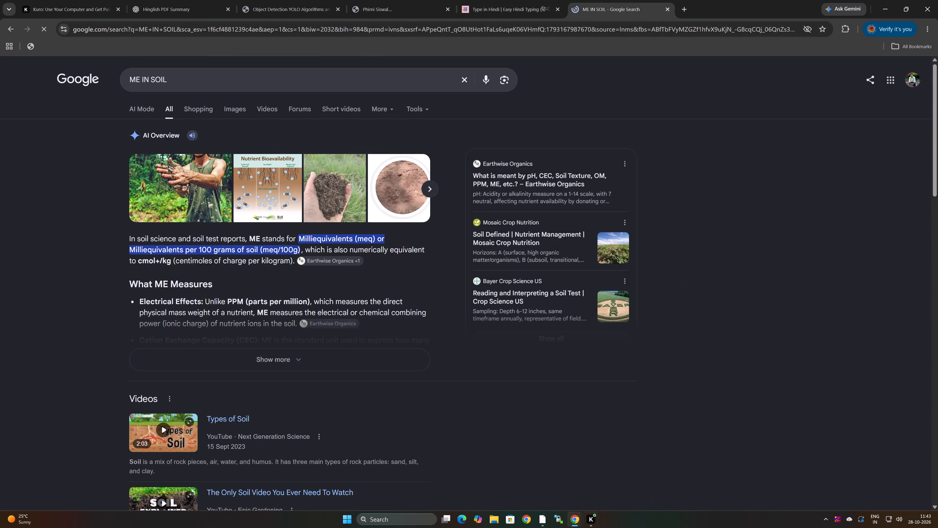
# Switch to File Explorer, open Copper.pdf from the soil map folder, review the map's titles and legend, and close it.
pyautogui.click(493, 518)
pyautogui.click(493, 518)
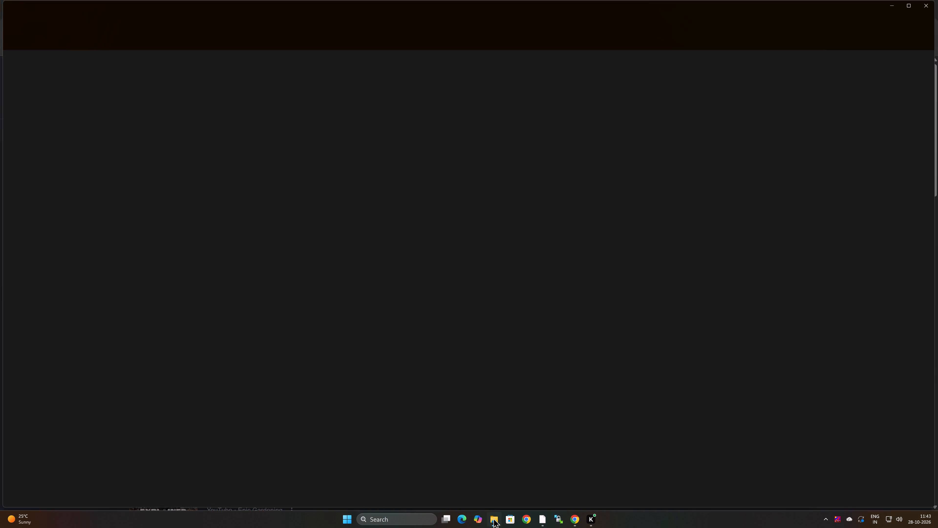
pyautogui.click(495, 519)
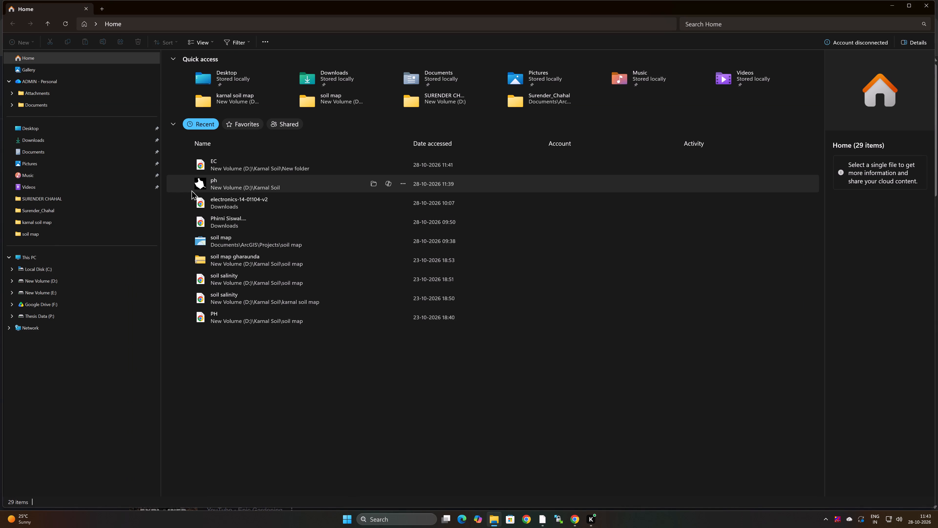
pyautogui.doubleClick(330, 97)
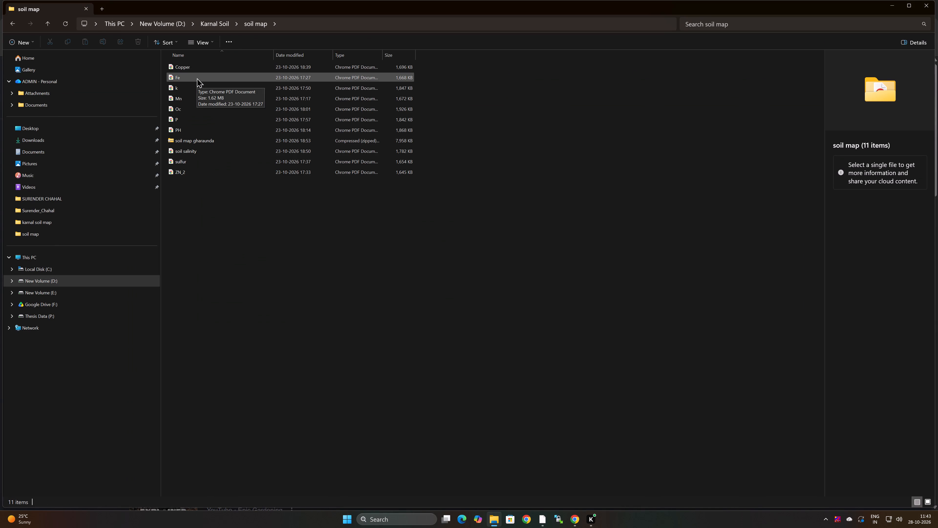
pyautogui.doubleClick(209, 65)
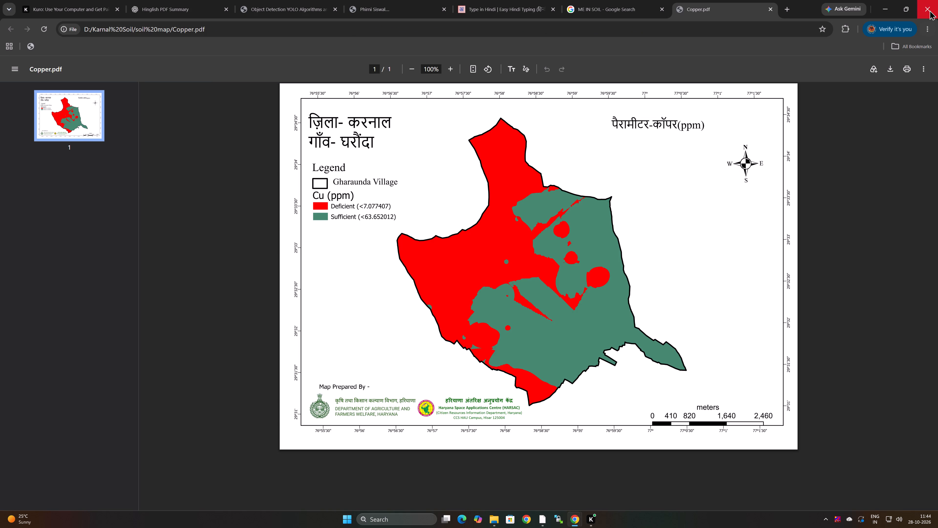
pyautogui.click(771, 11)
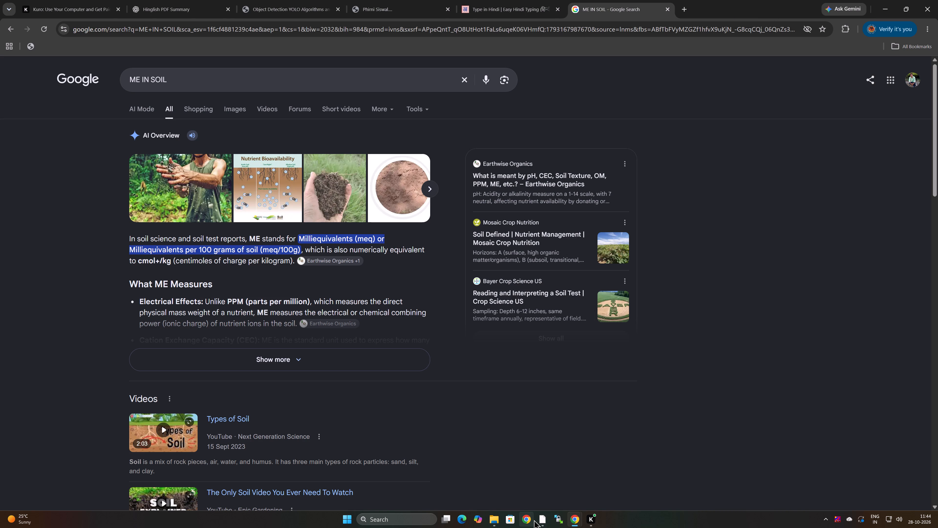
# Compare the me.tif layer in the ArcGIS Pro layout with the finished map in Mn.pdf from the soil map folder.
pyautogui.click(571, 476)
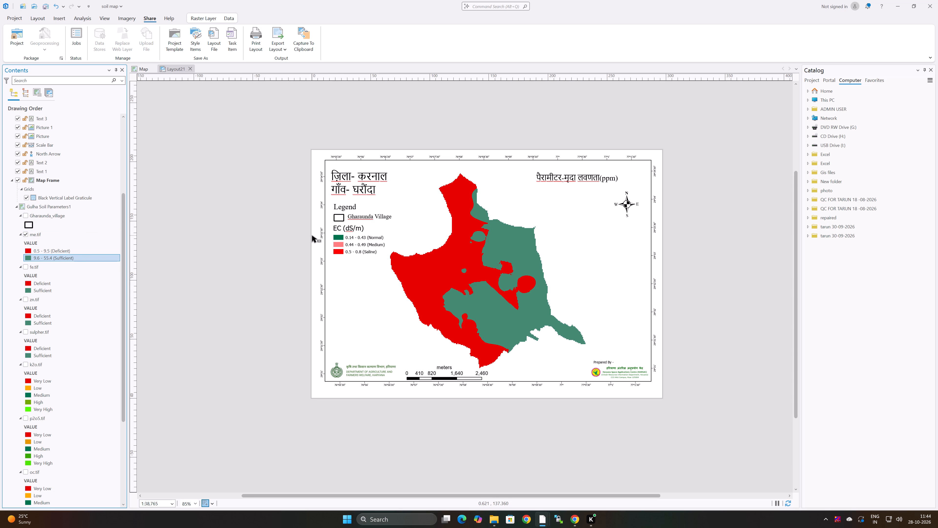
pyautogui.click(46, 234)
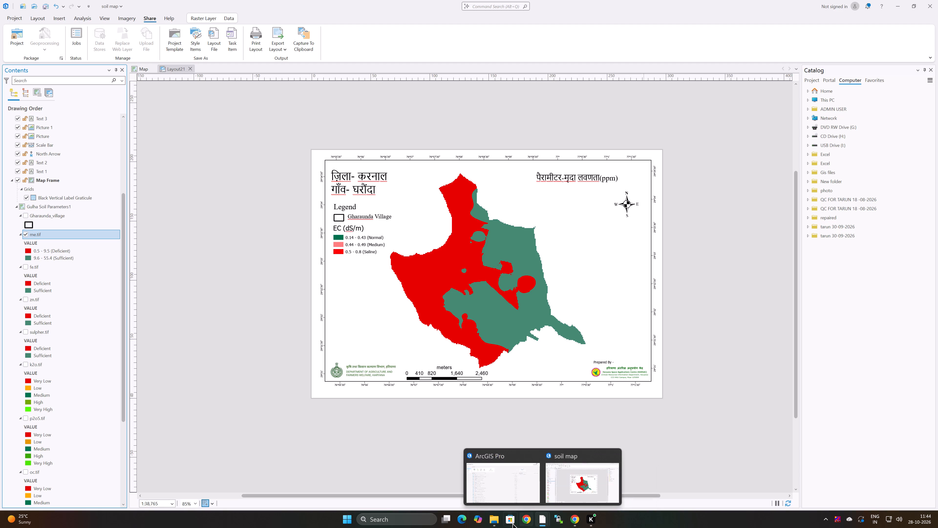
pyautogui.click(499, 472)
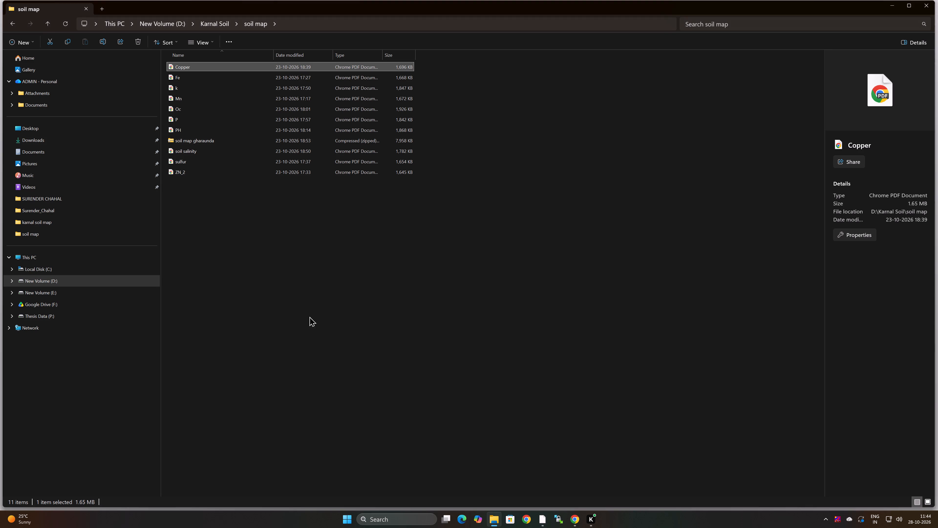
pyautogui.click(288, 303)
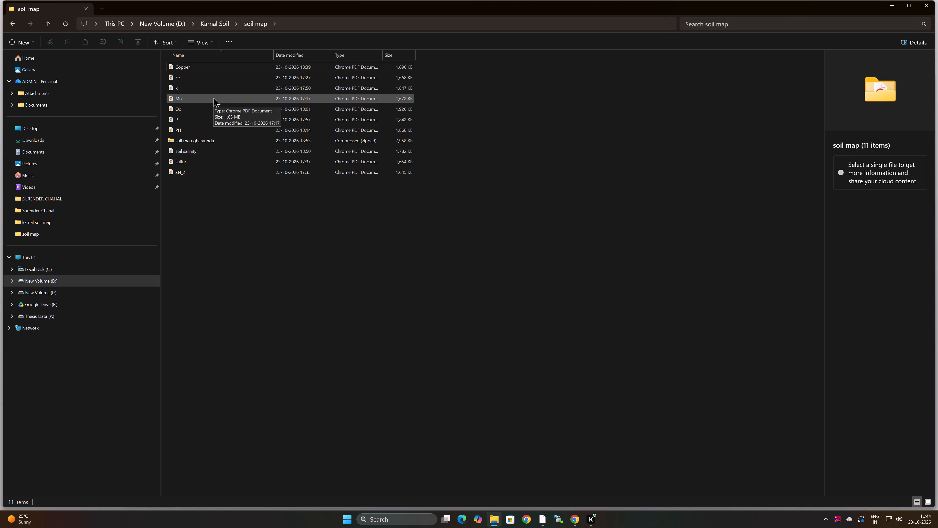
pyautogui.doubleClick(213, 97)
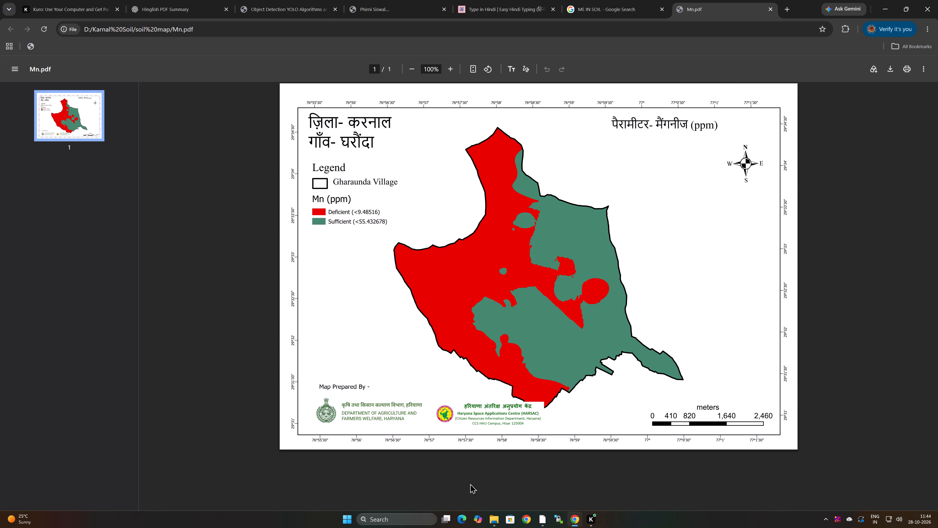
pyautogui.click(576, 479)
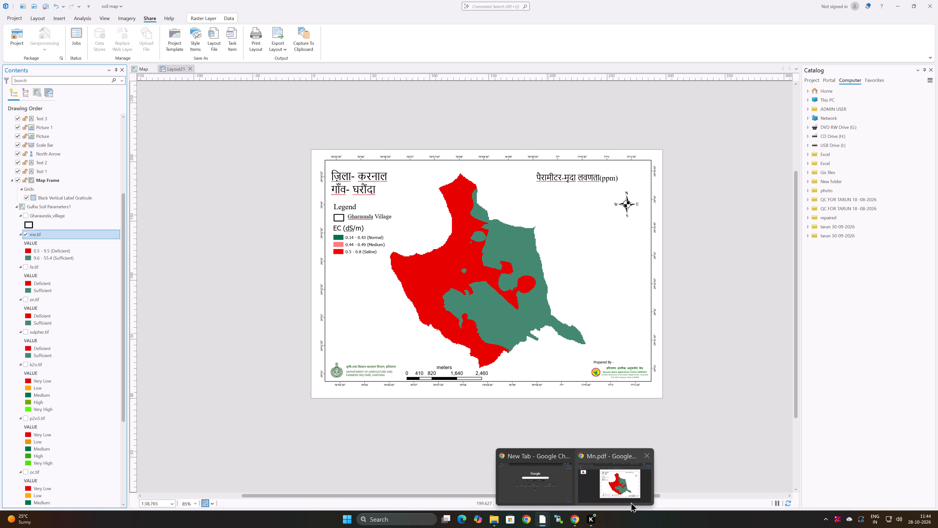
pyautogui.click(628, 490)
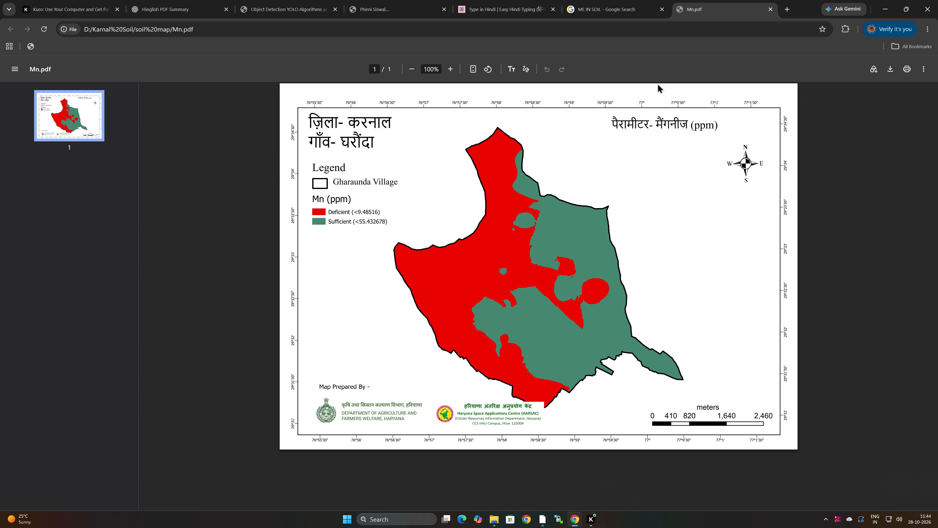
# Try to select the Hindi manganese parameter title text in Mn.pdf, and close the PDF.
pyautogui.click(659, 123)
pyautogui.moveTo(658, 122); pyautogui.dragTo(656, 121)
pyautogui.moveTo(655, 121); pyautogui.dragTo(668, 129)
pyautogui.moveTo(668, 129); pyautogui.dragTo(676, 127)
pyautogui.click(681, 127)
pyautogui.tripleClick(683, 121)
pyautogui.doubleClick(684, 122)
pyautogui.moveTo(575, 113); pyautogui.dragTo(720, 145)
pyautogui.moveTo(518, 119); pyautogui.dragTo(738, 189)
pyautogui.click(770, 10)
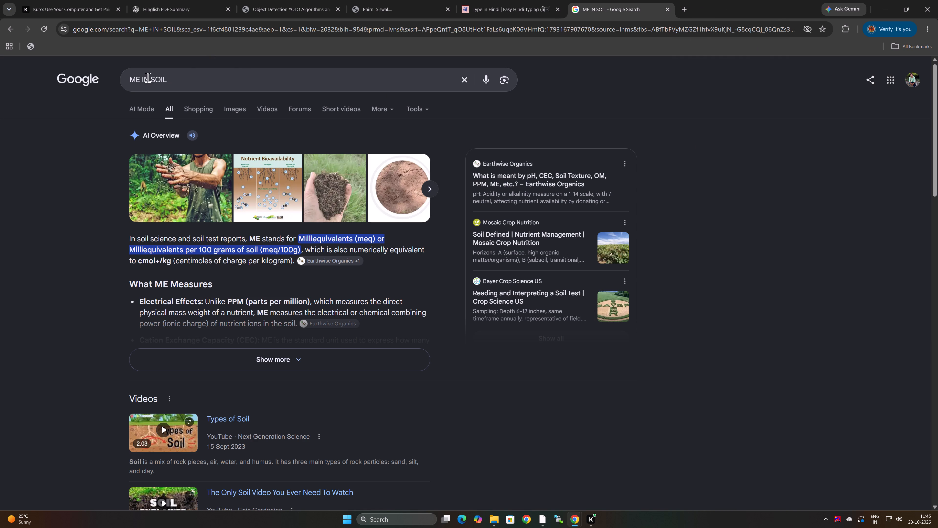
# Change the Google search to MN IN SOIL and copy the word Manganese from the AI Overview.
pyautogui.click(139, 80)
pyautogui.press('BackSpace')
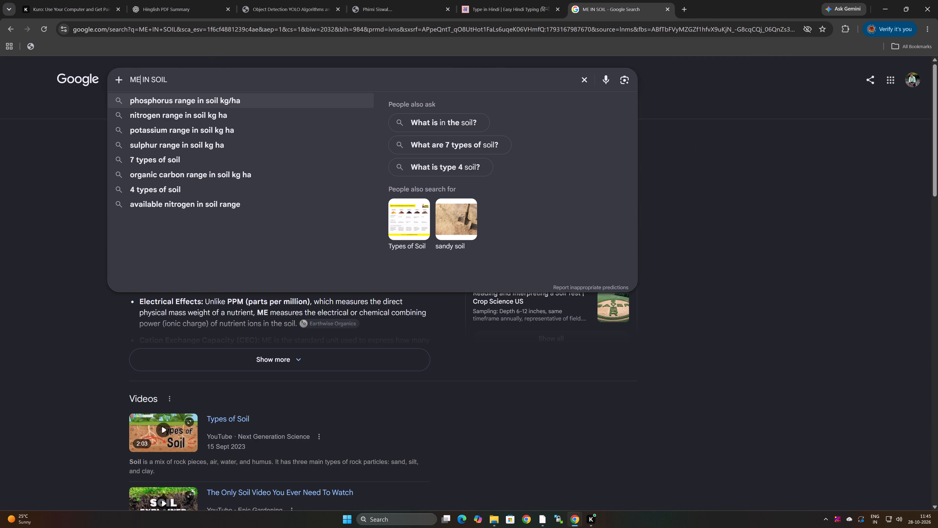
pyautogui.press('n')
pyautogui.press('Return')
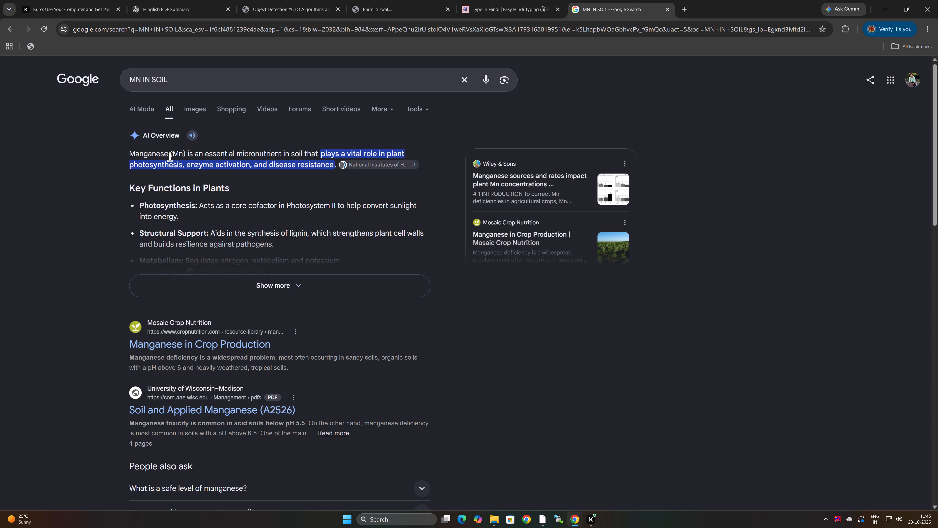
pyautogui.moveTo(168, 156); pyautogui.dragTo(123, 153)
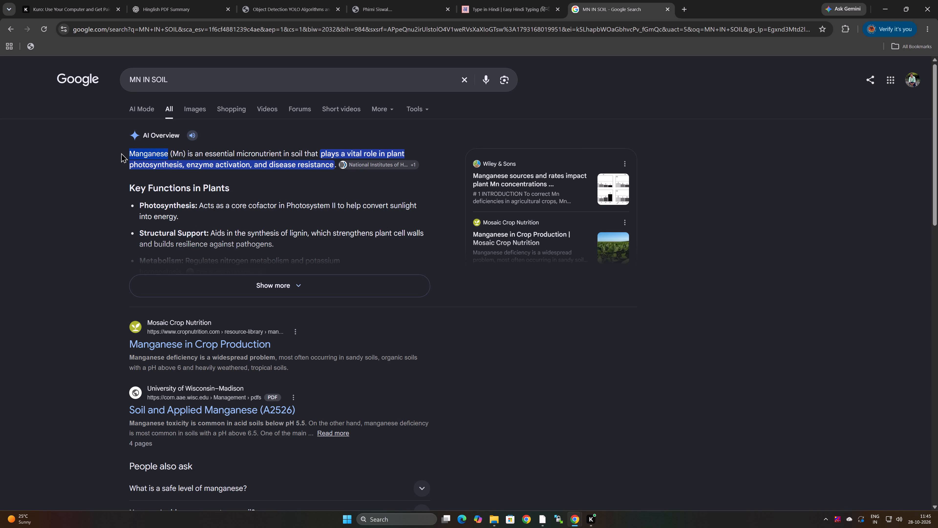
pyautogui.hotkey('ctrl', 'c')
# On Easy Hindi Typing, replace the salinity word with Manganese, convert it to मैंगनीज and copy the Hindi word.
pyautogui.click(509, 9)
pyautogui.moveTo(239, 238); pyautogui.dragTo(187, 249)
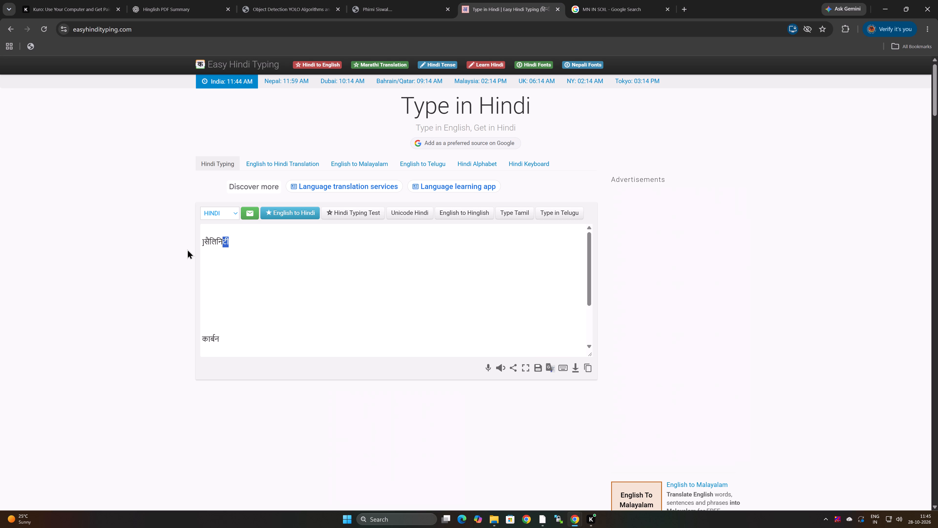
pyautogui.moveTo(187, 249); pyautogui.dragTo(186, 249)
pyautogui.moveTo(243, 240); pyautogui.dragTo(183, 248)
pyautogui.click(237, 249)
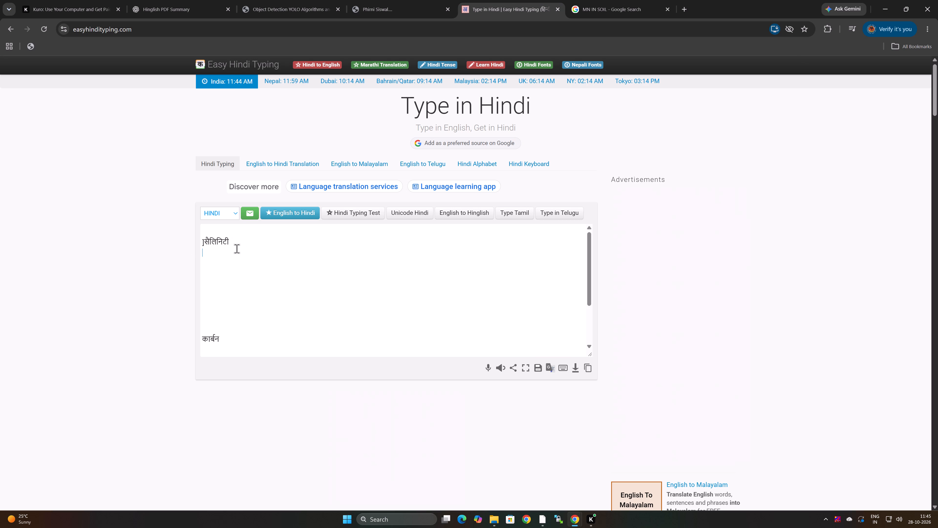
pyautogui.moveTo(233, 243); pyautogui.dragTo(185, 241)
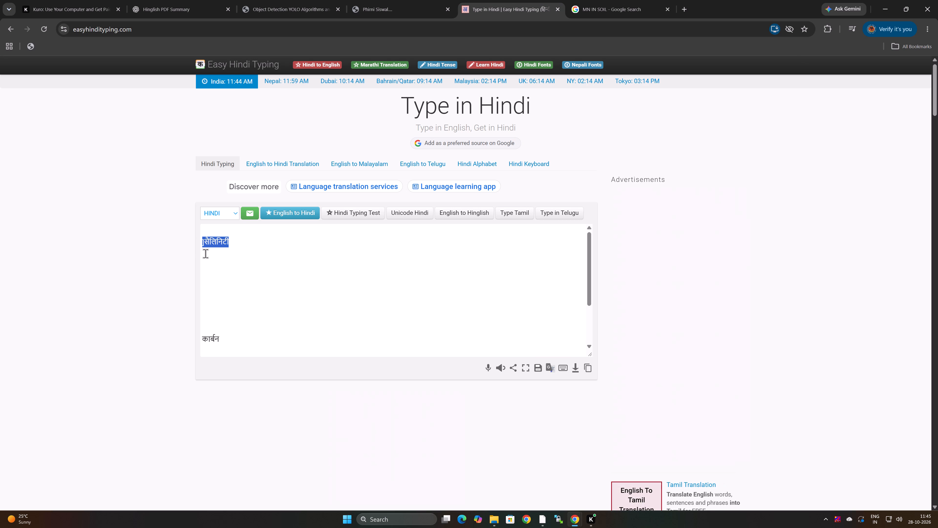
pyautogui.hotkey('ctrl', 'v')
pyautogui.press('Return')
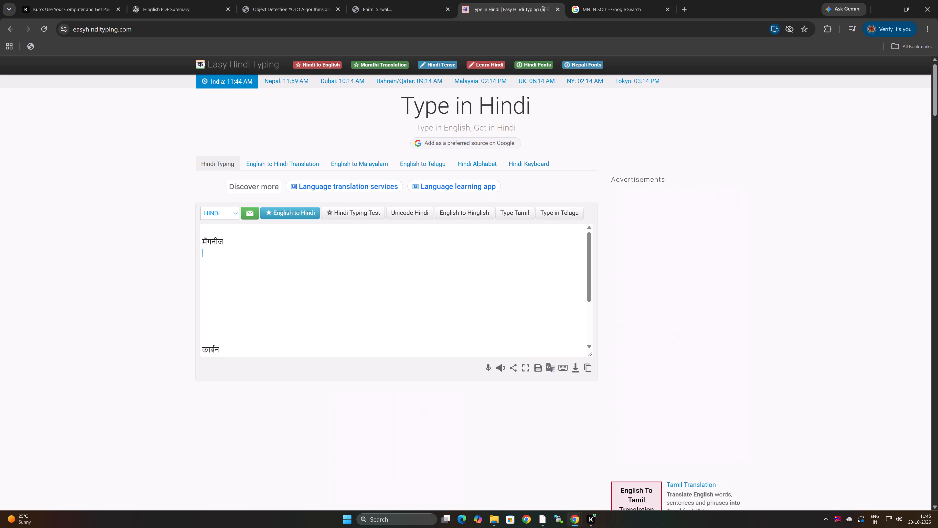
pyautogui.moveTo(225, 240); pyautogui.dragTo(173, 243)
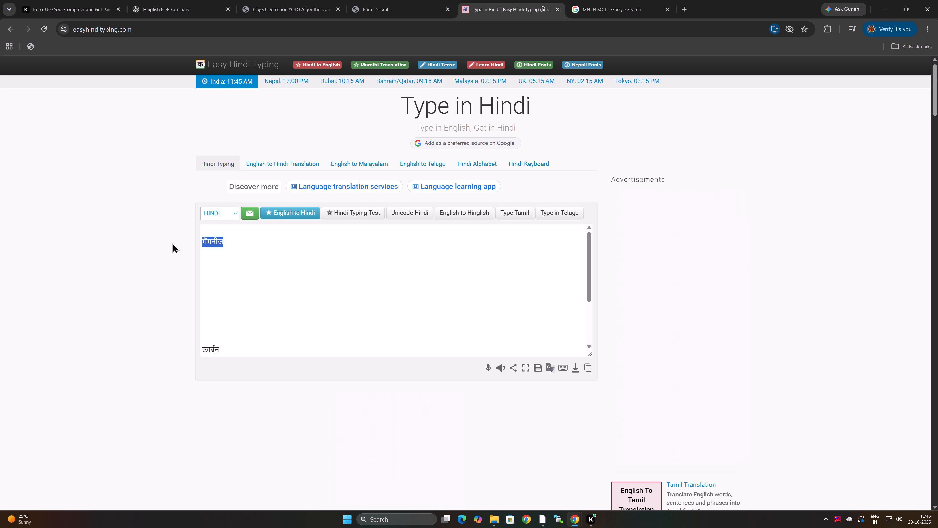
pyautogui.hotkey('ctrl', 'v')
pyautogui.hotkey('ctrl', 'c')
pyautogui.press('Return')
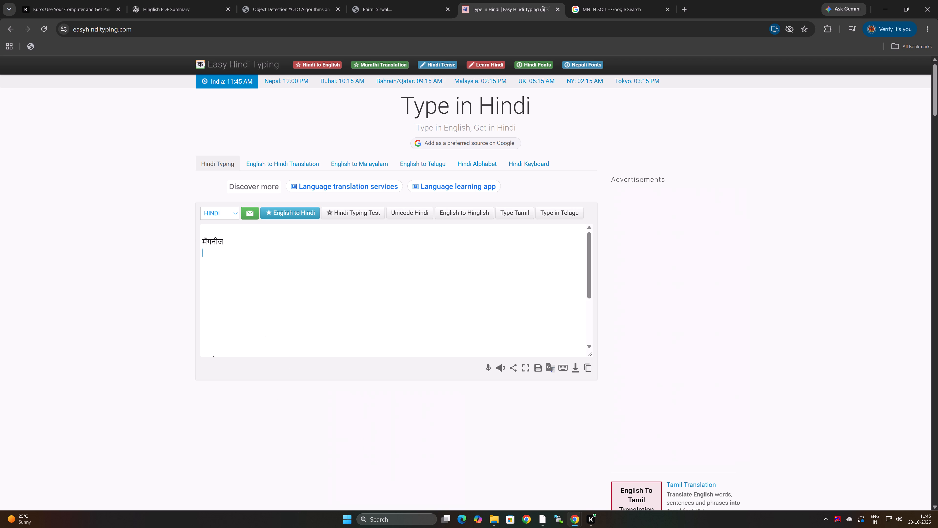
pyautogui.moveTo(226, 242); pyautogui.dragTo(169, 240)
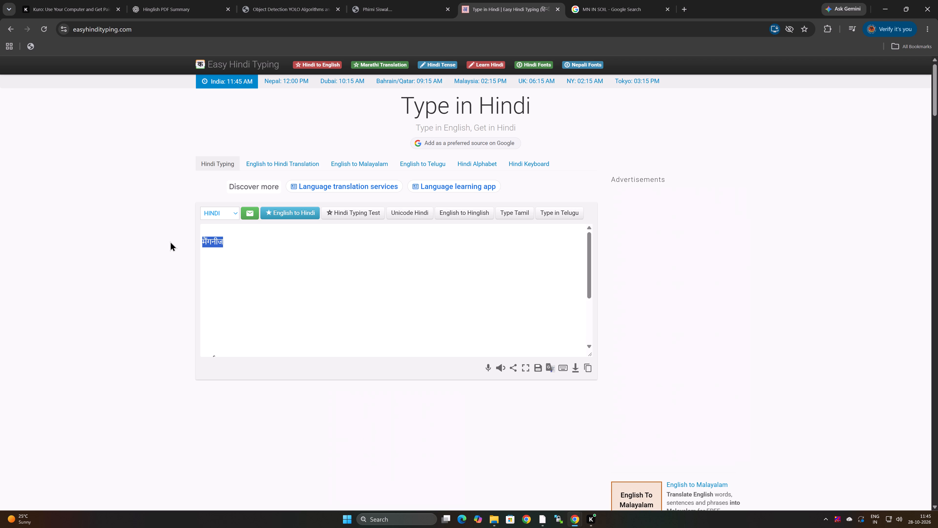
pyautogui.hotkey('ctrl', 'c')
pyautogui.hotkey('ctrl', 'c')
# In the ArcGIS Pro layout, replace मृदा लवणता in the Hindi parameter title with the copied word मैंगनीज.
pyautogui.click(536, 520)
pyautogui.click(570, 486)
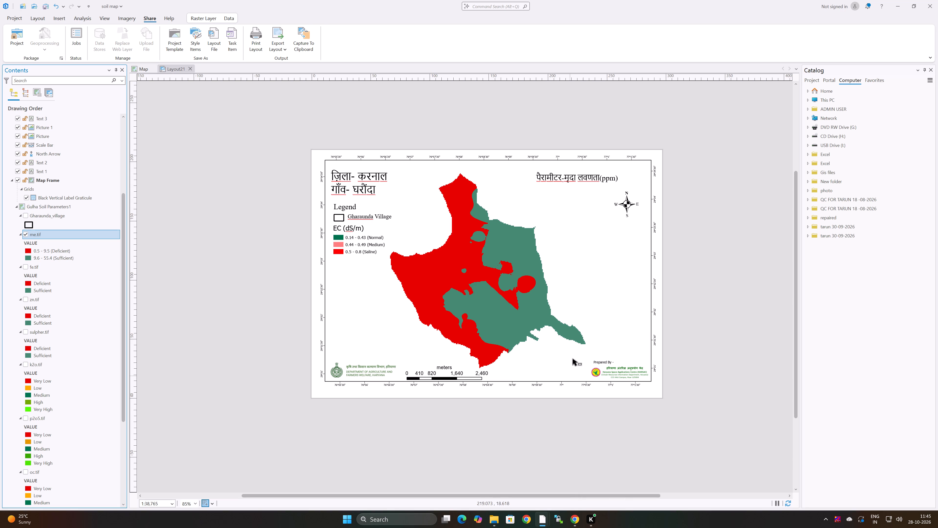
pyautogui.click(584, 173)
pyautogui.doubleClick(571, 179)
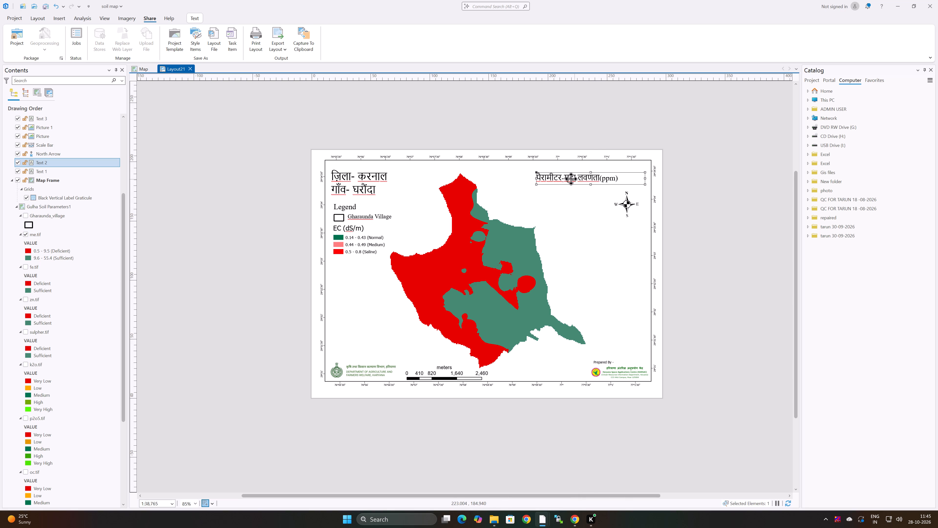
pyautogui.doubleClick(568, 177)
pyautogui.click(568, 177)
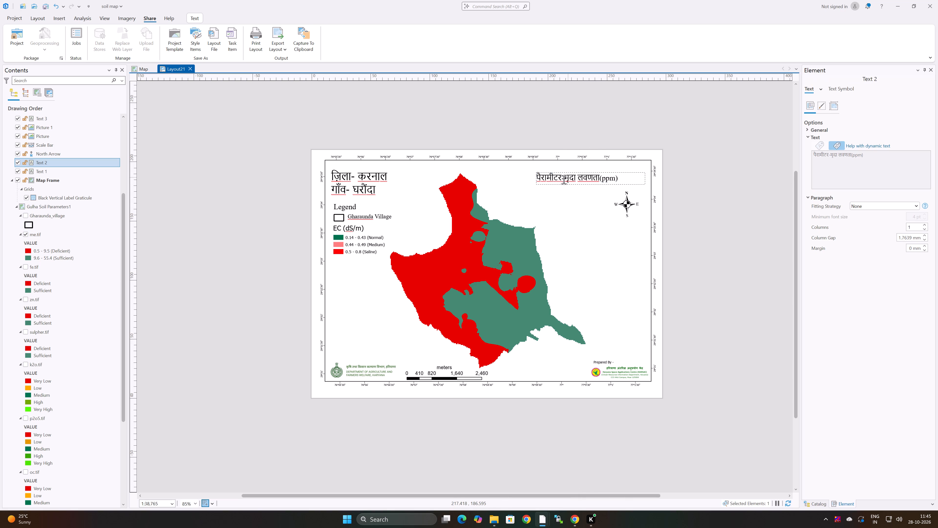
pyautogui.moveTo(565, 178); pyautogui.dragTo(598, 178)
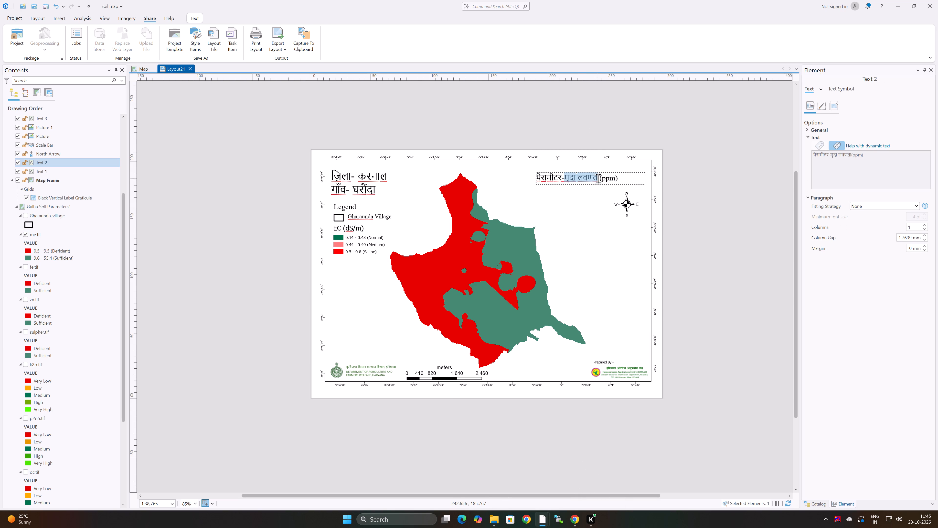
pyautogui.moveTo(598, 178); pyautogui.dragTo(598, 180)
pyautogui.moveTo(599, 178); pyautogui.dragTo(586, 178)
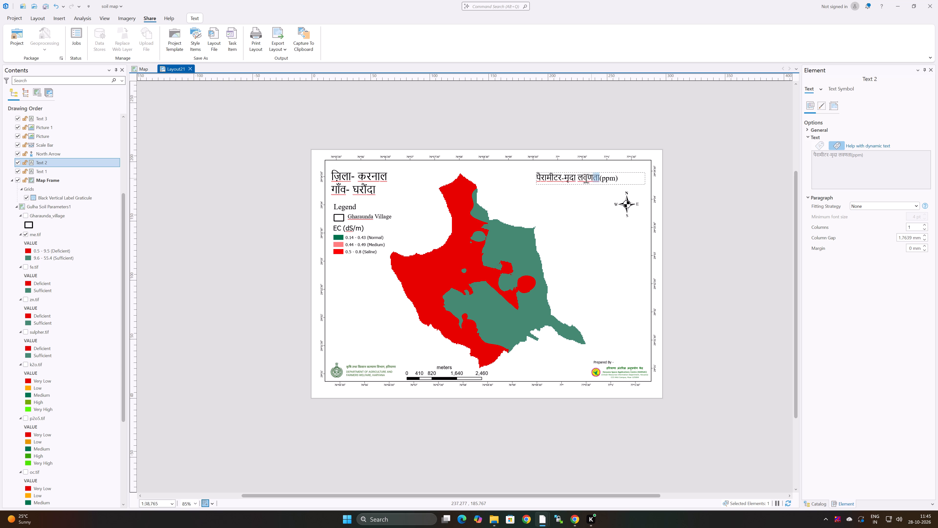
pyautogui.moveTo(586, 178); pyautogui.dragTo(565, 178)
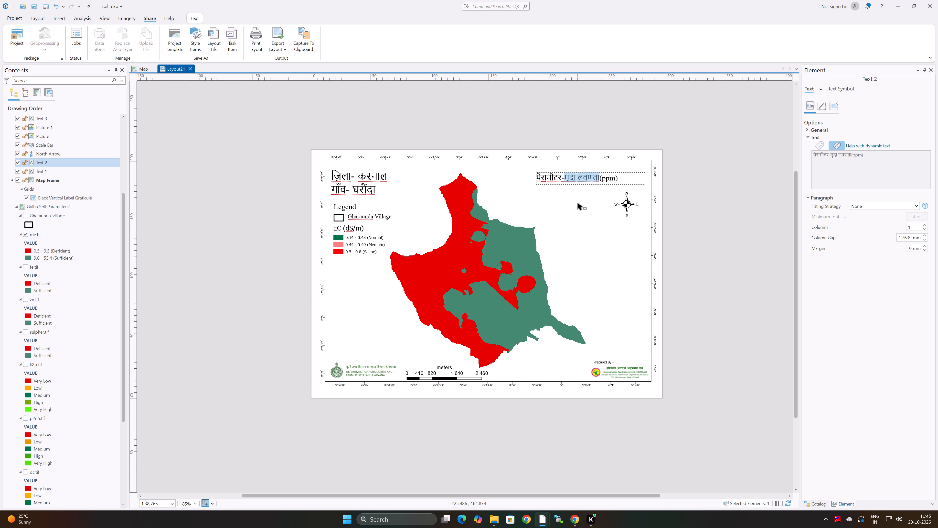
pyautogui.hotkey('ctrl', 'v')
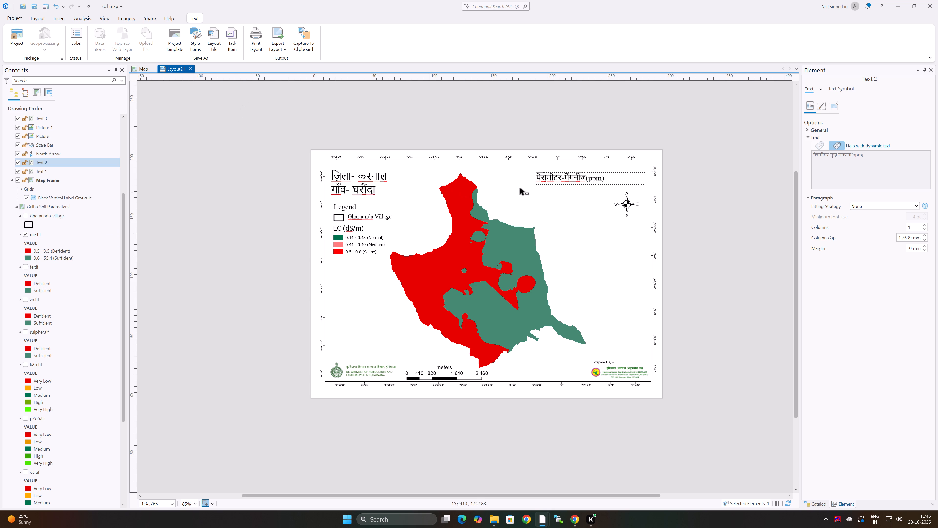
pyautogui.click(557, 193)
# Insert a space between मैंगनीज and (ppm) in the layout's parameter title.
pyautogui.doubleClick(588, 180)
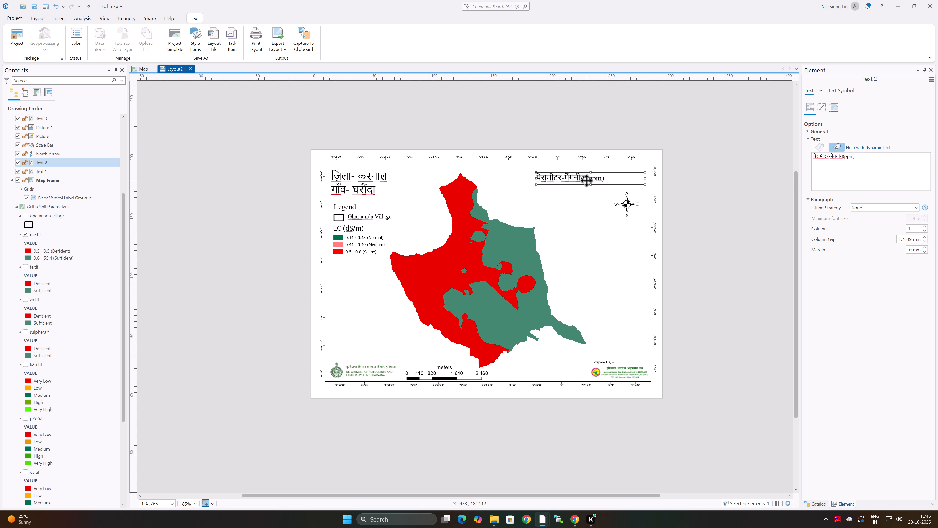
pyautogui.click(586, 180)
pyautogui.doubleClick(586, 177)
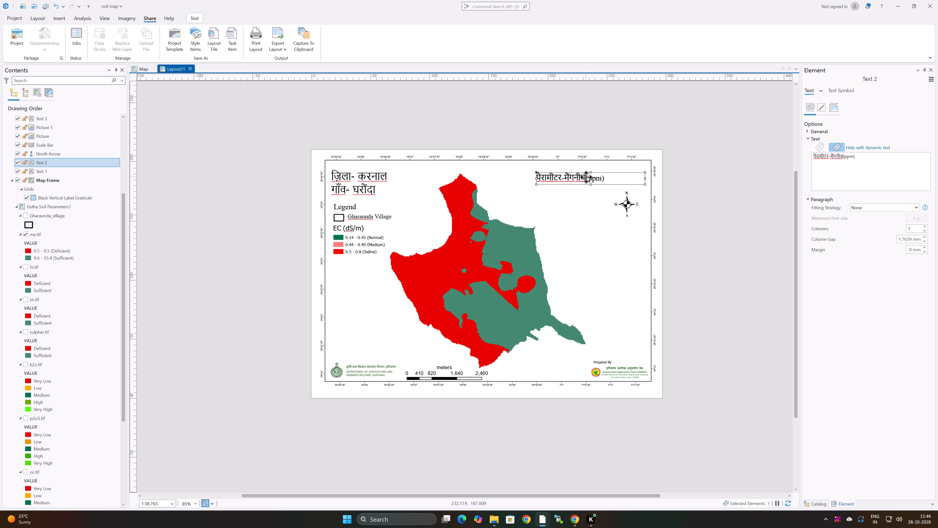
pyautogui.click(585, 180)
pyautogui.click(586, 180)
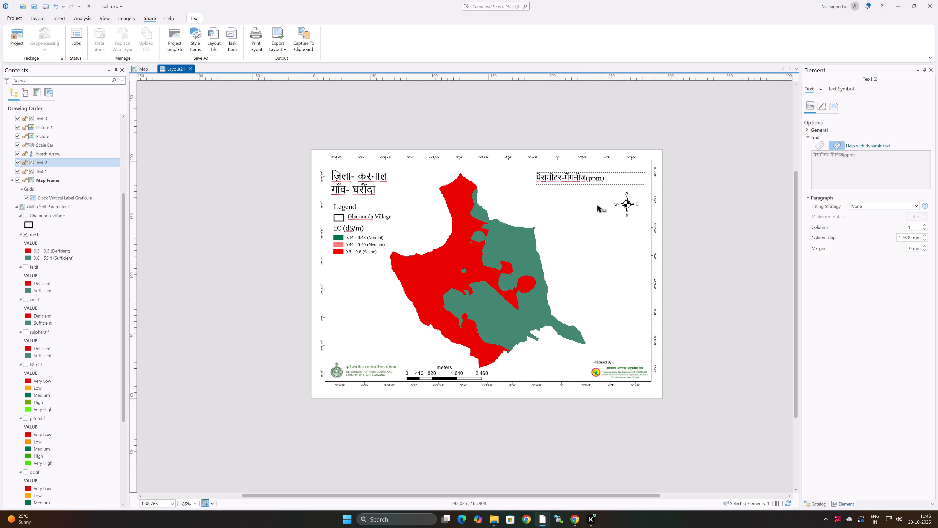
pyautogui.press('space')
pyautogui.click(597, 206)
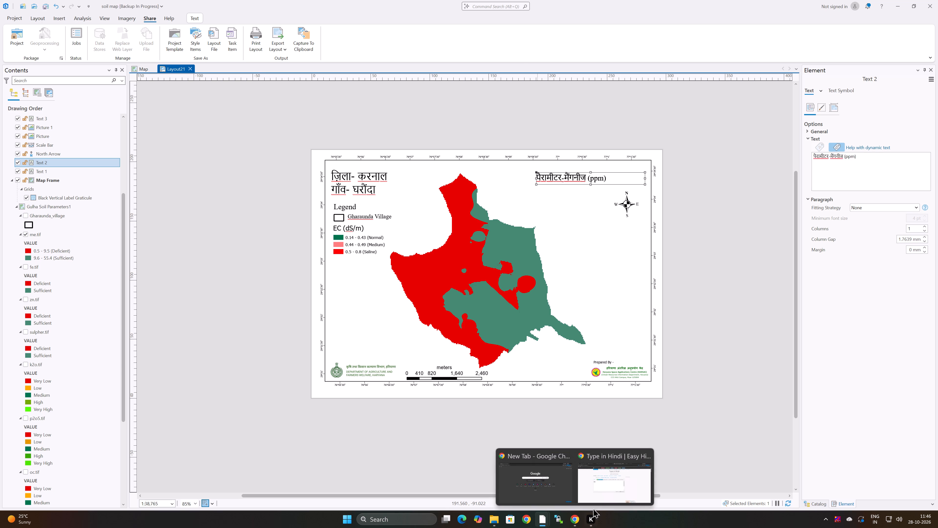
# Return to Chrome, dismiss the advert, and read the expanded AI Overview of the MN IN SOIL Google search.
pyautogui.click(600, 498)
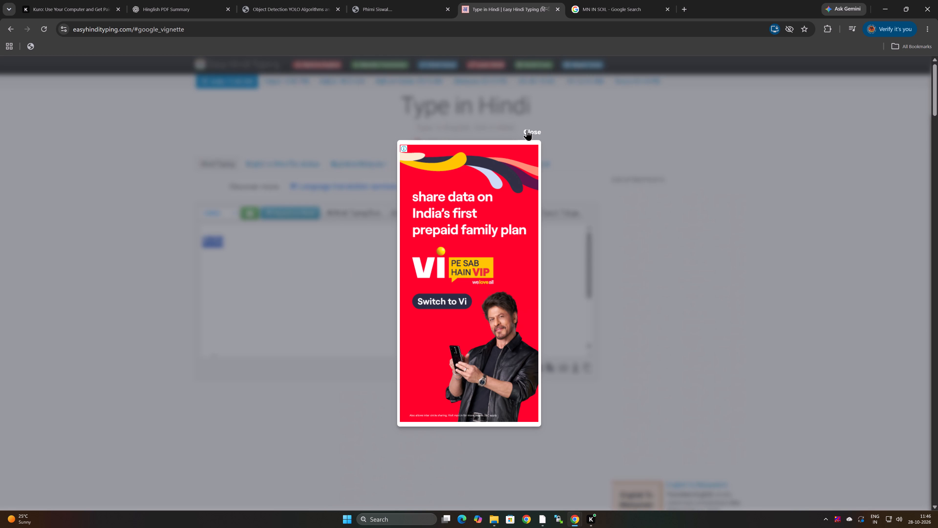
pyautogui.click(532, 130)
pyautogui.click(608, 11)
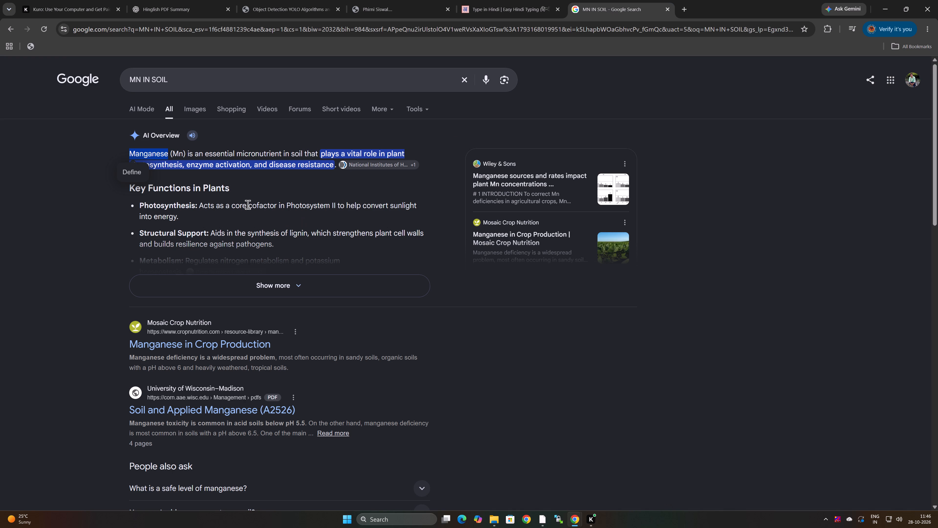
pyautogui.click(298, 285)
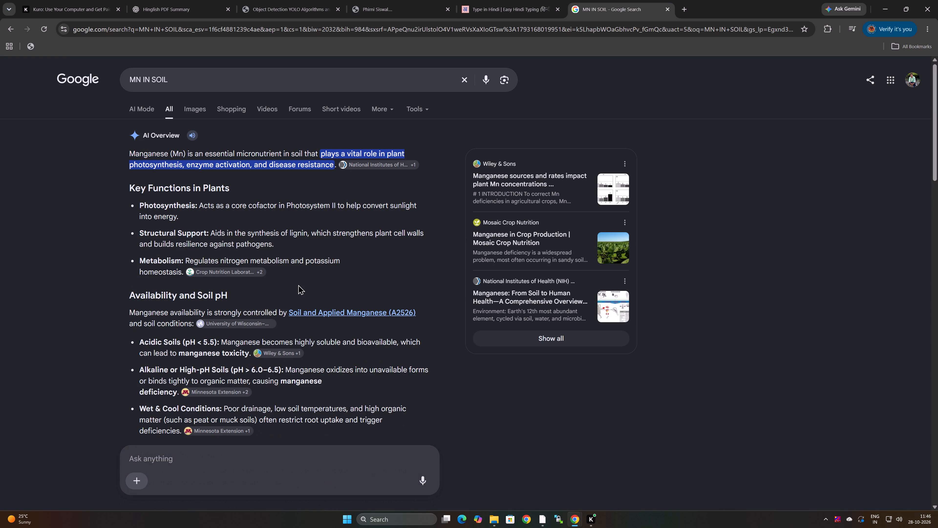
pyautogui.scroll(-2, 298, 285)
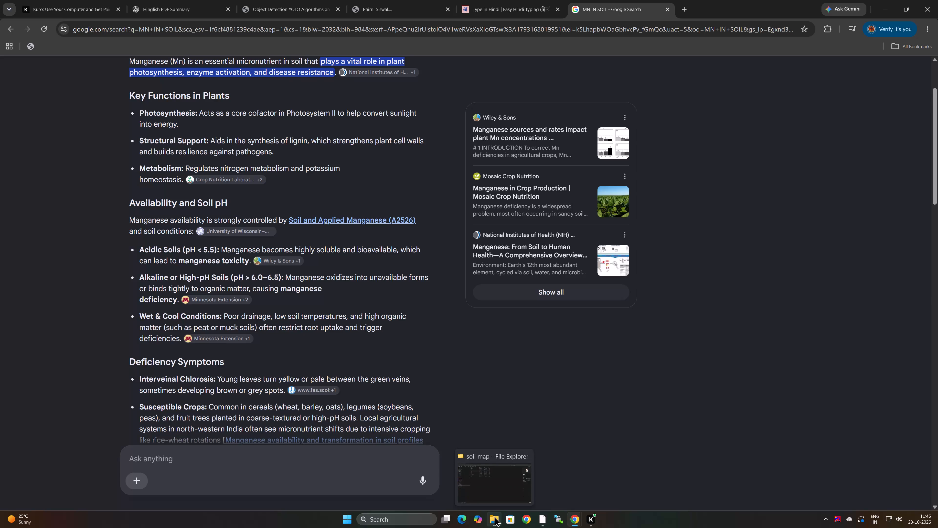
# Open Mn.pdf from the soil map folder to examine the finished manganese map, and return to ArcGIS Pro.
pyautogui.click(501, 486)
pyautogui.moveTo(214, 98); pyautogui.dragTo(216, 101)
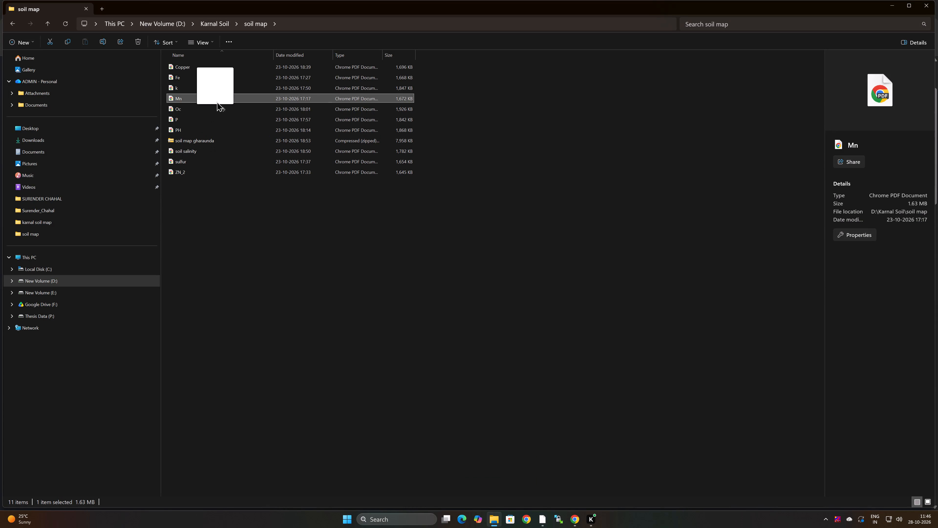
pyautogui.click(217, 101)
pyautogui.doubleClick(216, 99)
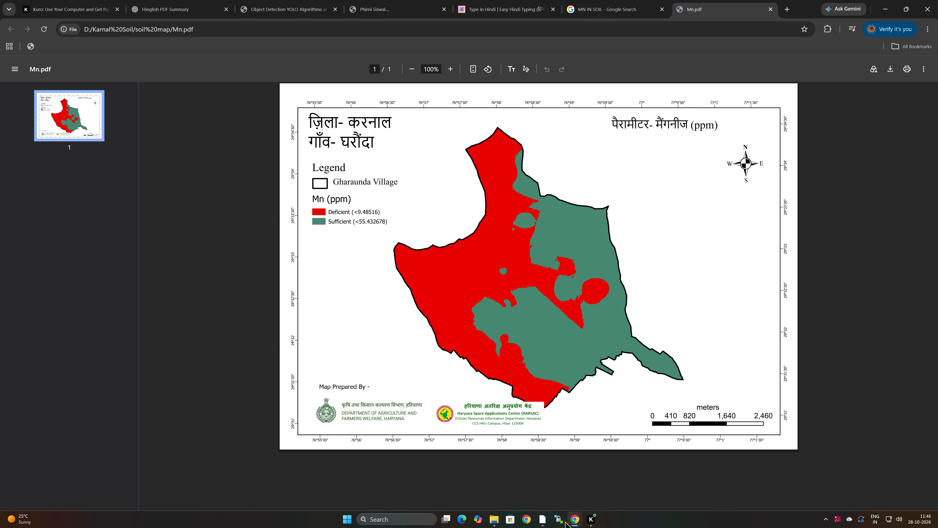
pyautogui.click(602, 484)
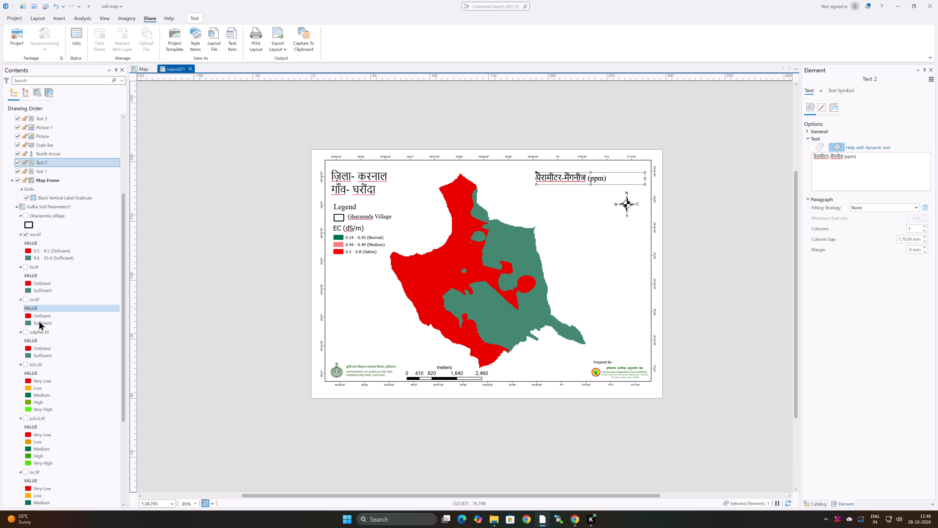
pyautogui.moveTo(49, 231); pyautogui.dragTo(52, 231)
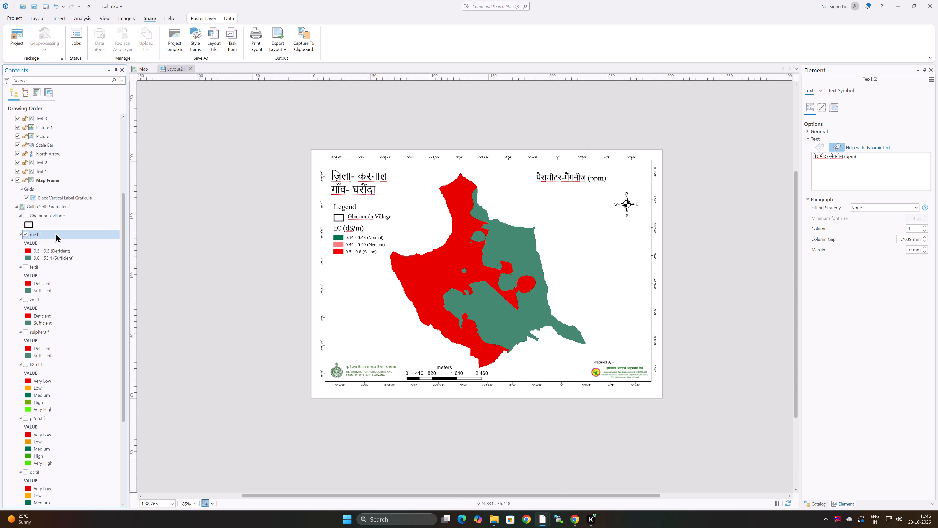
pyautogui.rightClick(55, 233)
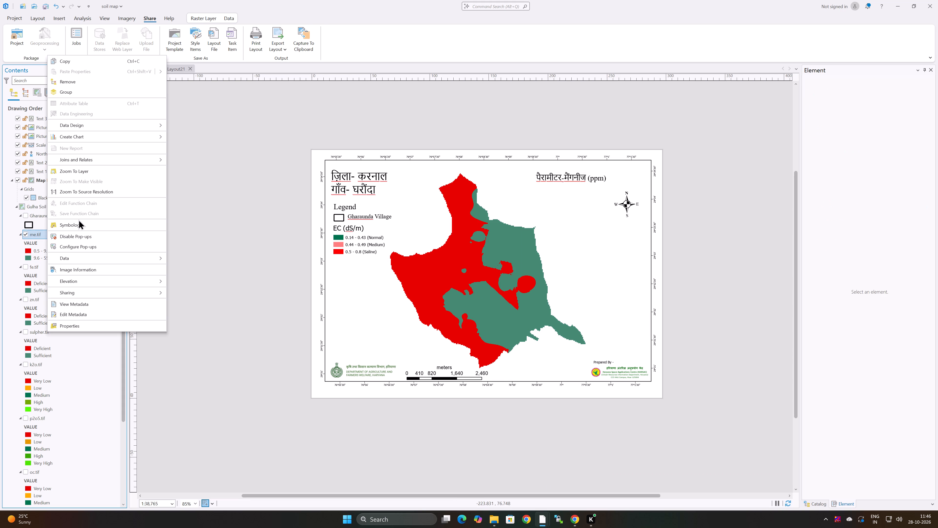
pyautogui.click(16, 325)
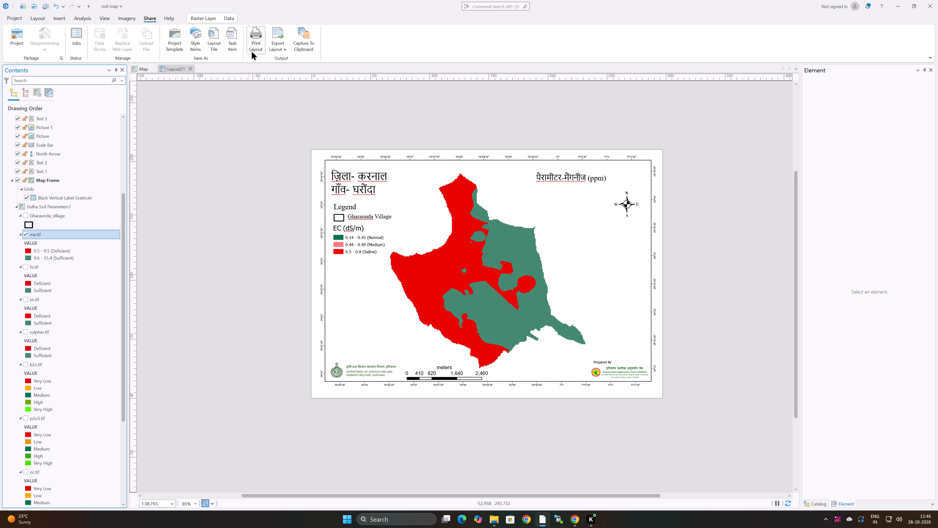
# Insert a Center Title Legend for the me.tif layer in the empty area beside the layout page.
pyautogui.click(42, 18)
pyautogui.click(58, 18)
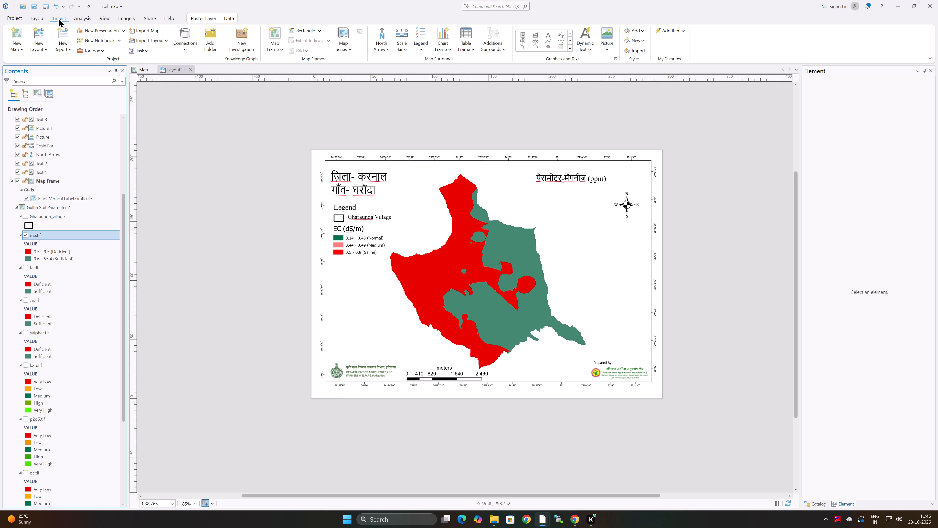
pyautogui.click(421, 34)
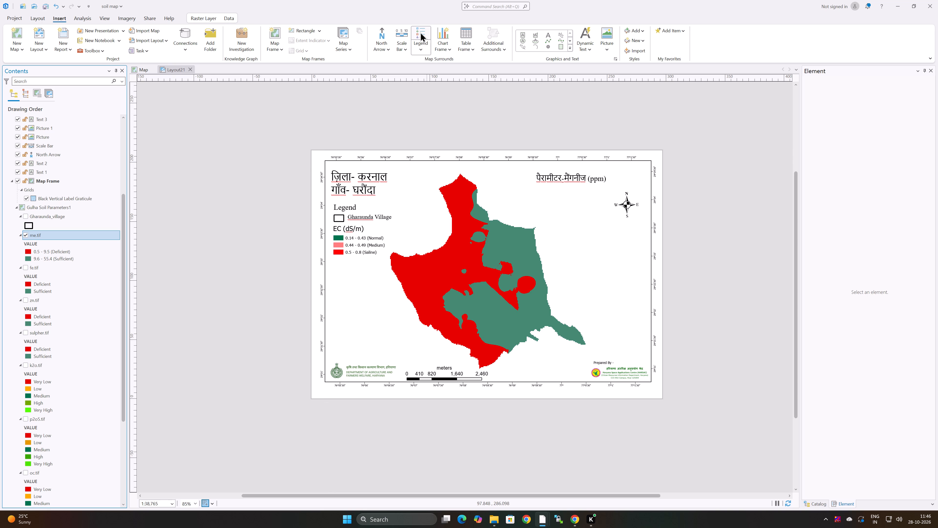
pyautogui.click(420, 32)
pyautogui.click(418, 49)
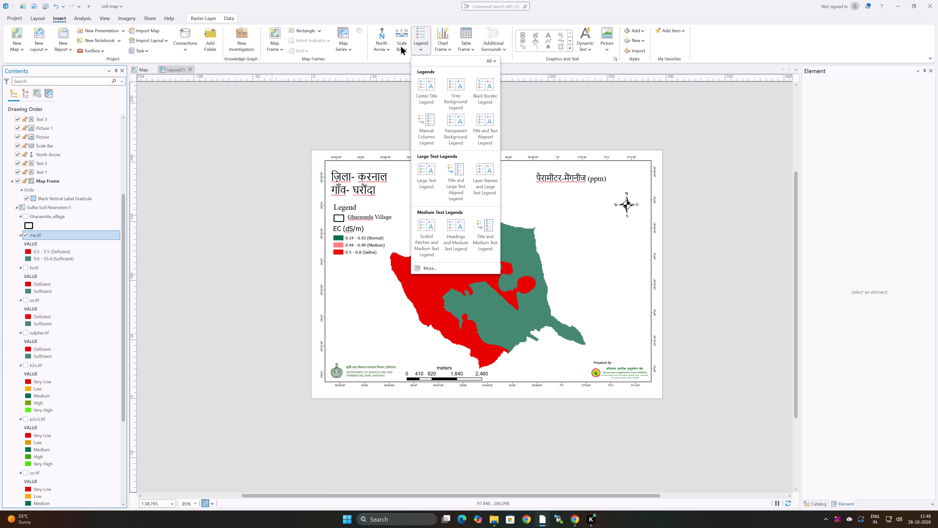
pyautogui.click(427, 83)
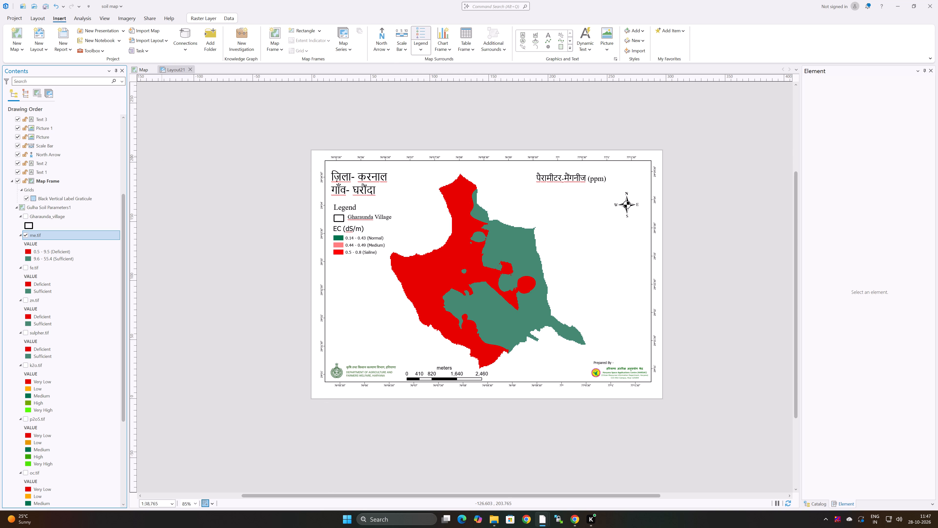
pyautogui.moveTo(162, 158); pyautogui.dragTo(243, 241)
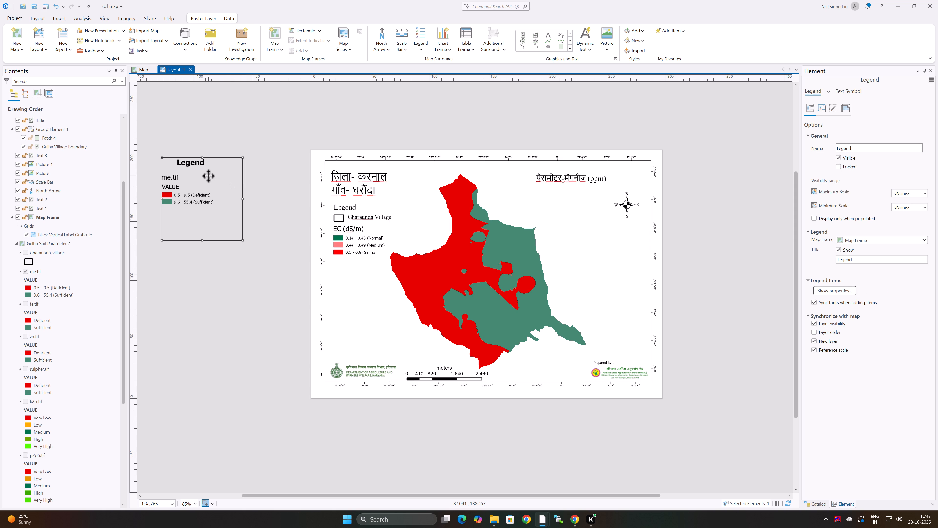
# Delete the old EC (dS/m) legend group from the layout page.
pyautogui.click(337, 238)
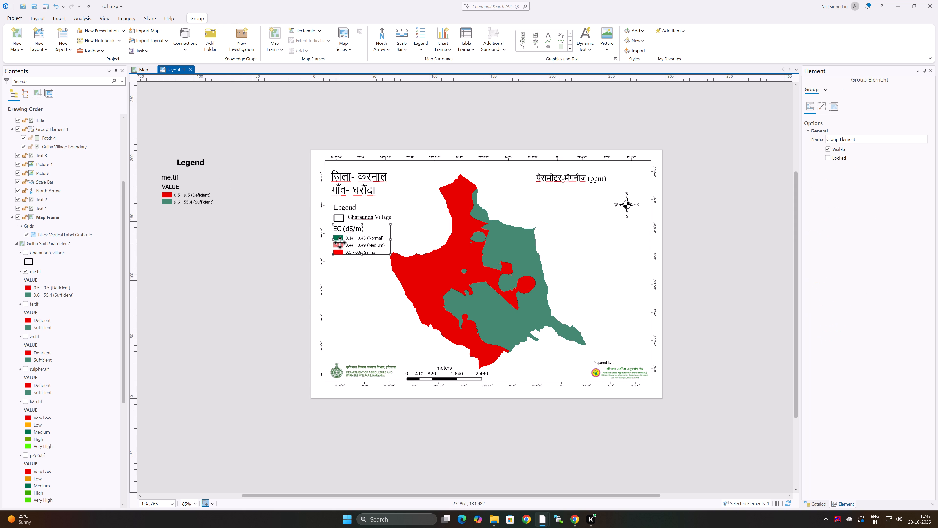
pyautogui.press('BackSpace')
pyautogui.press('BackSpace')
pyautogui.press('Delete')
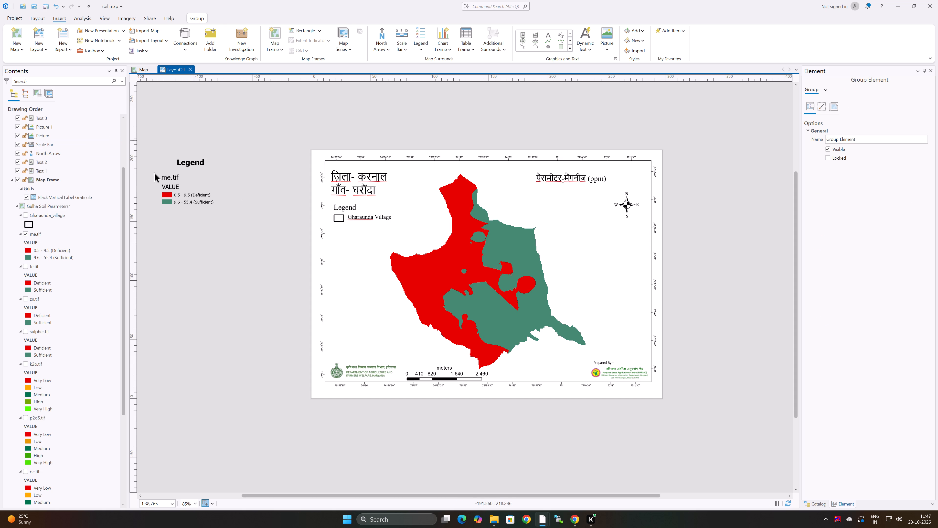
# Convert the new me.tif legend beside the page to graphics.
pyautogui.moveTo(155, 174); pyautogui.dragTo(227, 240)
pyautogui.moveTo(227, 240); pyautogui.dragTo(237, 252)
pyautogui.rightClick(208, 204)
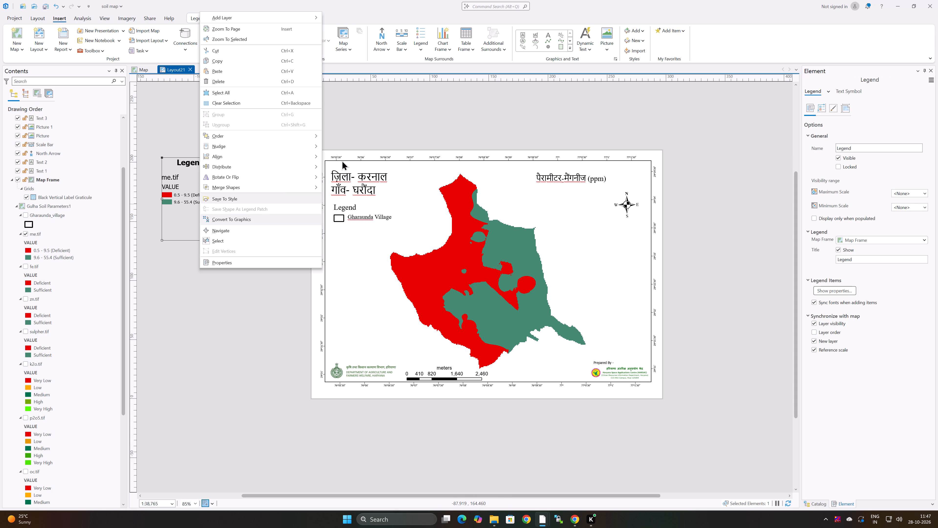
pyautogui.click(235, 219)
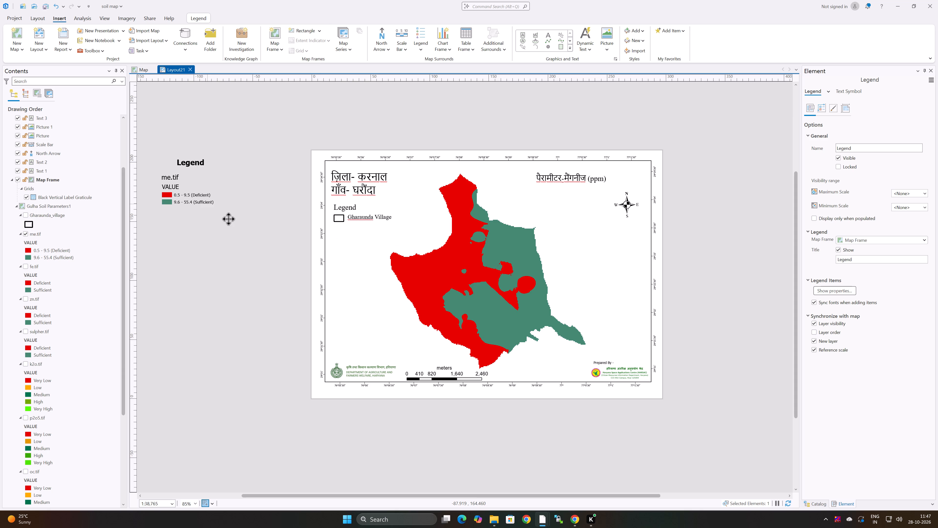
# Ungroup the converted me.tif legend graphics beside the layout page.
pyautogui.rightClick(187, 182)
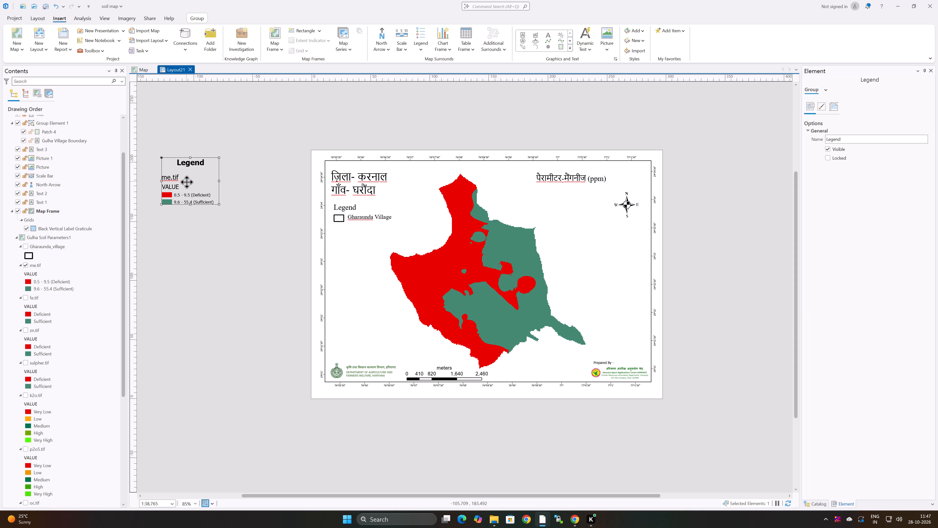
pyautogui.rightClick(187, 182)
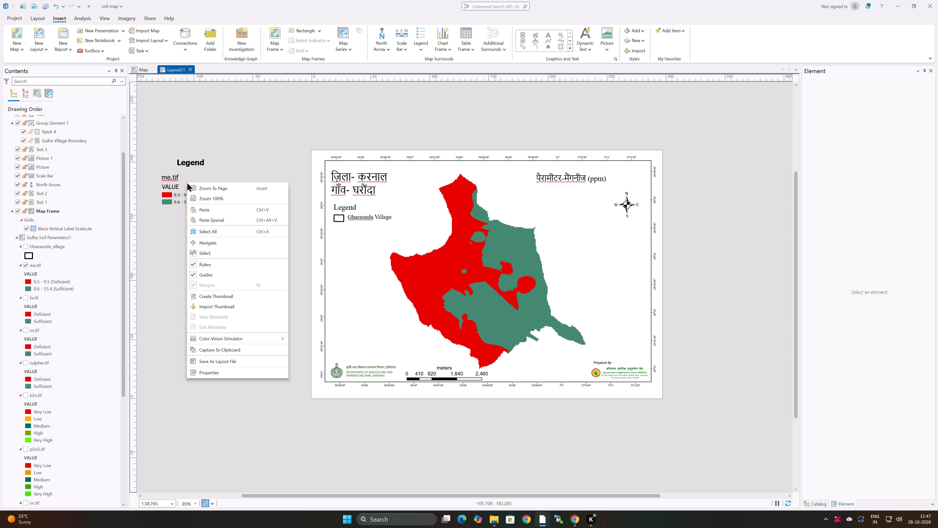
pyautogui.moveTo(166, 138); pyautogui.dragTo(212, 243)
pyautogui.moveTo(161, 146); pyautogui.dragTo(247, 233)
pyautogui.rightClick(187, 177)
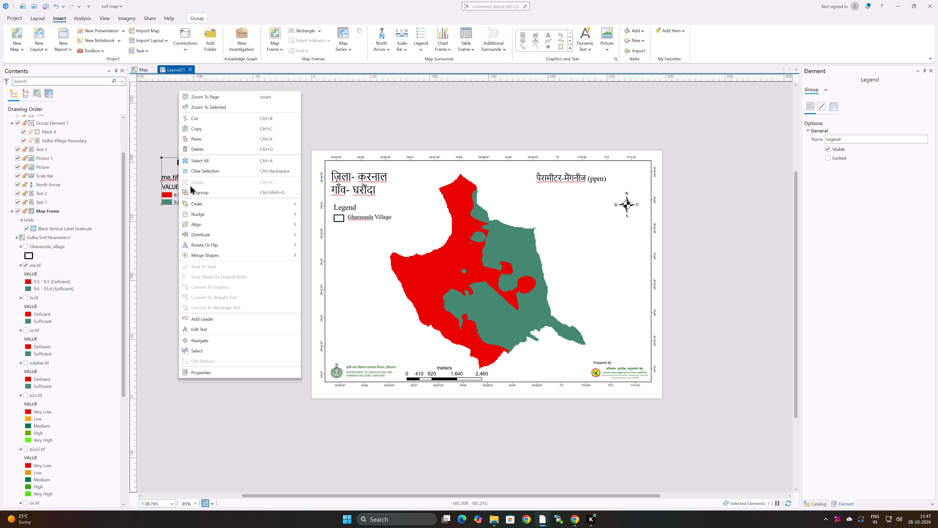
pyautogui.moveTo(198, 189); pyautogui.dragTo(201, 197)
pyautogui.click(184, 192)
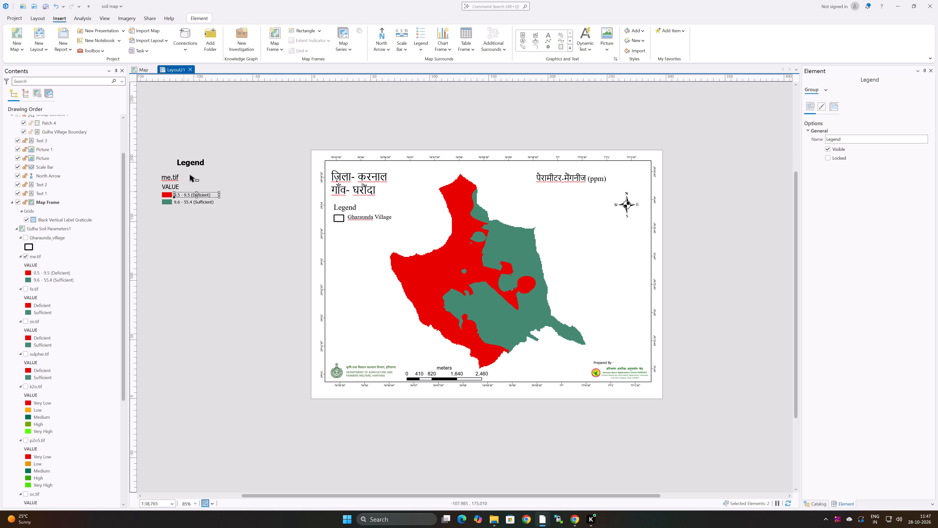
# Delete the bold Legend title and the VALUE label from the me.tif legend graphics beside the page.
pyautogui.click(190, 161)
pyautogui.press('Delete')
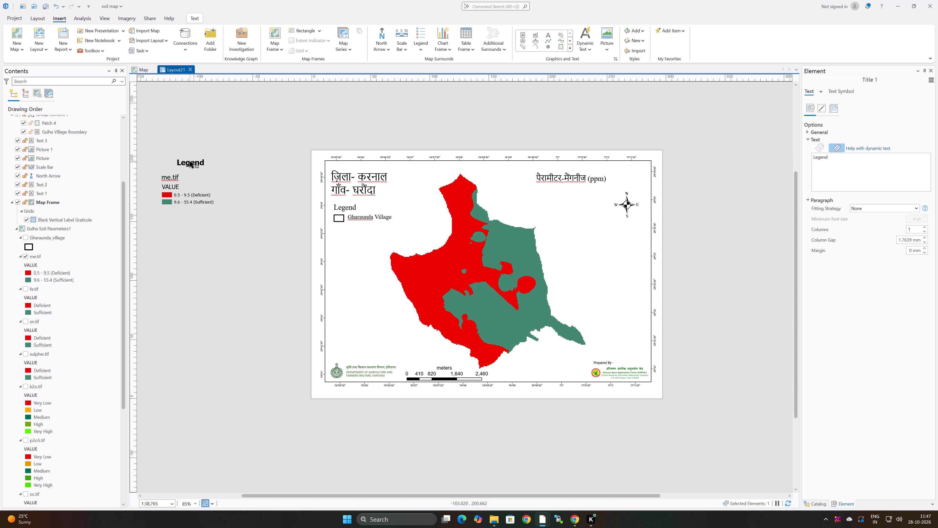
pyautogui.click(173, 178)
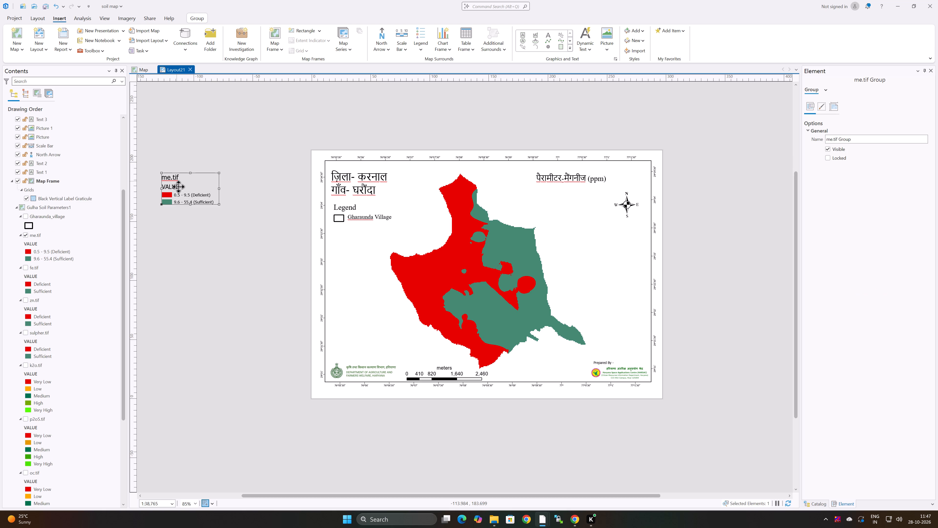
pyautogui.doubleClick(178, 187)
pyautogui.press('Delete')
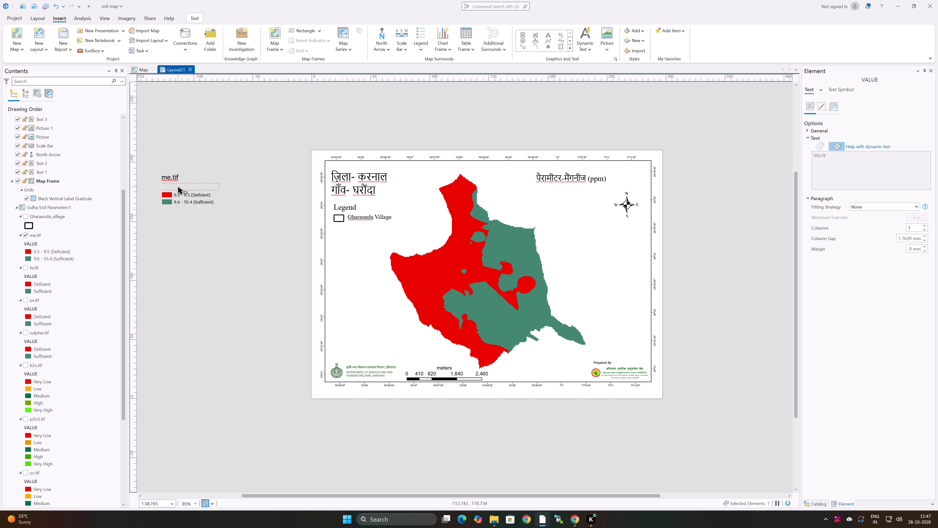
# Change the me.tif heading text above the legend patches to Mn.
pyautogui.click(178, 178)
pyautogui.click(178, 178)
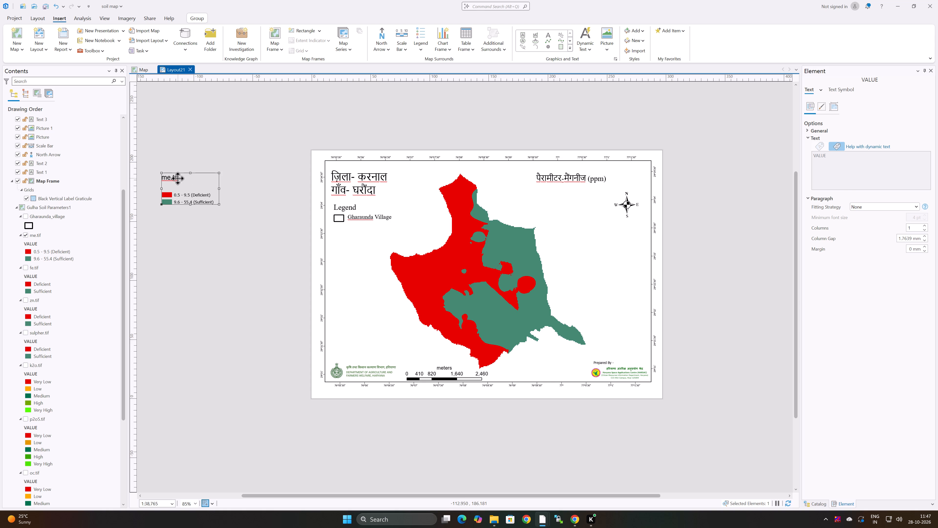
pyautogui.doubleClick(177, 178)
pyautogui.rightClick(177, 178)
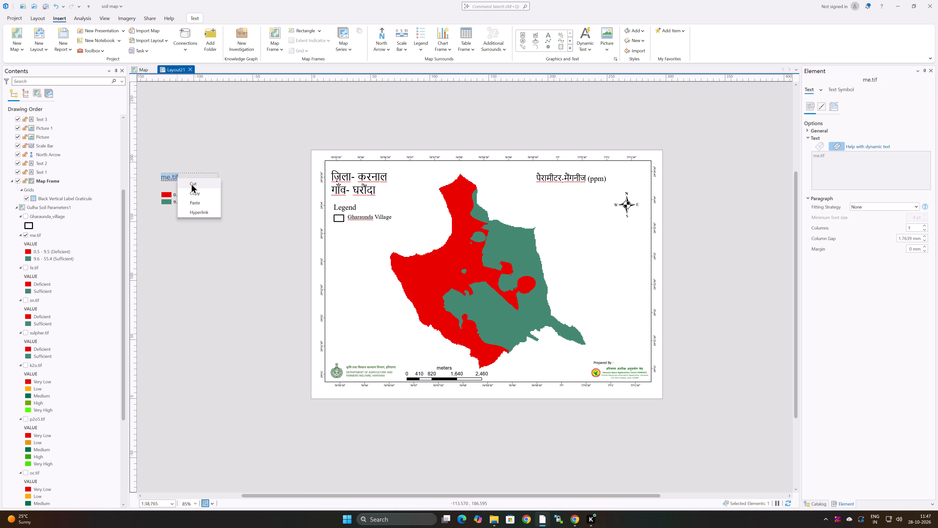
pyautogui.click(183, 173)
pyautogui.doubleClick(179, 177)
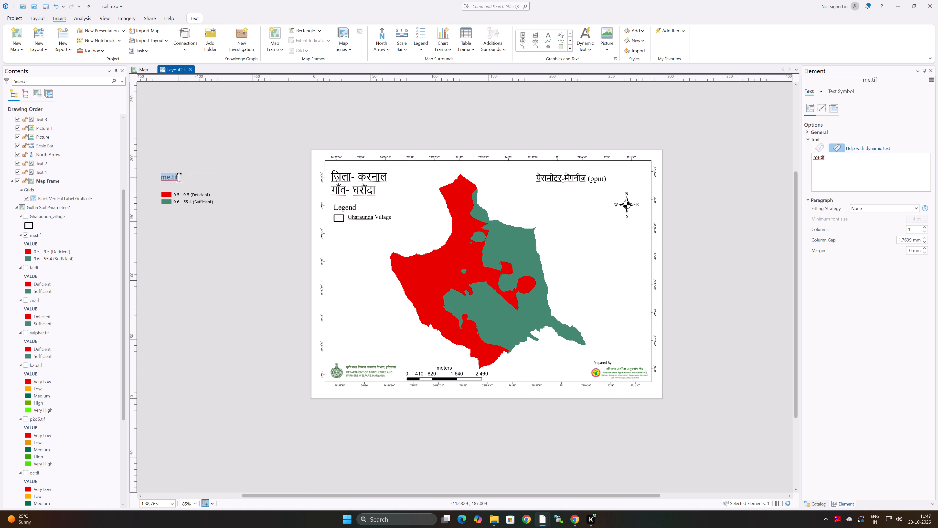
pyautogui.click(180, 178)
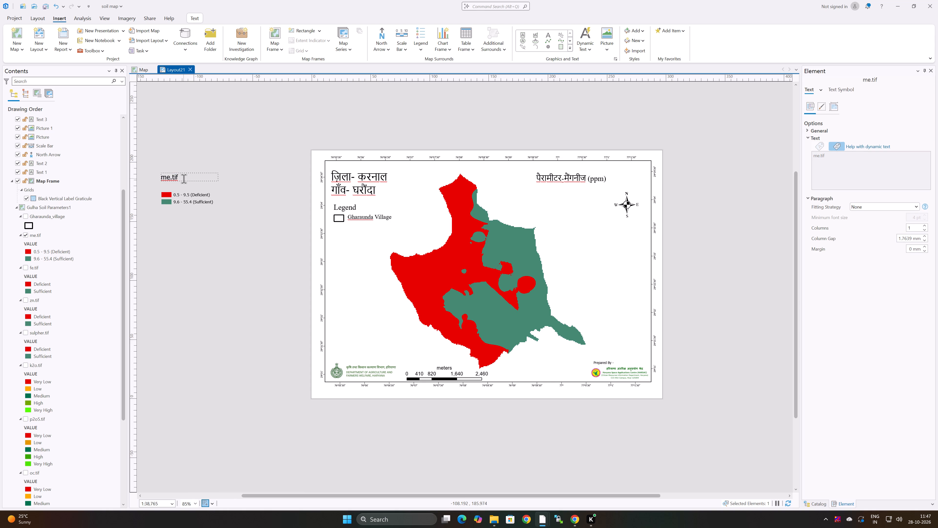
pyautogui.press('BackSpace')
pyautogui.press('BackSpace')
pyautogui.press('BackSpace')
pyautogui.press('BackSpace')
pyautogui.press('BackSpace')
pyautogui.press('BackSpace')
pyautogui.press('m')
pyautogui.press('BackSpace')
pyautogui.press('BackSpace')
pyautogui.press('BackSpace')
pyautogui.press('m')
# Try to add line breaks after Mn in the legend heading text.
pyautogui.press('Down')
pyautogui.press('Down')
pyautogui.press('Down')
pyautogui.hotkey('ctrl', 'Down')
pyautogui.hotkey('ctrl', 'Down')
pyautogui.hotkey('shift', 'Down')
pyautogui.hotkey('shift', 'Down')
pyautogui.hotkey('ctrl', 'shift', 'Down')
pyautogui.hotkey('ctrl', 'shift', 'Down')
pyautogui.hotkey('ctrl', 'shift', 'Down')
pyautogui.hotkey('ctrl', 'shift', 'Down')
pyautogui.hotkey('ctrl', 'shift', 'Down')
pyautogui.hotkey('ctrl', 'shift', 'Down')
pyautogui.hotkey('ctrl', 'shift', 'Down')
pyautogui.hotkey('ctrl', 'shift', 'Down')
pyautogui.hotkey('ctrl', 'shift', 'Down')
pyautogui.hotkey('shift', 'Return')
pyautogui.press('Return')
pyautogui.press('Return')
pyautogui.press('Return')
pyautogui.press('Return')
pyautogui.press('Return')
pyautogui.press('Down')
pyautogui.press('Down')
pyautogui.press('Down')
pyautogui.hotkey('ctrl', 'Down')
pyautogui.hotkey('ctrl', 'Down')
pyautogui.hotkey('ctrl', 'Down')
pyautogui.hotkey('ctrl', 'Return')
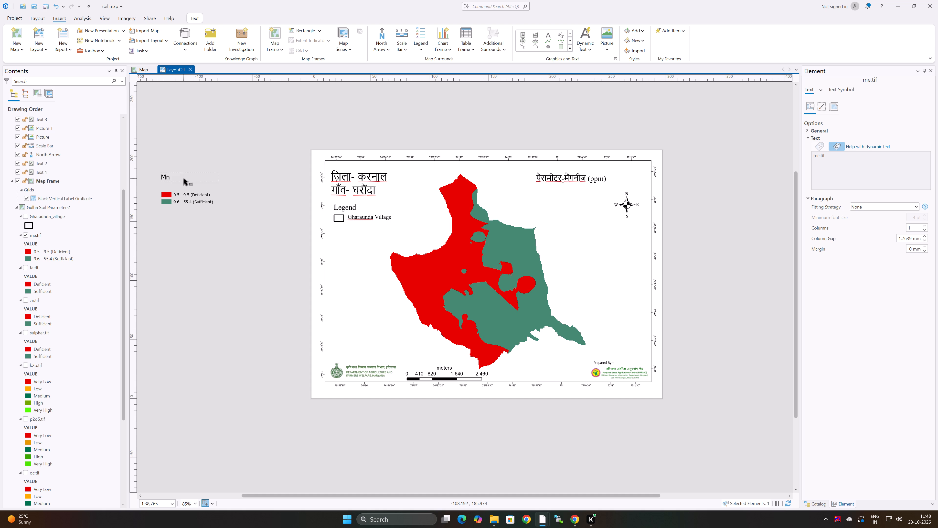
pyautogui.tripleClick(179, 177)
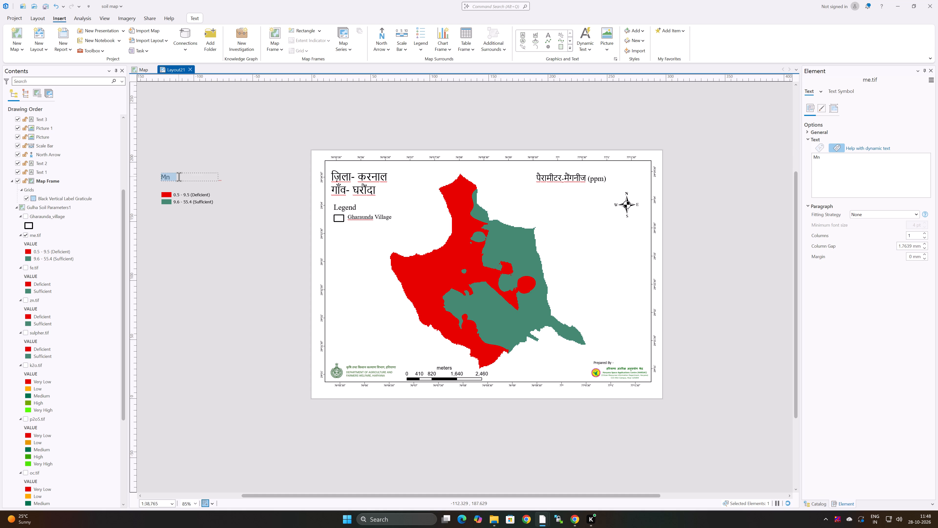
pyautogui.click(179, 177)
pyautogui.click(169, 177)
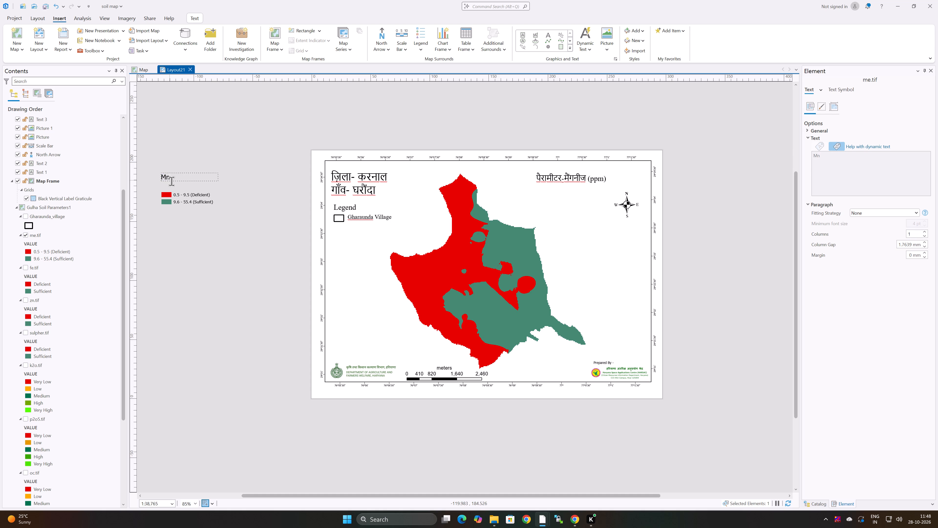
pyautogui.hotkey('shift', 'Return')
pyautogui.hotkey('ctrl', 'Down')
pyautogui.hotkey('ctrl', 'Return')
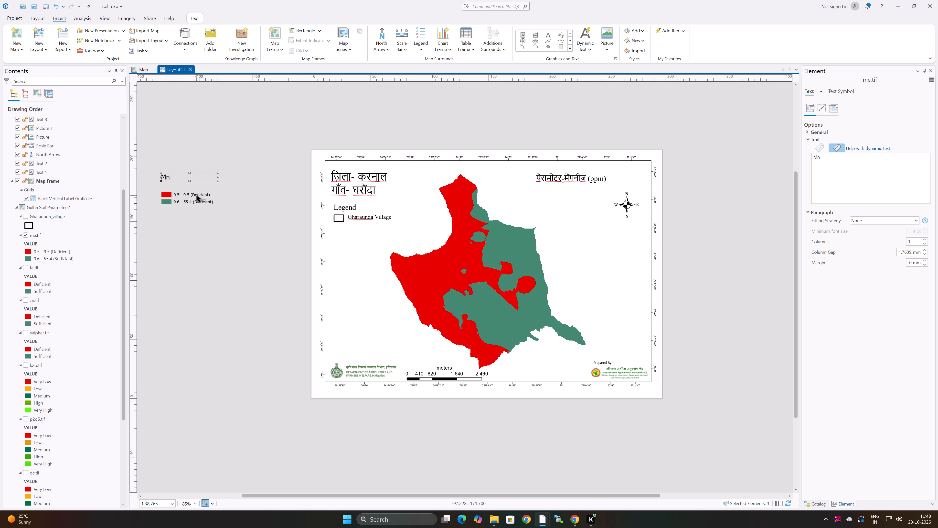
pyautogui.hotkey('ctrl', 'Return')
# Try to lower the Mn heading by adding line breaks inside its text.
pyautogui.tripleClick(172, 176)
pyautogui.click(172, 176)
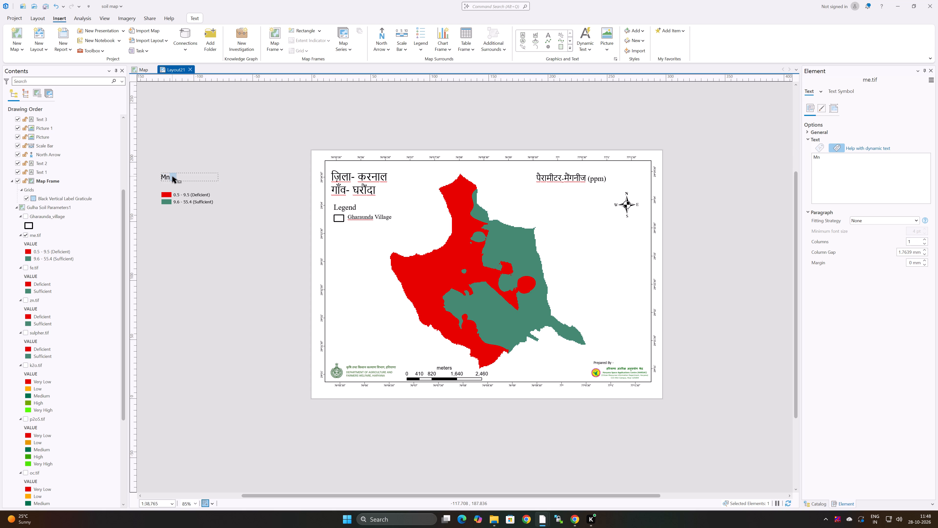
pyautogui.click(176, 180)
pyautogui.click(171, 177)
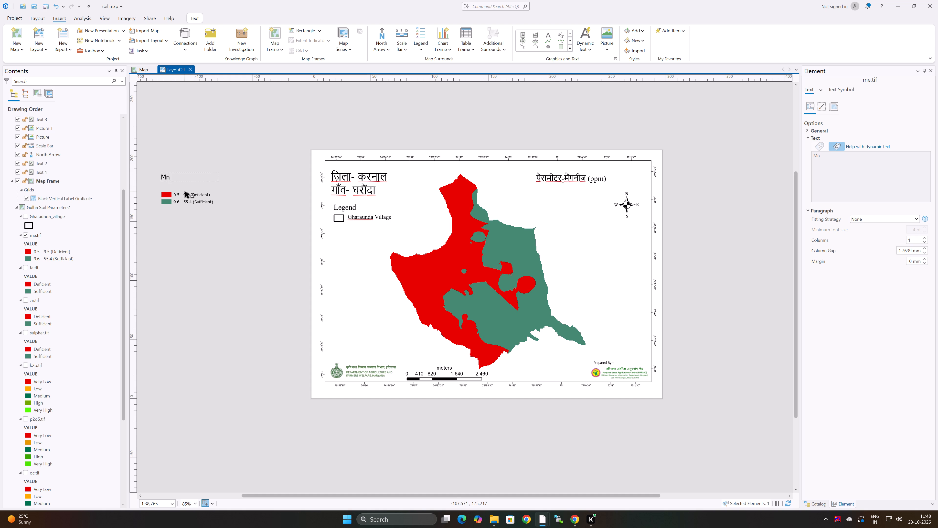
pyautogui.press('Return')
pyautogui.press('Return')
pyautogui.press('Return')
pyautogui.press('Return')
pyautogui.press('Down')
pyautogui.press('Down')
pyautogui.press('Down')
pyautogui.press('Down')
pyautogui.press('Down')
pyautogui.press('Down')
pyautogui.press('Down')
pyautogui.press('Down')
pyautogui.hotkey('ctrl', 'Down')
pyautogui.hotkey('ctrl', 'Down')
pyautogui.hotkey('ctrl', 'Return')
# Nudge the Mn heading down until it sits directly above the red 0.5 - 9.5 (Deficient) patch.
pyautogui.hotkey('ctrl', 'Down')
pyautogui.hotkey('ctrl', 'Down')
pyautogui.hotkey('ctrl', 'Down')
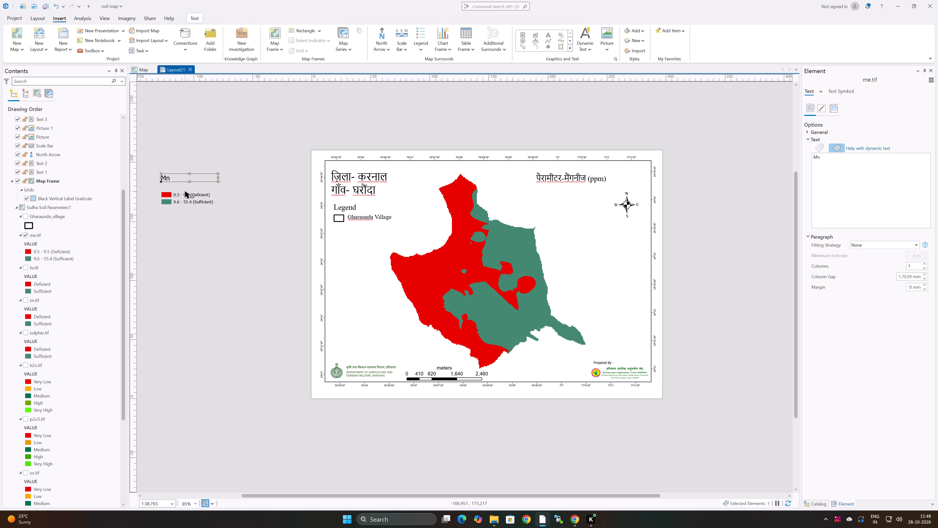
pyautogui.hotkey('ctrl', 'Down')
pyautogui.hotkey('ctrl', 'Down')
pyautogui.hotkey('ctrl', 'Down')
pyautogui.hotkey('ctrl', 'Down')
pyautogui.hotkey('ctrl', 'Down')
pyautogui.hotkey('ctrl', 'Down')
pyautogui.hotkey('ctrl', 'Down')
pyautogui.hotkey('ctrl', 'Down')
pyautogui.hotkey('ctrl', 'Down')
pyautogui.hotkey('ctrl', 'Down')
pyautogui.hotkey('ctrl', 'Down')
pyautogui.hotkey('ctrl', 'Down')
pyautogui.hotkey('ctrl', 'Down')
pyautogui.hotkey('ctrl', 'Down')
pyautogui.hotkey('ctrl', 'Down')
pyautogui.hotkey('ctrl', 'Down')
pyautogui.hotkey('ctrl', 'Down')
pyautogui.hotkey('ctrl', 'Down')
pyautogui.hotkey('ctrl', 'Down')
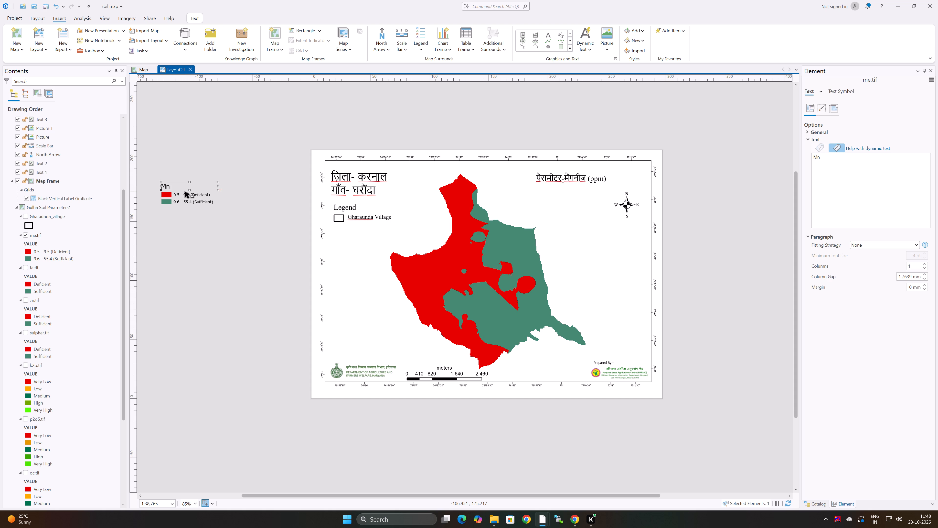
pyautogui.hotkey('ctrl', 'Down')
pyautogui.hotkey('ctrl', 'Down')
pyautogui.hotkey('ctrl', 'Down')
pyautogui.click(172, 236)
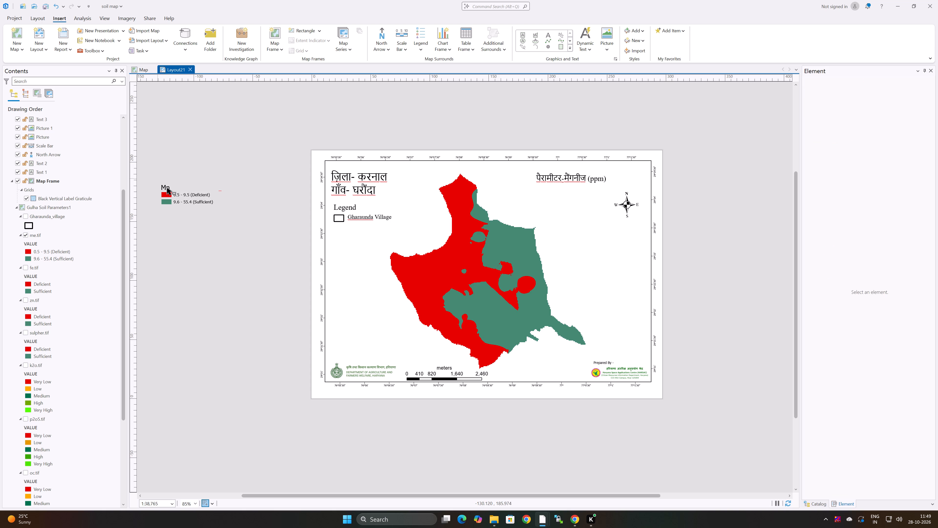
# Resize the me.tif legend group beside the page horizontally so that it is slightly wider.
pyautogui.click(223, 191)
pyautogui.click(209, 189)
pyautogui.moveTo(217, 193); pyautogui.dragTo(237, 192)
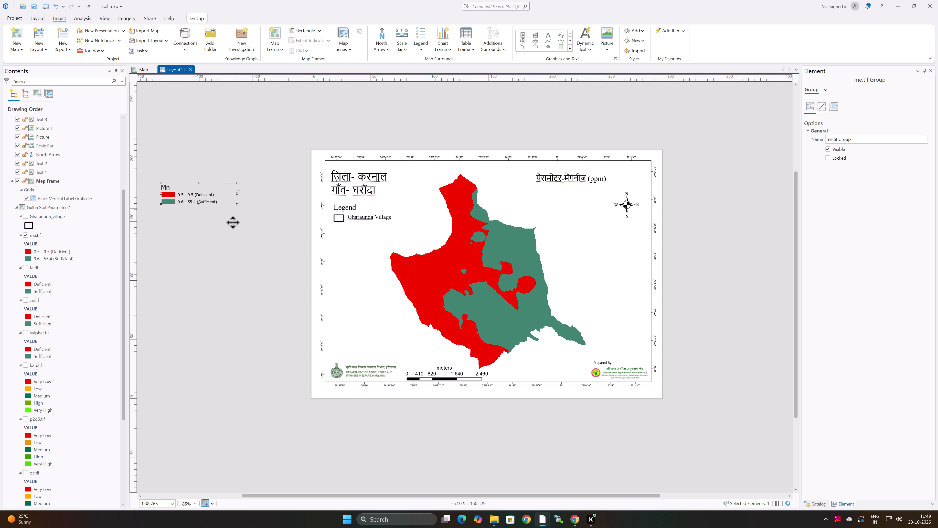
pyautogui.click(233, 223)
pyautogui.click(234, 196)
pyautogui.click(238, 195)
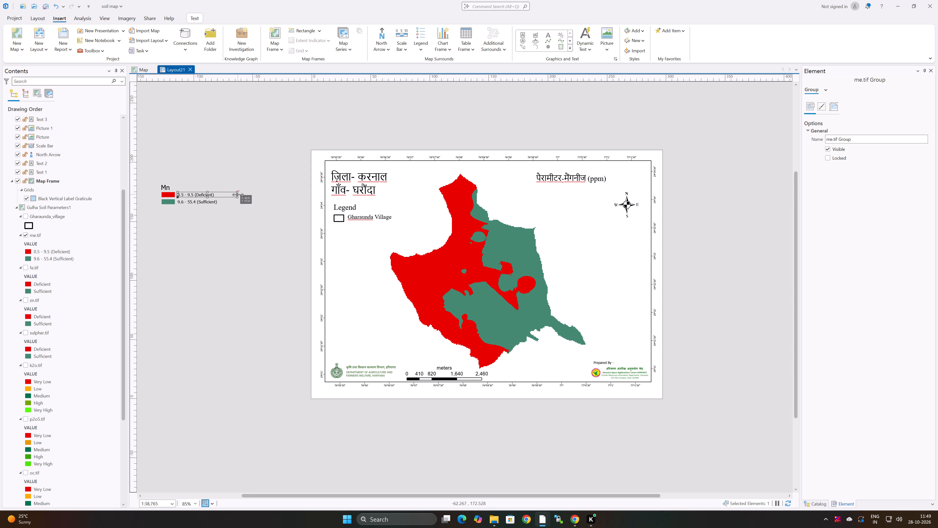
pyautogui.moveTo(165, 171); pyautogui.dragTo(206, 260)
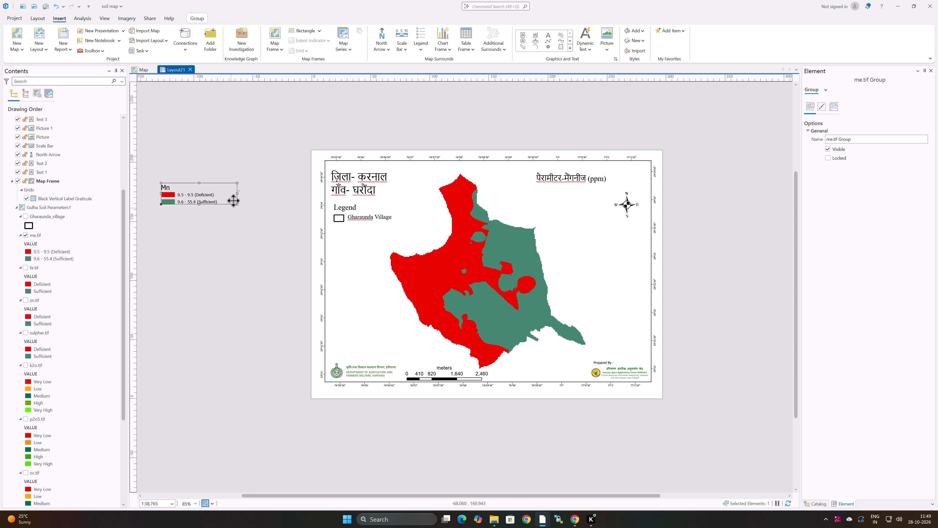
pyautogui.moveTo(238, 193); pyautogui.dragTo(267, 205)
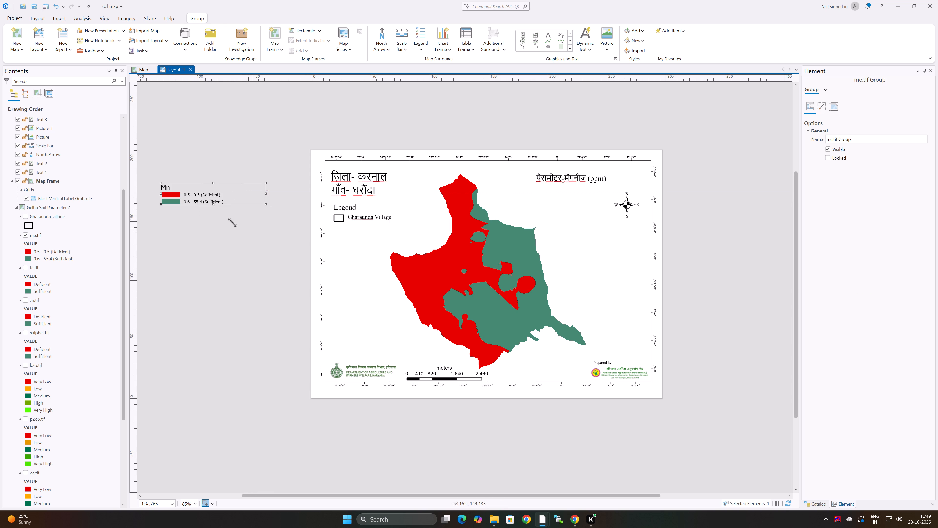
pyautogui.click(224, 240)
pyautogui.moveTo(155, 174); pyautogui.dragTo(225, 251)
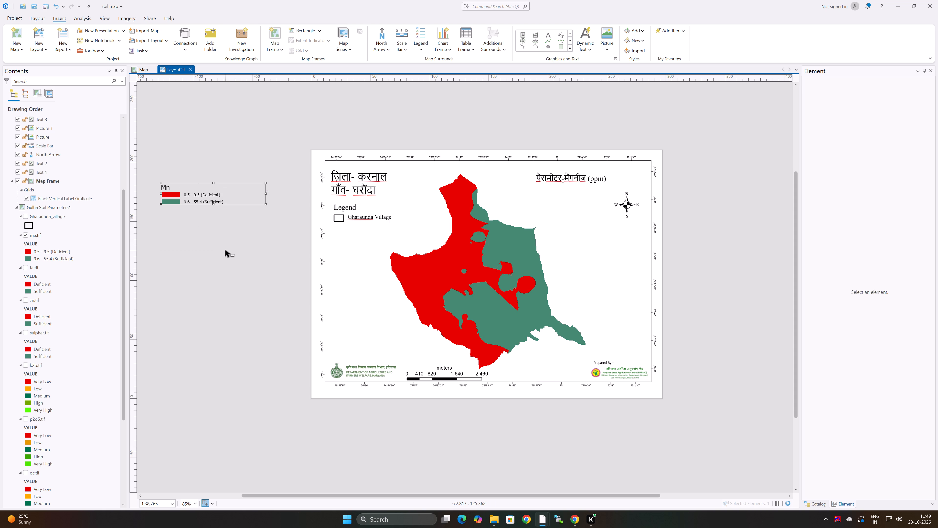
pyautogui.moveTo(267, 193); pyautogui.dragTo(243, 205)
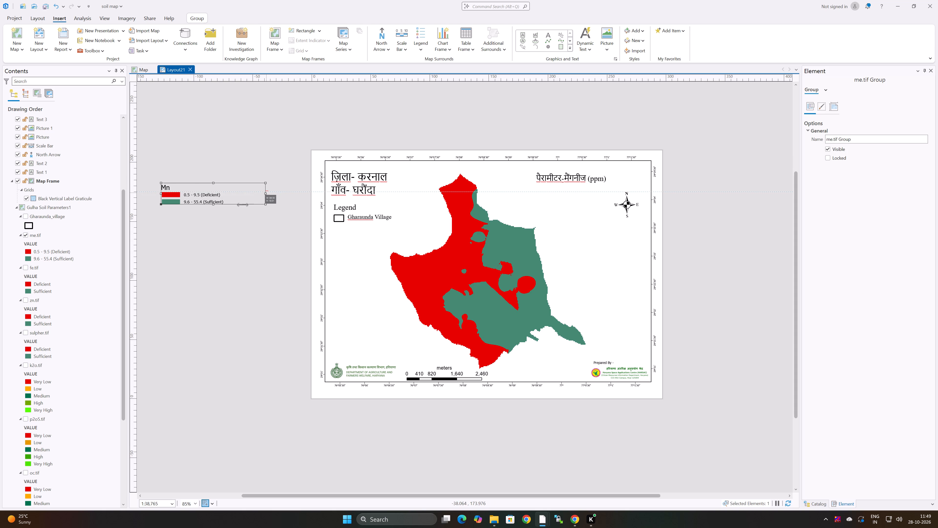
pyautogui.moveTo(243, 205); pyautogui.dragTo(227, 219)
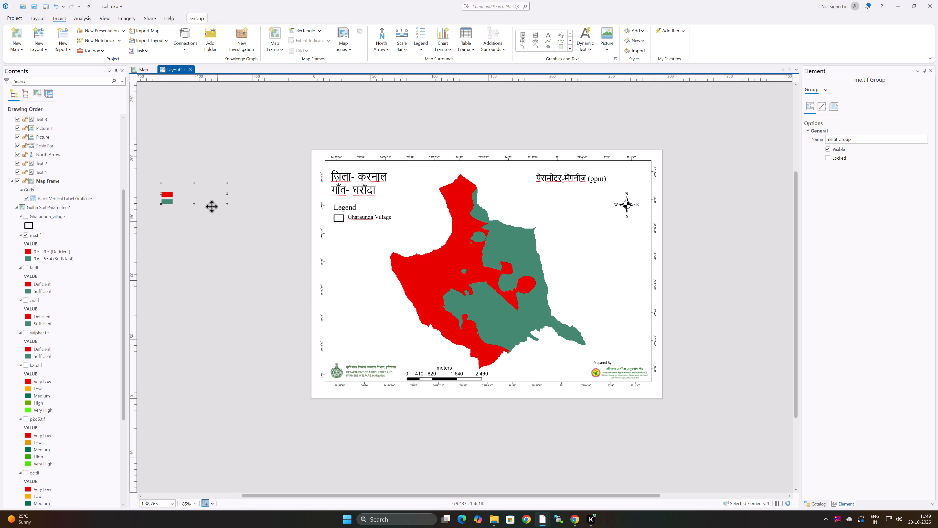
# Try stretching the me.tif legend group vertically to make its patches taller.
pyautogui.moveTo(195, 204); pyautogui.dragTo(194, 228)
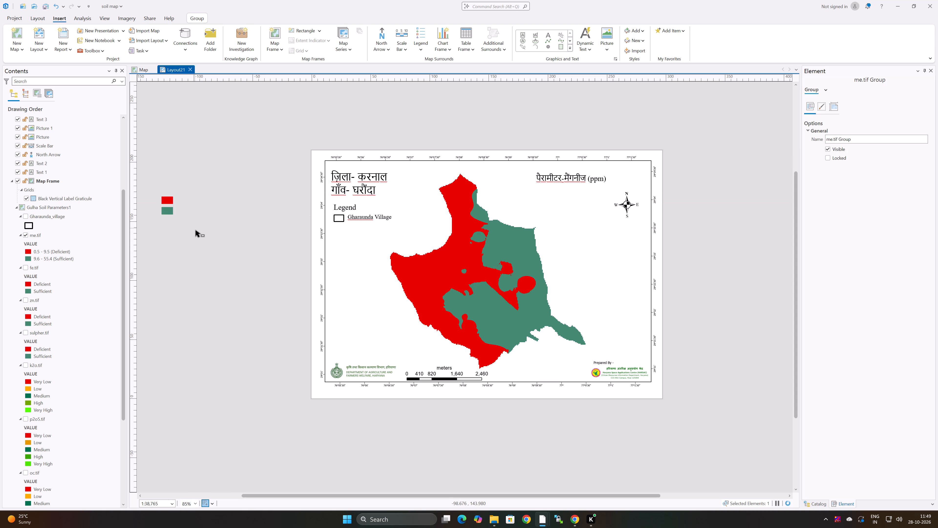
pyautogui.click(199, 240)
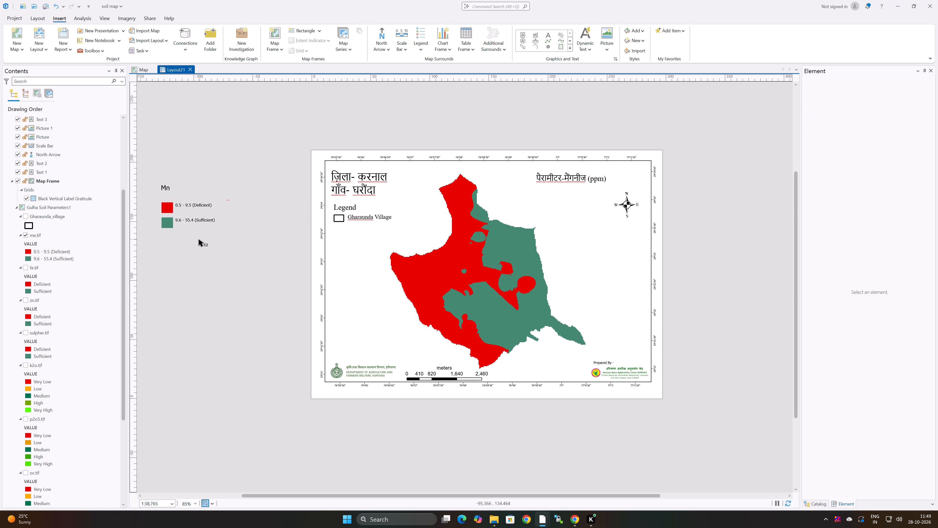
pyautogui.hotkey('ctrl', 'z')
# Ungroup the me.tif legend group beside the page into separate elements.
pyautogui.moveTo(152, 174); pyautogui.dragTo(227, 225)
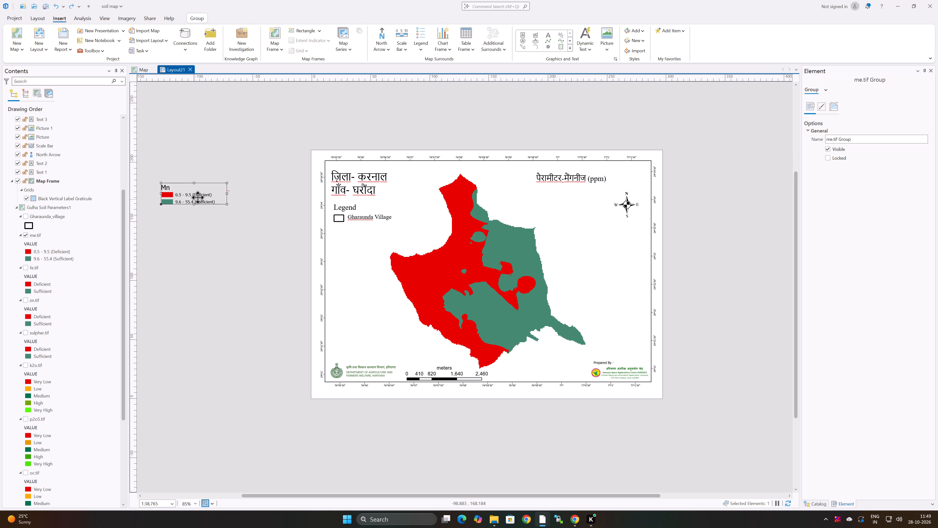
pyautogui.rightClick(178, 193)
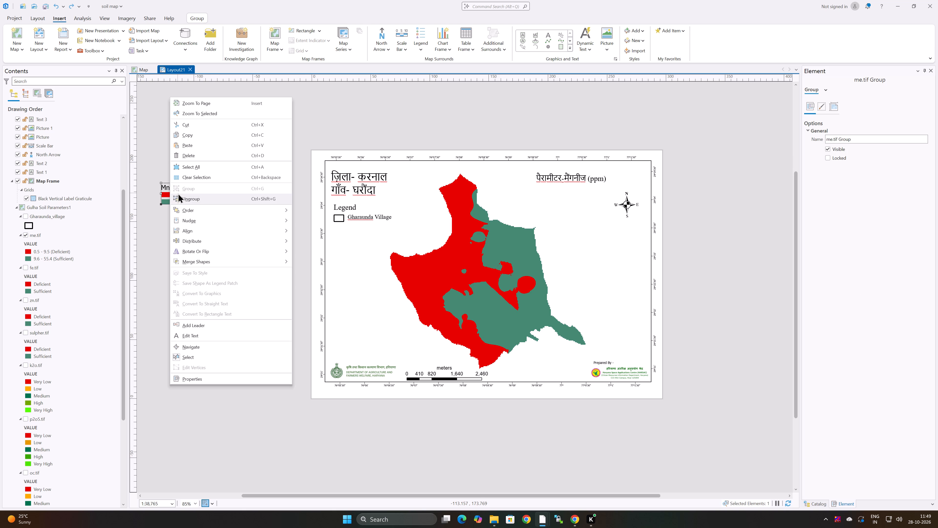
pyautogui.click(197, 198)
pyautogui.click(190, 224)
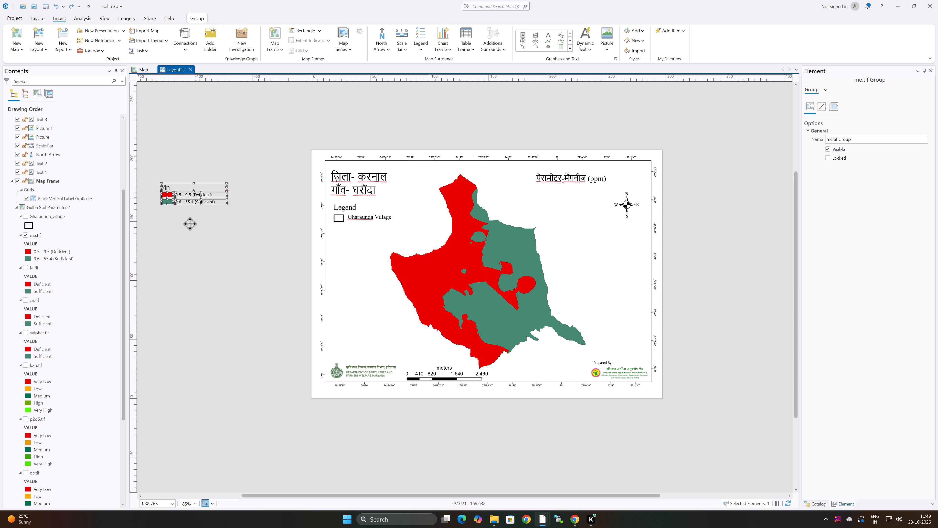
# Group the Mn heading, both patches and their range labels into a single element.
pyautogui.moveTo(154, 171); pyautogui.dragTo(211, 225)
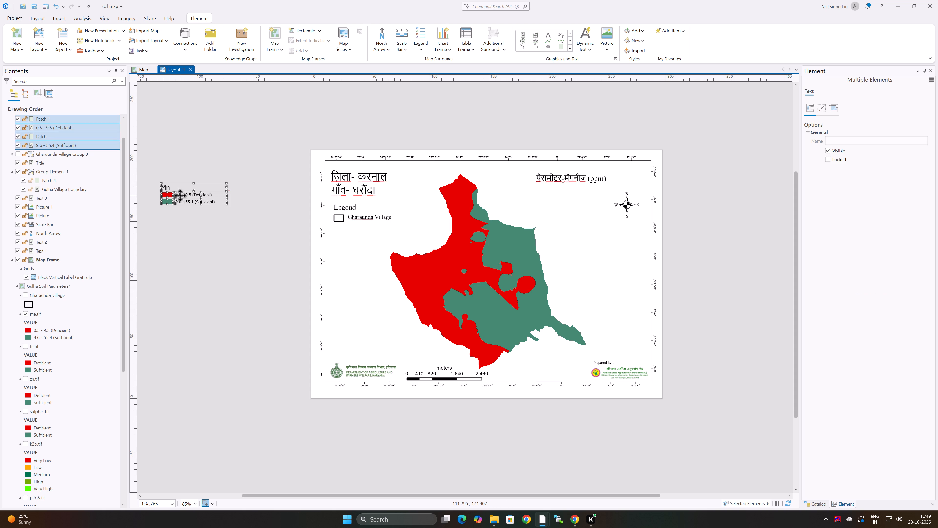
pyautogui.rightClick(180, 195)
pyautogui.click(202, 189)
pyautogui.click(193, 239)
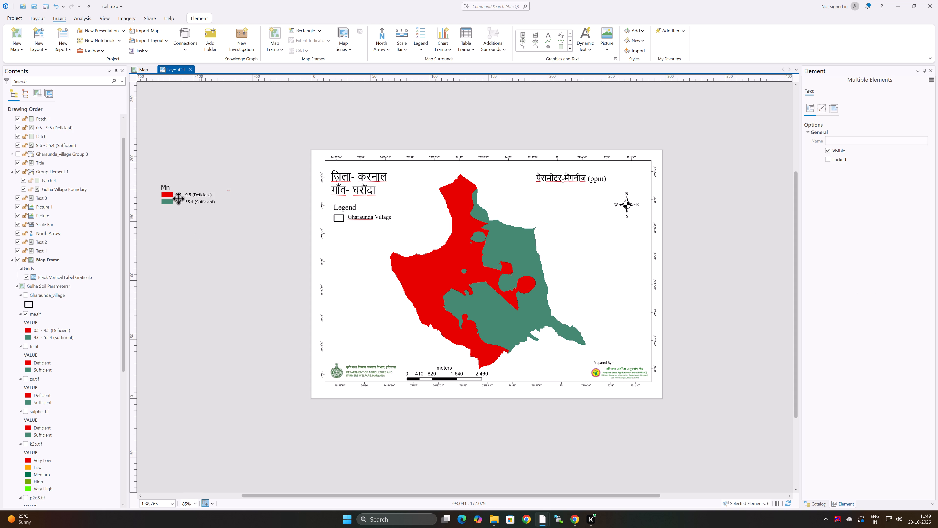
# Move the grouped Mn legend onto the page directly below the Gharaunda Village entry, left-aligned with its boundary patch.
pyautogui.moveTo(152, 180); pyautogui.dragTo(223, 235)
pyautogui.moveTo(180, 195); pyautogui.dragTo(372, 244)
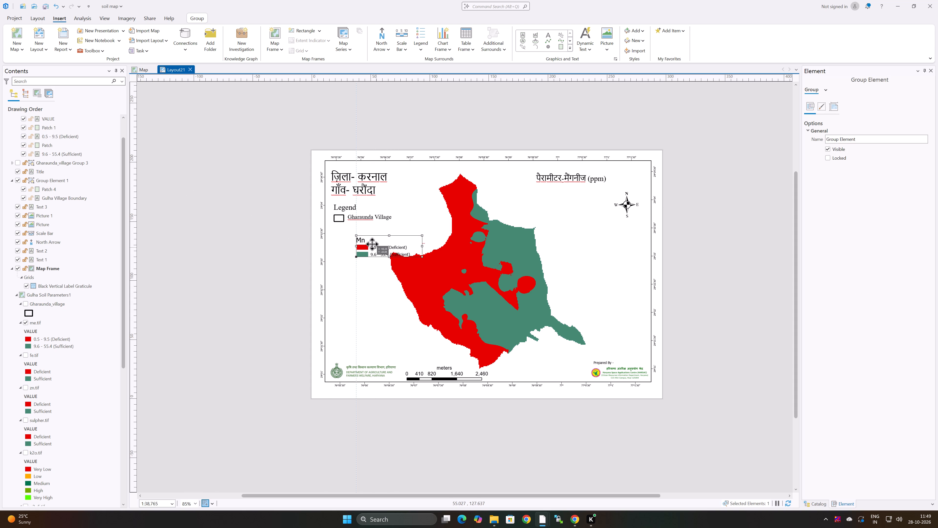
pyautogui.moveTo(372, 244); pyautogui.dragTo(353, 238)
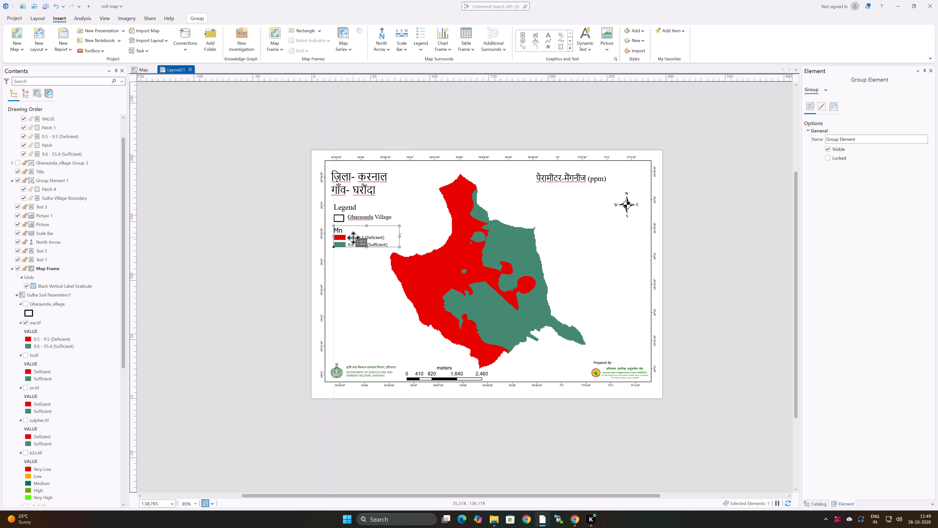
pyautogui.moveTo(353, 238); pyautogui.dragTo(355, 237)
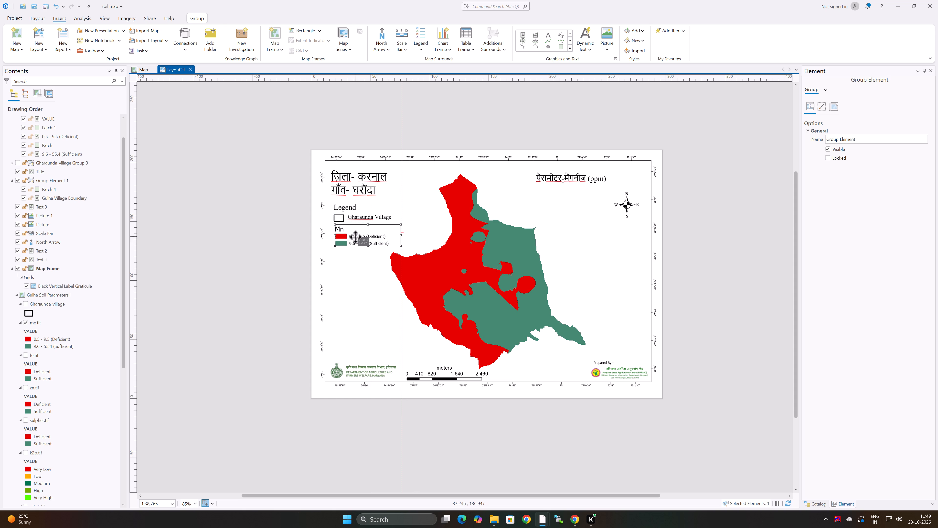
pyautogui.moveTo(355, 237); pyautogui.dragTo(354, 237)
pyautogui.moveTo(354, 237); pyautogui.dragTo(353, 235)
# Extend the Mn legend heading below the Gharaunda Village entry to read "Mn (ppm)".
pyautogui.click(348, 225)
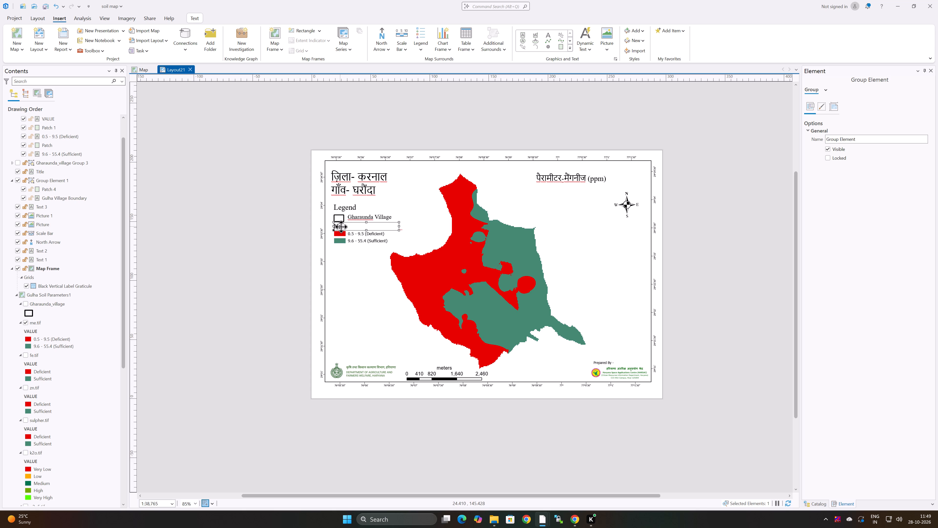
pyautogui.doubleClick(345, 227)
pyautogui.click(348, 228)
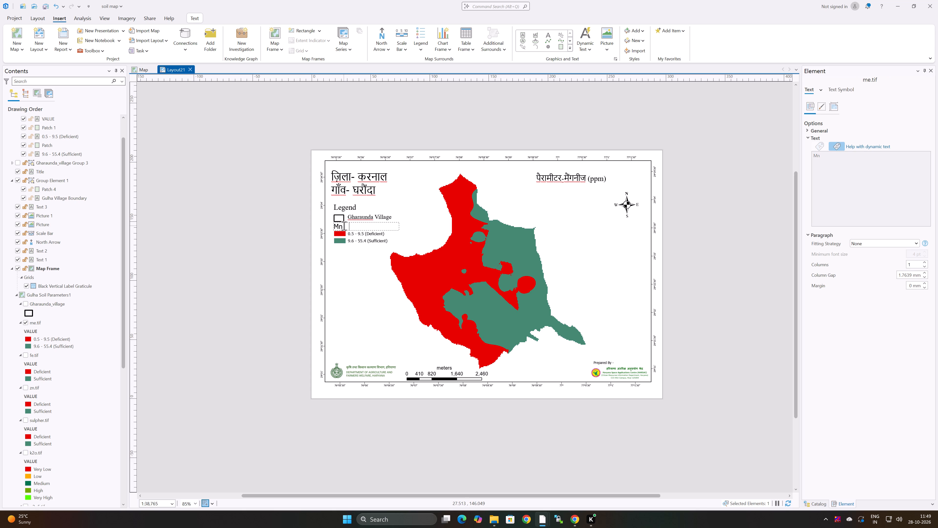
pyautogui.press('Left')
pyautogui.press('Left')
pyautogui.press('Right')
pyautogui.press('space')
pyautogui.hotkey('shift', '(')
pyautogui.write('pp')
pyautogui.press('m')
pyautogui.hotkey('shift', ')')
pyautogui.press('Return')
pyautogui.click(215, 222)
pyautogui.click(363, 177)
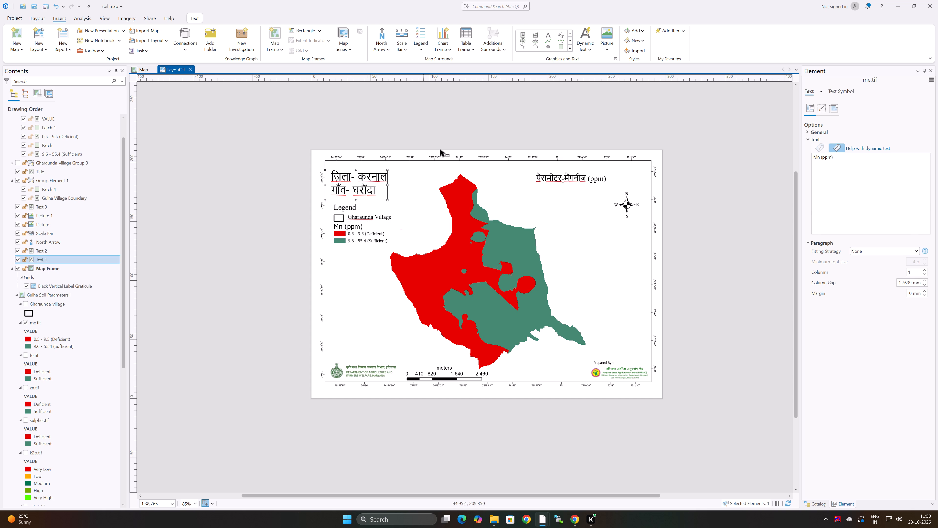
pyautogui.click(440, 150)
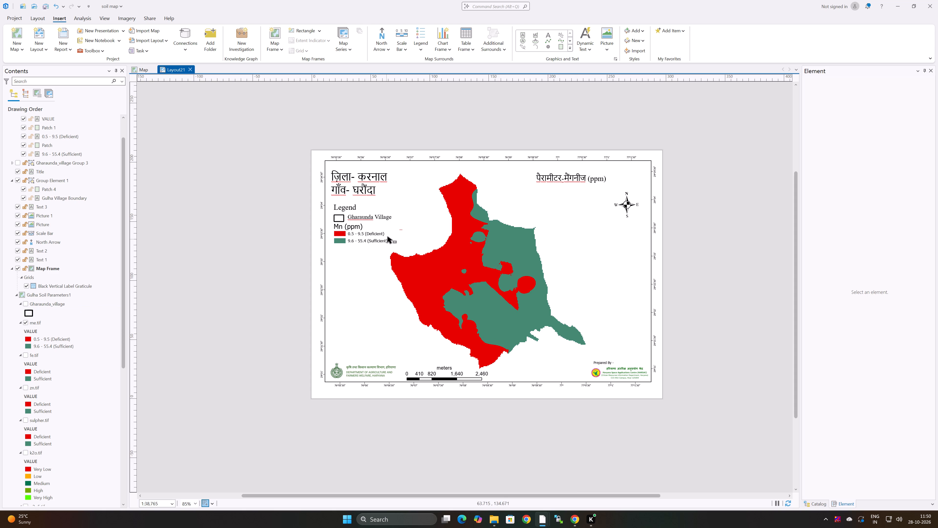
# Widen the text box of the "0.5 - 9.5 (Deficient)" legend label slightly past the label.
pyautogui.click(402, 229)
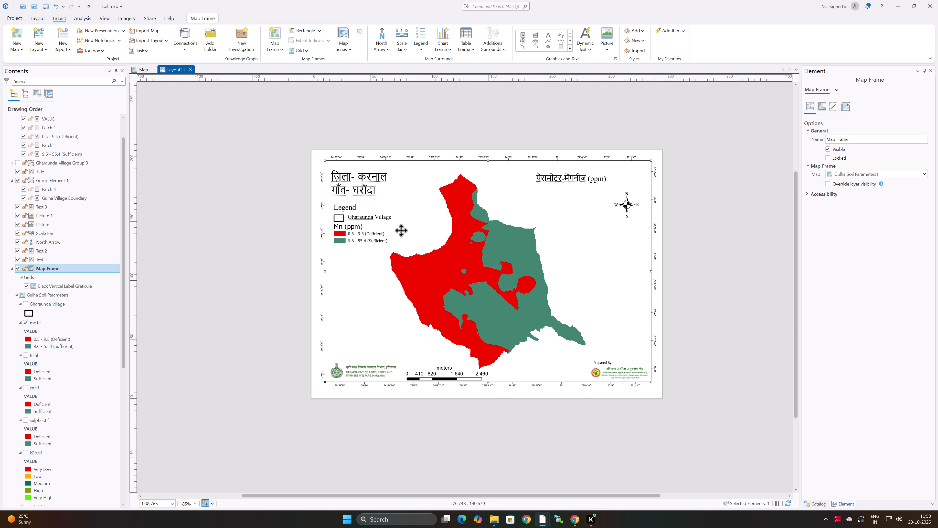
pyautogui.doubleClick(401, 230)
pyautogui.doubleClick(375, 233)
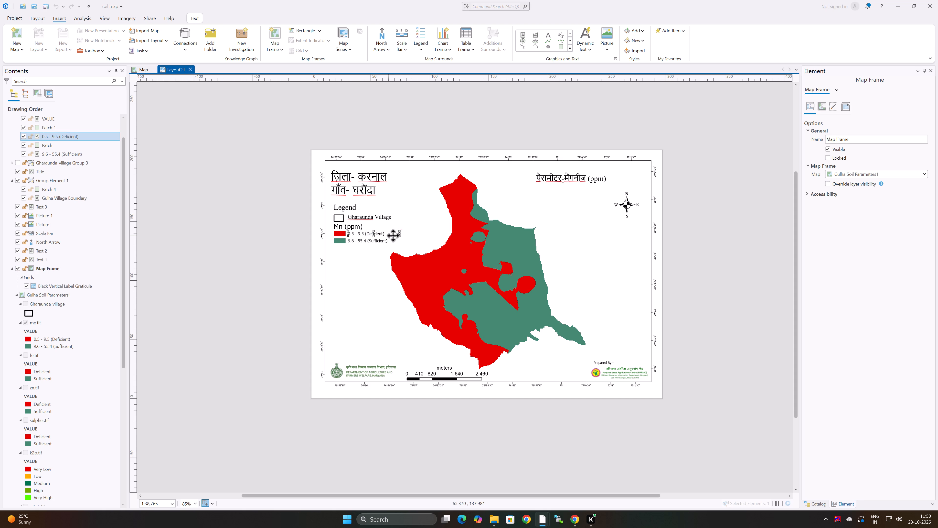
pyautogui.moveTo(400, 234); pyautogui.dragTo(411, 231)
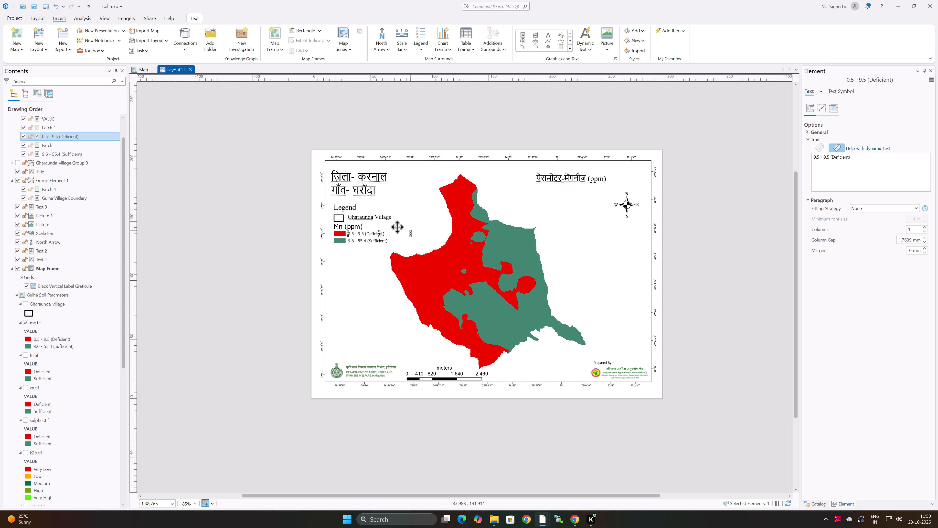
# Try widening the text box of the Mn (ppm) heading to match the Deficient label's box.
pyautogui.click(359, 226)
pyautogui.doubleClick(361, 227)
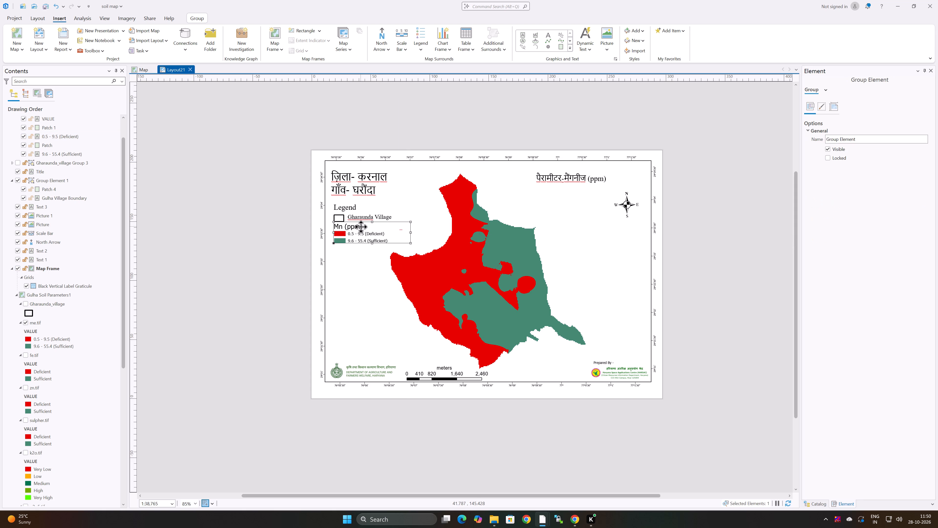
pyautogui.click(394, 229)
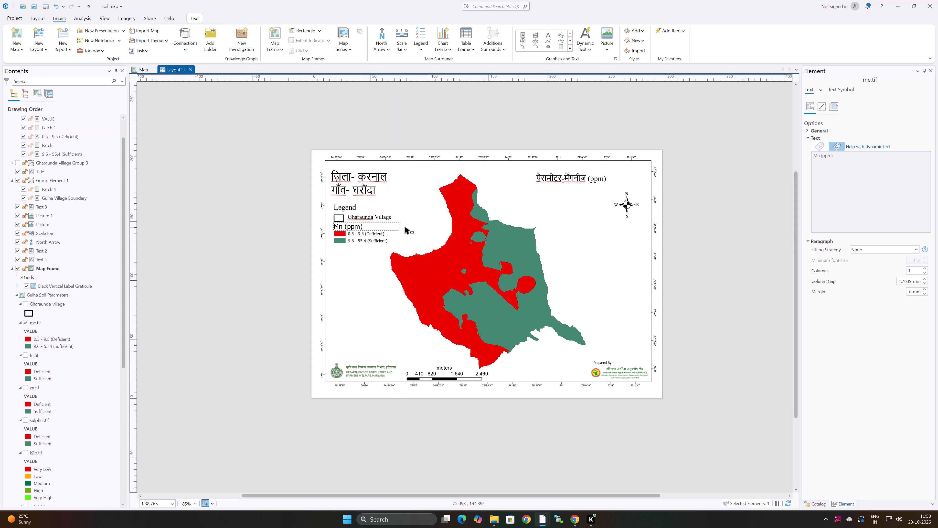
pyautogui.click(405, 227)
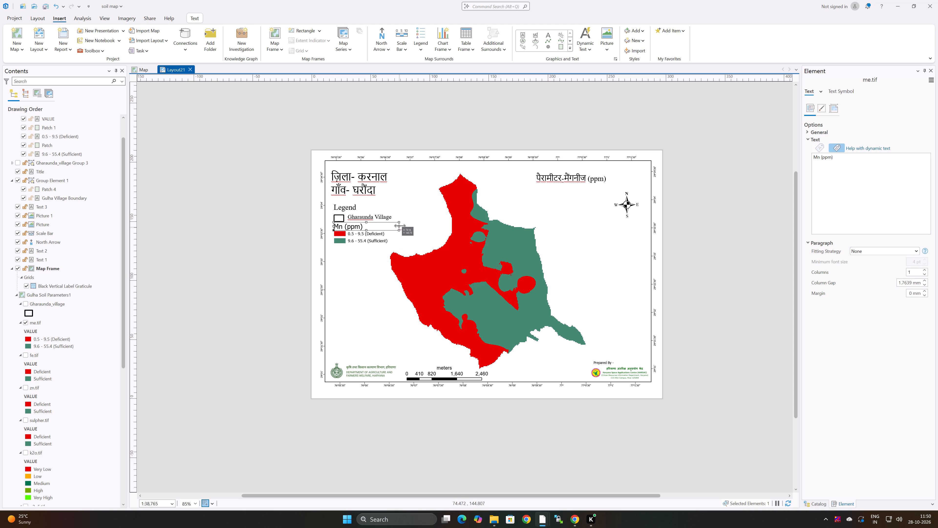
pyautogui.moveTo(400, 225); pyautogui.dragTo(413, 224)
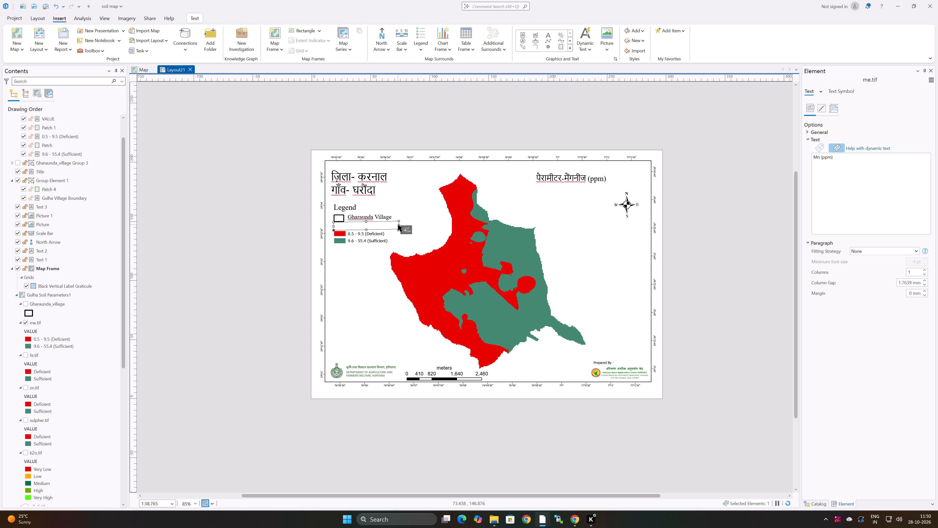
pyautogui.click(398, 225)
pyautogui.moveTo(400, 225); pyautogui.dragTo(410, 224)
# Undo the heading, label, placement and regrouping edits back to the me.tif legend group beside the page.
pyautogui.hotkey('ctrl', 'z')
pyautogui.hotkey('ctrl', 'z')
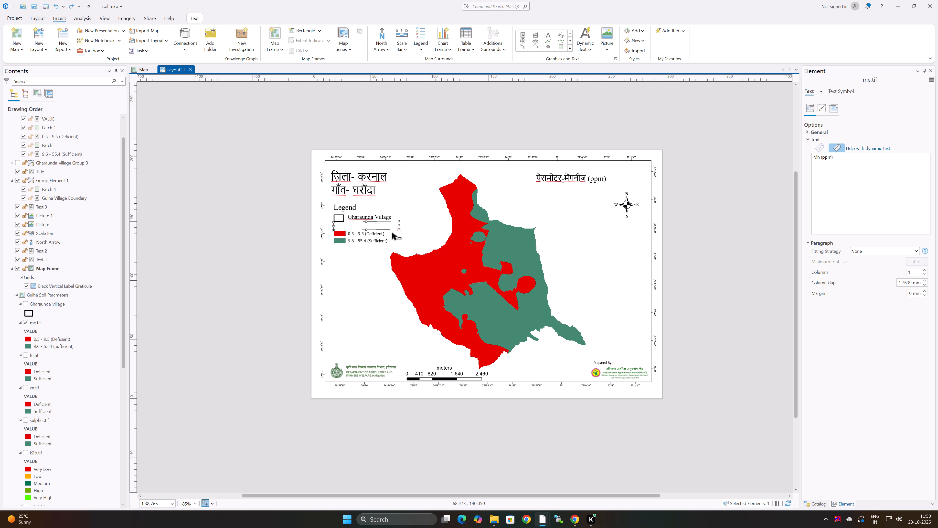
pyautogui.hotkey('ctrl', 'z')
pyautogui.hotkey('ctrl', 'z')
pyautogui.hotkey('ctrl', 'z')
pyautogui.hotkey('ctrl', 'z')
pyautogui.hotkey('ctrl', 'z')
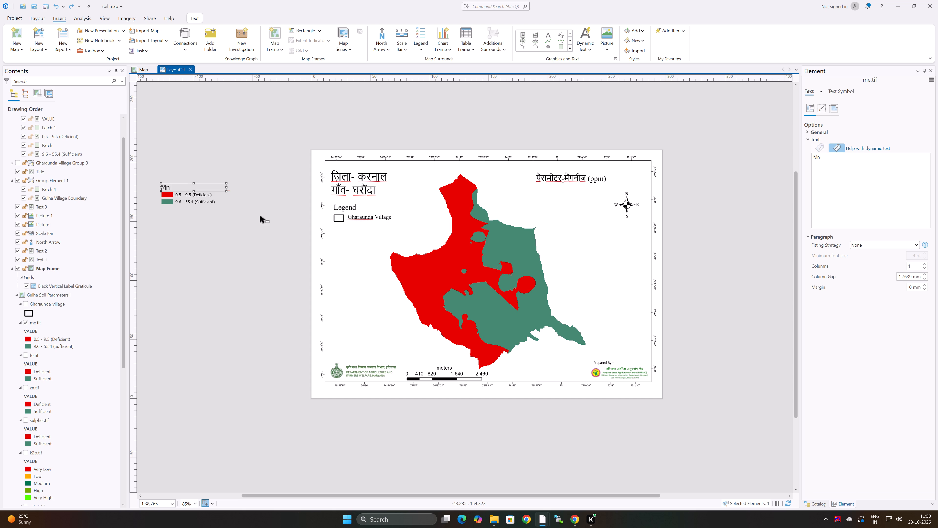
pyautogui.hotkey('ctrl', 'z')
pyautogui.hotkey('ctrl', 'z')
pyautogui.hotkey('ctrl', 'z')
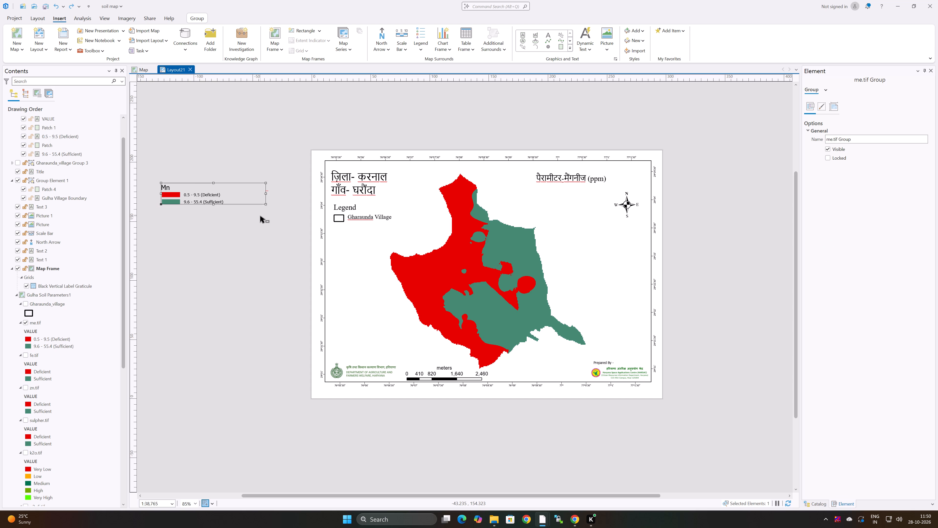
pyautogui.hotkey('ctrl', 'z')
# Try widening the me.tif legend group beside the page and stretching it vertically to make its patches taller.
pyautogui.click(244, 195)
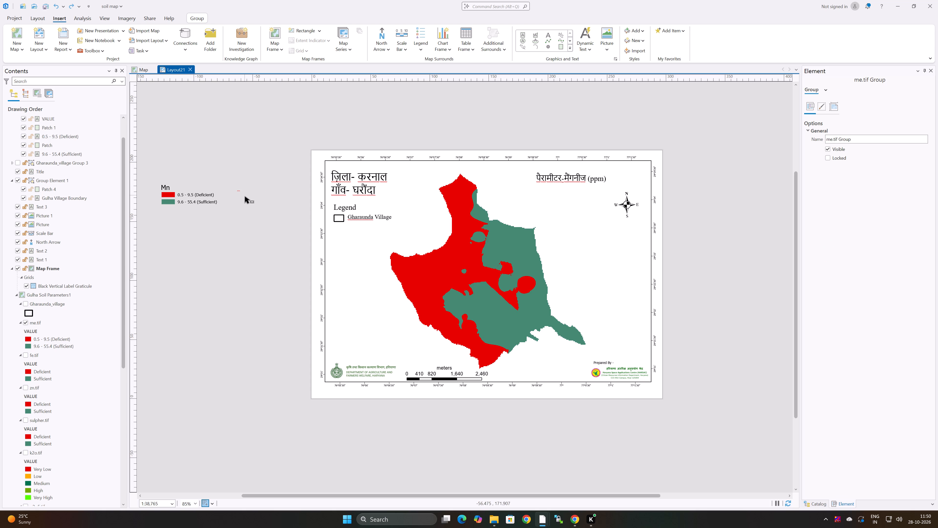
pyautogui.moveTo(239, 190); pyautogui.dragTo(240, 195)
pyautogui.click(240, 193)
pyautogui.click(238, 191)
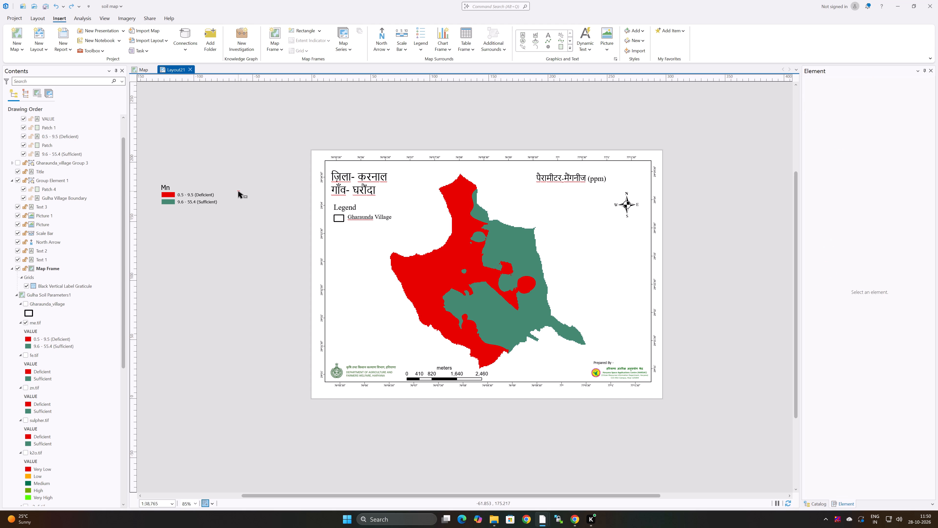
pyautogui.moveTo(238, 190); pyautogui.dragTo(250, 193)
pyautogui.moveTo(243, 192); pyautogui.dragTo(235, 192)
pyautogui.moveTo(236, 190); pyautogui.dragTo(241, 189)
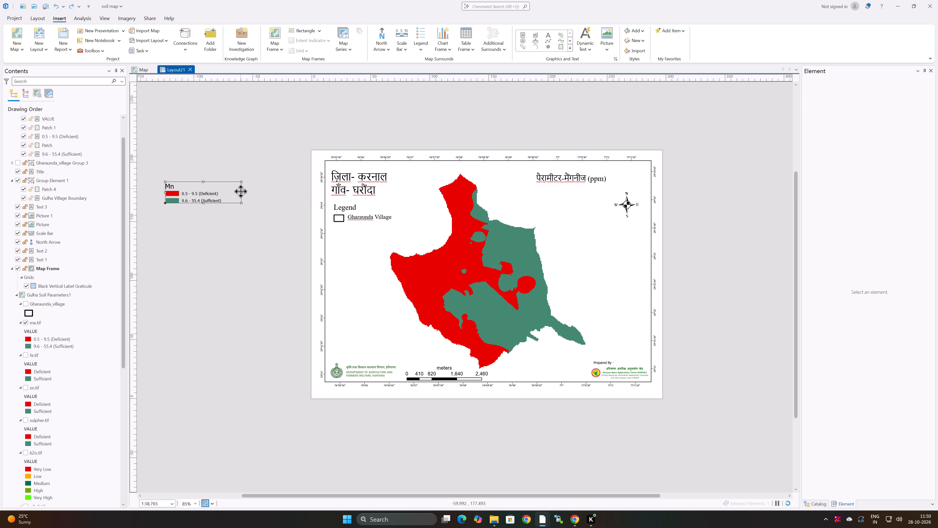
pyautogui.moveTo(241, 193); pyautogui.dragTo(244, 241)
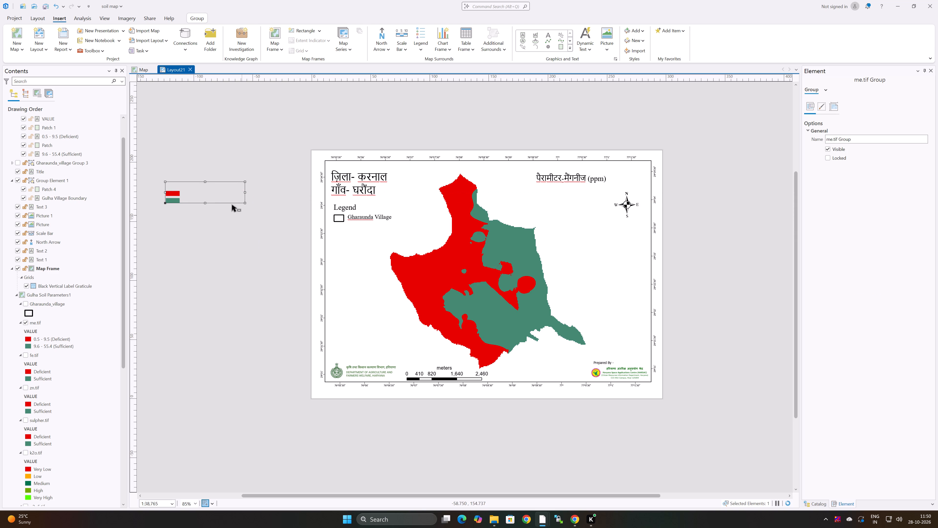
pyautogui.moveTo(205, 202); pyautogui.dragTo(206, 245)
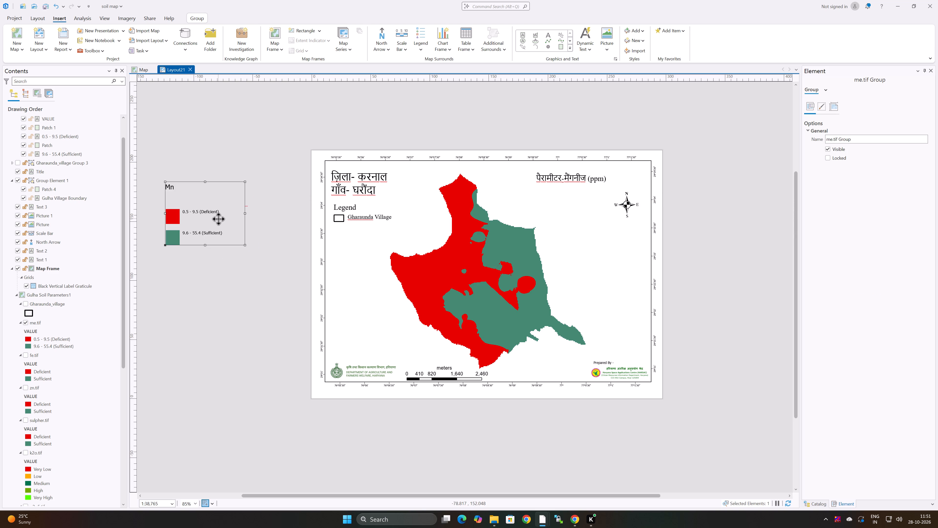
# Undo the legend edits back to the ungrouped legend with its Legend title, me.tif heading and VALUE label.
pyautogui.hotkey('ctrl', 'z')
pyautogui.hotkey('ctrl', 'z')
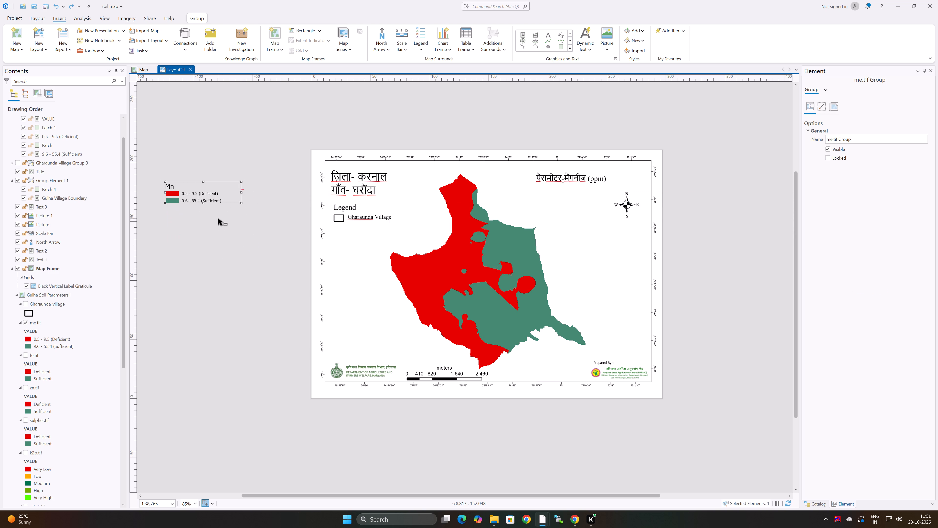
pyautogui.hotkey('ctrl', 'z')
pyautogui.hotkey('ctrl', 'z')
pyautogui.hotkey('ctrl', 'z')
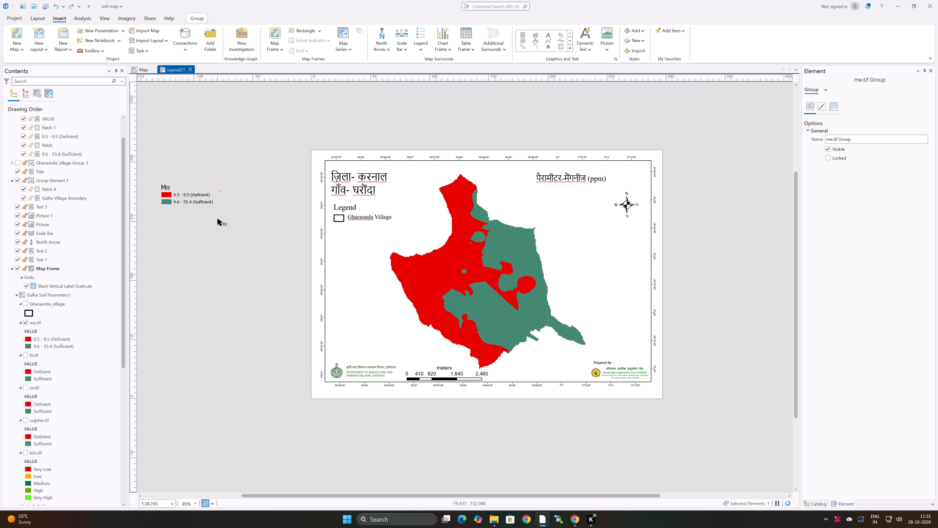
pyautogui.hotkey('ctrl', 'z')
pyautogui.hotkey('ctrl', 'z')
pyautogui.hotkey('ctrl', 'z')
pyautogui.hotkey('ctrl', 'z')
pyautogui.hotkey('ctrl', 'z')
pyautogui.hotkey('ctrl', 'z')
pyautogui.hotkey('ctrl', 'z')
pyautogui.hotkey('ctrl', 'z')
pyautogui.hotkey('ctrl', 'z')
pyautogui.hotkey('ctrl', 'z')
pyautogui.hotkey('ctrl', 'z')
pyautogui.hotkey('ctrl', 'z')
pyautogui.hotkey('ctrl', 'z')
pyautogui.hotkey('ctrl', 'z')
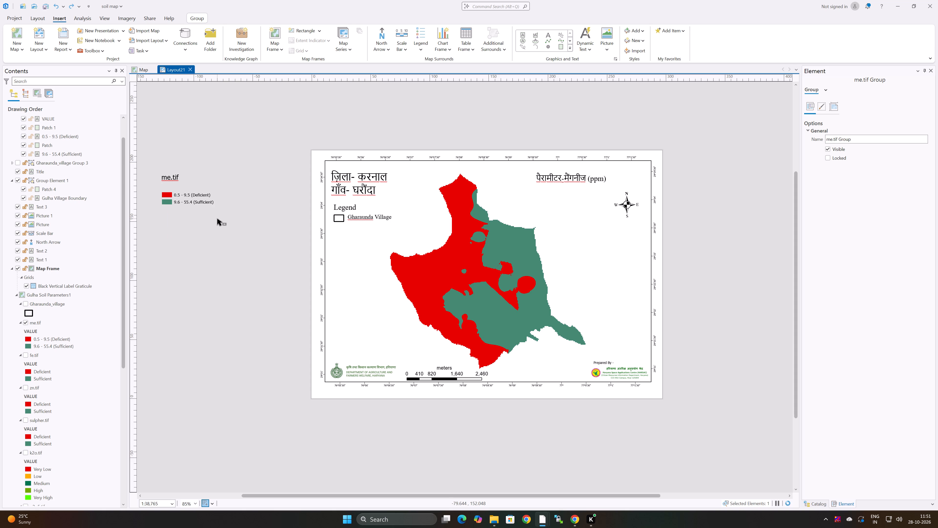
pyautogui.hotkey('ctrl', 'z')
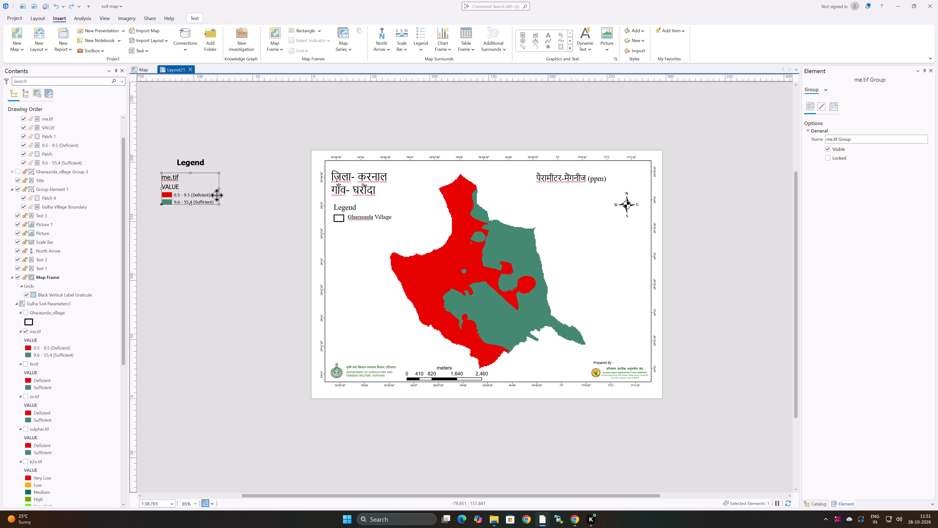
# Replace the me.tif heading text in the legend beside the page with Mn (ppm).
pyautogui.click(174, 180)
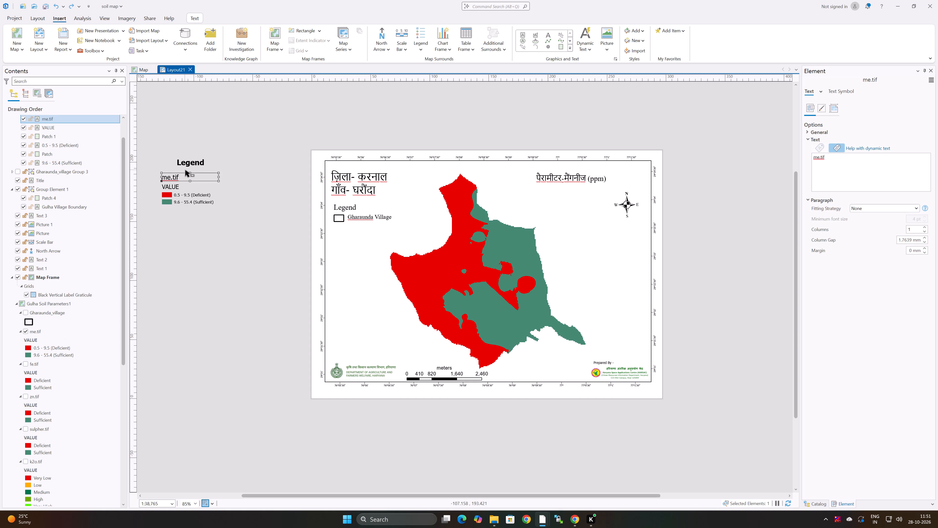
pyautogui.doubleClick(182, 178)
pyautogui.click(182, 178)
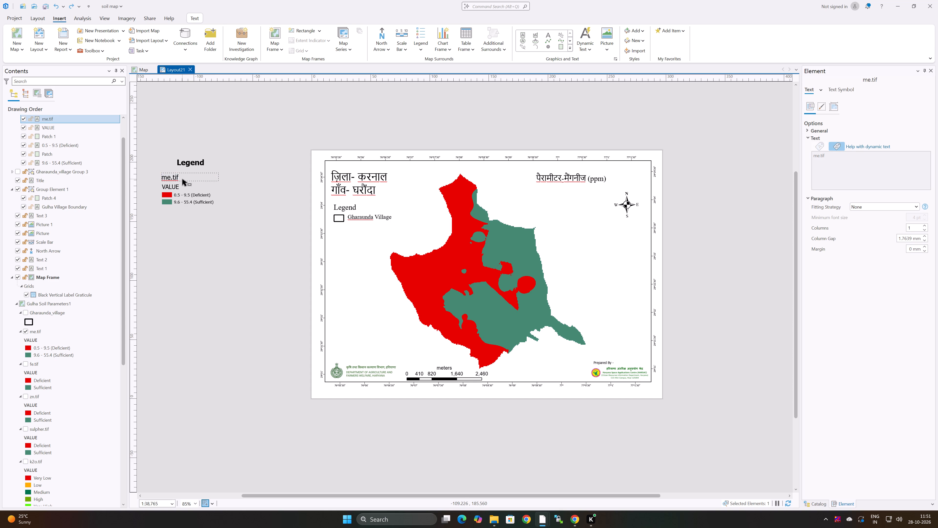
pyautogui.press('BackSpace')
pyautogui.press('BackSpace')
pyautogui.press('BackSpace')
pyautogui.press('BackSpace')
pyautogui.press('BackSpace')
pyautogui.press('BackSpace')
pyautogui.press('BackSpace')
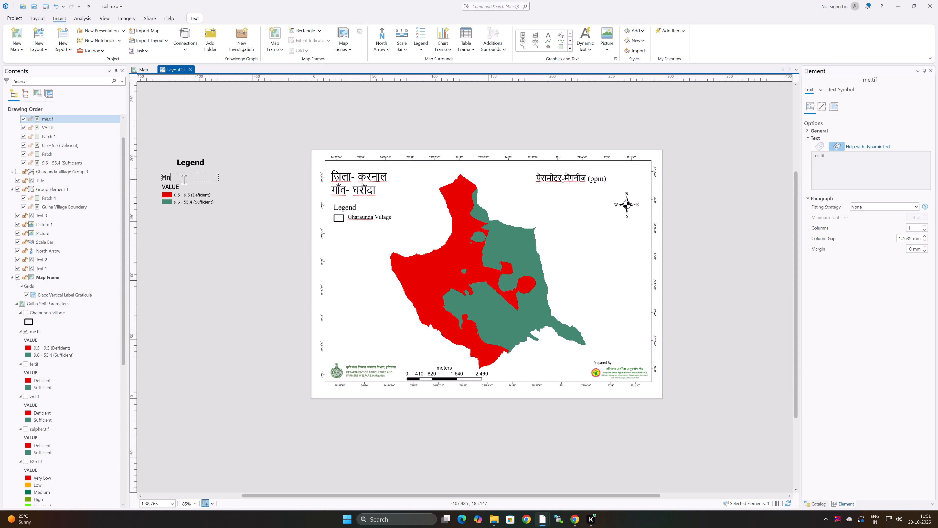
pyautogui.press('space')
pyautogui.write('(')
pyautogui.press('BackSpace')
pyautogui.press('BackSpace')
pyautogui.press('space')
pyautogui.hotkey('shift', '(')
pyautogui.write('ppm')
pyautogui.hotkey('shift', ')')
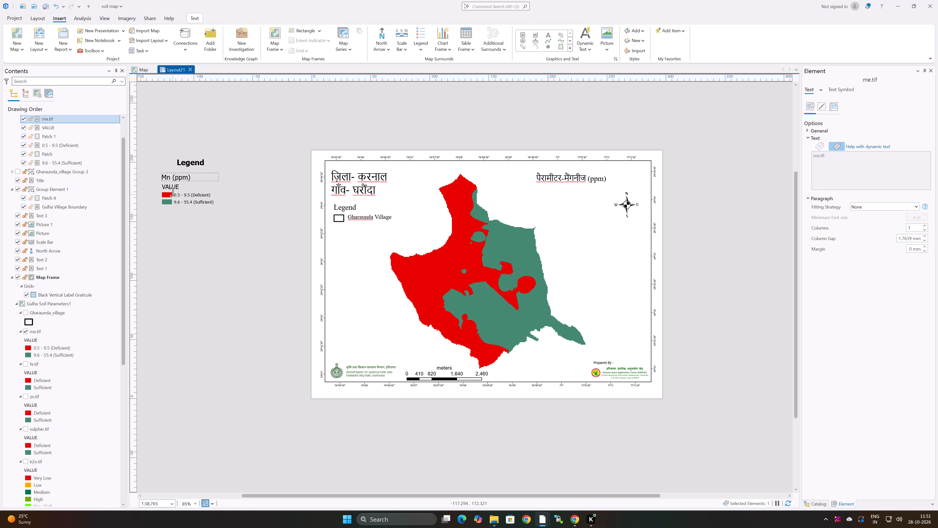
# Delete the VALUE label beneath the Mn (ppm) heading in the legend.
pyautogui.click(174, 187)
pyautogui.doubleClick(174, 187)
pyautogui.click(177, 188)
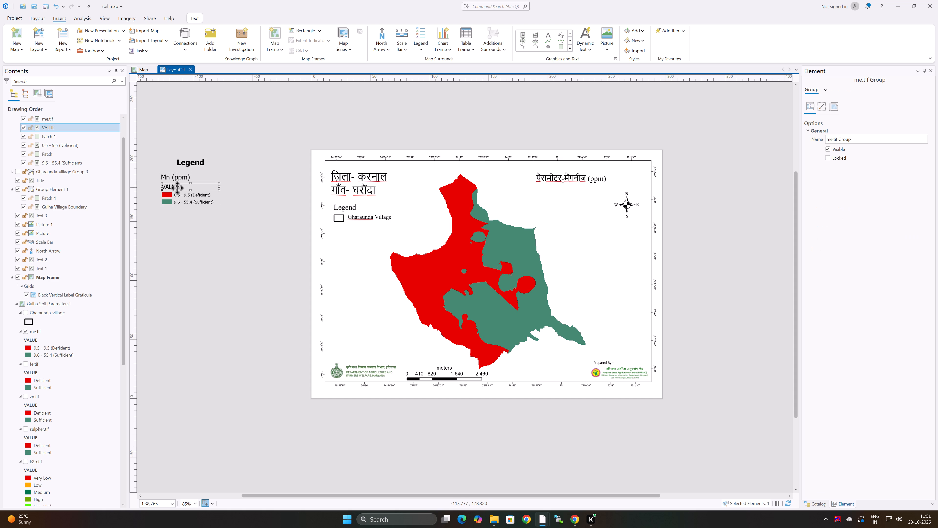
pyautogui.press('Delete')
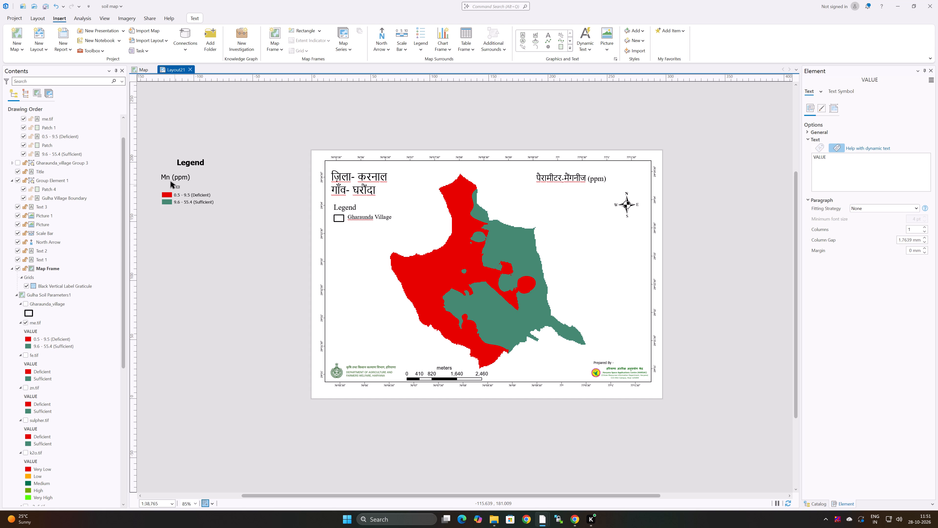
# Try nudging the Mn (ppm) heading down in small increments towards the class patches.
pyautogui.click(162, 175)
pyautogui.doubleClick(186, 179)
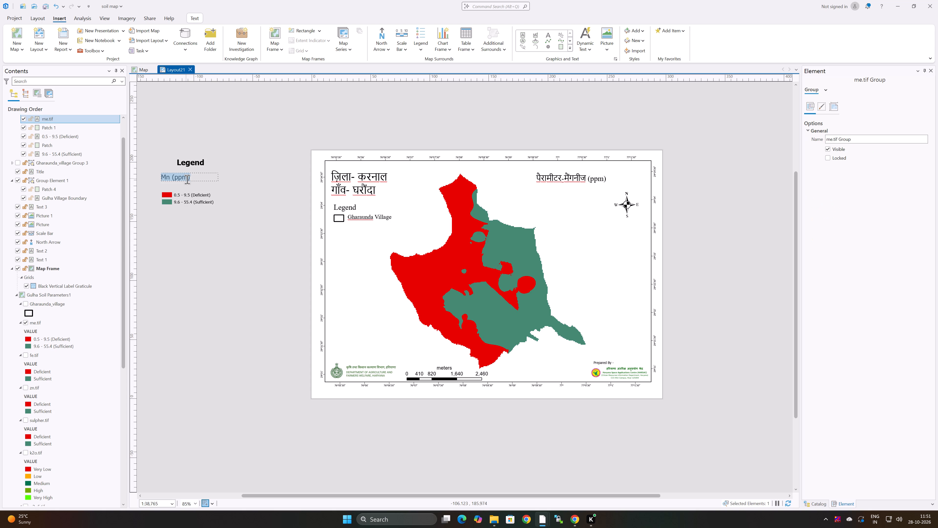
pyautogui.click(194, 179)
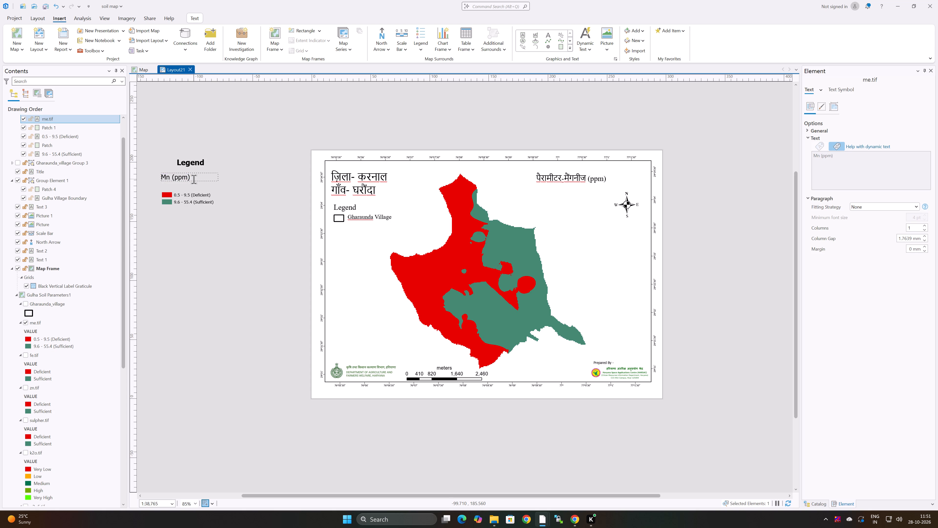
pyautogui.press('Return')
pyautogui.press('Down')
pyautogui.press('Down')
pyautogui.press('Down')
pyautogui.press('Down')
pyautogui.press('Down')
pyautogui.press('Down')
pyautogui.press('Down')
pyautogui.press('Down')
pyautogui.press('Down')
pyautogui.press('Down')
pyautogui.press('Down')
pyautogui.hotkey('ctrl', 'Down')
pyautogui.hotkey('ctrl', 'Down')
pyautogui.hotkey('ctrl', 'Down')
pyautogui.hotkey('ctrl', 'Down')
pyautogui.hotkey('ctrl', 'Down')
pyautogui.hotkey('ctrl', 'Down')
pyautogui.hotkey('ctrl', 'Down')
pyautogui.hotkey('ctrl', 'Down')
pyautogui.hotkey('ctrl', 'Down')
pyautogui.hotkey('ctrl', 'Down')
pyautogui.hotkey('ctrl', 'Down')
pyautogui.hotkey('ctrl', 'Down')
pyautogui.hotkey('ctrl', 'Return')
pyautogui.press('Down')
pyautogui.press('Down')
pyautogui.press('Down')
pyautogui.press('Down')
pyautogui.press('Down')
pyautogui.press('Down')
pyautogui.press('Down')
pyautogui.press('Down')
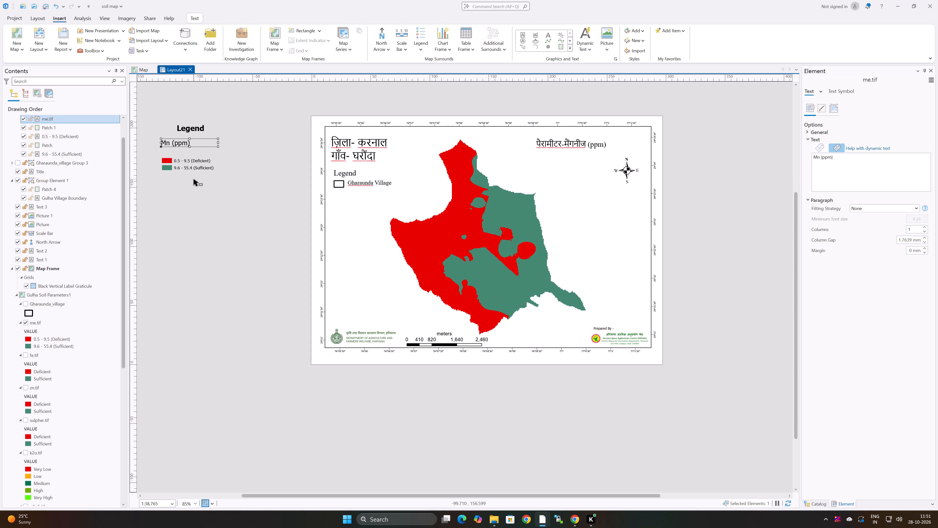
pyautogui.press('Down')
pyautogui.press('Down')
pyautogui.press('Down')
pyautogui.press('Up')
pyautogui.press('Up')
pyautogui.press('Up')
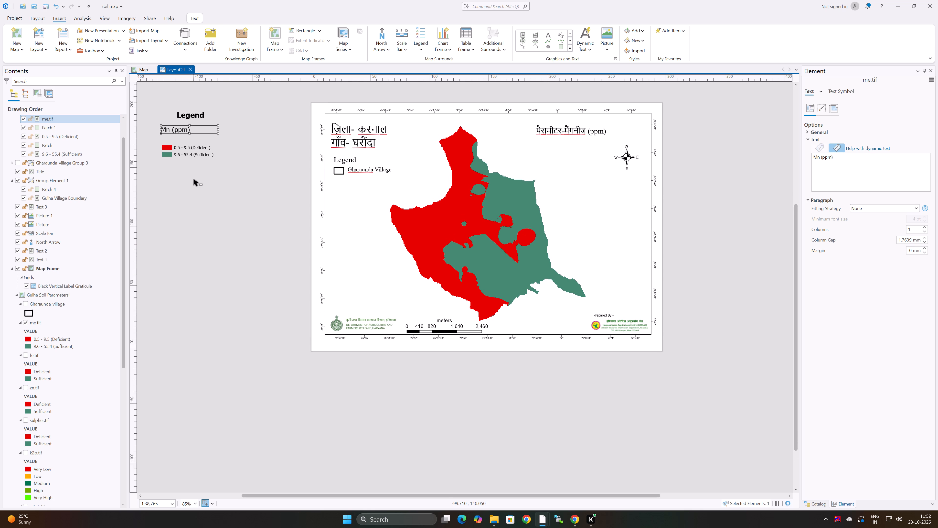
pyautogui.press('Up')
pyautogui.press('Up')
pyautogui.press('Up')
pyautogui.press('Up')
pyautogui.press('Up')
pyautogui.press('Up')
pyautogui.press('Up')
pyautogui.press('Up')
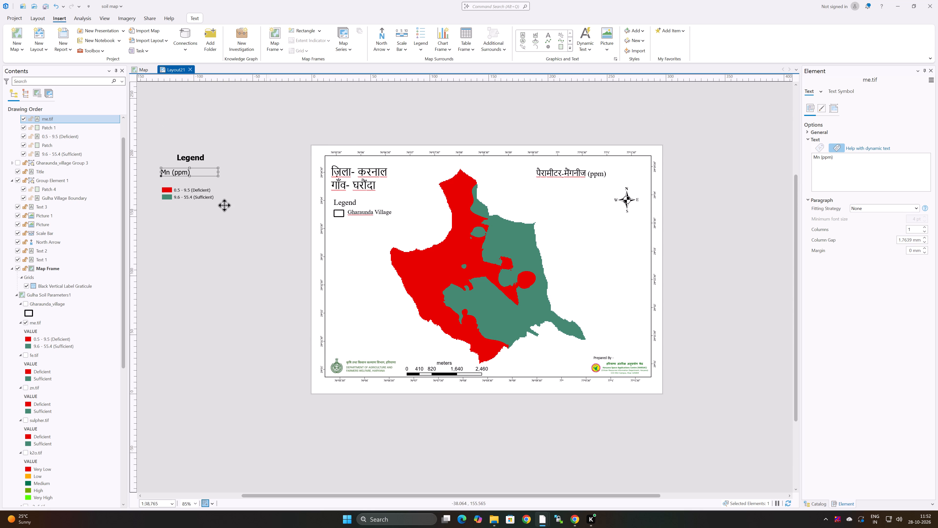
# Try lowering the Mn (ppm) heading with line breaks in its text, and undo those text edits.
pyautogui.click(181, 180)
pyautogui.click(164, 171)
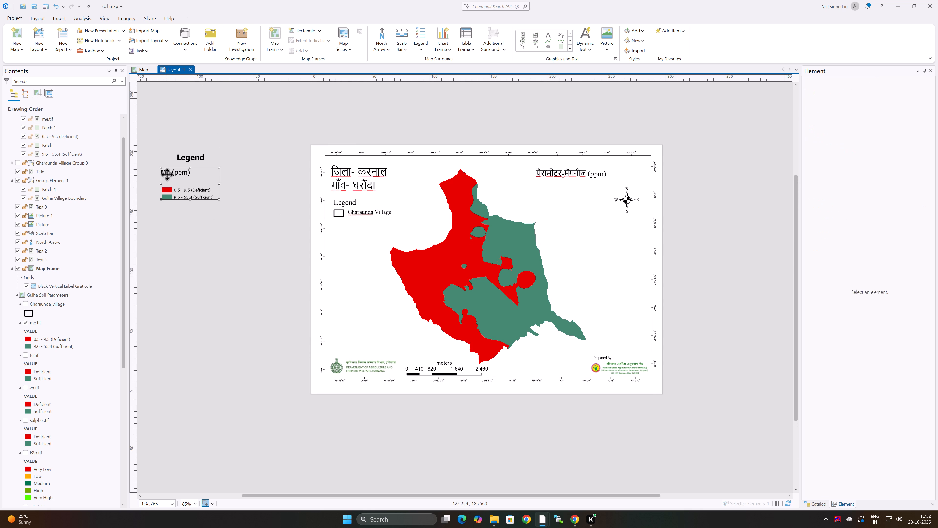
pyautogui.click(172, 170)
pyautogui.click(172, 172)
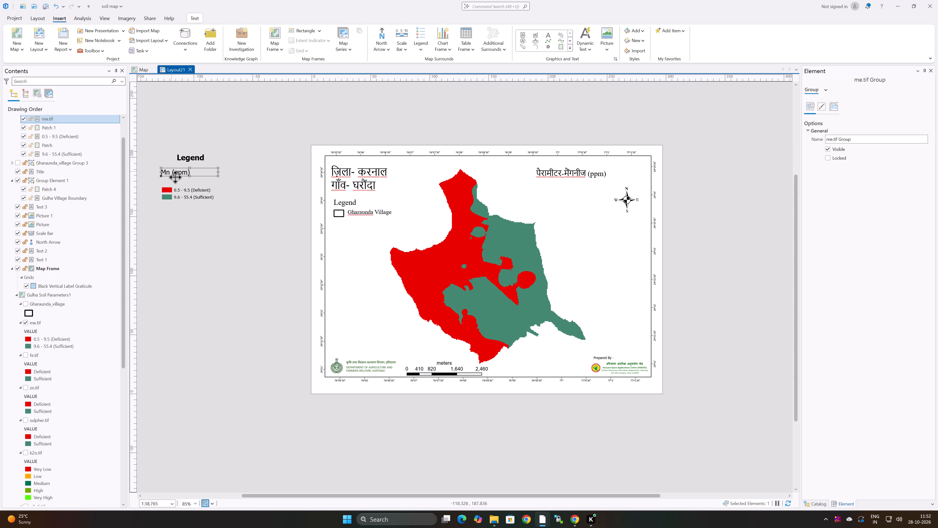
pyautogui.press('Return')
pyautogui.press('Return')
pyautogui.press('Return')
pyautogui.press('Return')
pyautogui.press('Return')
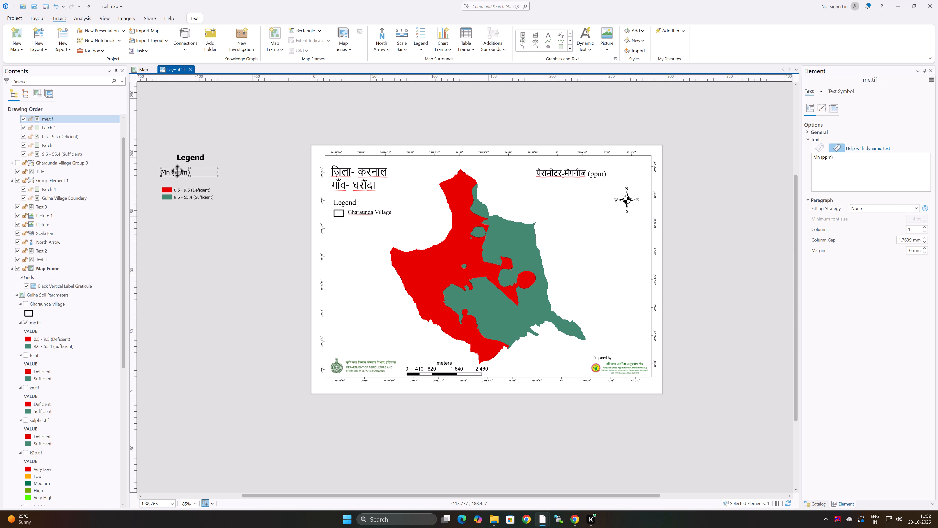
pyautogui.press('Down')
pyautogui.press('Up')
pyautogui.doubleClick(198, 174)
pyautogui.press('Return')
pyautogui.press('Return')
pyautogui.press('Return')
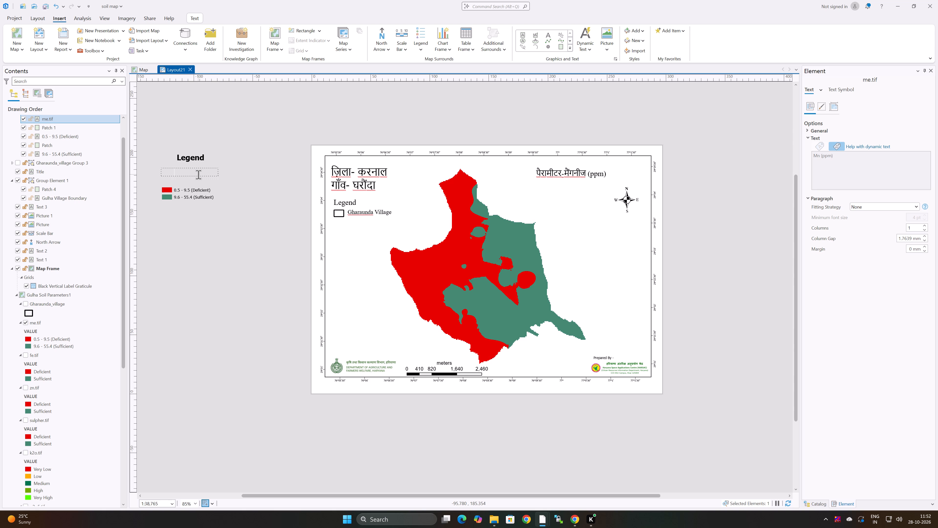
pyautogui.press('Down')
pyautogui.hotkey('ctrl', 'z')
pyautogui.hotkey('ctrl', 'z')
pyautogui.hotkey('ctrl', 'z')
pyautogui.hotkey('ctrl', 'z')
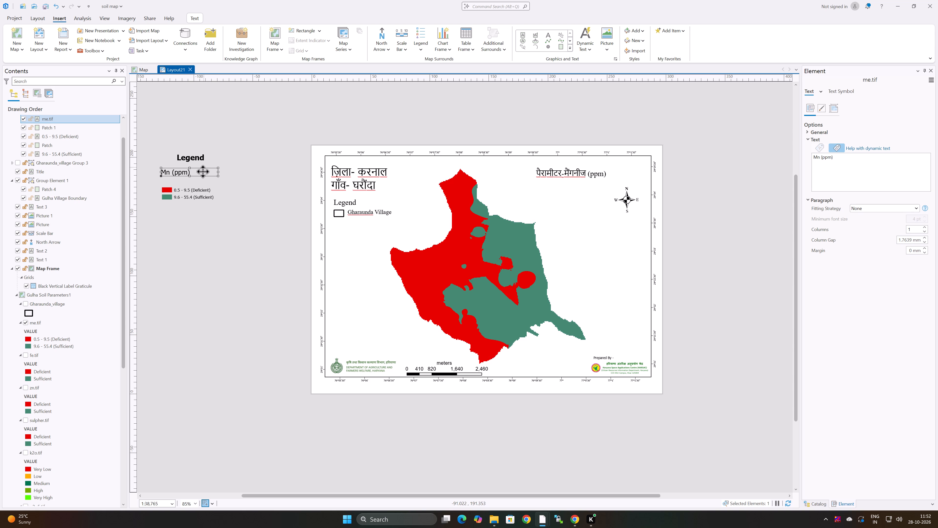
# Move the Mn (ppm) heading down to sit just above the red 0.5 - 9.5 (Deficient) entry, leaving a small gap.
pyautogui.moveTo(180, 172); pyautogui.dragTo(181, 178)
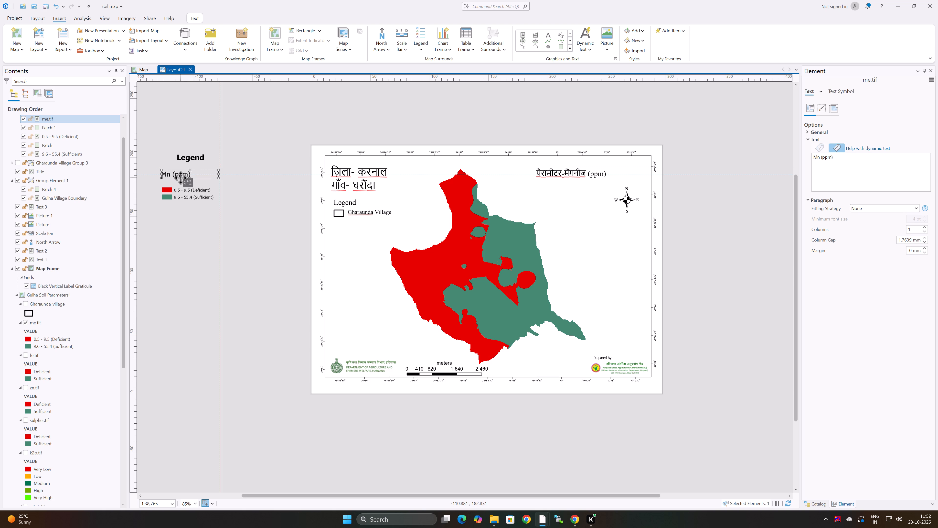
pyautogui.moveTo(181, 178); pyautogui.dragTo(181, 181)
pyautogui.click(208, 235)
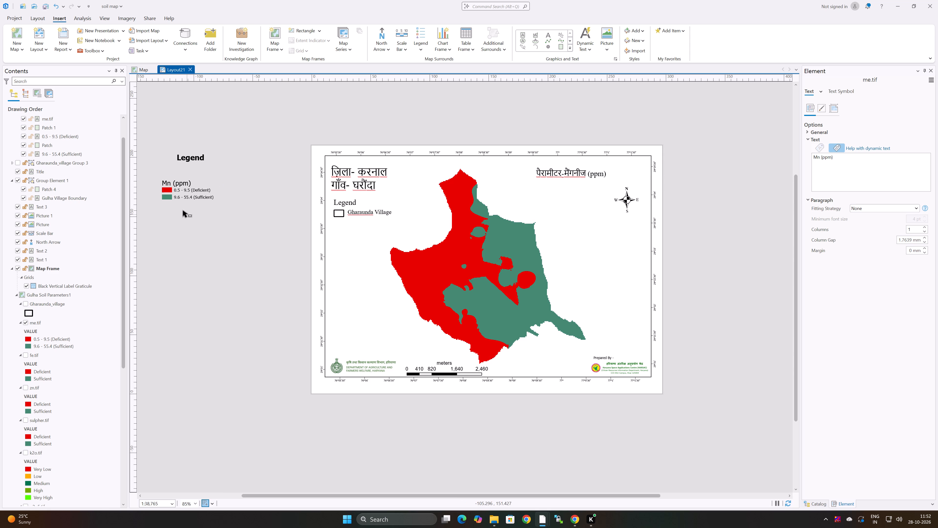
pyautogui.click(180, 182)
pyautogui.doubleClick(181, 183)
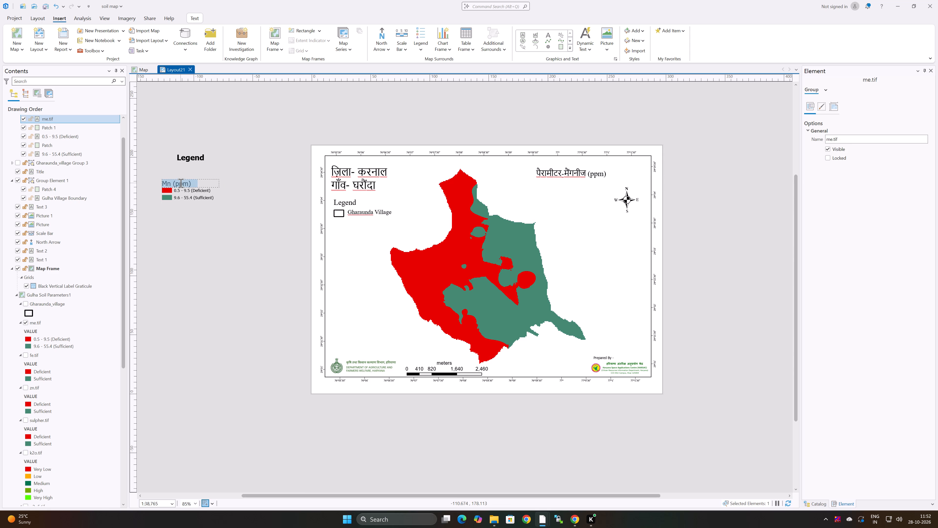
pyautogui.moveTo(183, 183); pyautogui.dragTo(183, 180)
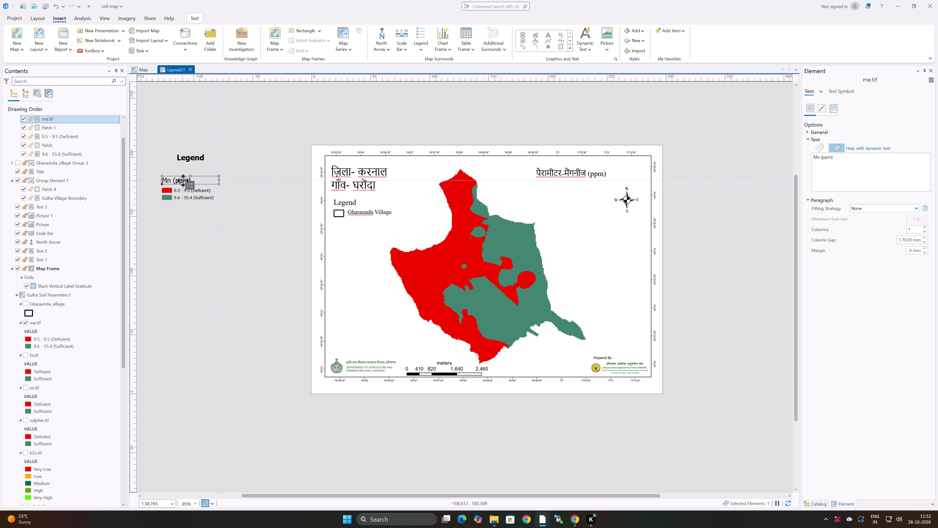
pyautogui.moveTo(183, 180); pyautogui.dragTo(184, 181)
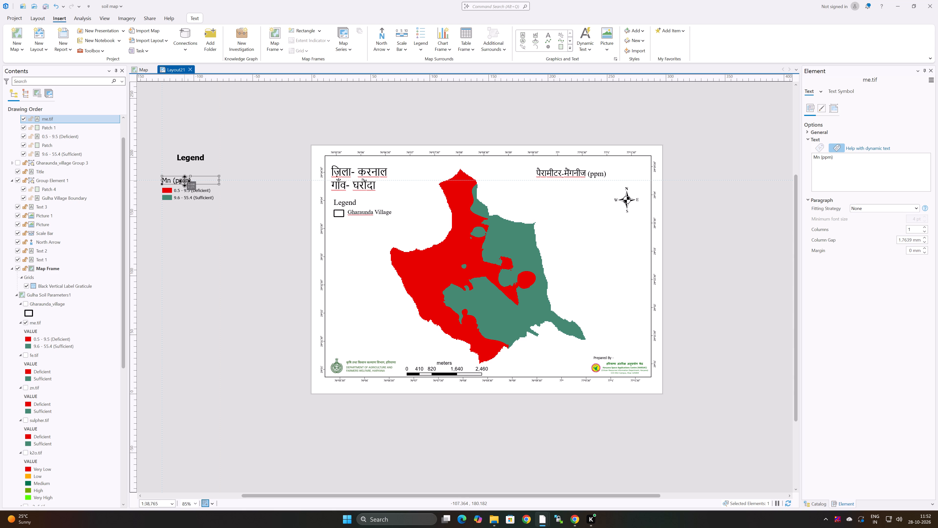
pyautogui.moveTo(184, 181); pyautogui.dragTo(184, 183)
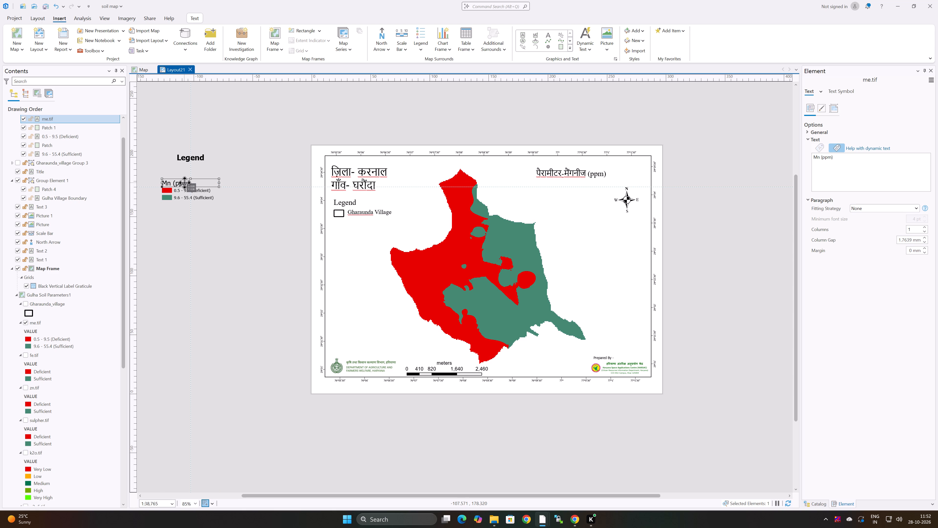
pyautogui.moveTo(184, 183); pyautogui.dragTo(184, 180)
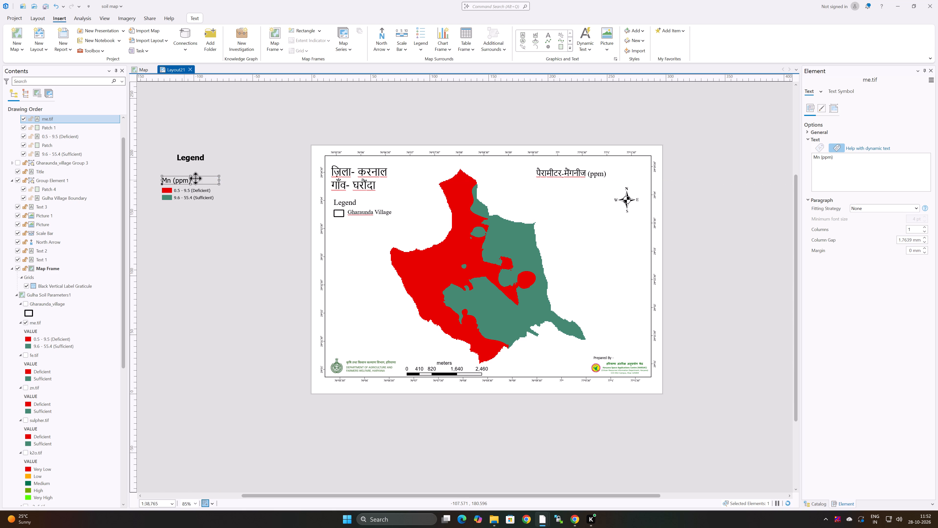
# Delete the bold Legend title sitting above the Mn (ppm) legend outside the page.
pyautogui.click(218, 224)
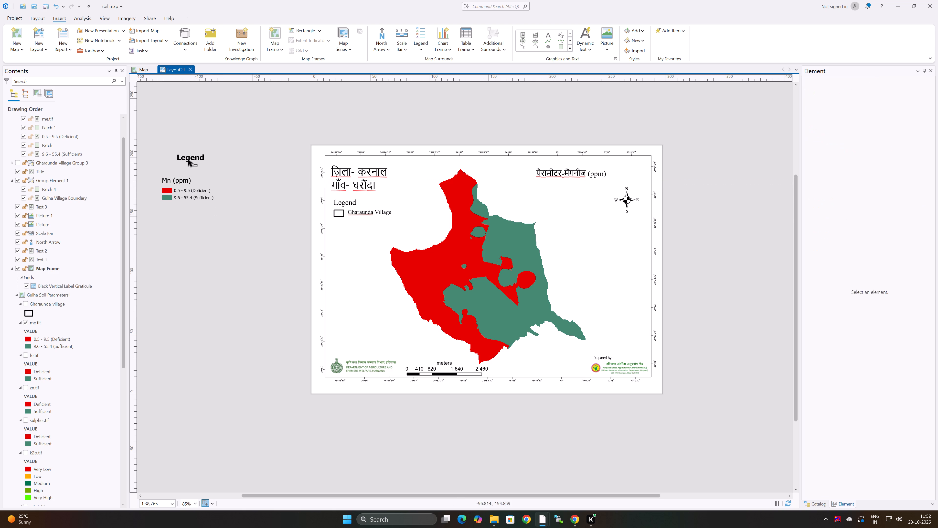
pyautogui.click(188, 159)
pyautogui.press('Delete')
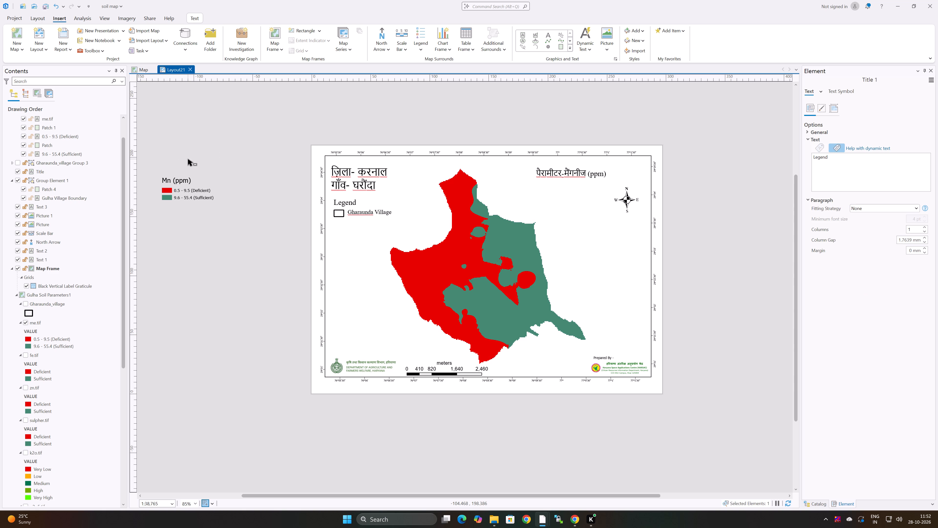
# Move the whole Mn (ppm) legend group onto the page, directly beneath the Gharaunda Village legend entry and aligned with its patch.
pyautogui.moveTo(152, 169); pyautogui.dragTo(208, 221)
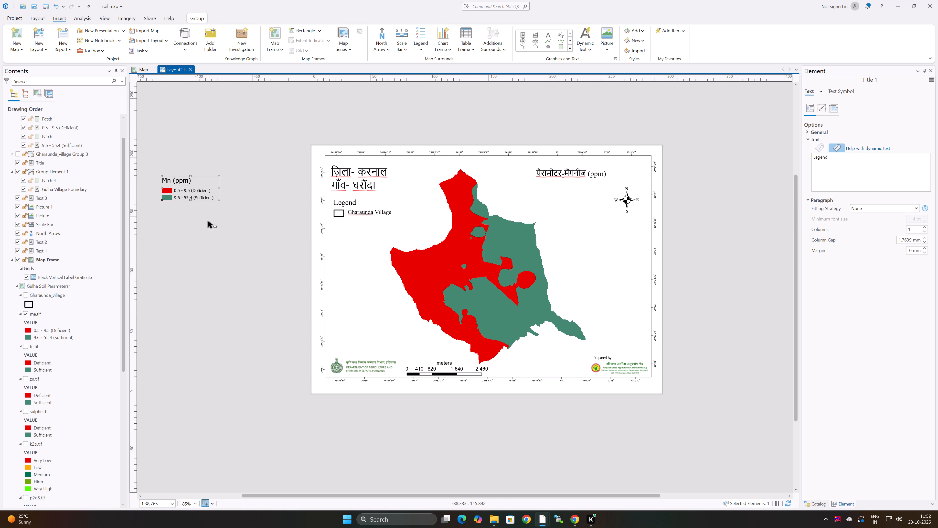
pyautogui.moveTo(180, 186); pyautogui.dragTo(277, 250)
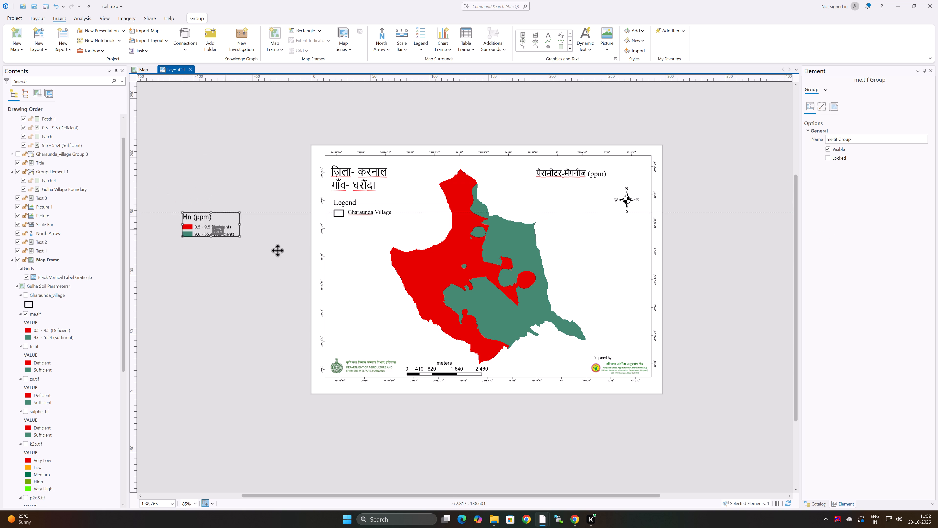
pyautogui.moveTo(277, 250); pyautogui.dragTo(349, 229)
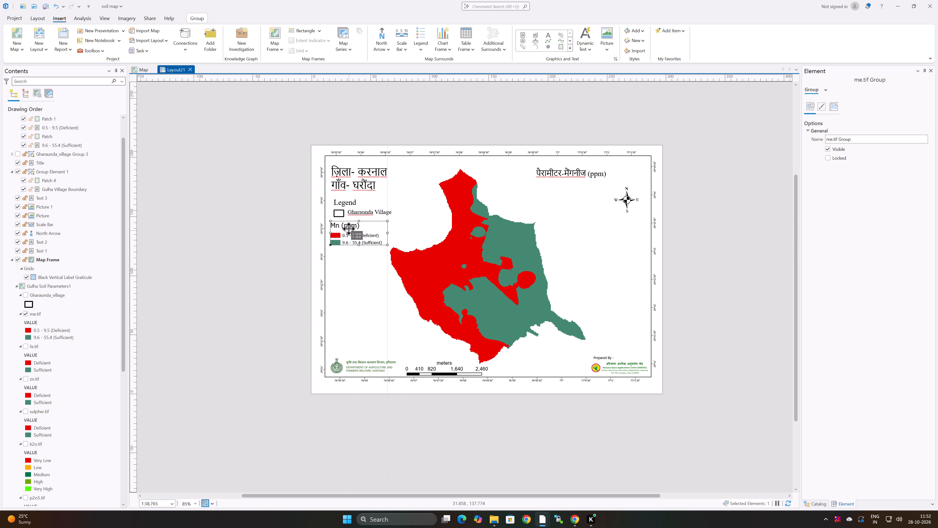
pyautogui.moveTo(349, 229); pyautogui.dragTo(353, 228)
pyautogui.click(345, 258)
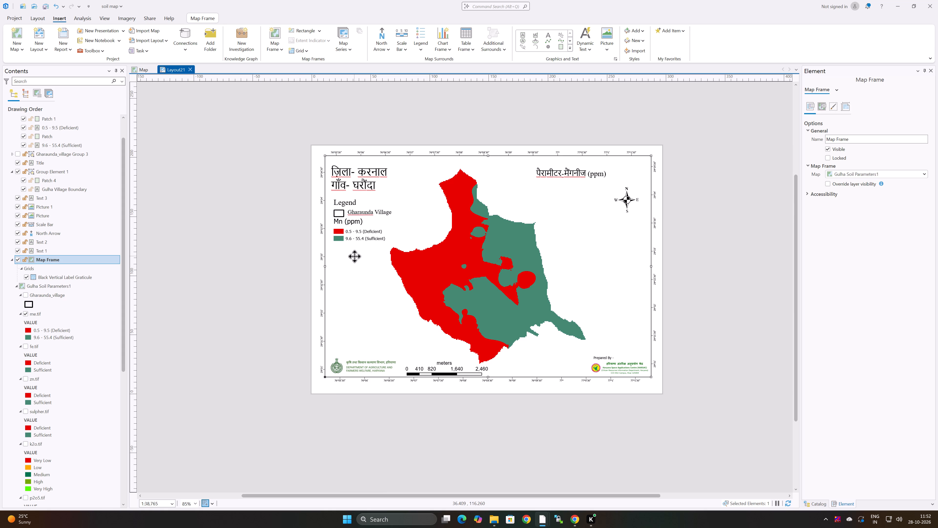
pyautogui.doubleClick(345, 223)
pyautogui.click(345, 221)
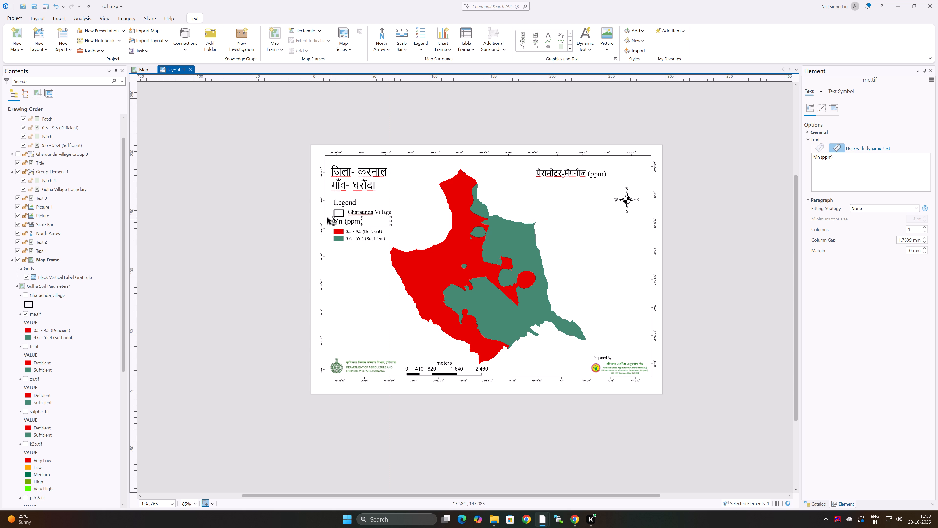
pyautogui.click(346, 233)
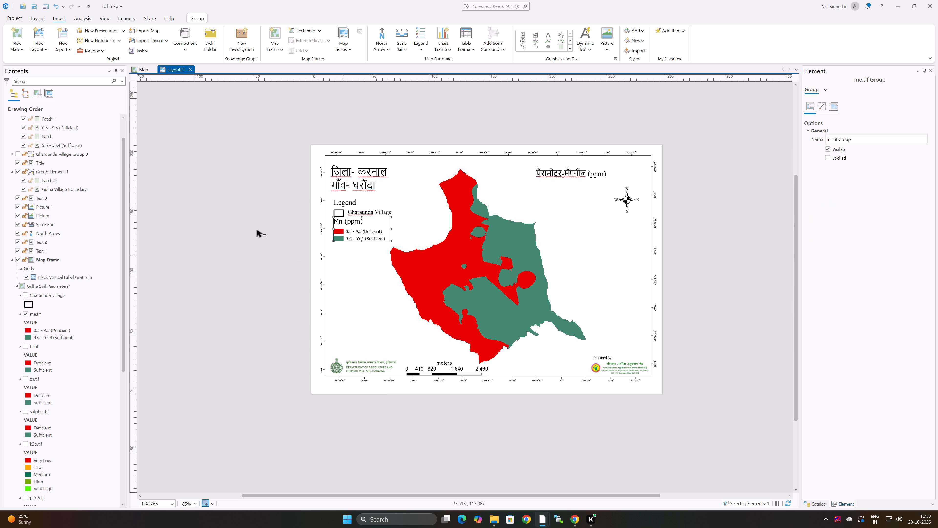
pyautogui.click(252, 219)
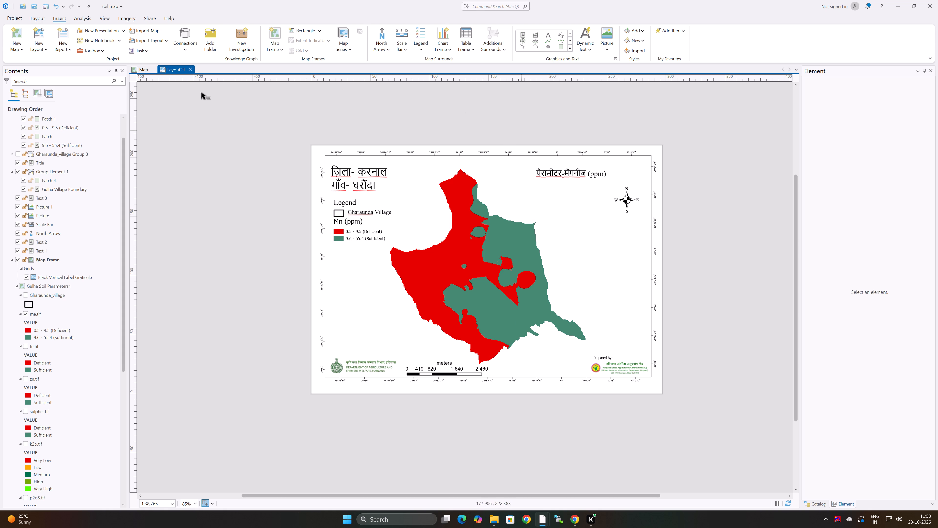
# Start a PDF export of the layout and set its vector resolution to 600 DPI.
pyautogui.click(147, 17)
pyautogui.click(280, 40)
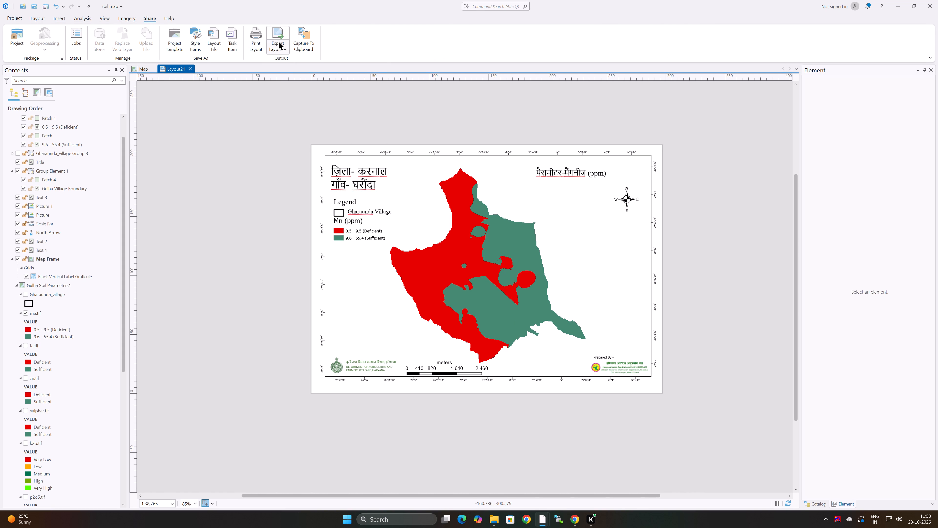
pyautogui.click(278, 40)
pyautogui.click(318, 82)
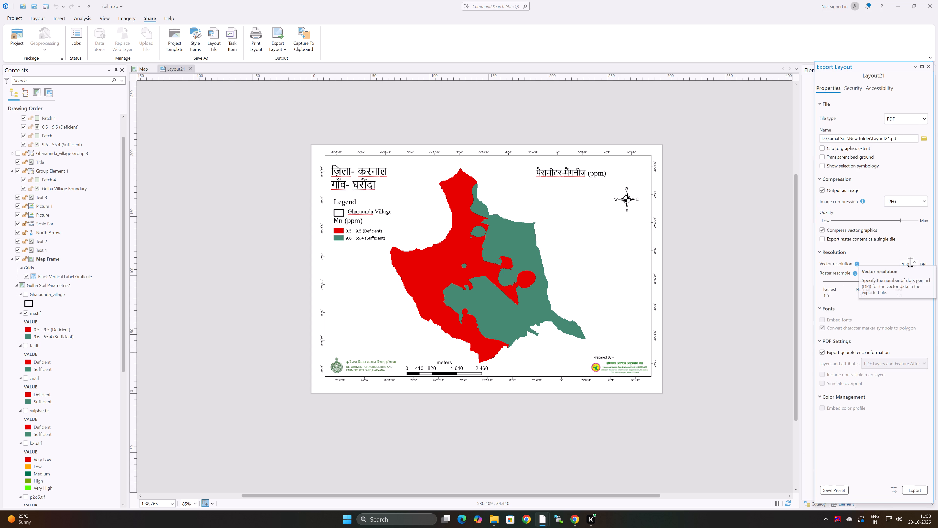
pyautogui.moveTo(910, 262); pyautogui.dragTo(879, 266)
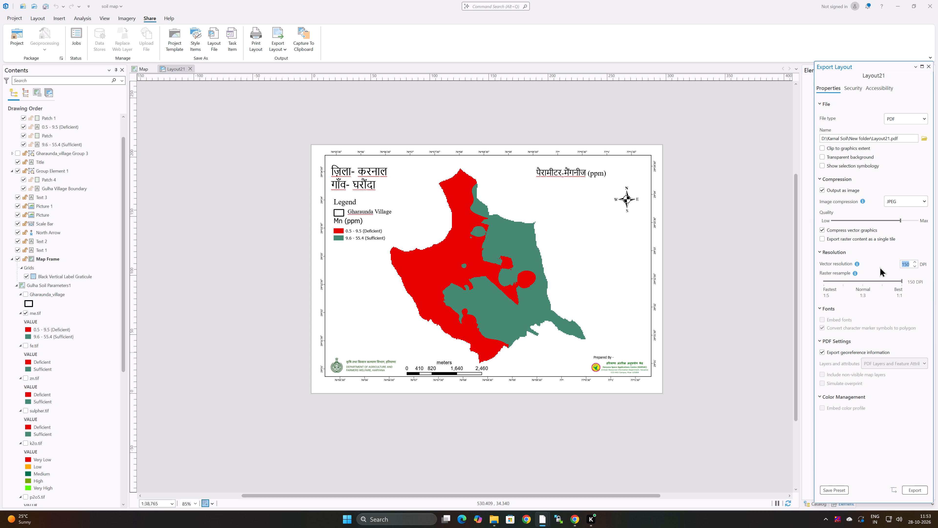
pyautogui.write('600')
# Name the output file Mn.pdf in New folder and export the layout.
pyautogui.click(922, 137)
pyautogui.moveTo(278, 304); pyautogui.dragTo(275, 304)
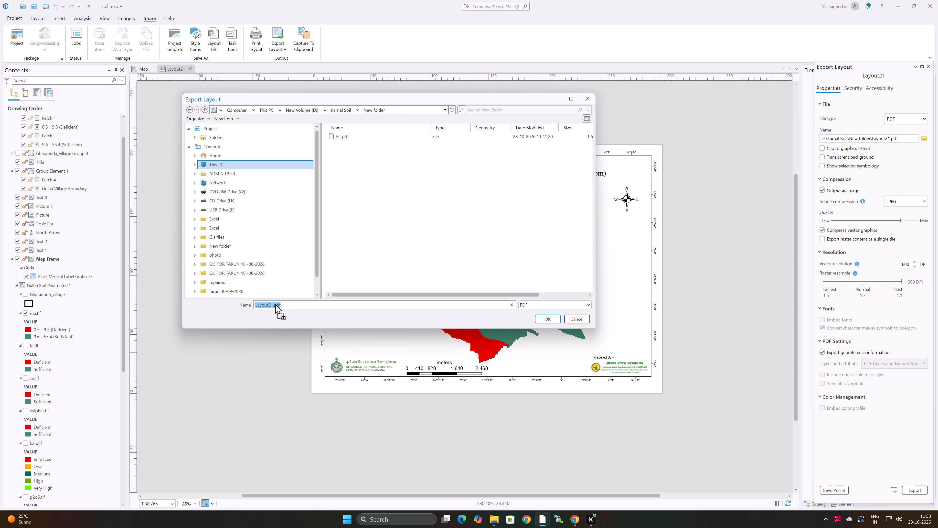
pyautogui.moveTo(275, 304); pyautogui.dragTo(275, 304)
pyautogui.click(273, 305)
pyautogui.press('BackSpace')
pyautogui.press('BackSpace')
pyautogui.press('BackSpace')
pyautogui.press('BackSpace')
pyautogui.press('BackSpace')
pyautogui.press('BackSpace')
pyautogui.press('BackSpace')
pyautogui.press('BackSpace')
pyautogui.press('BackSpace')
pyautogui.press('BackSpace')
pyautogui.press('BackSpace')
pyautogui.press('BackSpace')
pyautogui.press('BackSpace')
pyautogui.press('BackSpace')
pyautogui.press('BackSpace')
pyautogui.press('BackSpace')
pyautogui.press('BackSpace')
pyautogui.press('BackSpace')
pyautogui.press('n')
pyautogui.click(546, 319)
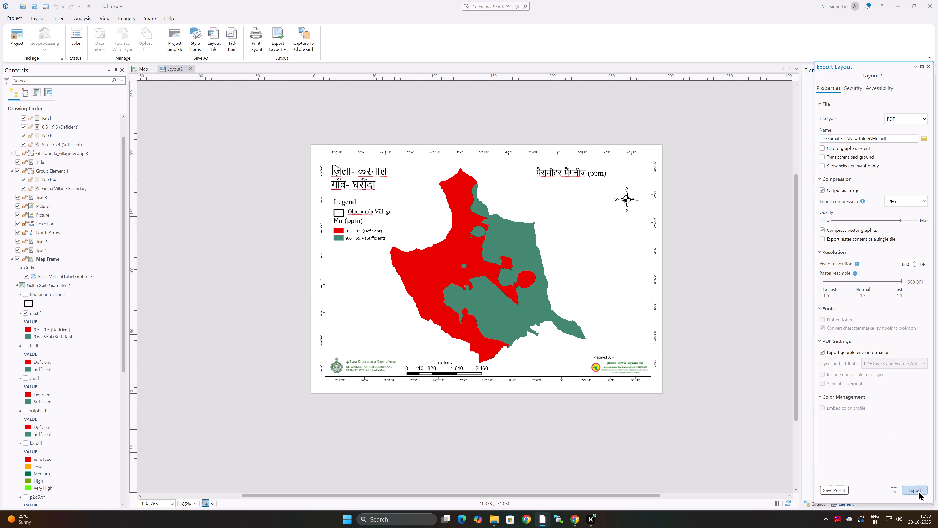
pyautogui.click(918, 491)
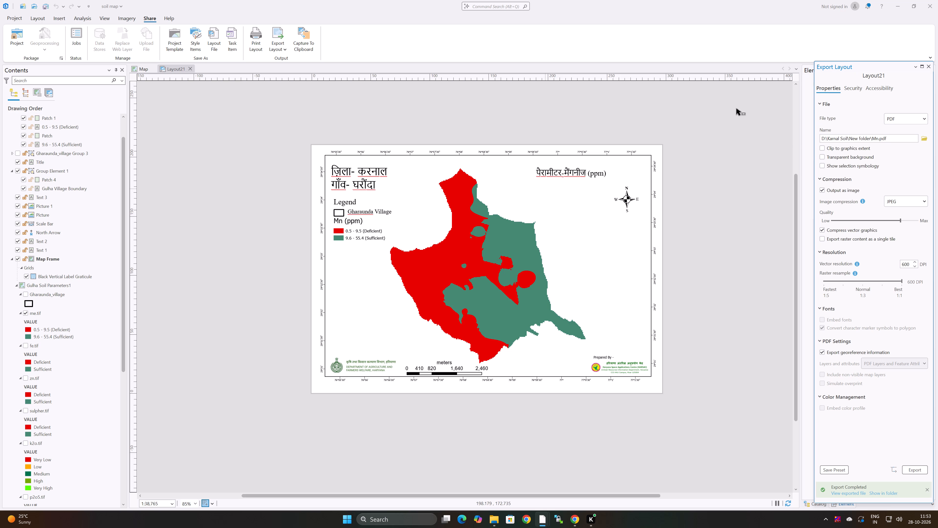
pyautogui.click(927, 65)
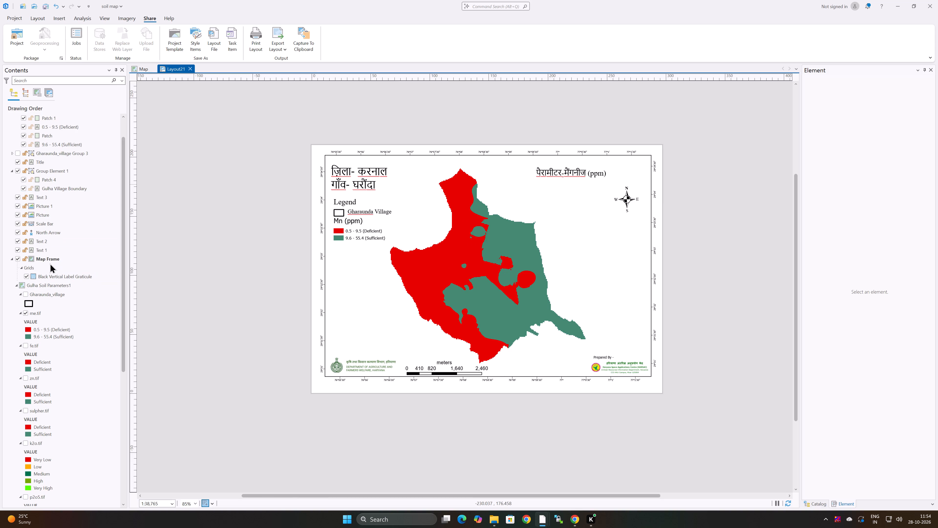
# Hide the me.tif layer and show the fe.tif layer in the map frame.
pyautogui.scroll(-3, 55, 313)
pyautogui.scroll(-2, 48, 277)
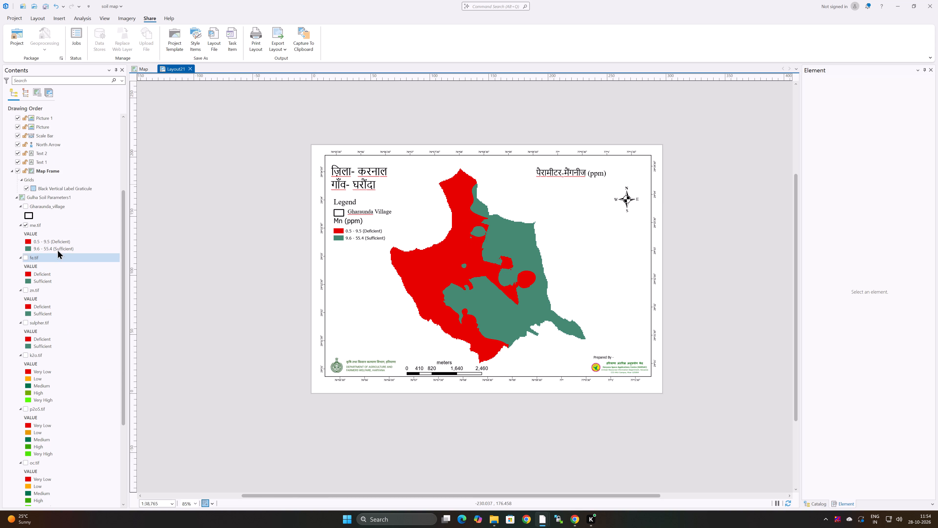
pyautogui.click(24, 224)
pyautogui.click(26, 257)
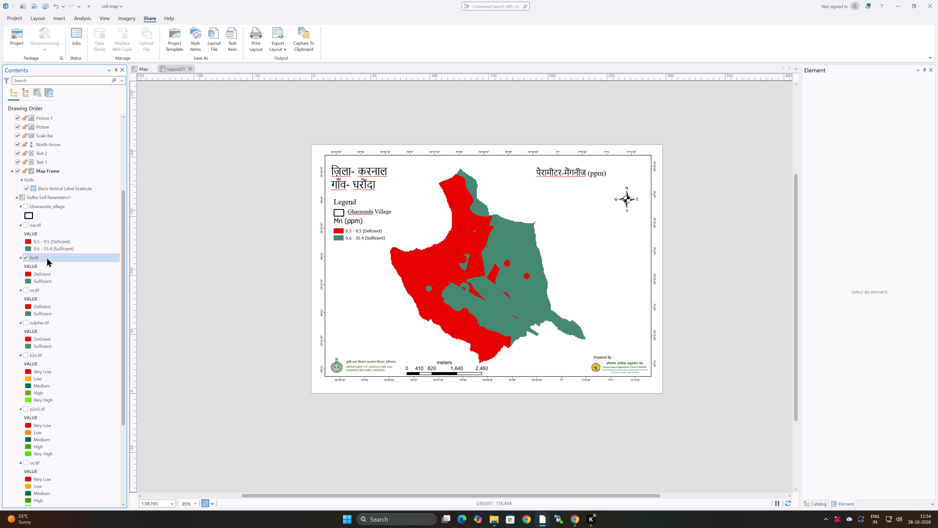
# In the fe.tif symbology, reformat the class labels as two-decimal value ranges, 0.88 - 11.5 and 11.51 - 65.15.
pyautogui.rightClick(46, 257)
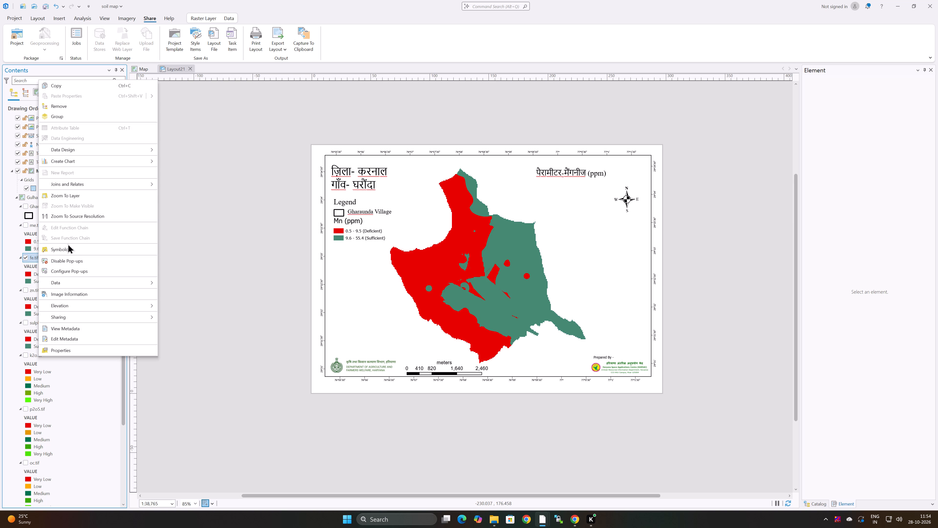
pyautogui.click(68, 247)
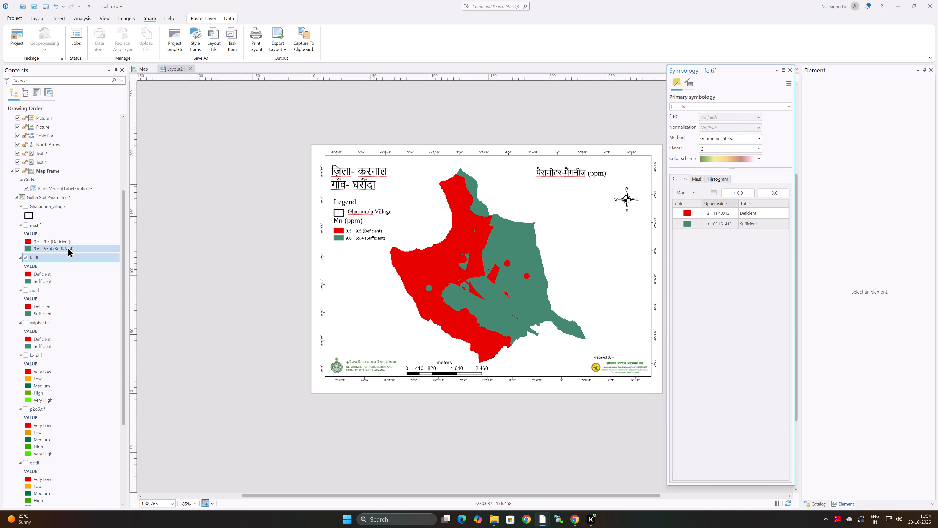
pyautogui.click(771, 193)
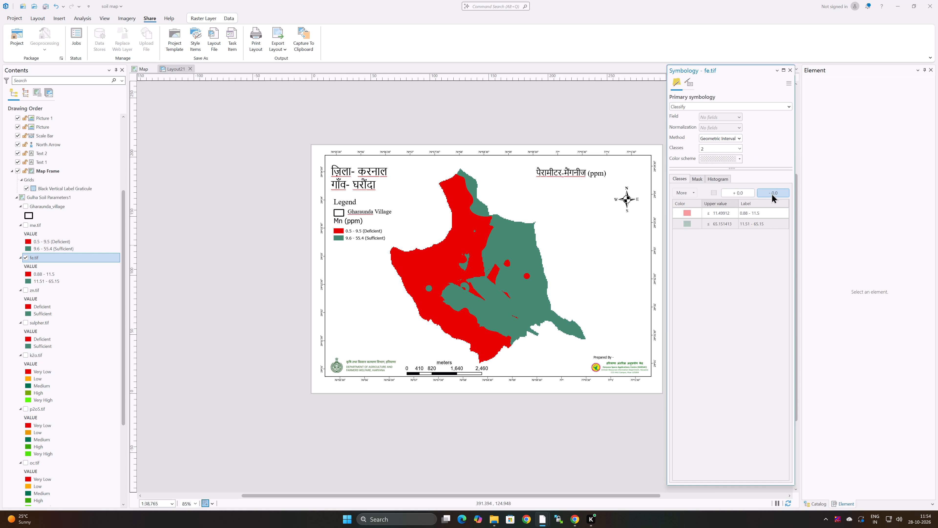
pyautogui.doubleClick(769, 211)
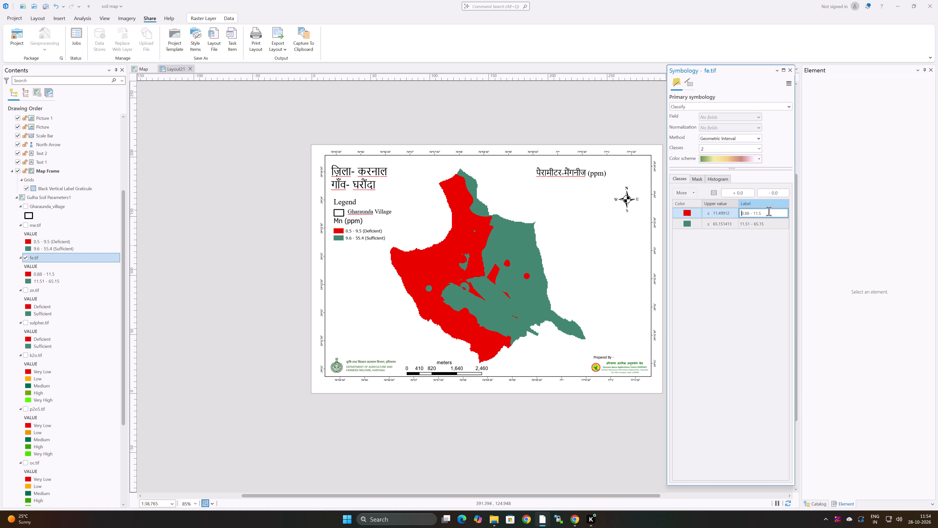
pyautogui.click(762, 212)
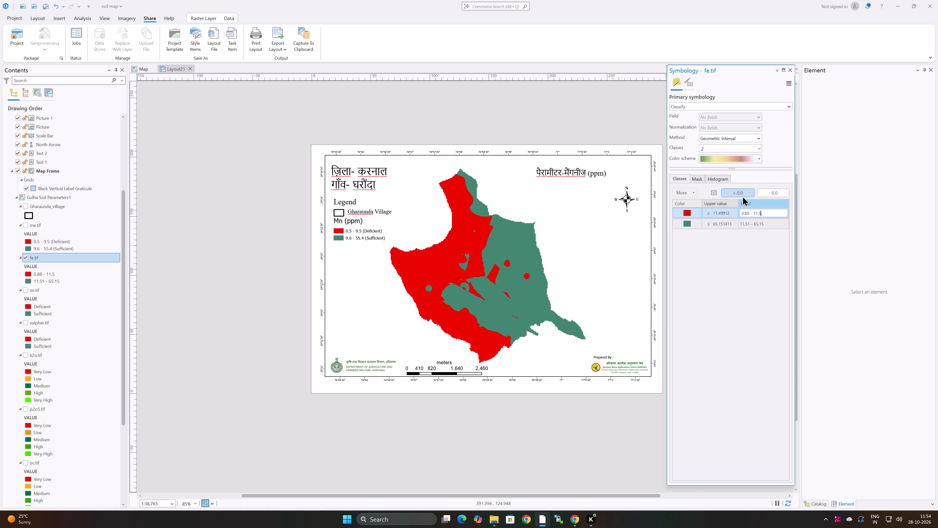
pyautogui.click(731, 192)
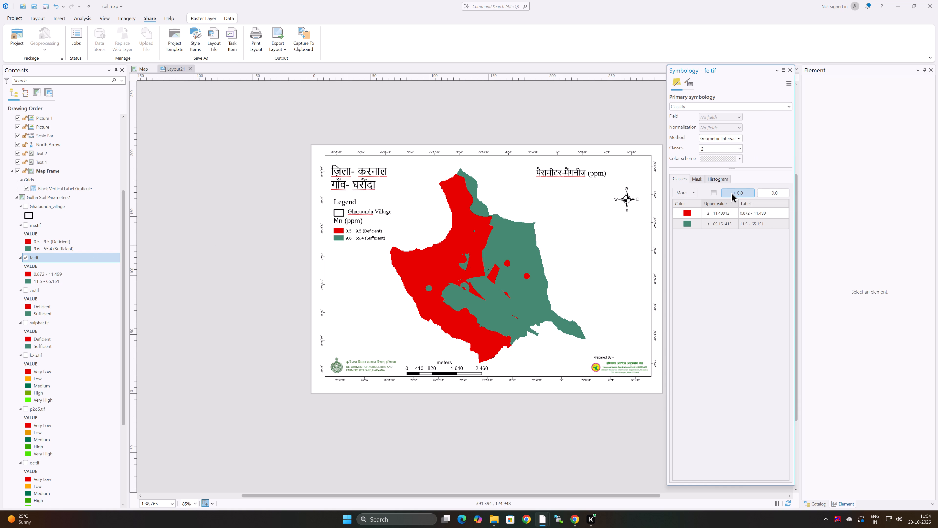
pyautogui.click(775, 192)
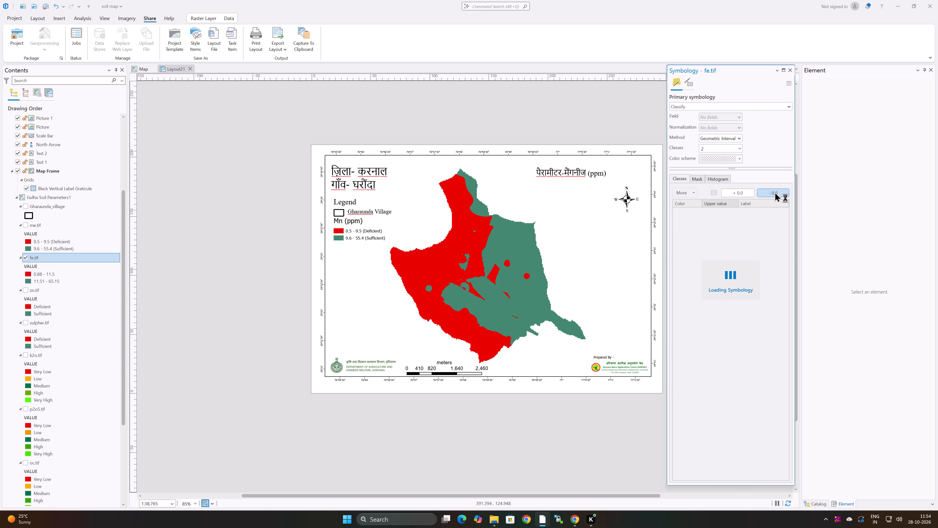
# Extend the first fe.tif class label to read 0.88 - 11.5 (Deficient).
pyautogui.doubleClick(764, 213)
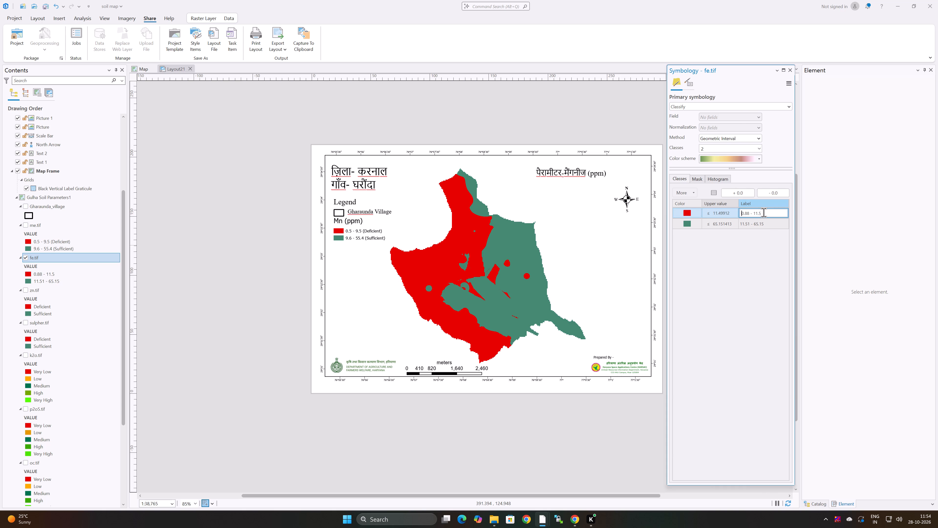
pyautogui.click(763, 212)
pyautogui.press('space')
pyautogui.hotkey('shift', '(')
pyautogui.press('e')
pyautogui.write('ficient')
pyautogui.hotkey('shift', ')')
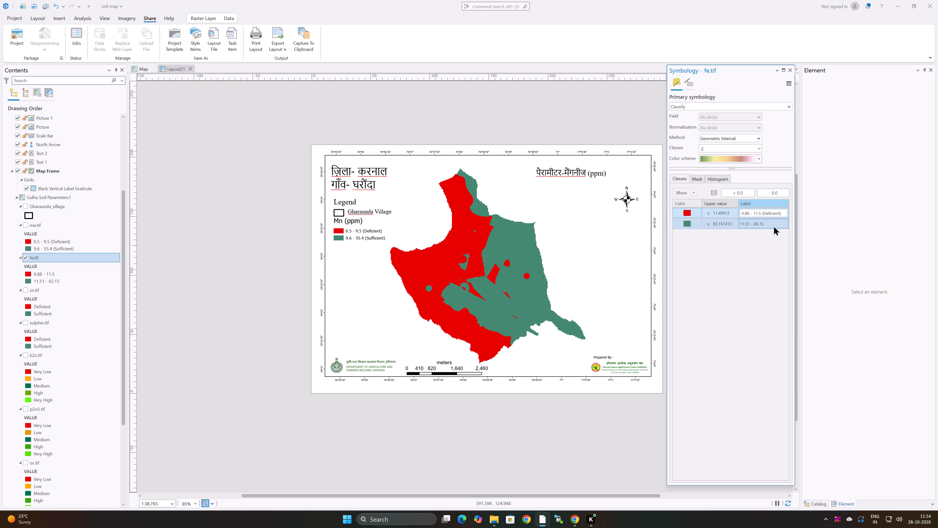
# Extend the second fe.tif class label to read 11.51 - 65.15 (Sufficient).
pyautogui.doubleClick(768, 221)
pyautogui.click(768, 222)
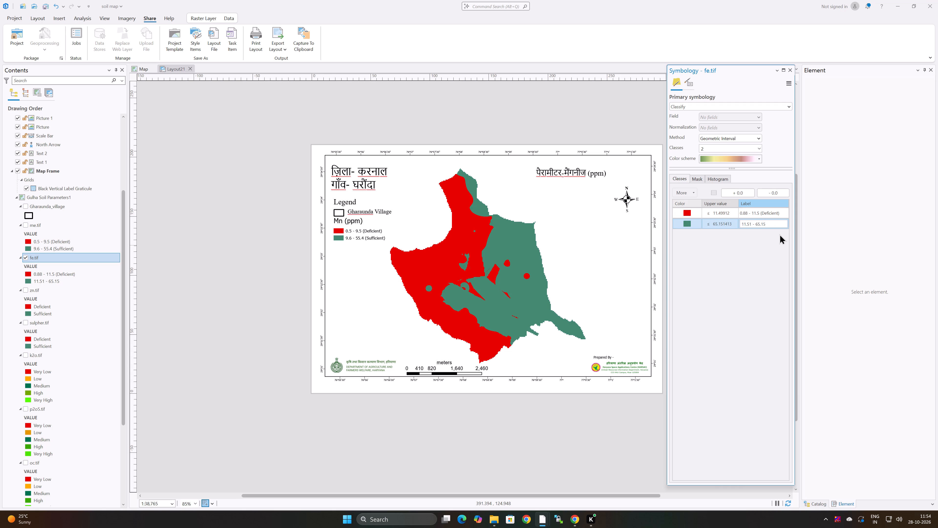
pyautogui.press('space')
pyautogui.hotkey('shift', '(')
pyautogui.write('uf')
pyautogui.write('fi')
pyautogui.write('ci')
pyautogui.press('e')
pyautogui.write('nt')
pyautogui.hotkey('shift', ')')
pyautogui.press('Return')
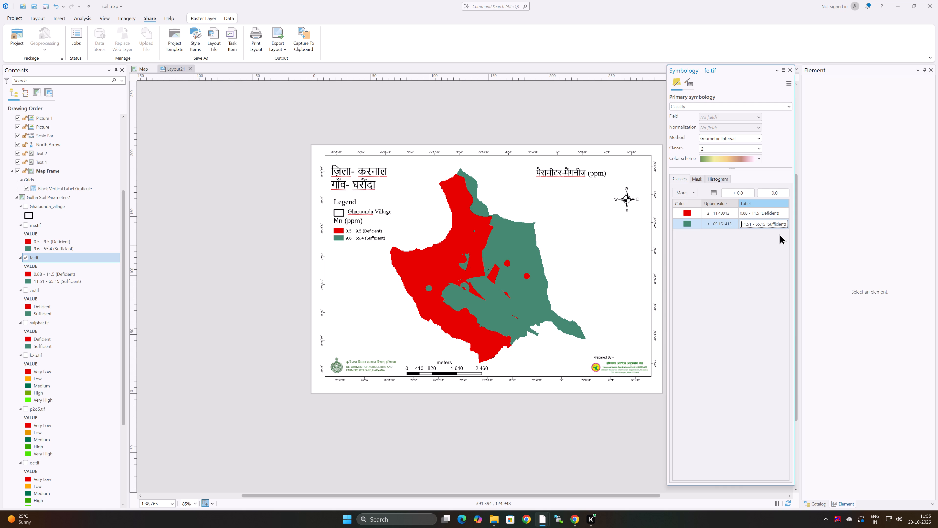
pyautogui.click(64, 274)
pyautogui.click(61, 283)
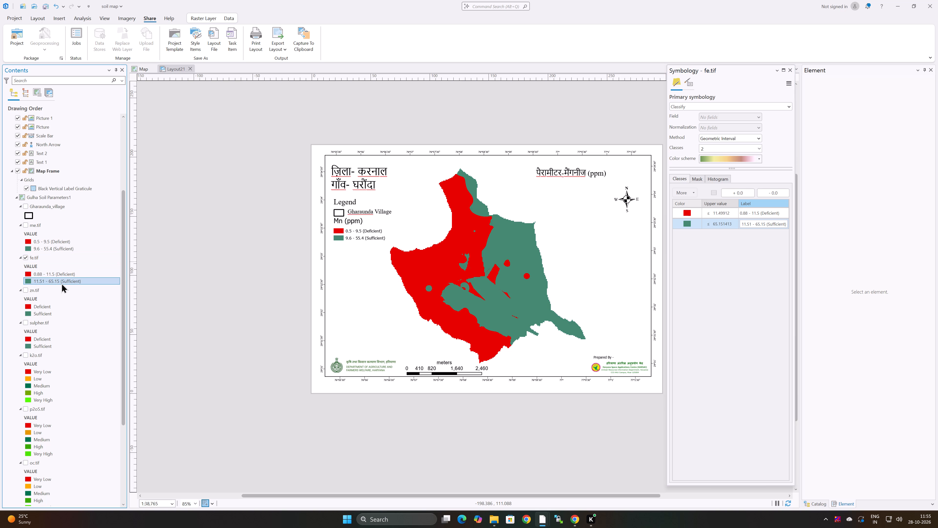
# Hide the fe.tif layer and show the zn.tif layer in the map frame.
pyautogui.click(25, 258)
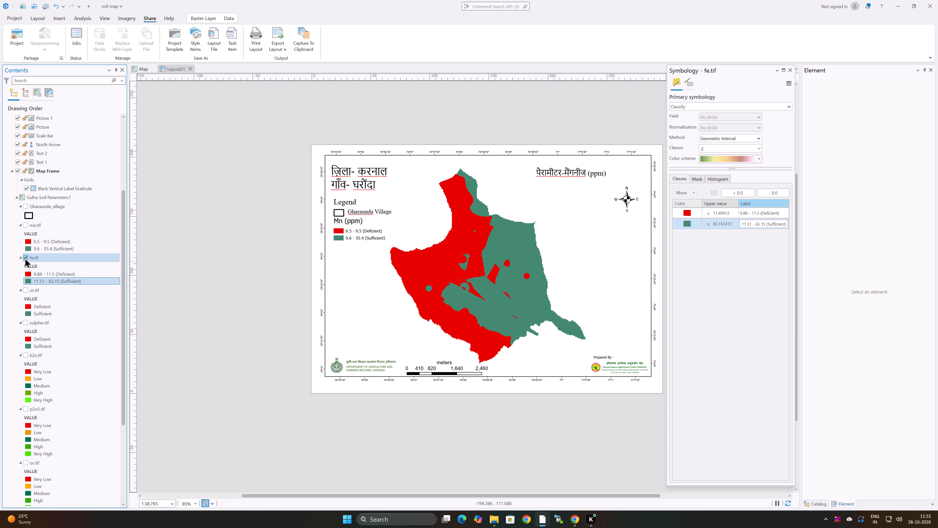
pyautogui.scroll(-3, 65, 295)
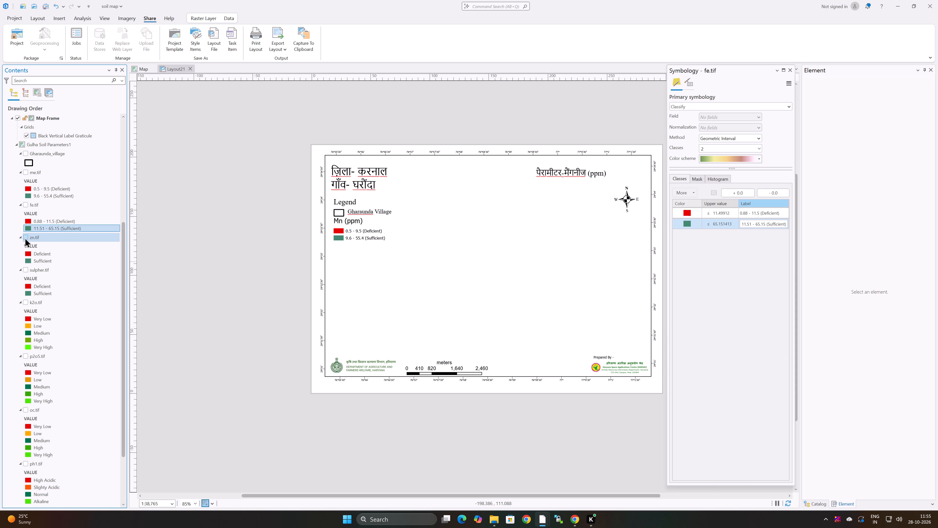
pyautogui.click(25, 238)
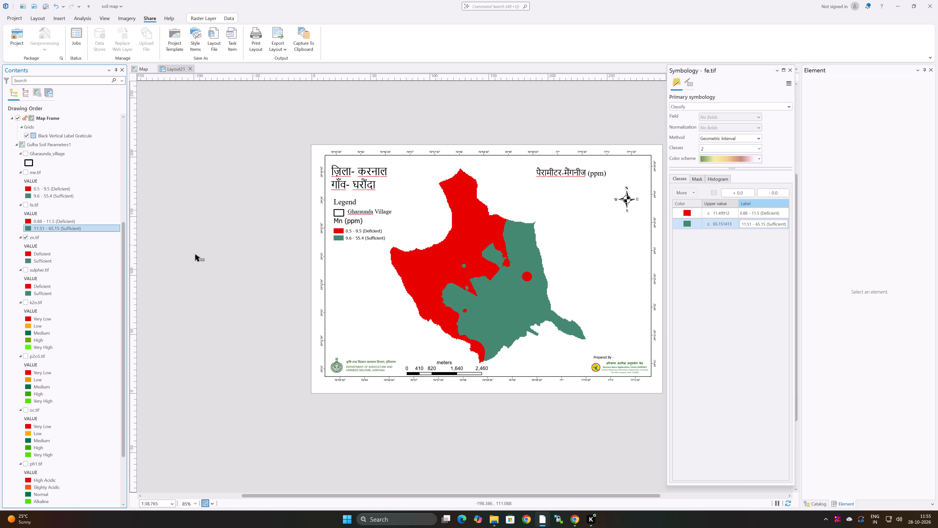
# Reduce the fe.tif class labels to one decimal place, giving 1 - 11.5 and 11.6 - 65.2.
pyautogui.click(780, 213)
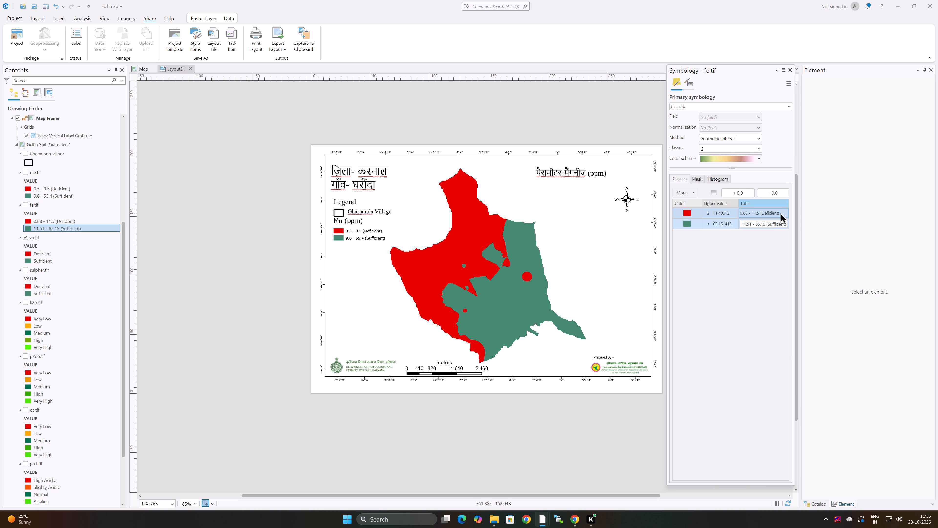
pyautogui.click(777, 192)
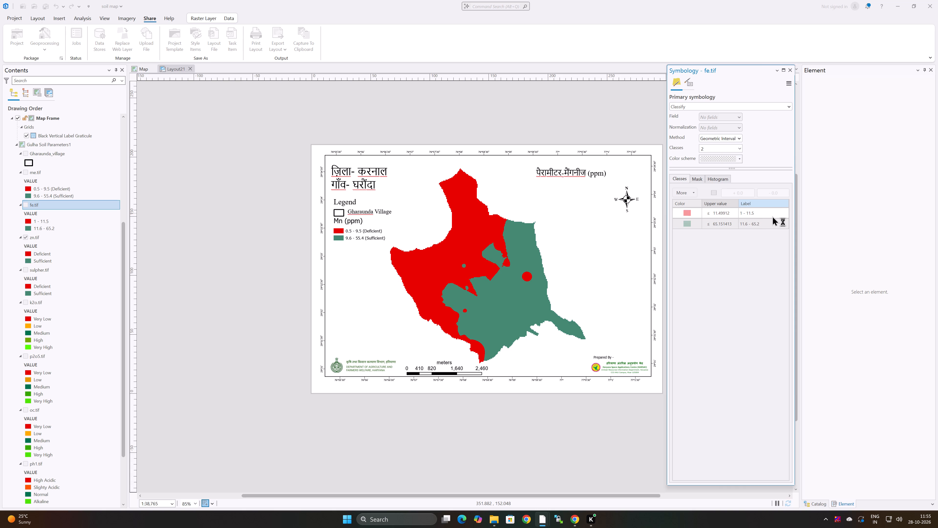
pyautogui.click(764, 212)
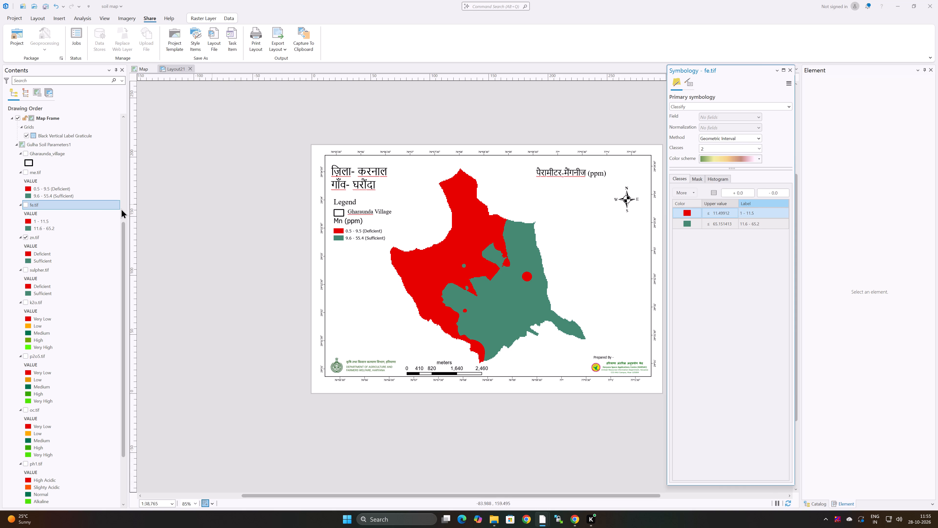
# Show the fe.tif layer again in the map frame and close its symbology settings.
pyautogui.click(25, 204)
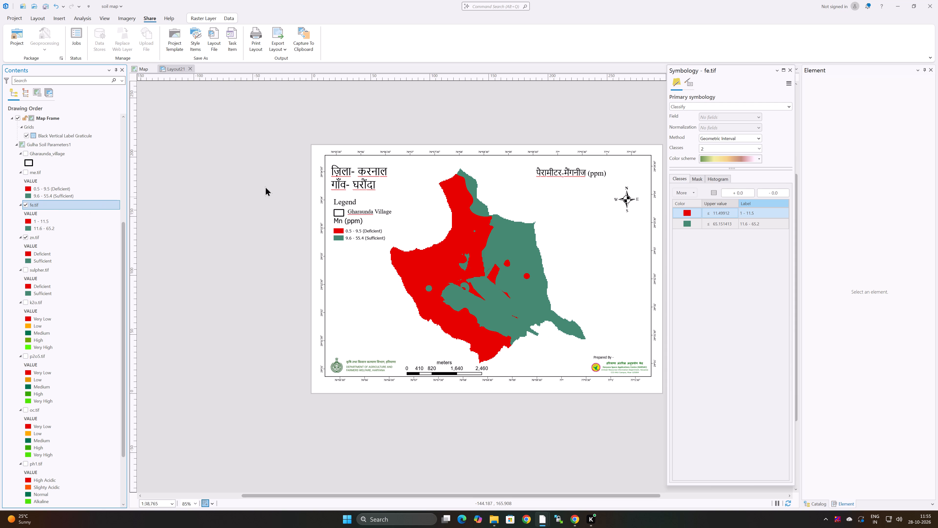
pyautogui.click(791, 70)
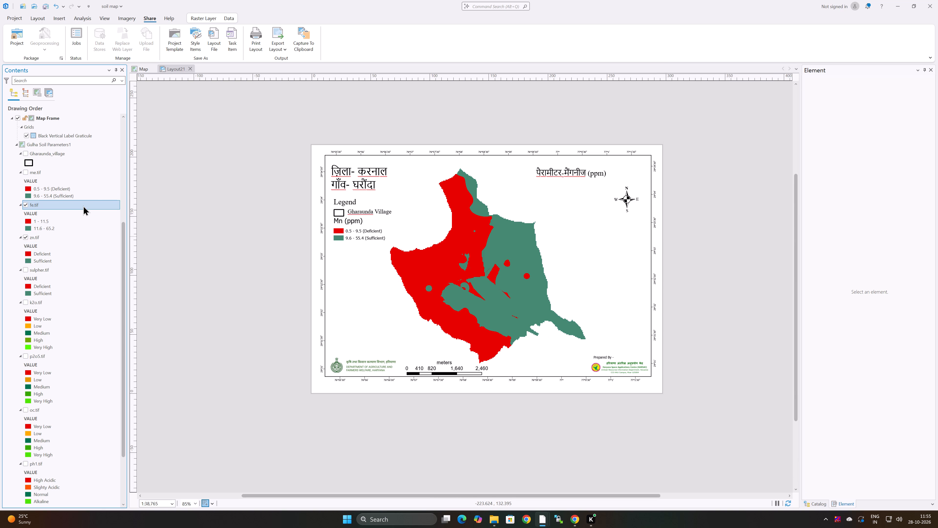
# Reopen the fe.tif symbology and reduce the class labels to whole-number ranges, 2 - 11 and 12 - 65.
pyautogui.scroll(1, 58, 166)
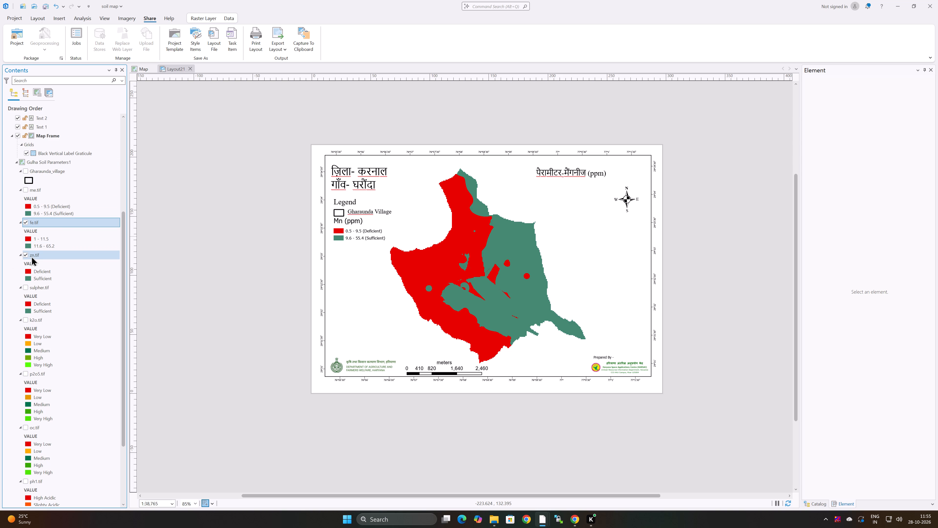
pyautogui.rightClick(64, 220)
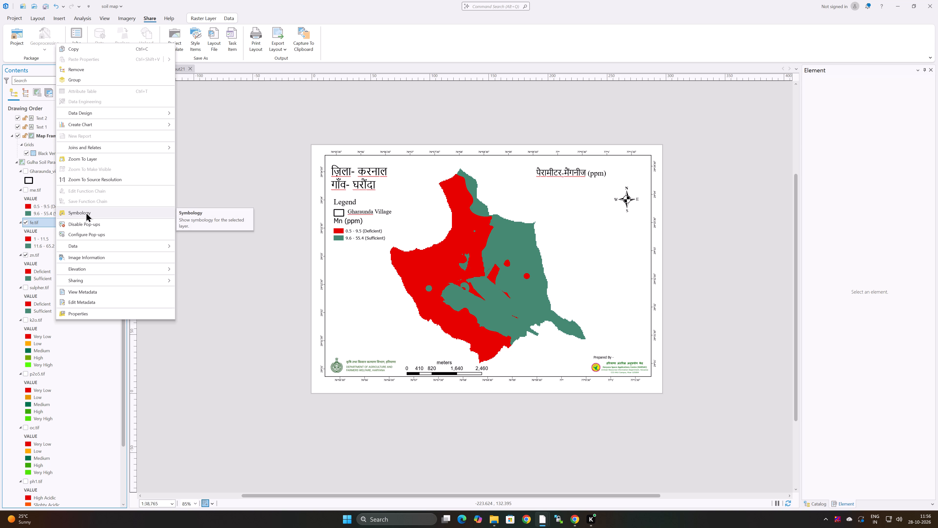
pyautogui.click(36, 191)
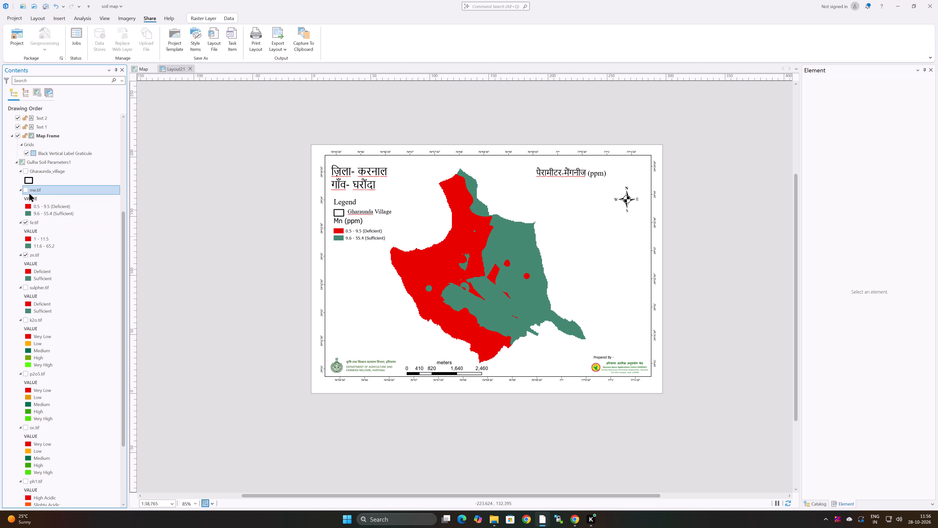
pyautogui.rightClick(42, 221)
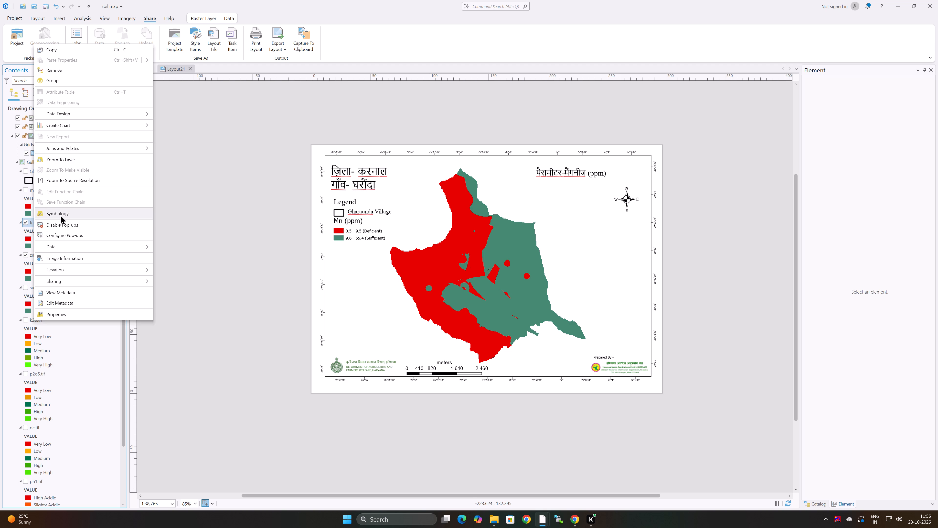
pyautogui.click(67, 213)
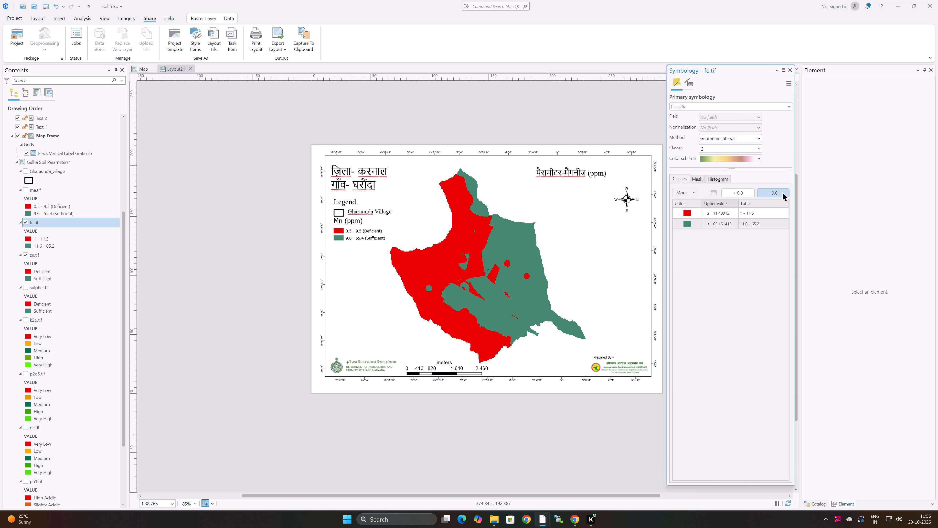
pyautogui.click(777, 192)
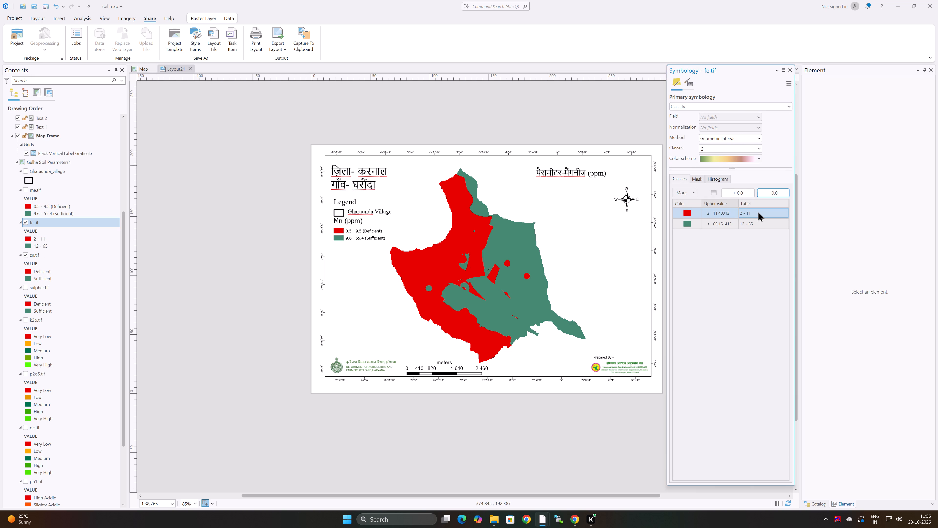
# Extend the first fe.tif class label to read 2 - 11 (Deficient).
pyautogui.doubleClick(757, 210)
pyautogui.click(757, 210)
pyautogui.click(757, 212)
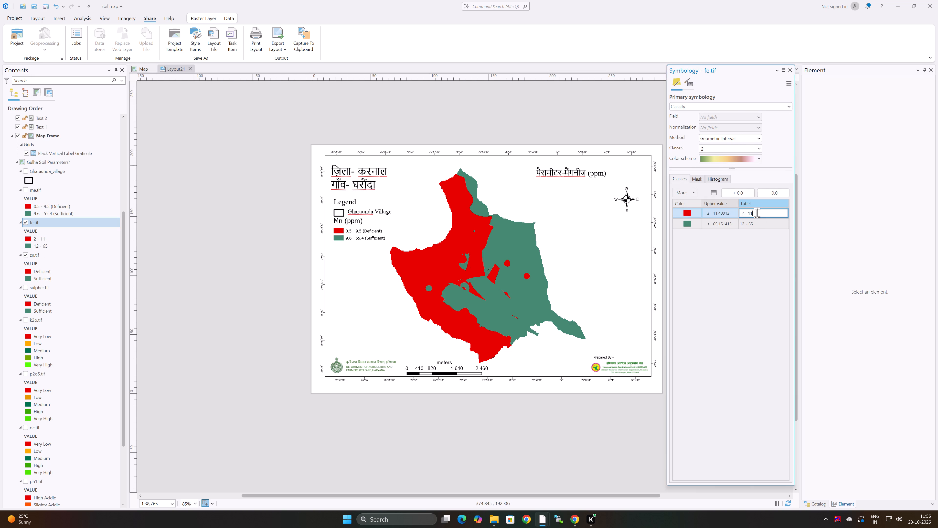
pyautogui.press('space')
pyautogui.hotkey('shift', '(')
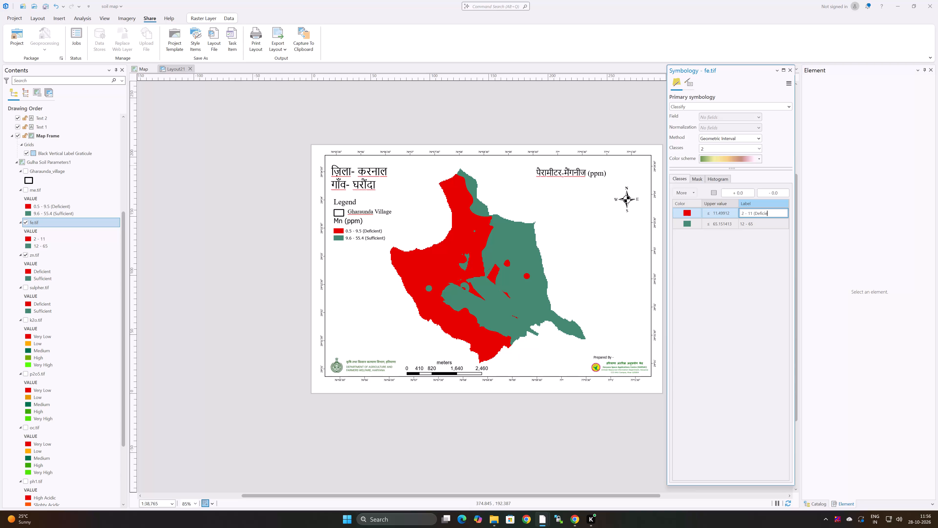
pyautogui.hotkey('shift', ')')
pyautogui.press('Return')
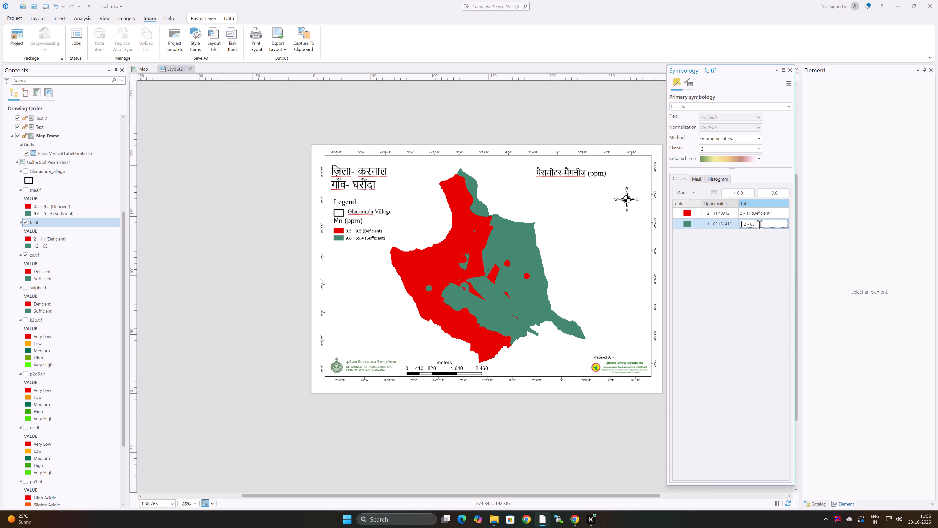
# Extend the second fe.tif class label to read 12 - 65 (Sufficient).
pyautogui.rightClick(759, 223)
pyautogui.press('space')
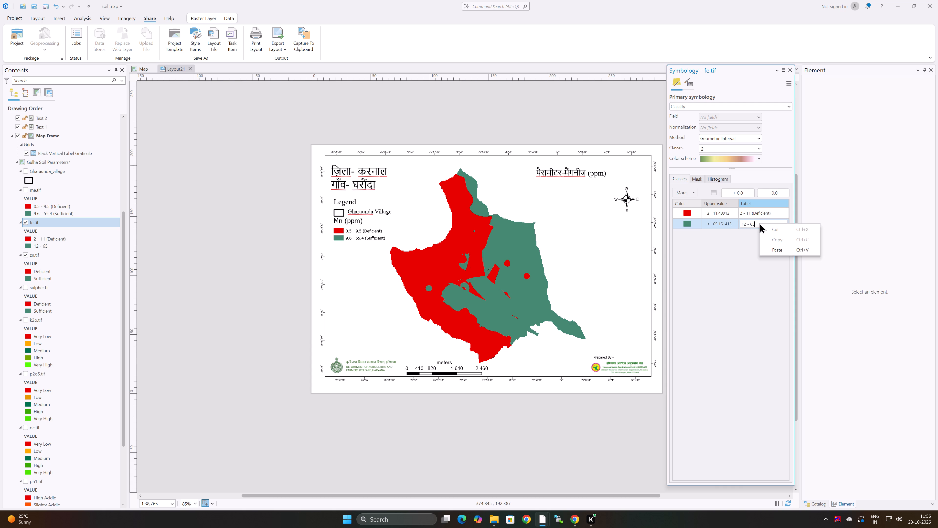
pyautogui.hotkey('shift', '(')
pyautogui.write('ufi')
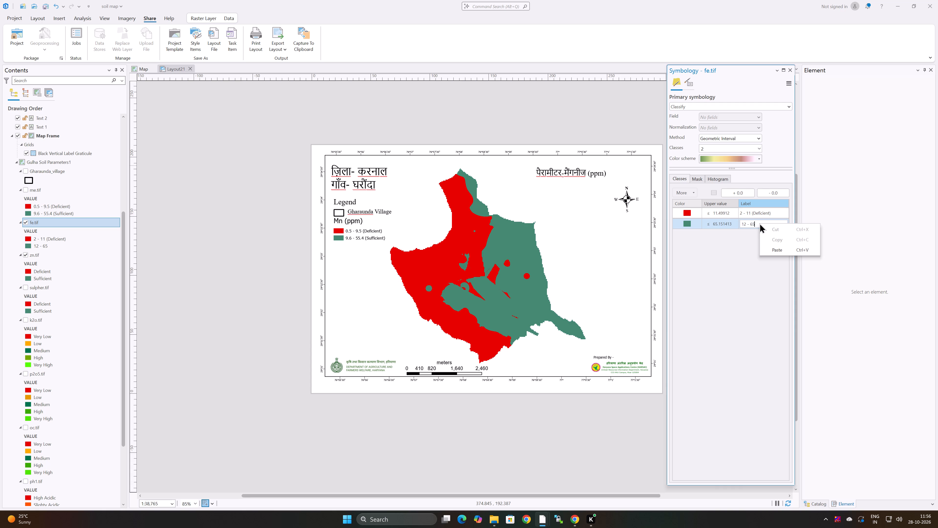
pyautogui.click(759, 223)
pyautogui.click(756, 224)
pyautogui.click(753, 224)
pyautogui.click(754, 224)
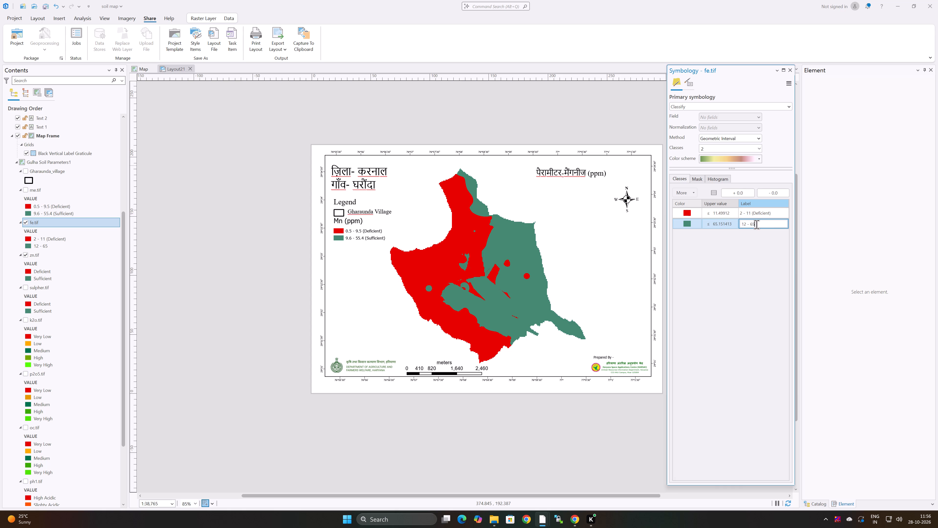
pyautogui.click(757, 224)
pyautogui.press('space')
pyautogui.write('(*')
pyautogui.press('BackSpace')
pyautogui.press('u')
pyautogui.write('ff')
pyautogui.write('icient')
pyautogui.hotkey('shift', ')')
pyautogui.press('Return')
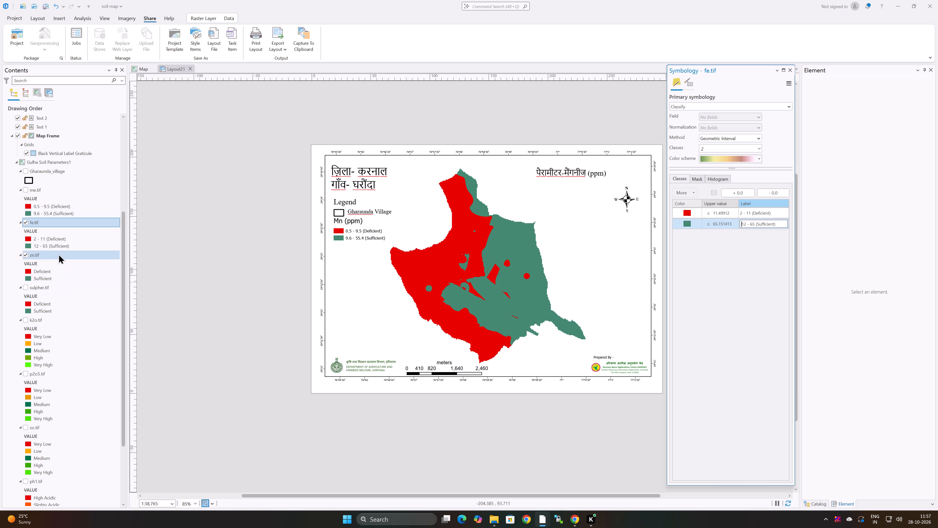
# Hide the fe.tif and zn.tif layers, show the manganese layer in the map frame, and close the fe.tif symbology settings.
pyautogui.click(24, 223)
pyautogui.click(25, 190)
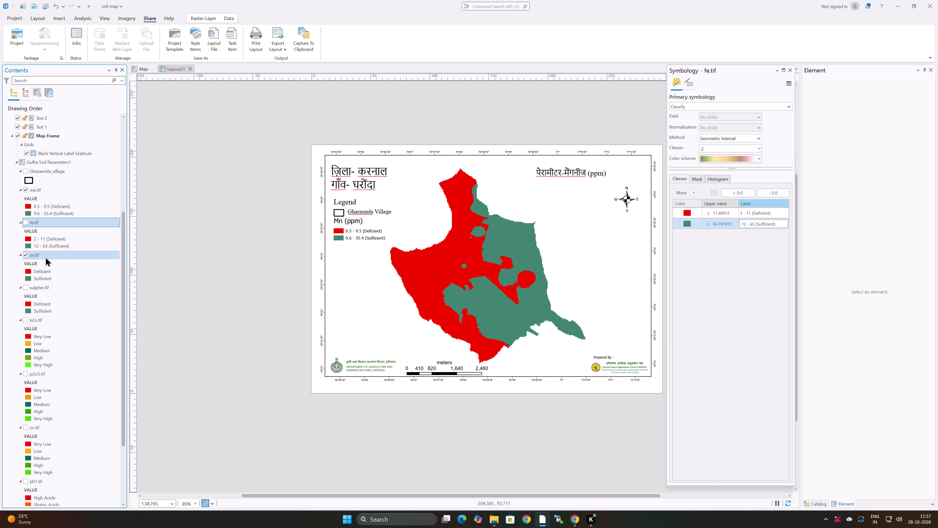
pyautogui.click(25, 256)
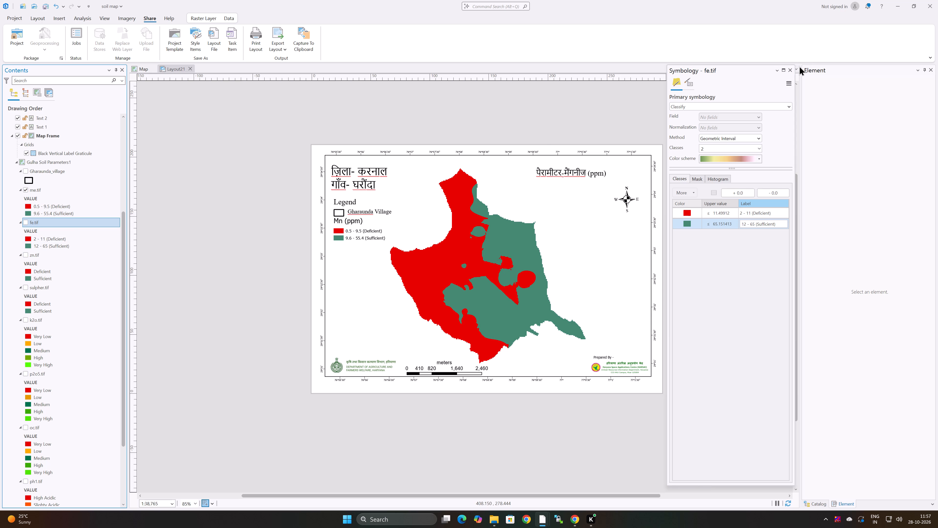
pyautogui.click(790, 70)
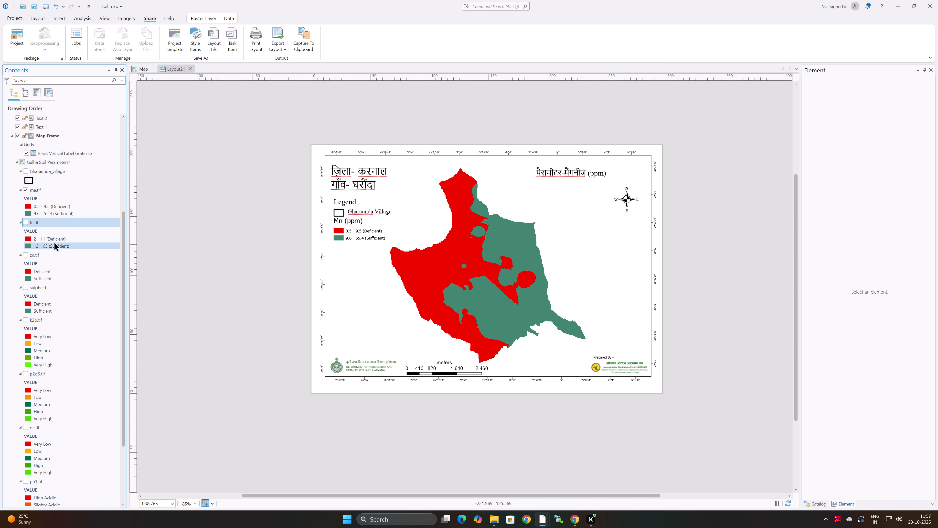
# Turn on the zn.tif layer and reduce the decimals of its symbology class labels, giving 0.36 - 6.23 and 6.24 - 313.9.
pyautogui.scroll(-2, 73, 237)
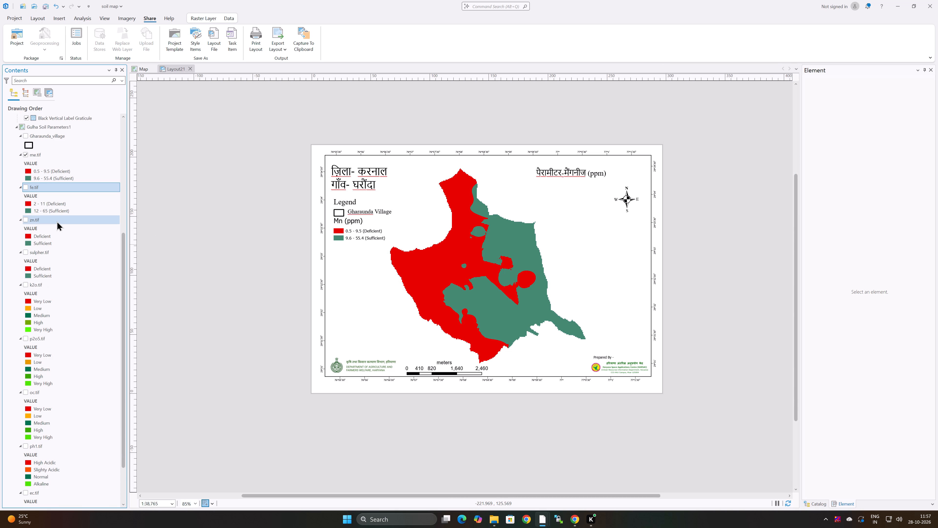
pyautogui.click(57, 221)
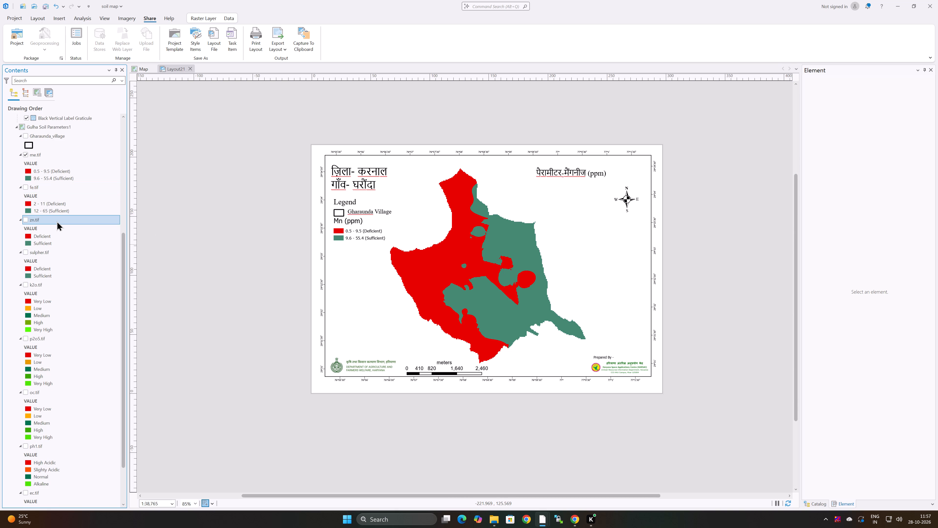
pyautogui.rightClick(57, 221)
pyautogui.click(76, 215)
pyautogui.click(26, 220)
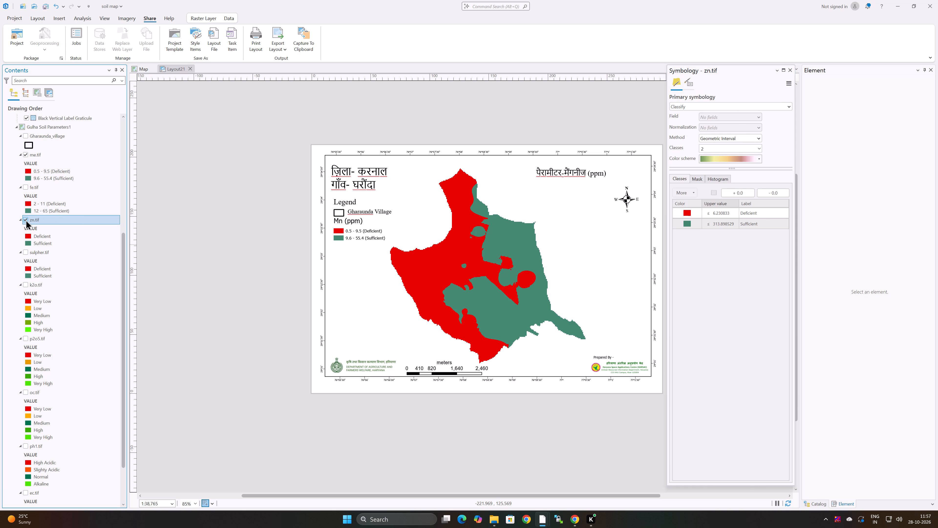
pyautogui.click(772, 193)
# Extend the first zn.tif class label to read 0.36 - 6.23 (Deficient).
pyautogui.doubleClick(768, 212)
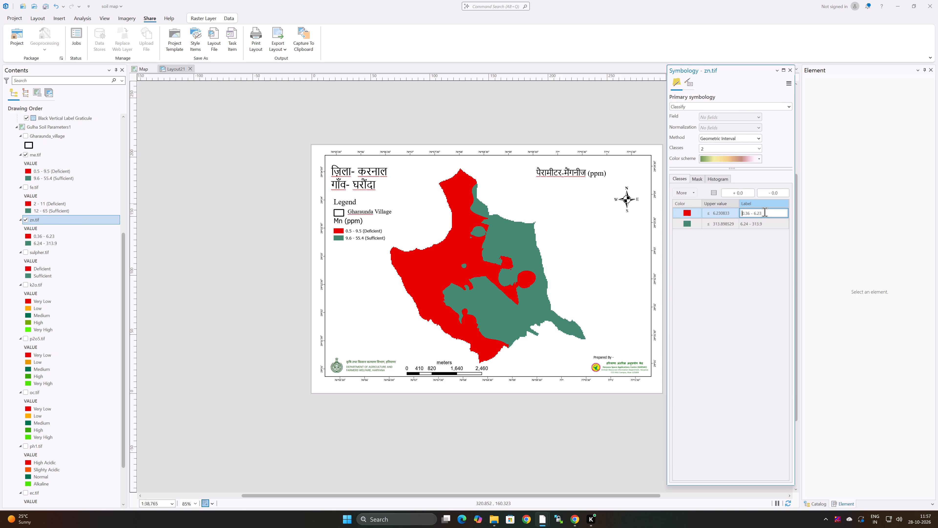
pyautogui.click(765, 212)
pyautogui.press('space')
pyautogui.hotkey('shift', '(')
pyautogui.press('e')
pyautogui.write('ficien')
pyautogui.press('t')
pyautogui.hotkey('shift', ')')
pyautogui.press('Return')
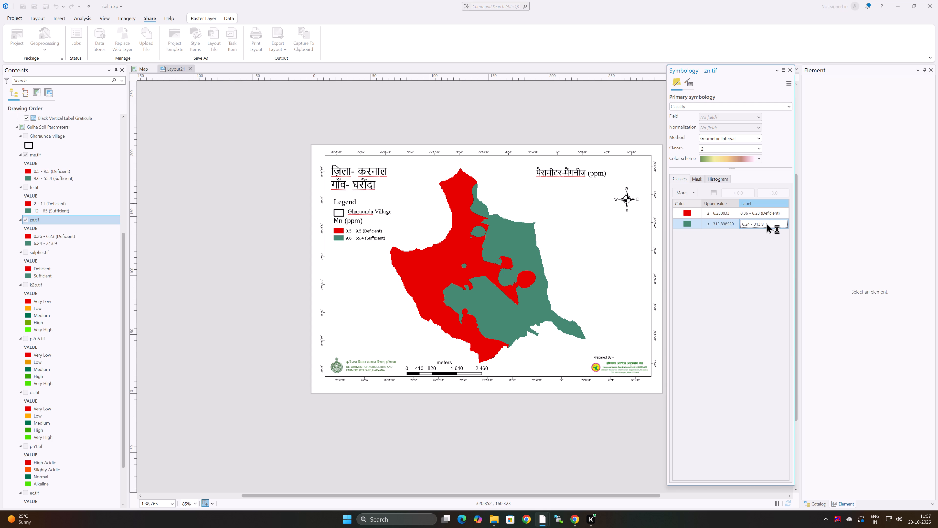
# Extend the second zn.tif class label to read 6.24 - 313.9 (Sufficient).
pyautogui.doubleClick(766, 223)
pyautogui.click(768, 223)
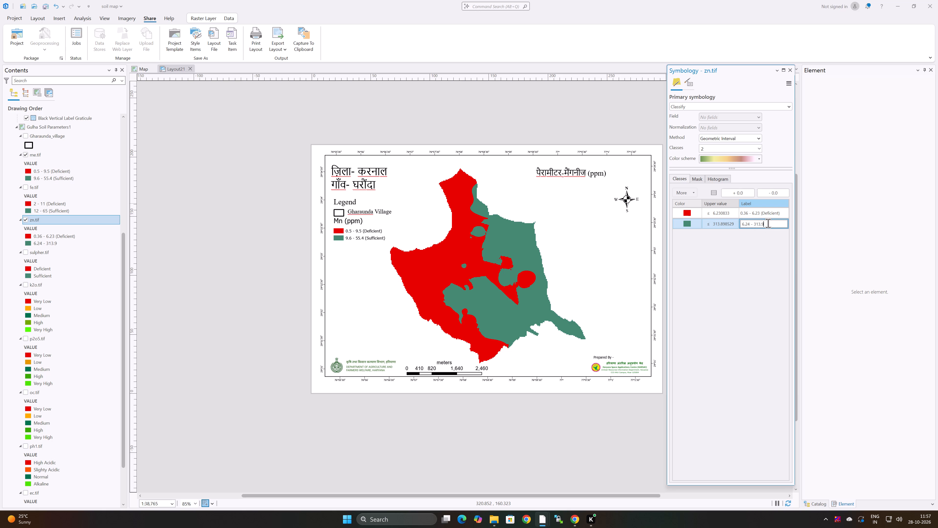
pyautogui.press('space')
pyautogui.hotkey('shift', '(')
pyautogui.press('u')
pyautogui.write('fficient')
pyautogui.hotkey('shift', '(')
pyautogui.press('BackSpace')
pyautogui.hotkey('shift', ')')
pyautogui.press('Return')
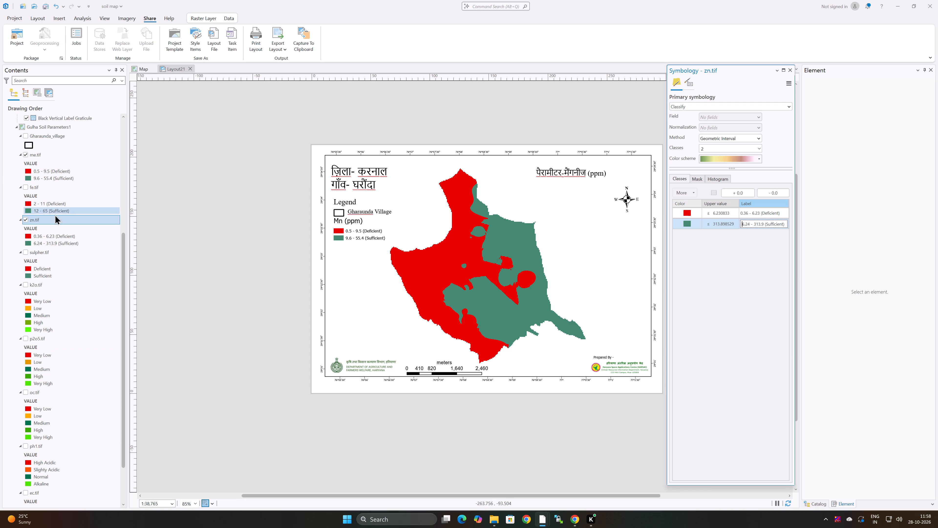
# Hide the zn.tif and manganese layers and show the sulpher.tif layer in the map frame.
pyautogui.click(25, 220)
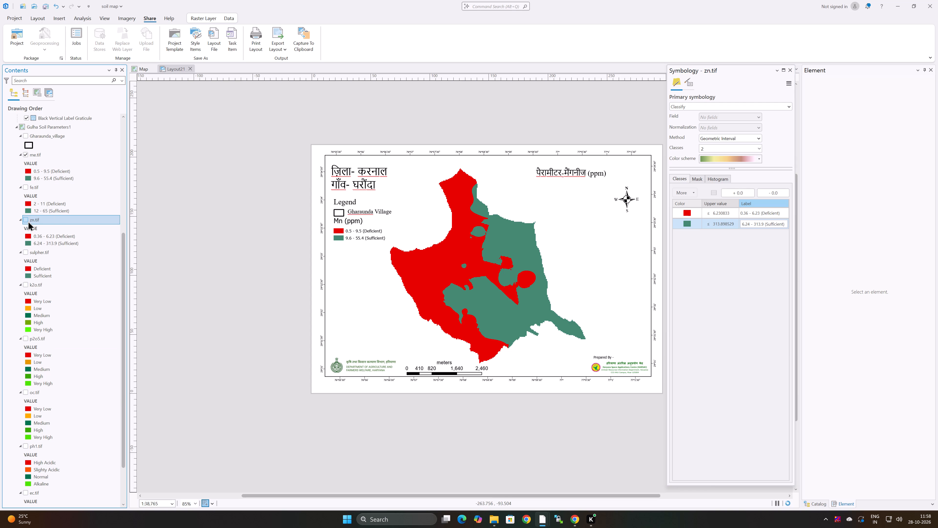
pyautogui.click(25, 252)
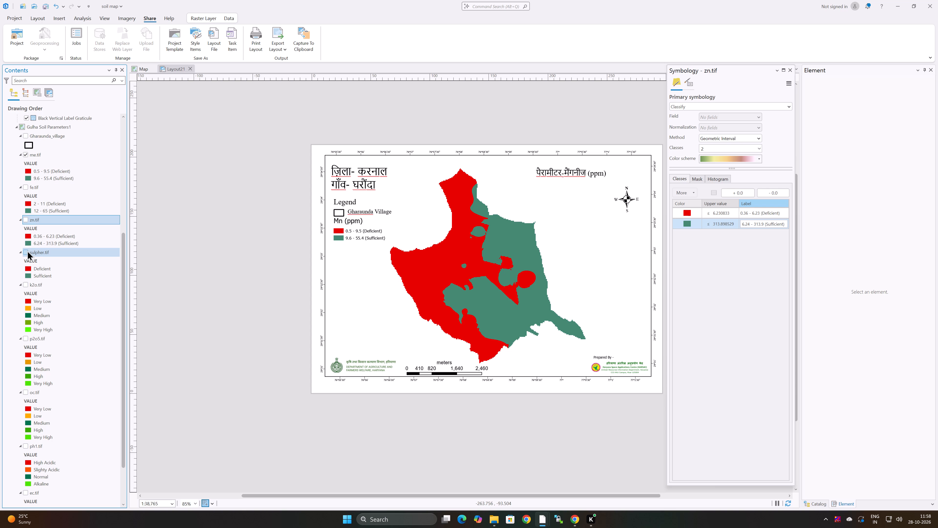
pyautogui.click(26, 251)
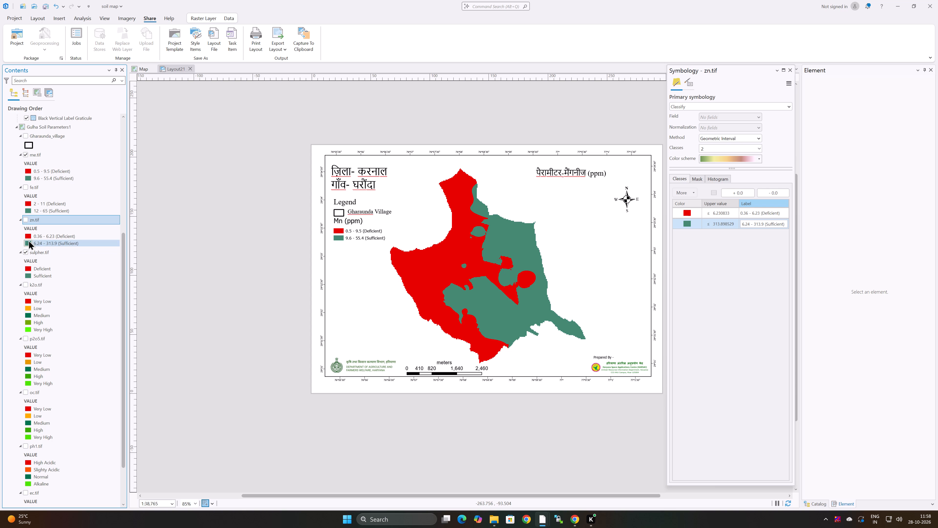
pyautogui.click(24, 154)
pyautogui.click(24, 154)
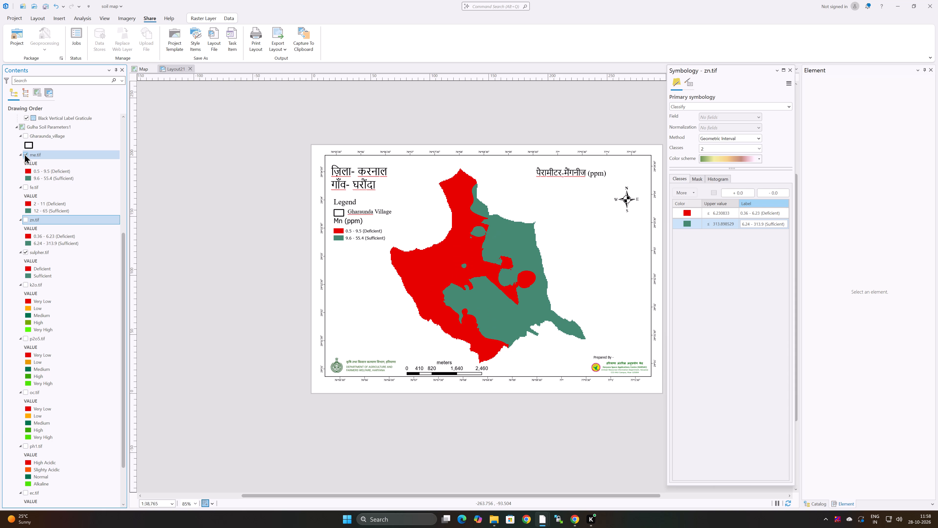
pyautogui.click(24, 154)
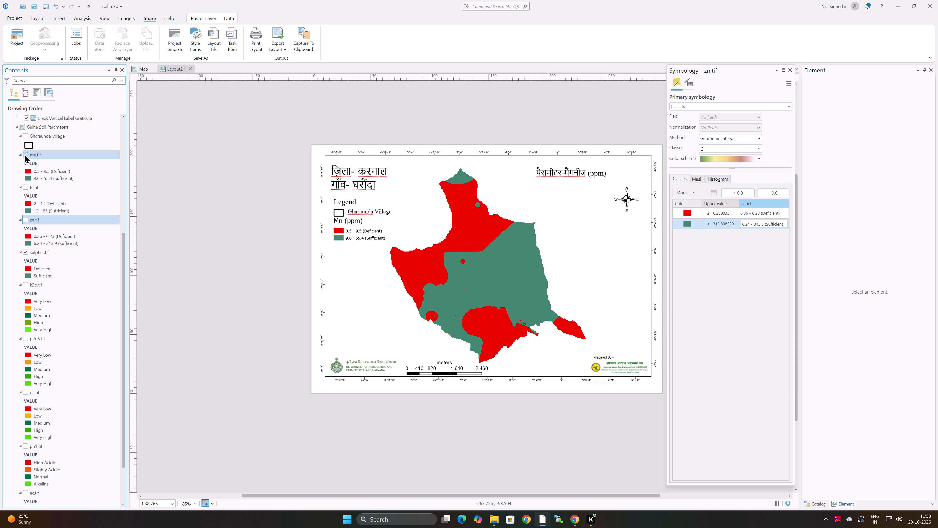
# Switch the me.tif, fe.tif and sulpher.tif layers on and off to compare their rasters in the map frame.
pyautogui.click(24, 154)
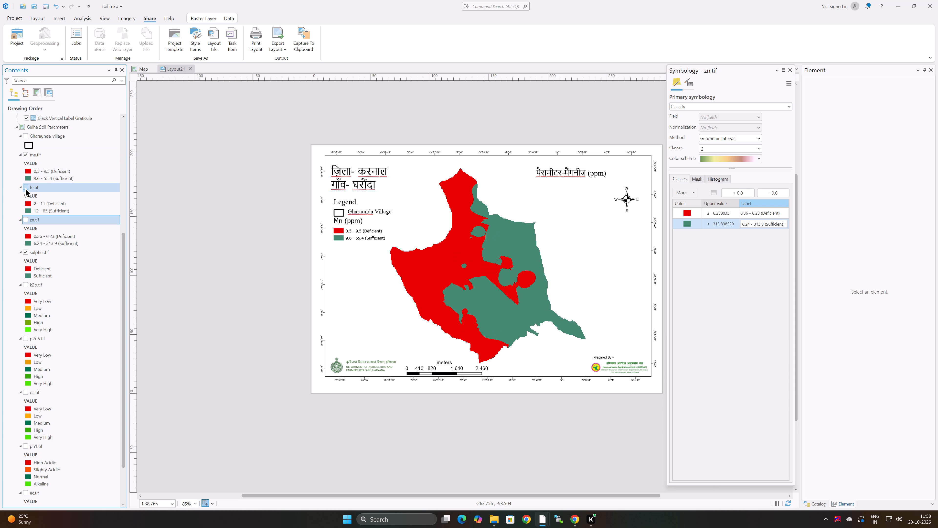
pyautogui.click(25, 187)
pyautogui.click(25, 155)
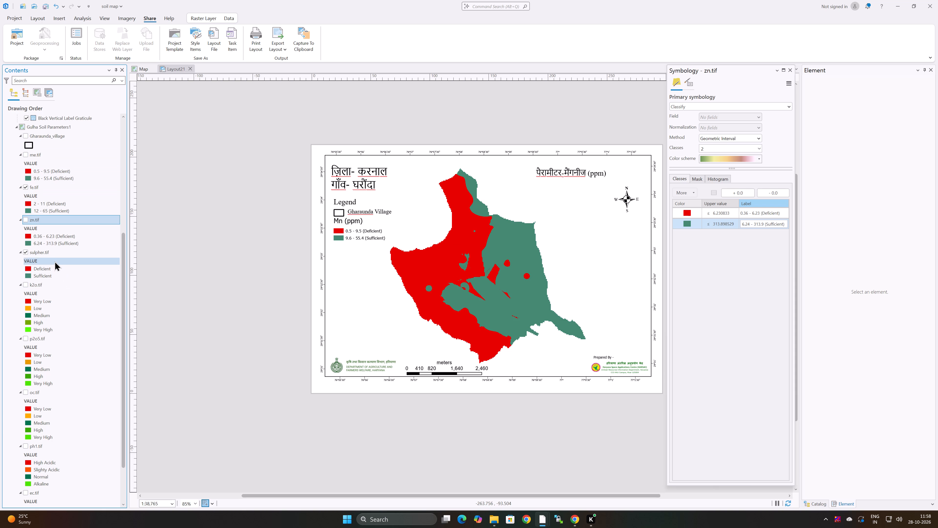
pyautogui.click(25, 252)
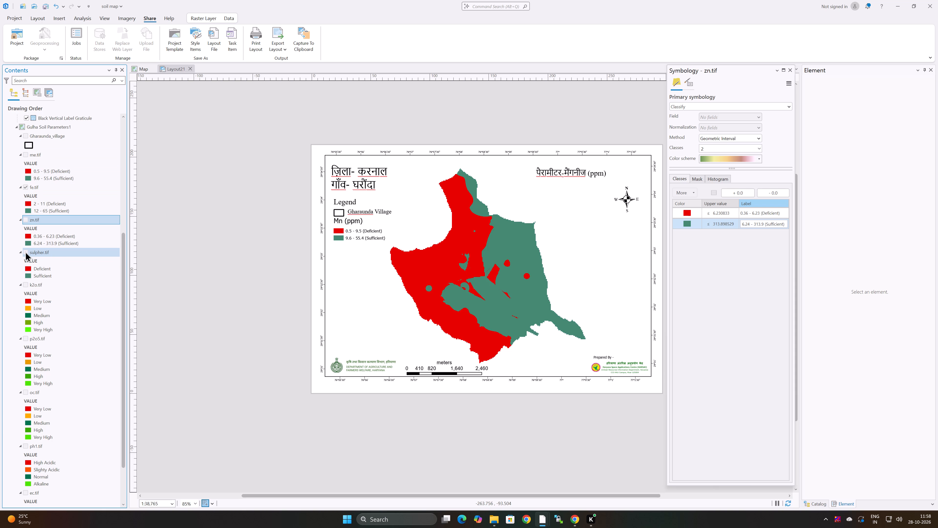
pyautogui.click(25, 252)
pyautogui.click(25, 252)
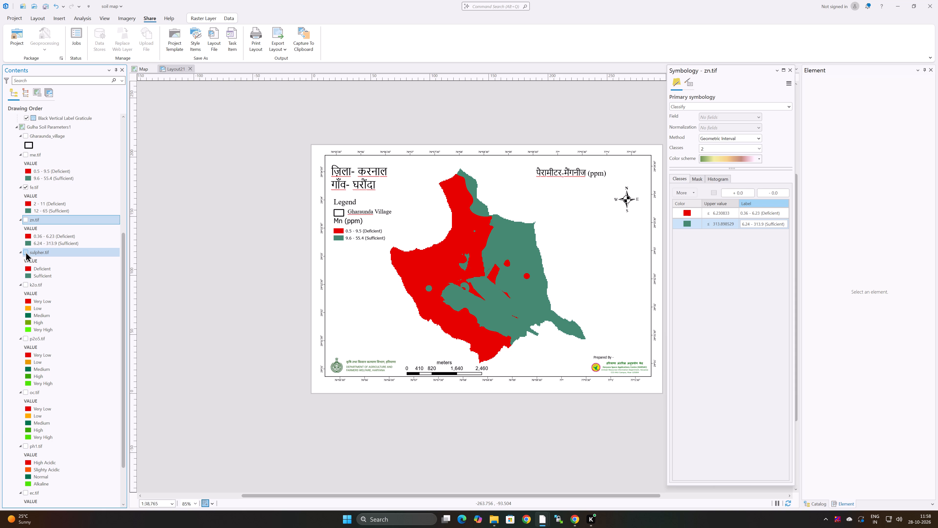
pyautogui.click(25, 252)
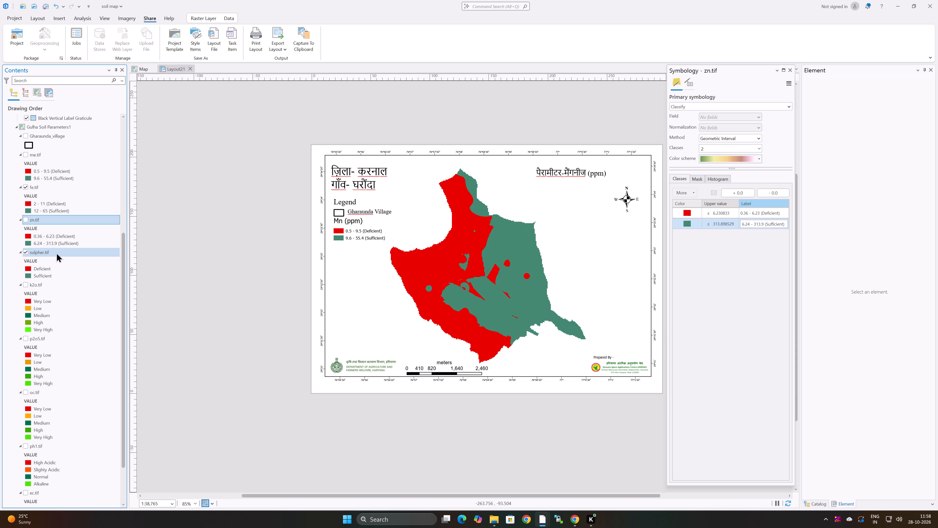
# Reduce the decimals of the sulpher.tif symbology class labels, giving 0.01 - 35.59 and 35.6 - 250.65.
pyautogui.rightClick(59, 251)
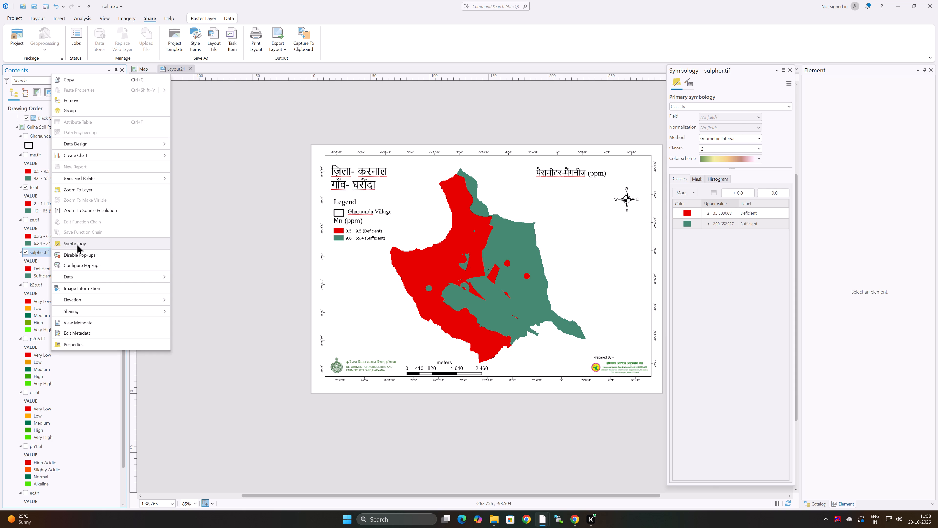
pyautogui.click(77, 243)
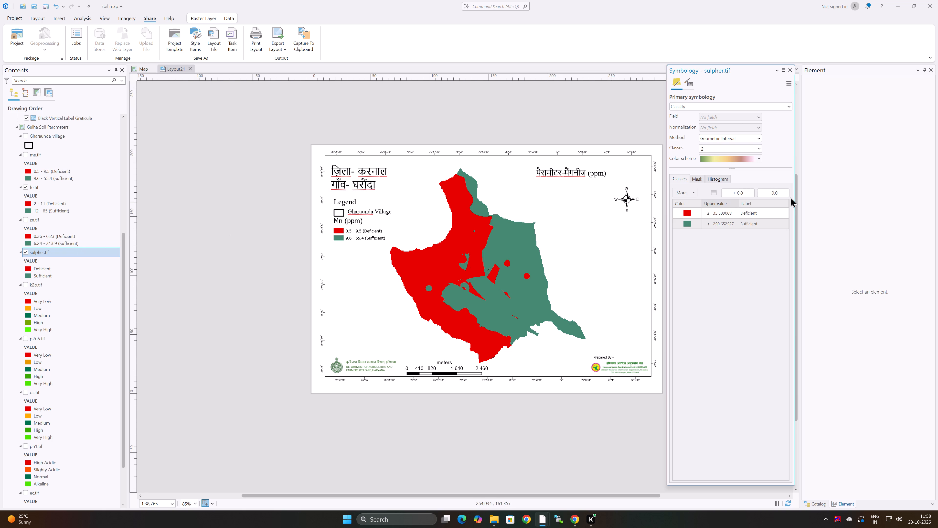
pyautogui.click(778, 193)
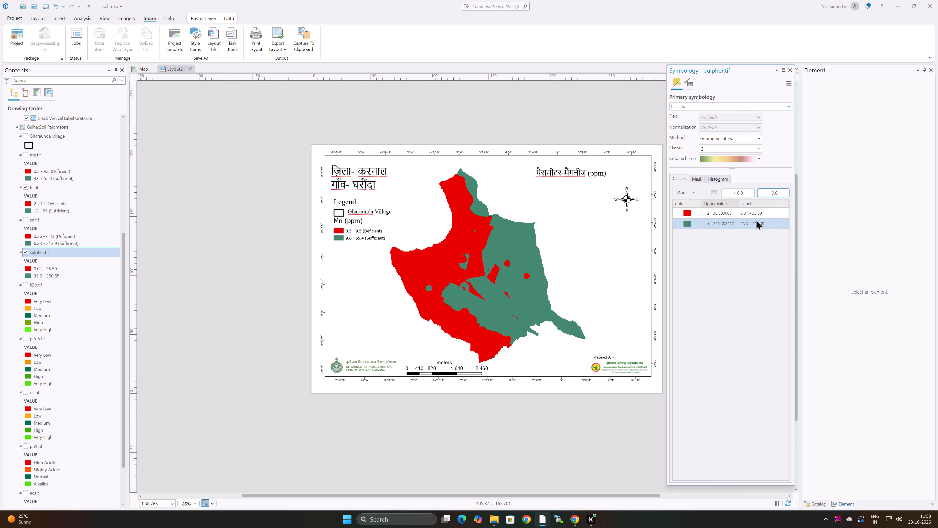
# Extend the first sulpher.tif class label to read 0.01 - 35.59 (Deficient).
pyautogui.doubleClick(768, 211)
pyautogui.click(769, 211)
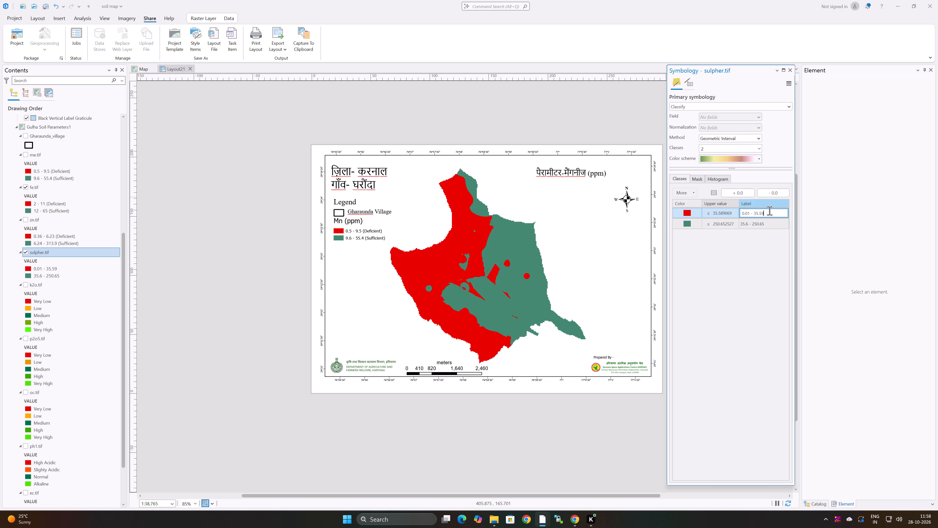
pyautogui.press('space')
pyautogui.hotkey('shift', '(')
pyautogui.press('e')
pyautogui.write('ficient')
pyautogui.hotkey('shift', ')')
# Extend the second sulpher.tif class label to read 35.6 - 250.65 (Sufficient).
pyautogui.doubleClick(769, 222)
pyautogui.click(769, 222)
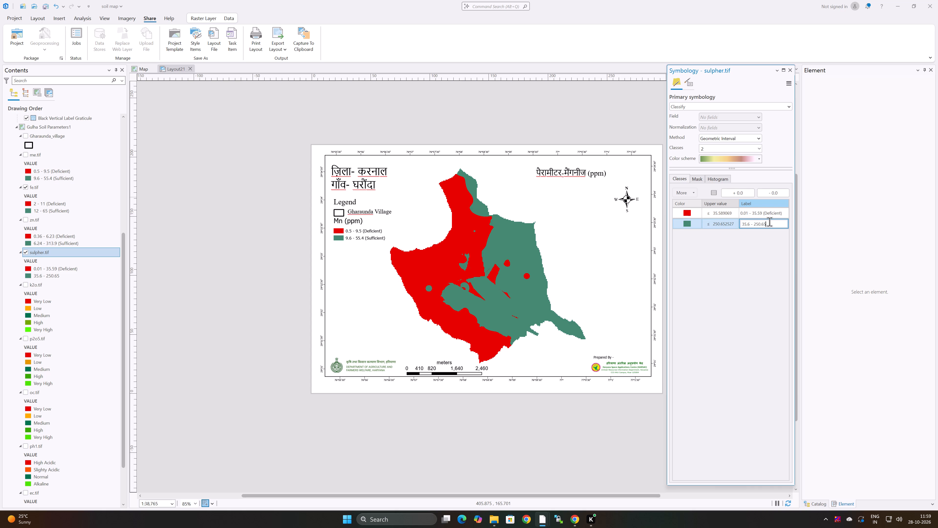
pyautogui.press('space')
pyautogui.hotkey('shift', '(')
pyautogui.write('ufficient')
pyautogui.hotkey('shift', ')')
pyautogui.press('Return')
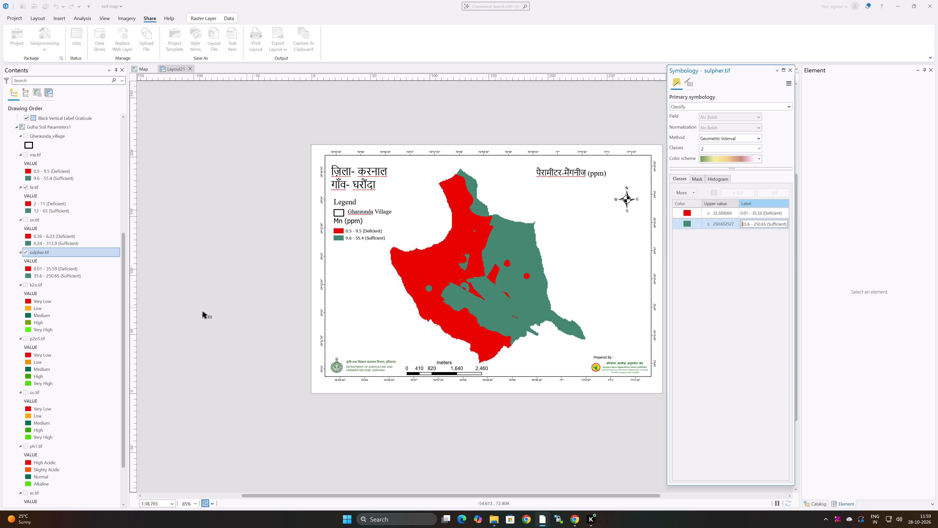
# Hide the sulpher.tif and fe.tif layers and show the k2o.tif layer in the map frame.
pyautogui.click(24, 253)
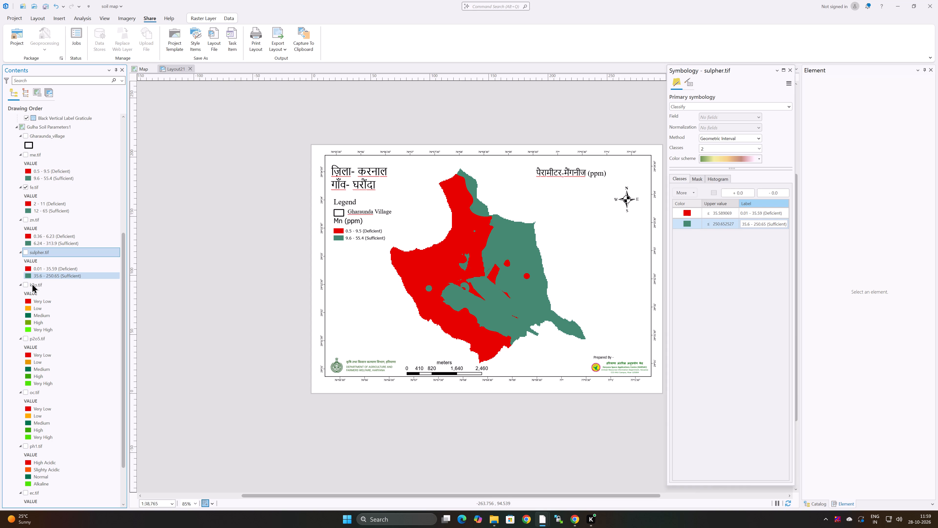
pyautogui.click(25, 284)
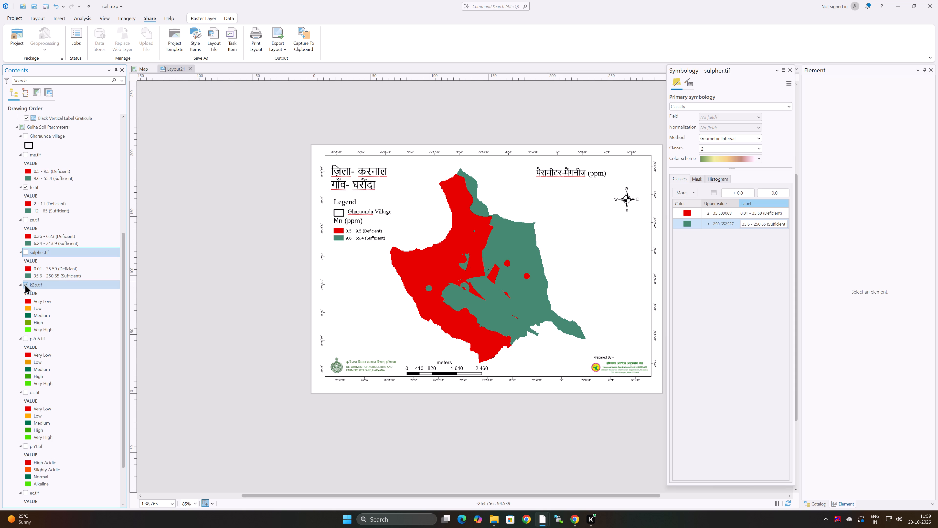
pyautogui.click(24, 187)
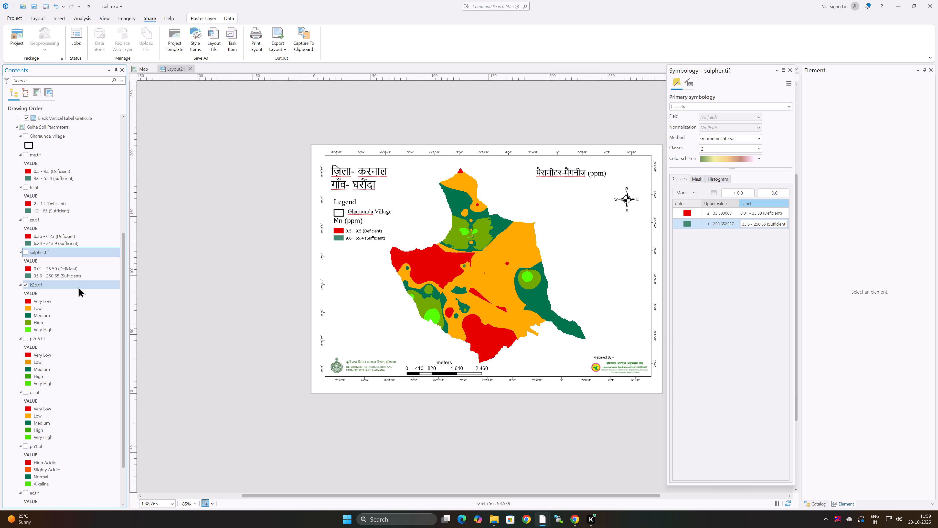
# Open the symbology settings of the k2o.tif layer with its five classes.
pyautogui.scroll(-1, 78, 287)
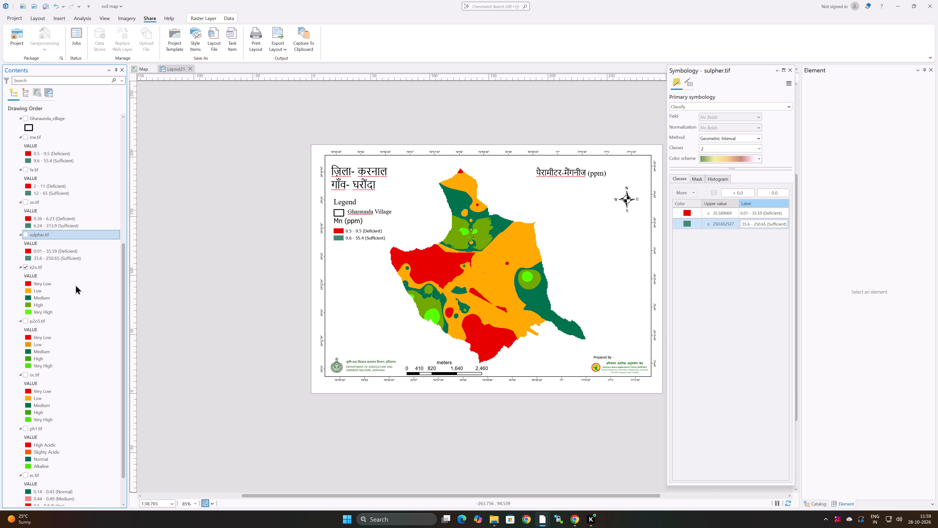
pyautogui.click(62, 268)
pyautogui.rightClick(62, 268)
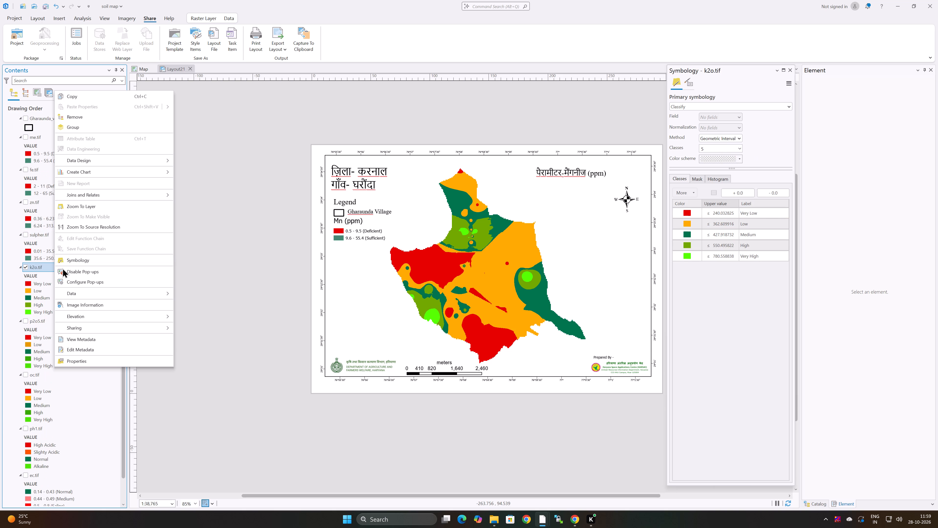
pyautogui.click(91, 258)
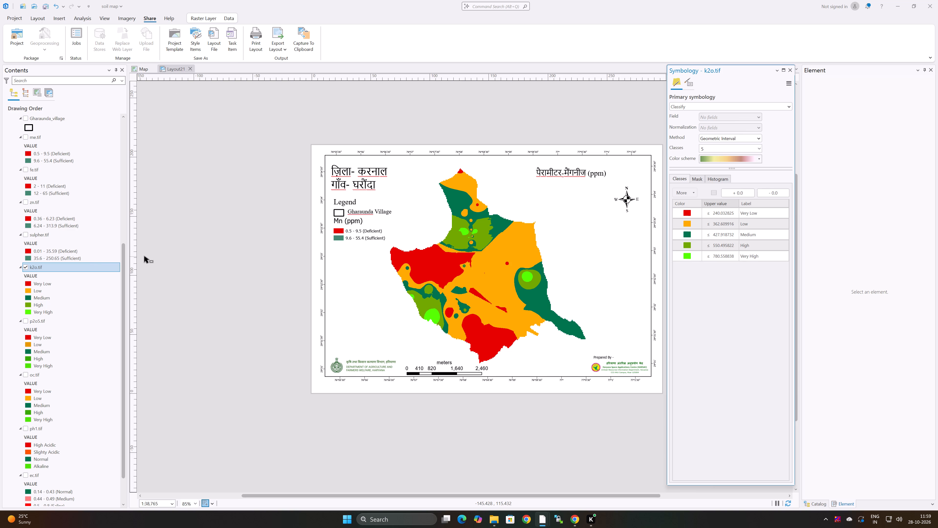
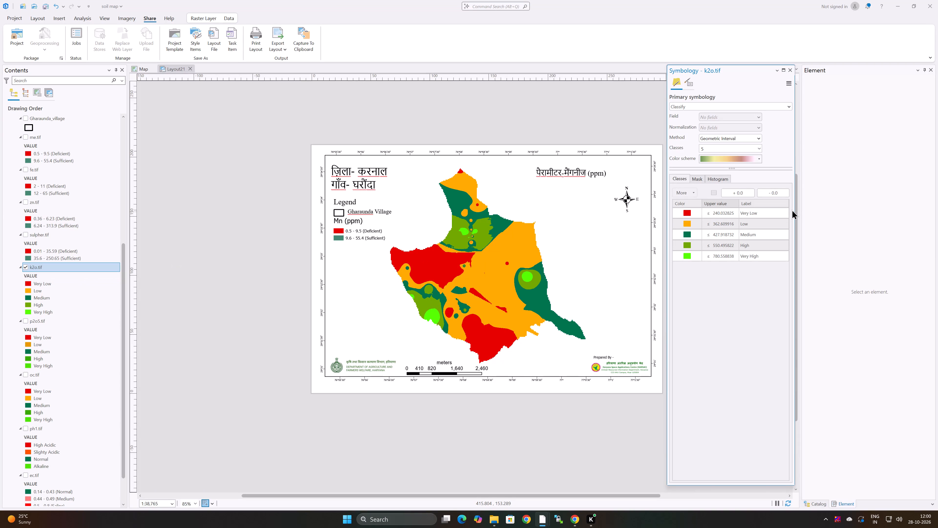
# Replace the rating names of the five k2o.tif classes with numeric value ranges rounded to two decimals.
pyautogui.click(773, 190)
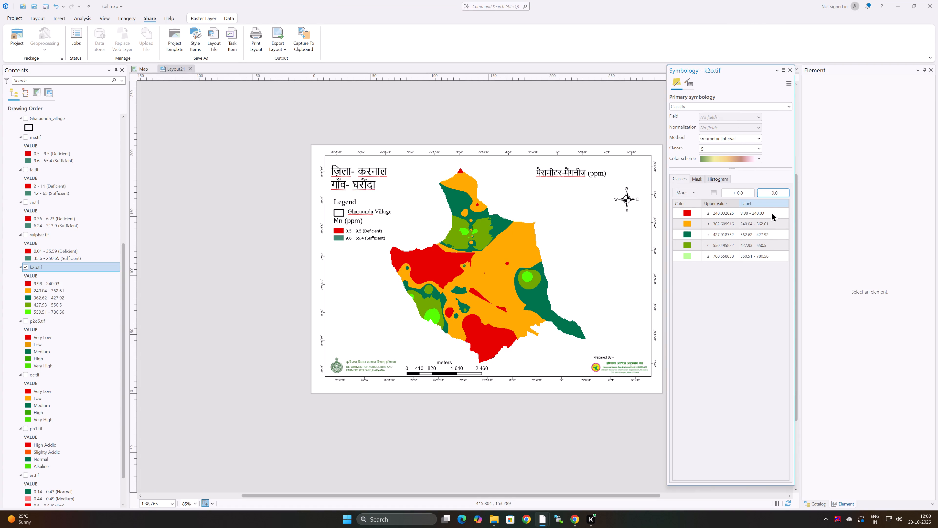
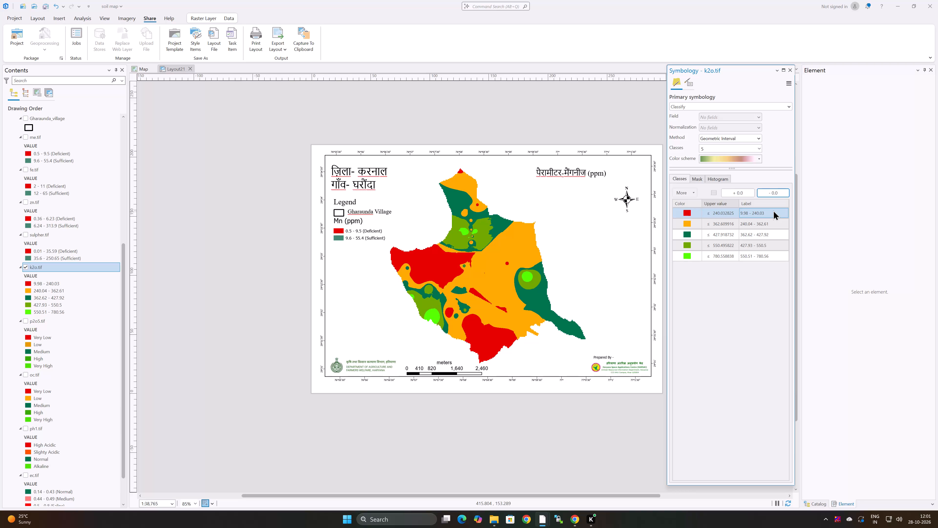
# Open the label of the lowest k2o.tif class, 9.98 - 240.03, and add an opening parenthesis after the range.
pyautogui.doubleClick(772, 210)
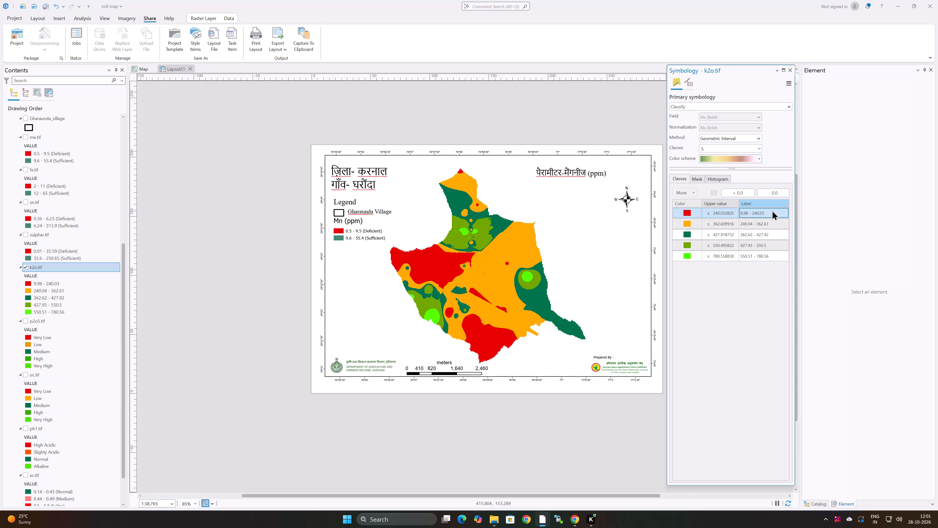
pyautogui.click(766, 209)
pyautogui.click(767, 215)
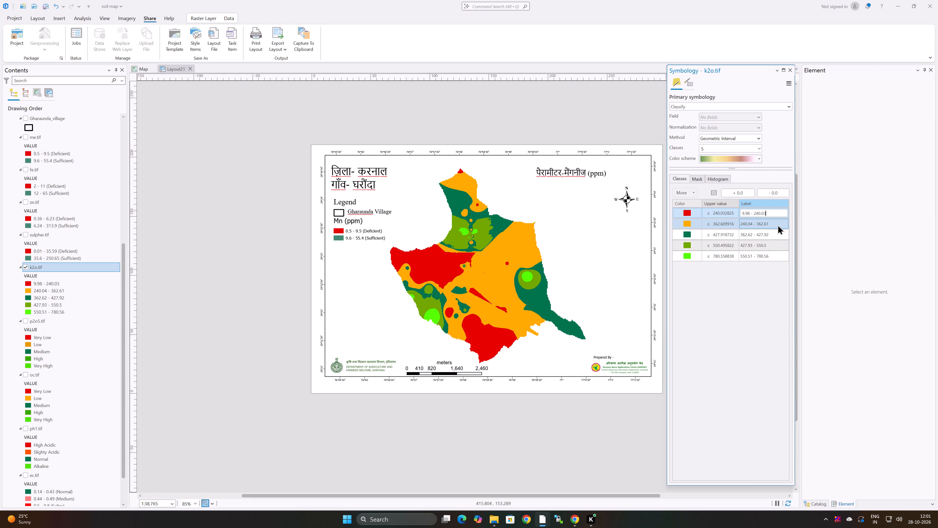
pyautogui.press('space')
pyautogui.hotkey('shift', '(')
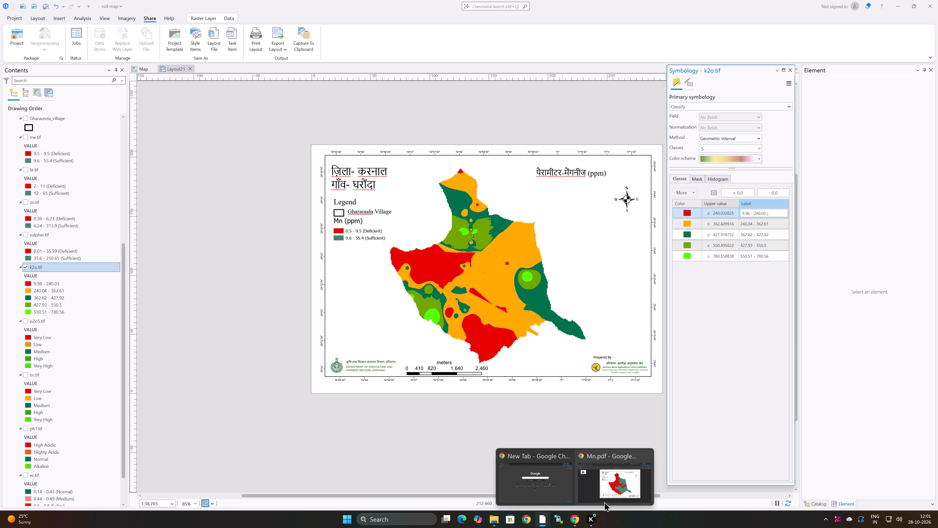
# Switch to Chrome and close the Mn.pdf map.
pyautogui.click(607, 497)
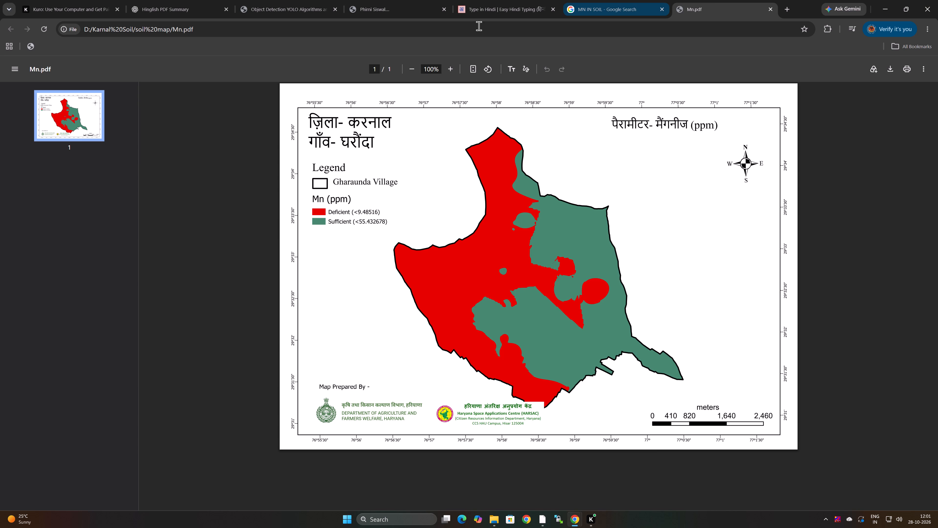
pyautogui.click(769, 11)
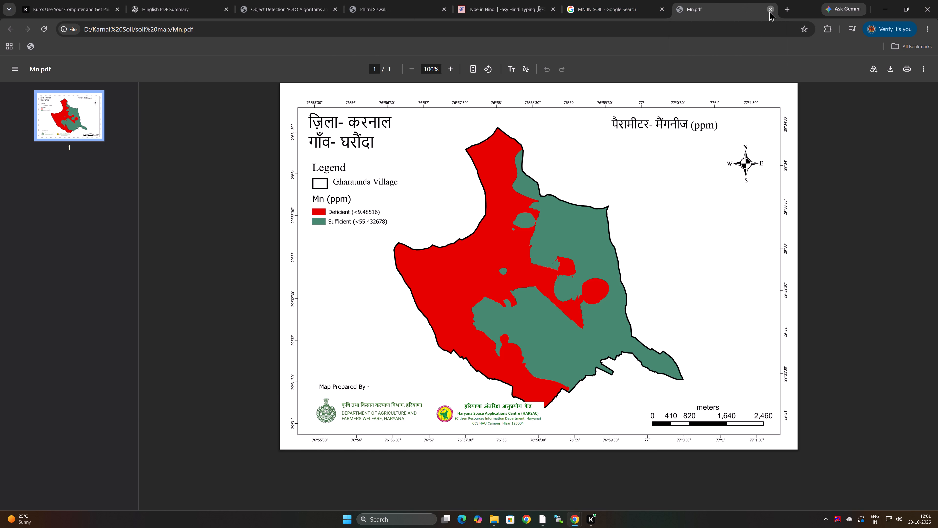
pyautogui.click(682, 12)
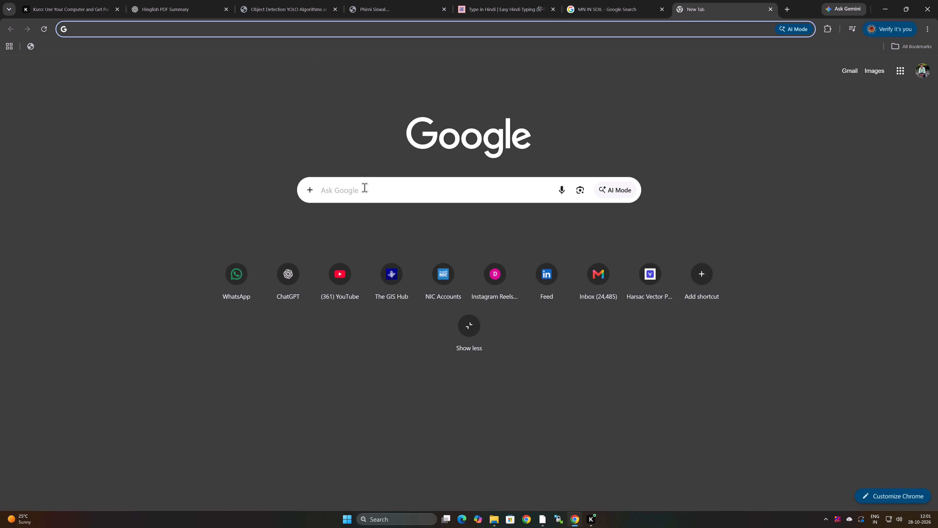
# Search Google for "ugc net last date", examine the application deadline, close the results and return to ArcGIS Pro.
pyautogui.click(355, 194)
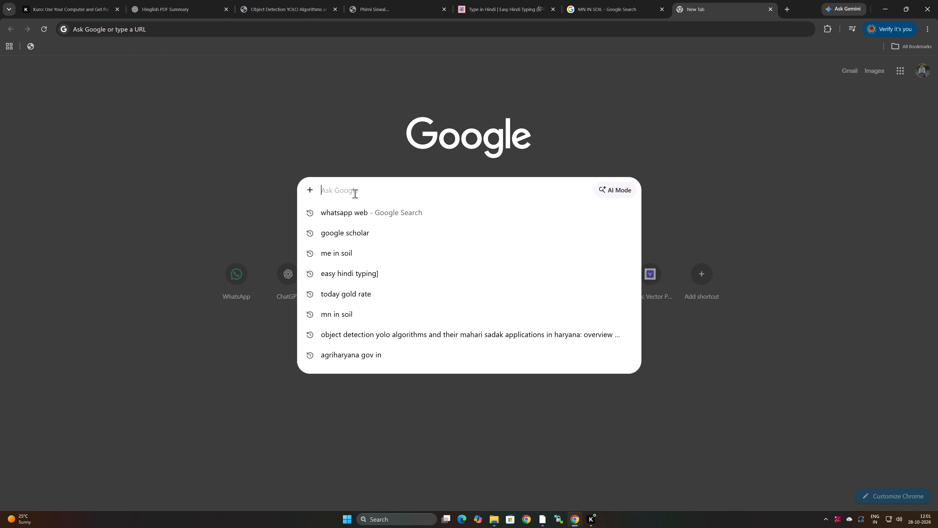
pyautogui.write('ugc net')
pyautogui.press('space')
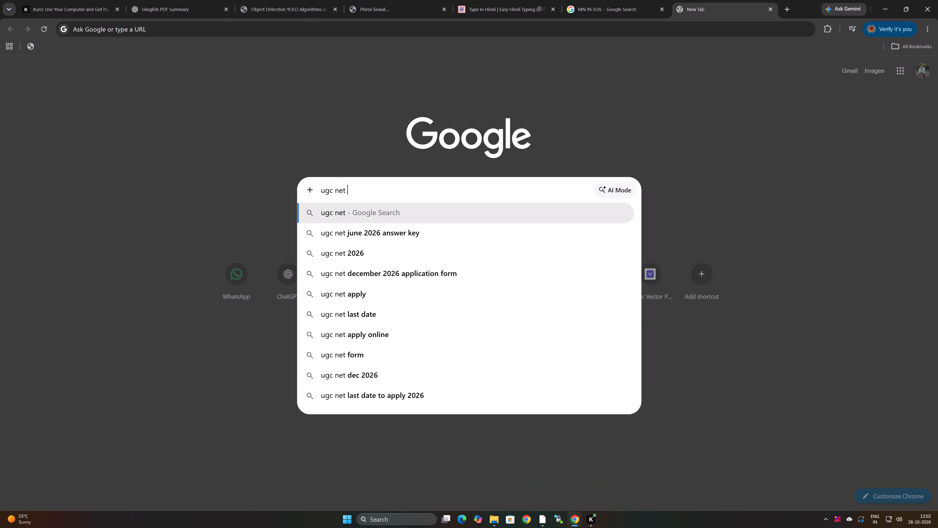
pyautogui.write('la')
pyautogui.write('st date')
pyautogui.press('Return')
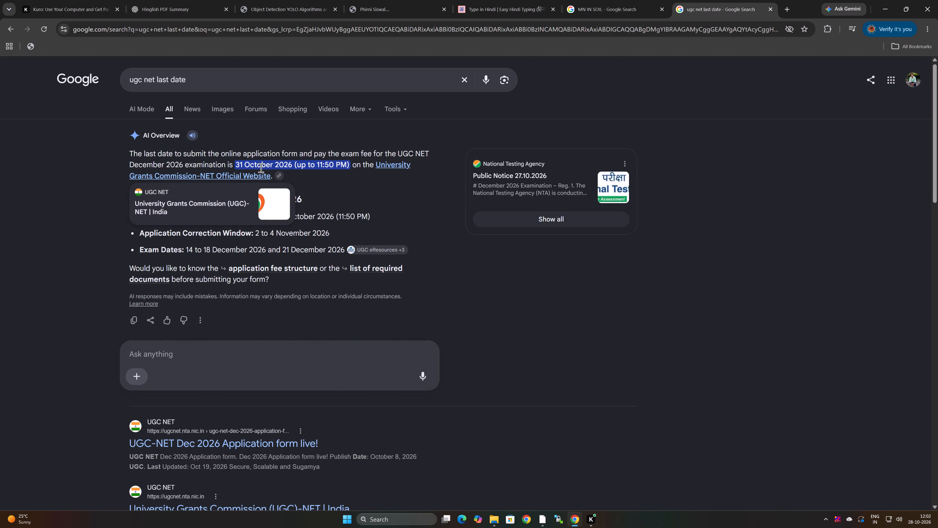
pyautogui.moveTo(233, 163); pyautogui.dragTo(270, 165)
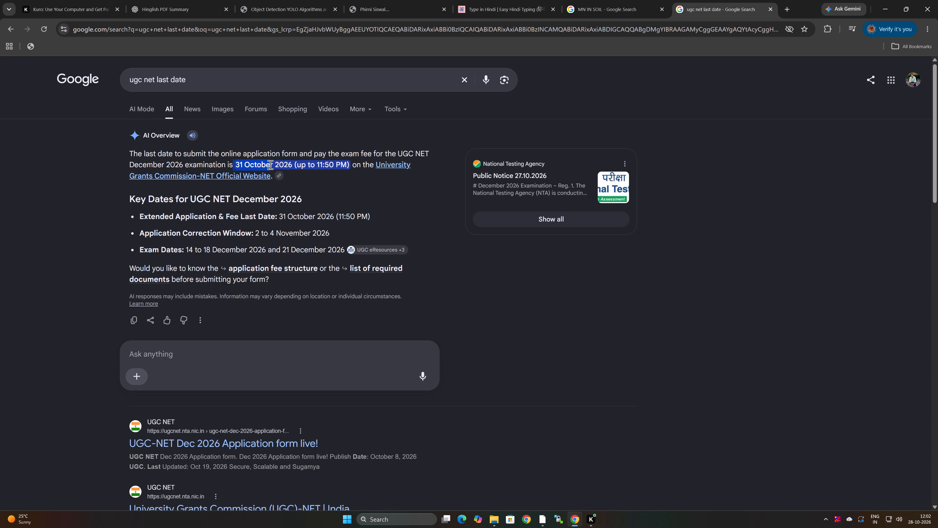
pyautogui.click(334, 180)
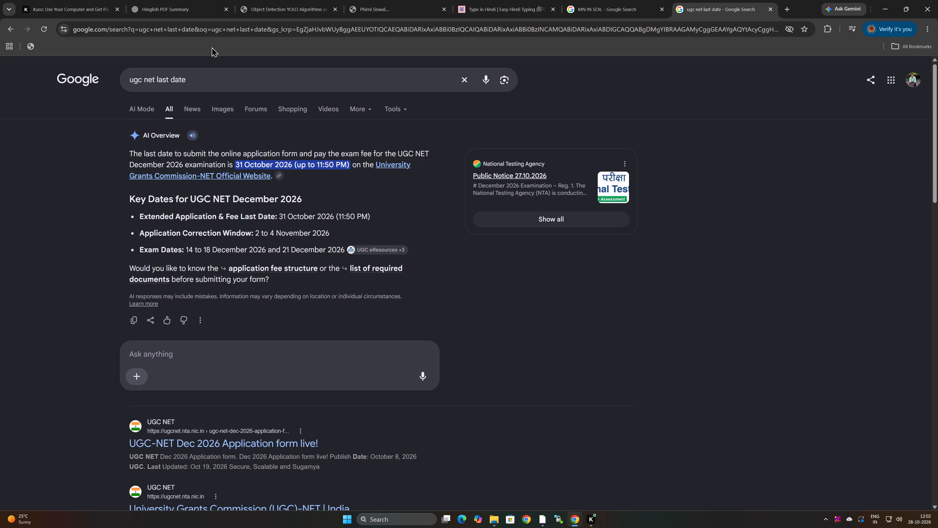
pyautogui.click(770, 9)
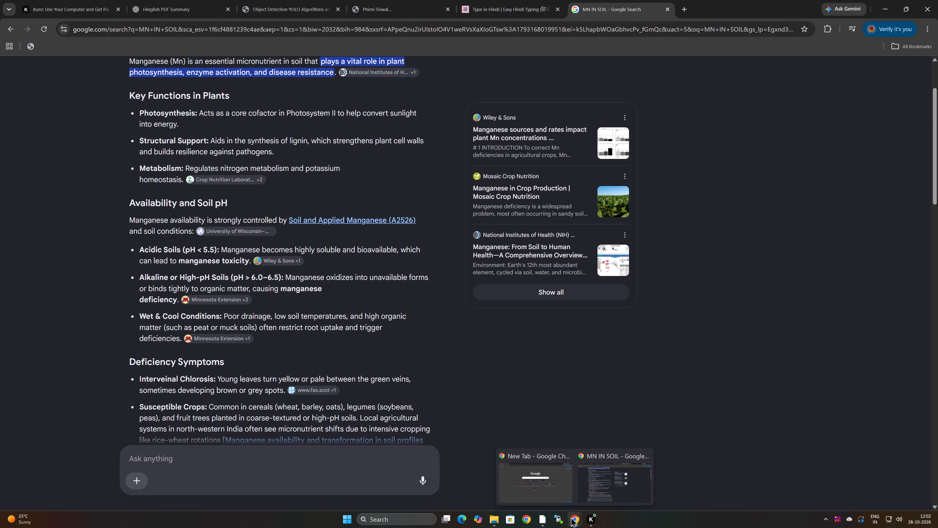
pyautogui.click(579, 488)
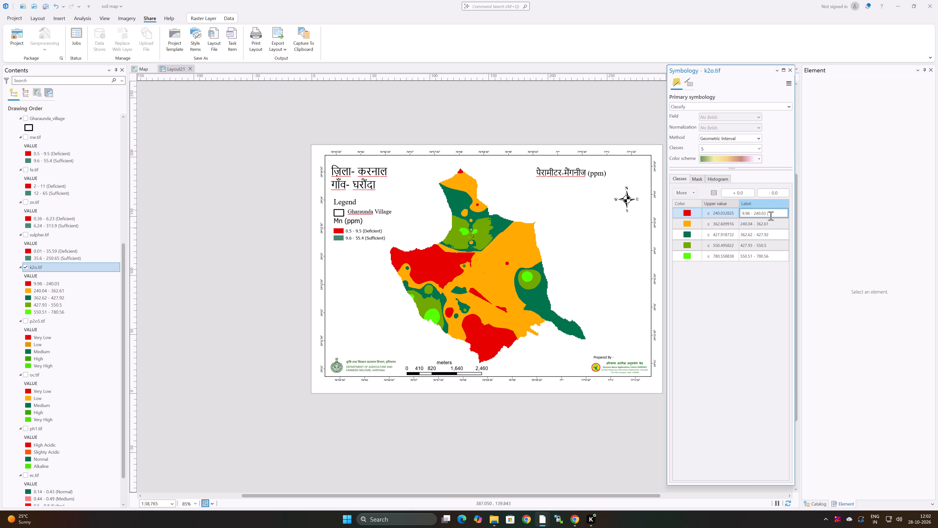
# Complete the lowest k2o.tif class label as "9.98 - 240.03 (Very Low)".
pyautogui.write('ery')
pyautogui.press('space')
pyautogui.press('w')
pyautogui.hotkey('shift', ')')
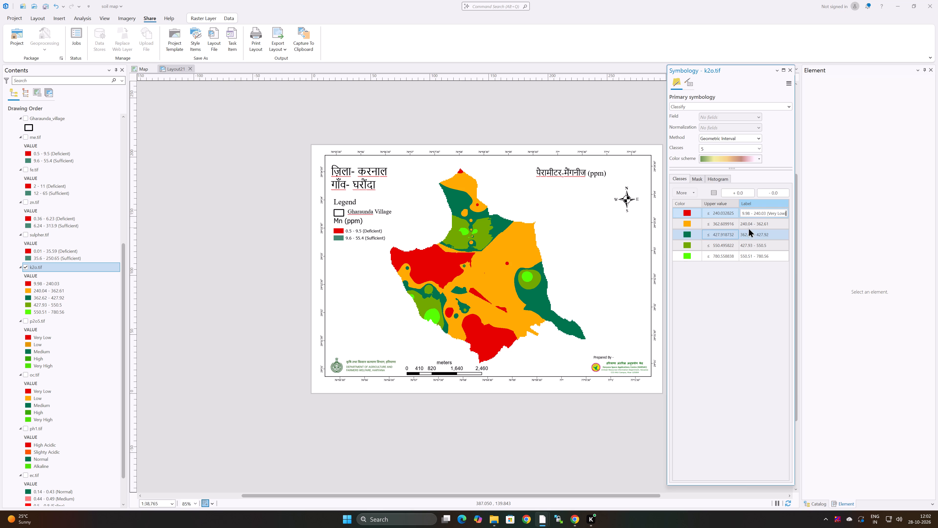
# Add the rating to the second k2o.tif class label so it reads "240.04 - 362.61 (Low)".
pyautogui.doubleClick(756, 221)
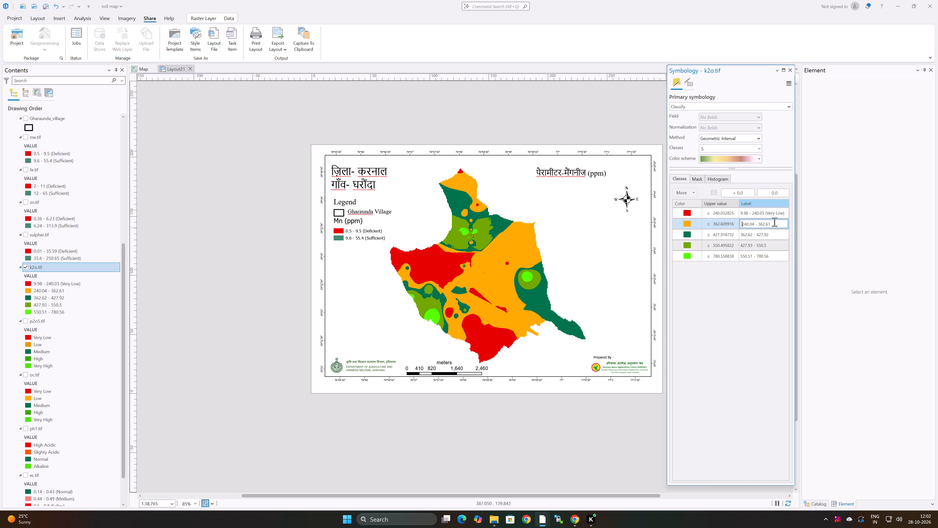
pyautogui.click(772, 222)
pyautogui.press('space')
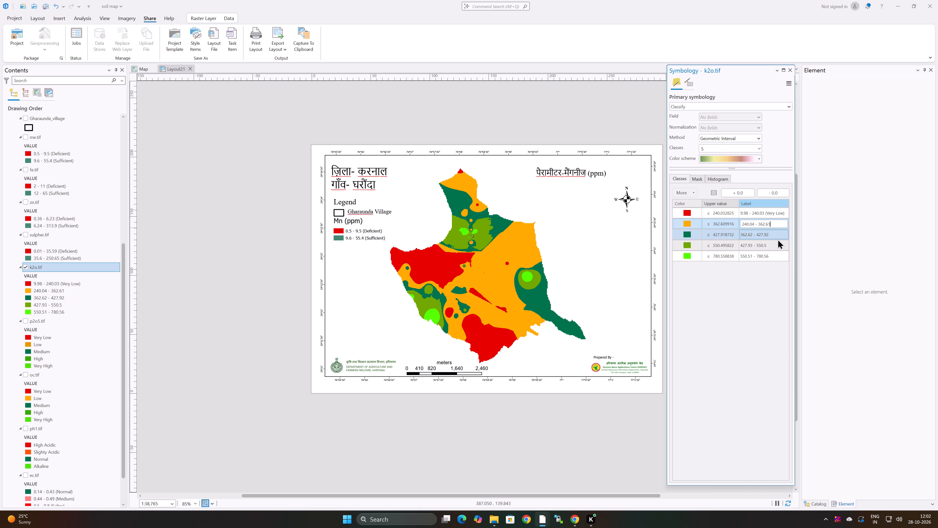
pyautogui.hotkey('shift', '(')
pyautogui.press('Return')
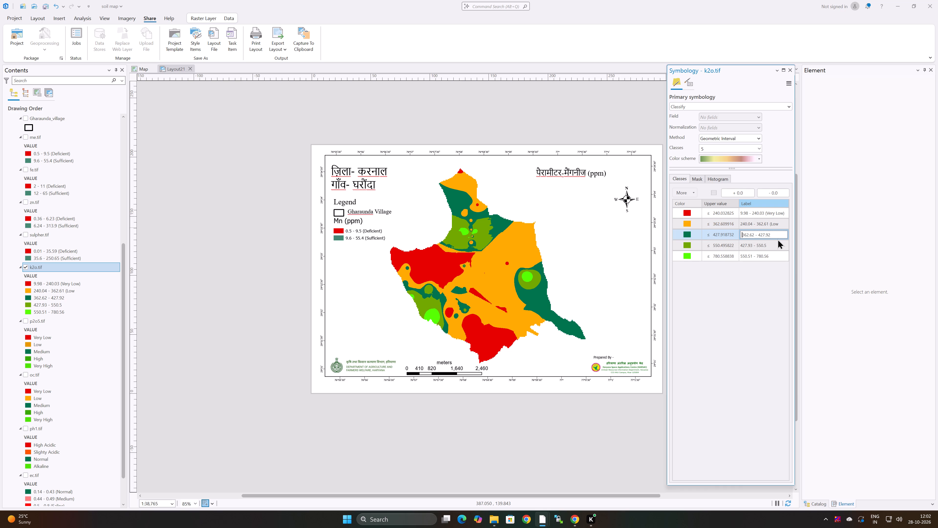
pyautogui.doubleClick(776, 221)
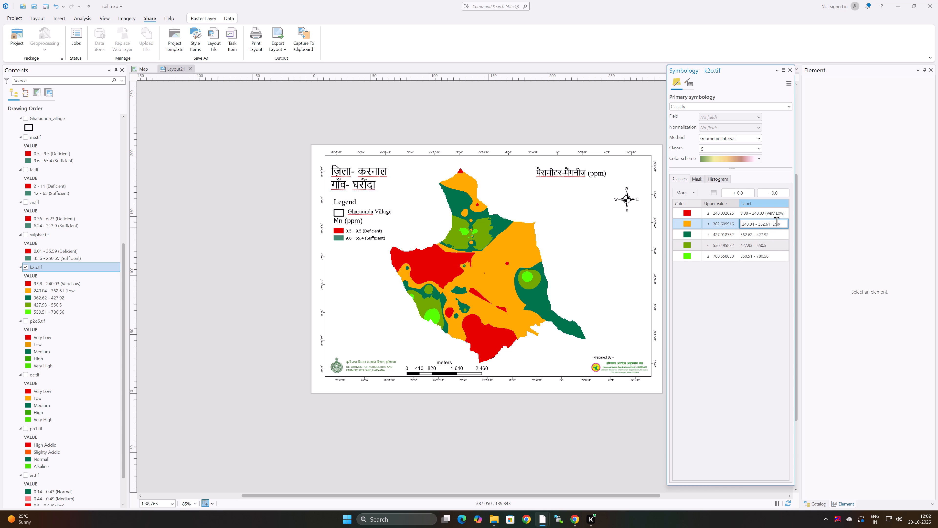
pyautogui.click(783, 226)
pyautogui.hotkey('shift', ')')
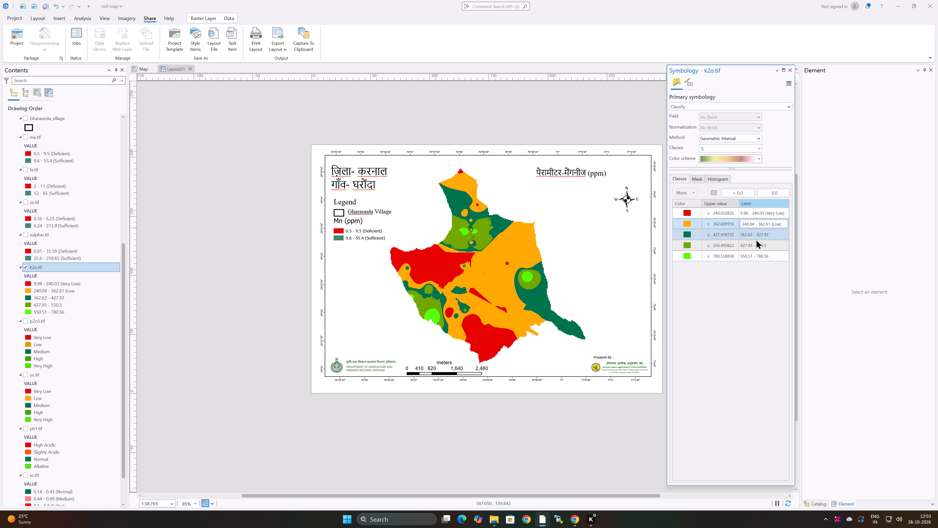
# Add the rating to the third k2o.tif class label so it reads "362.62 - 427.92 (Medium)".
pyautogui.doubleClick(746, 235)
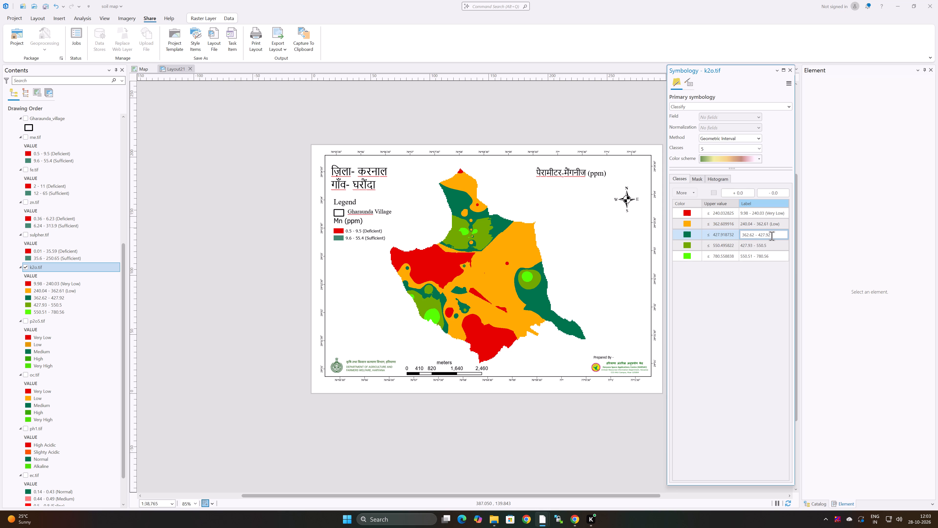
pyautogui.click(772, 236)
pyautogui.press('space')
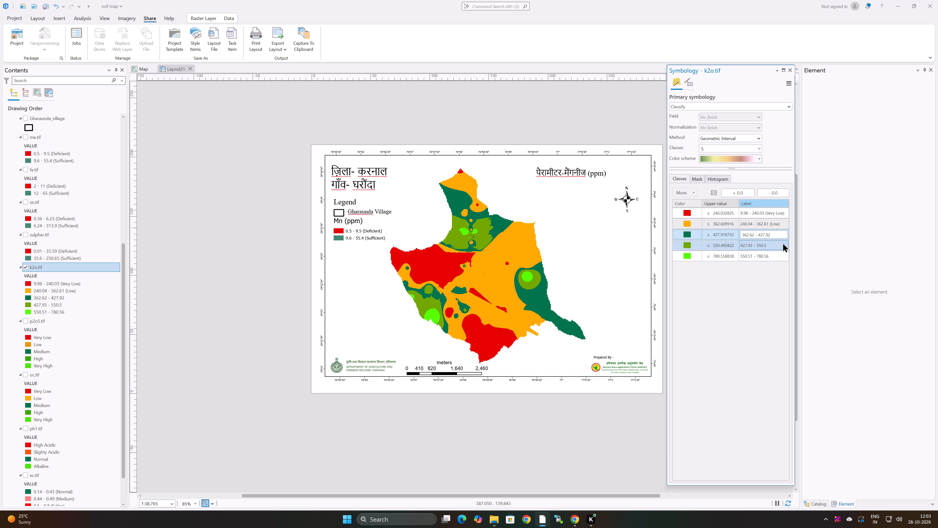
pyautogui.hotkey('shift', '(')
pyautogui.write('edi')
pyautogui.write('um')
pyautogui.hotkey('shift', ')')
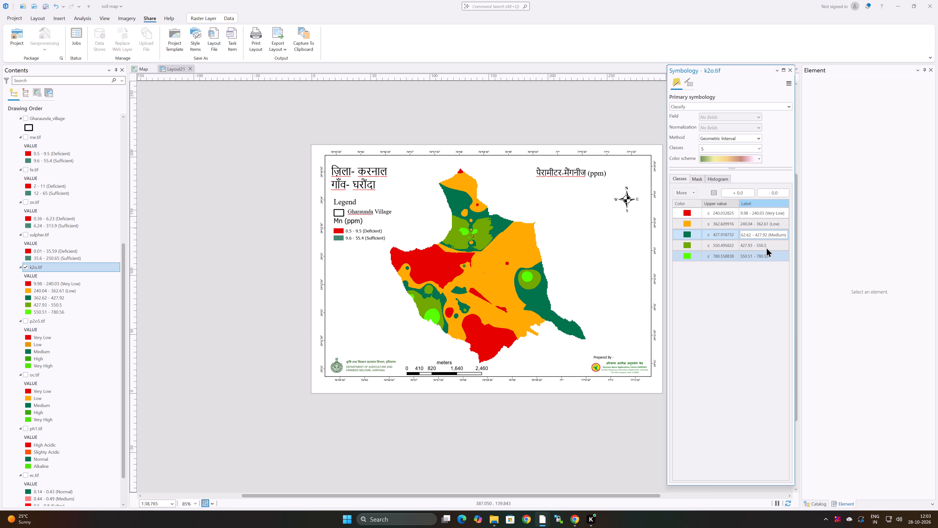
# Add the rating to the fourth k2o.tif class label so it reads "427.93 - 550.5 (High)".
pyautogui.doubleClick(766, 247)
pyautogui.click(768, 244)
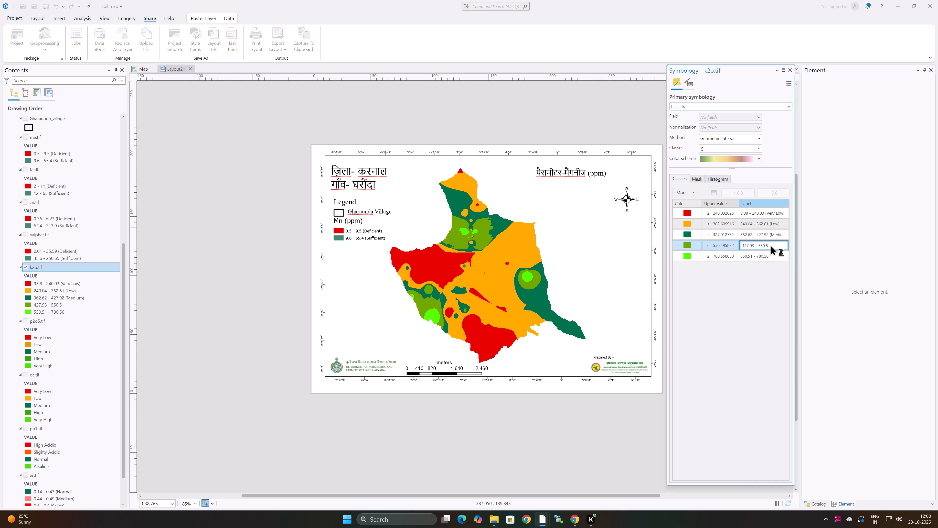
pyautogui.press('space')
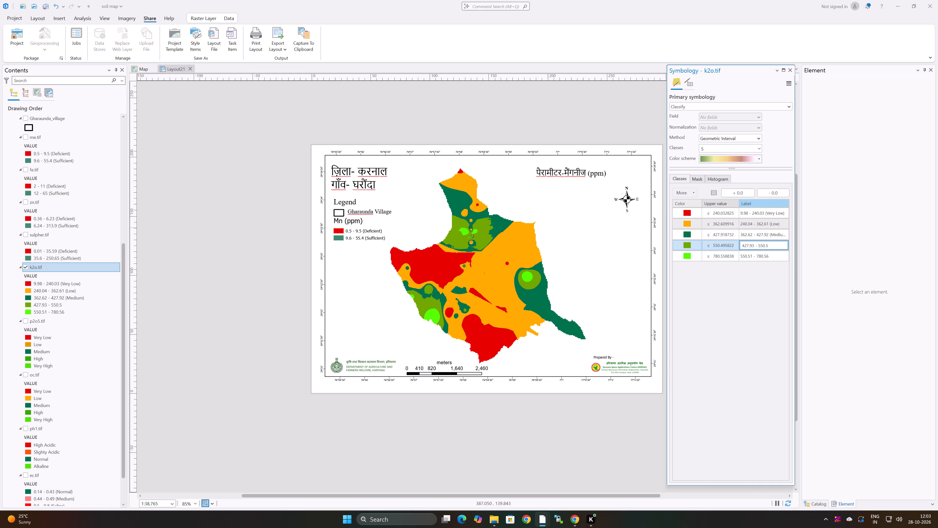
pyautogui.hotkey('shift', '(')
pyautogui.write('igh')
pyautogui.hotkey('shift', ')')
# Add the rating to the highest k2o.tif class label so it reads "550.51 - 780.56 (Very High)" and close its symbology.
pyautogui.doubleClick(766, 257)
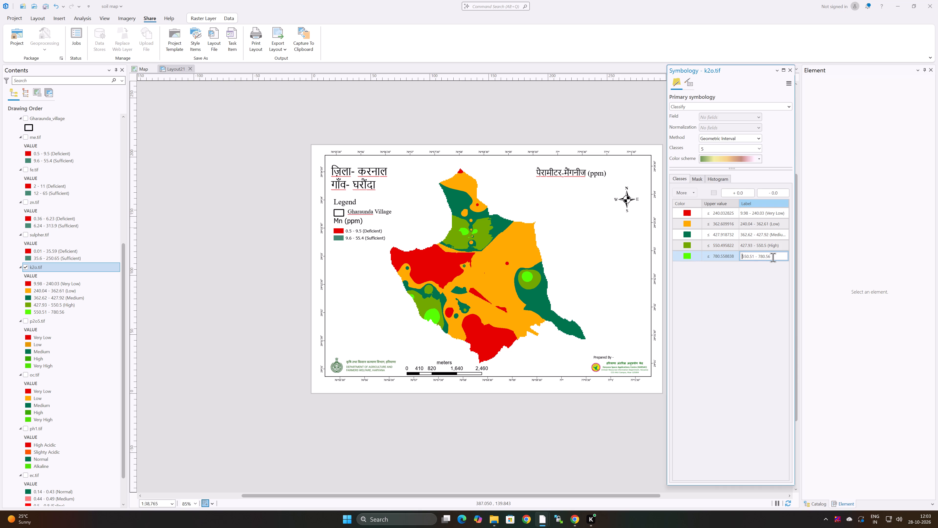
pyautogui.click(773, 257)
pyautogui.press('space')
pyautogui.hotkey('shift', '(')
pyautogui.write('ery')
pyautogui.press('space')
pyautogui.write('igh')
pyautogui.hotkey('shift', ')')
pyautogui.press('Return')
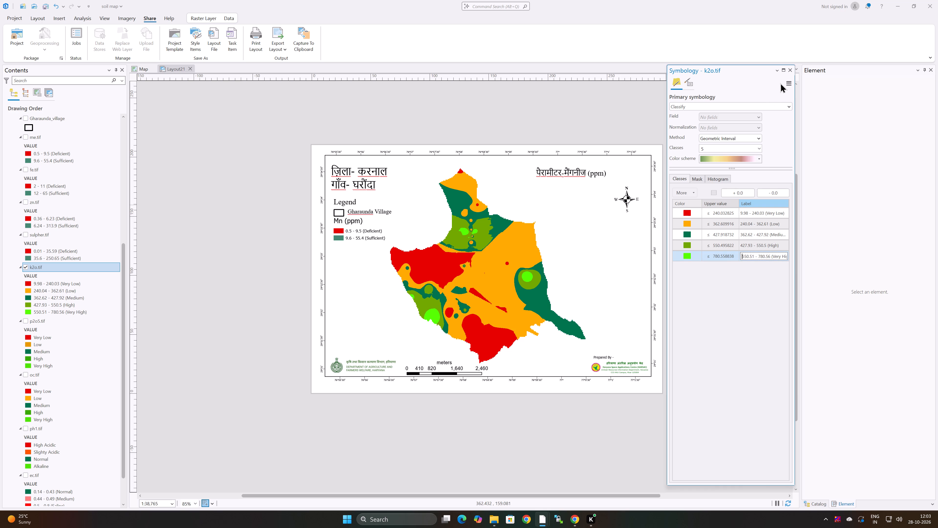
pyautogui.click(790, 69)
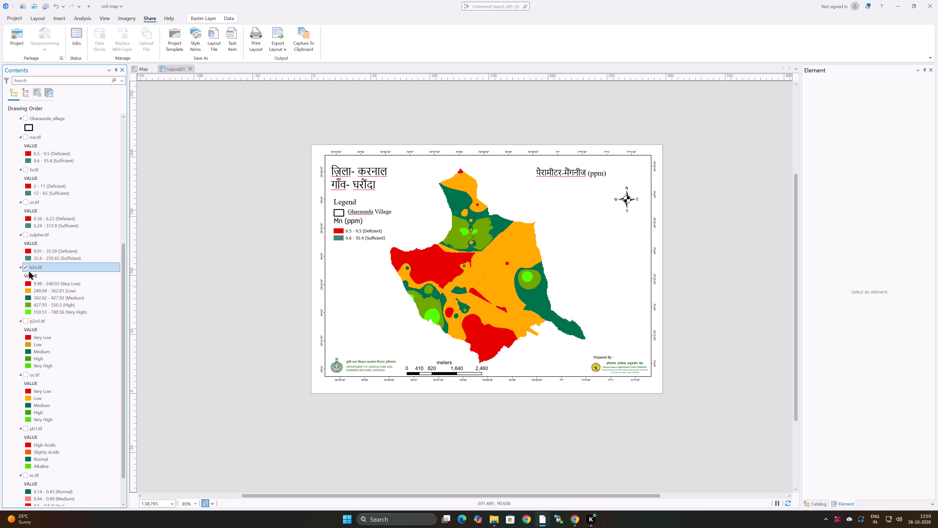
# Hide the k2o.tif layer and show the p2o5.tif layer on the map instead.
pyautogui.click(25, 266)
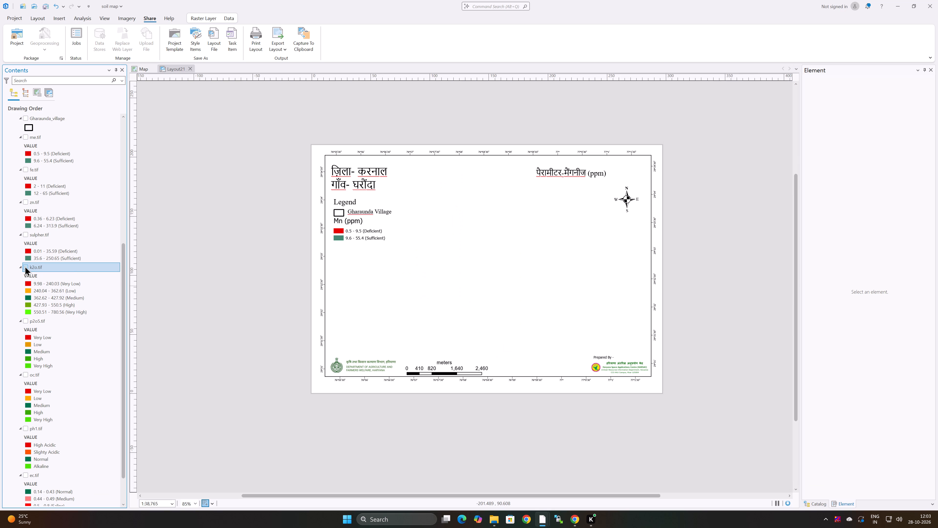
pyautogui.click(27, 319)
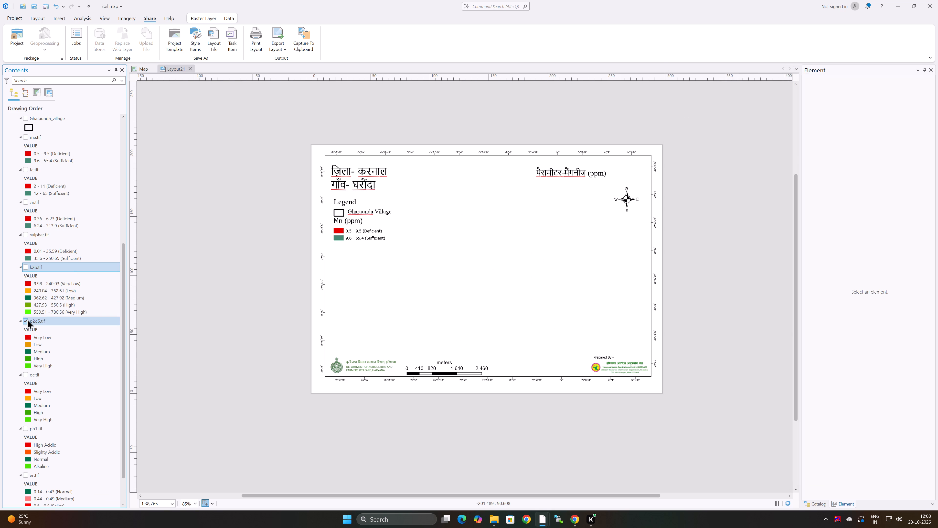
# In the symbology of p2o5.tif, replace the text-only class labels with value ranges rounded to two decimals.
pyautogui.scroll(-4, 71, 316)
pyautogui.scroll(-3, 54, 293)
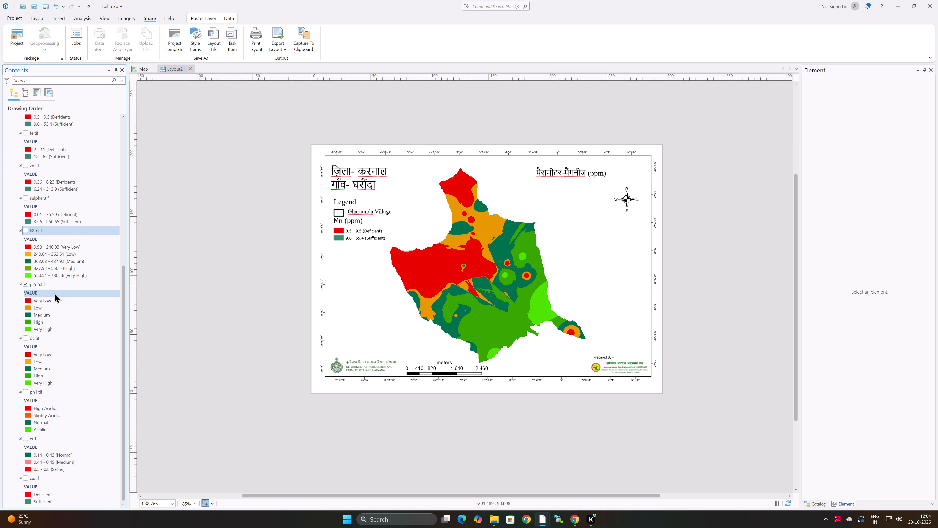
pyautogui.click(50, 284)
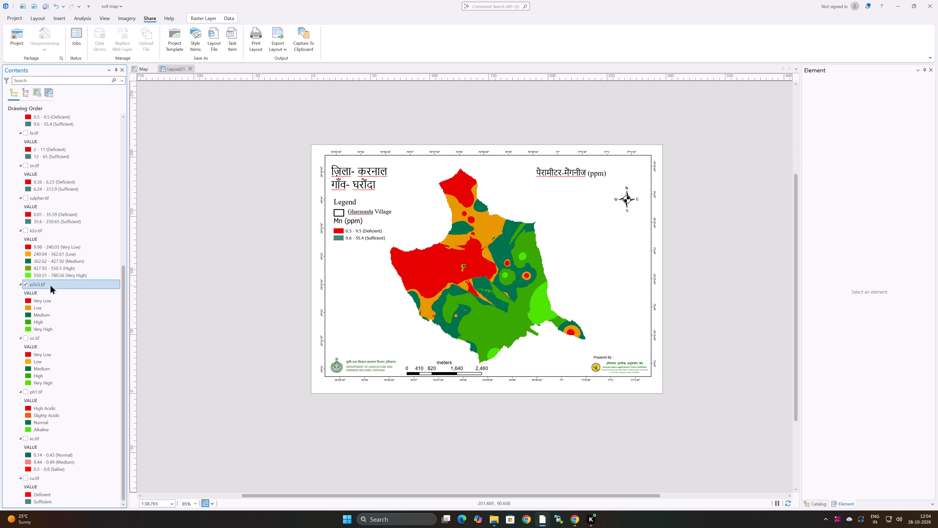
pyautogui.rightClick(50, 284)
pyautogui.click(74, 278)
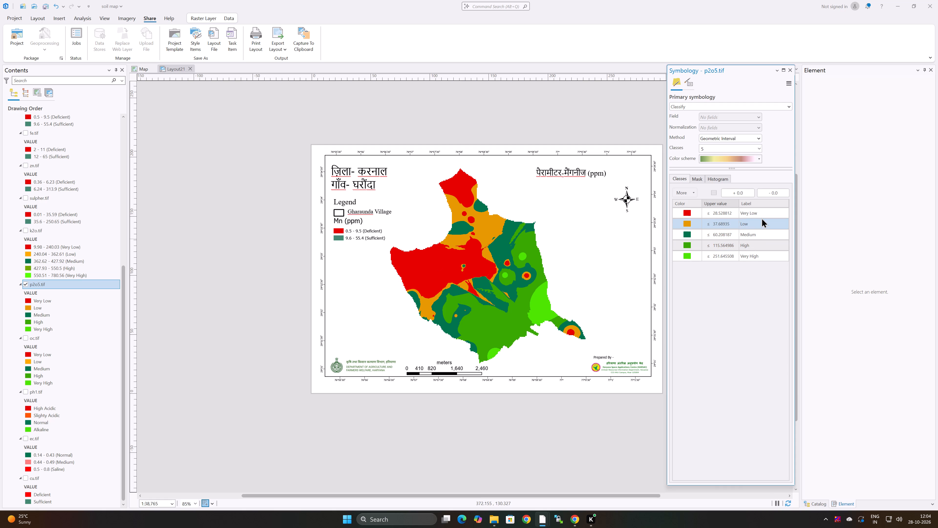
pyautogui.click(775, 193)
# Add the rating to the lowest p2o5.tif class label so it reads "6.02 - 28.53 (Very Low)".
pyautogui.doubleClick(768, 210)
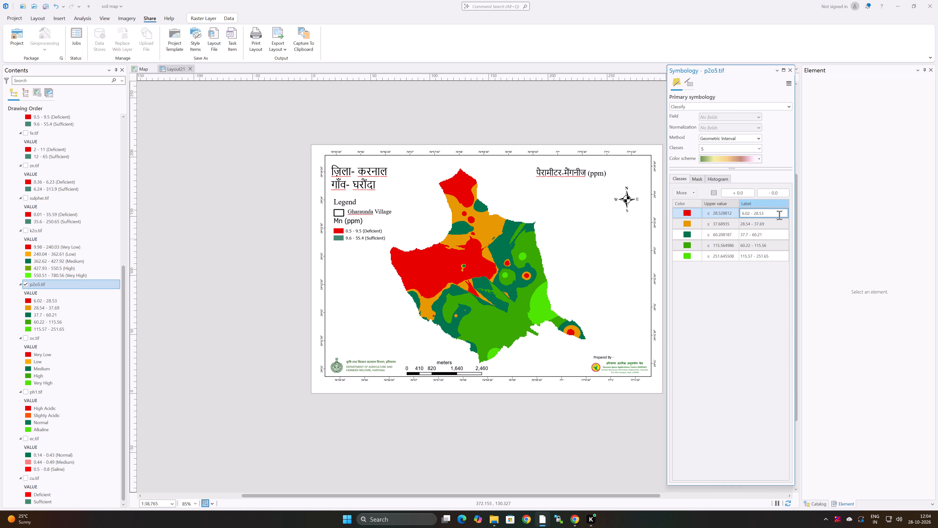
pyautogui.click(767, 212)
pyautogui.press('space')
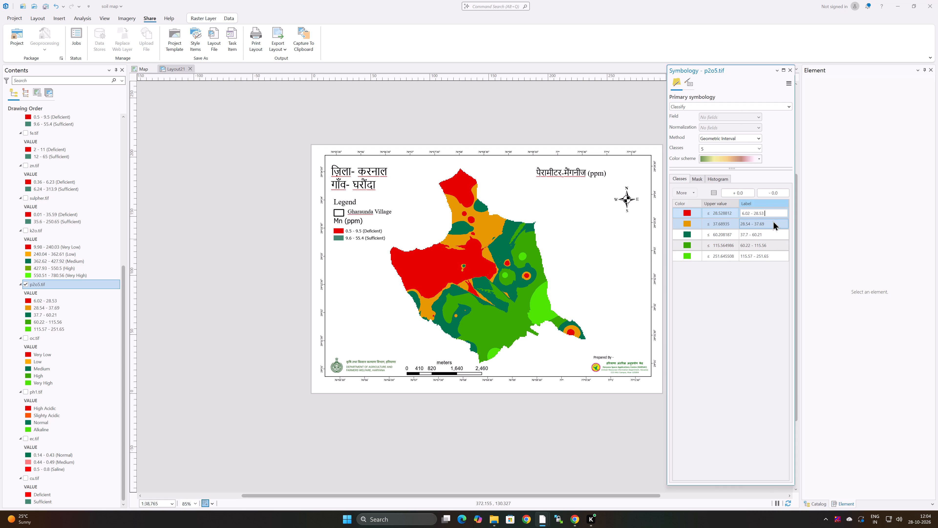
pyautogui.hotkey('shift', '(')
pyautogui.write('ery')
pyautogui.press('space')
pyautogui.write('oe')
pyautogui.press('BackSpace')
pyautogui.press('w')
pyautogui.hotkey('shift', ')')
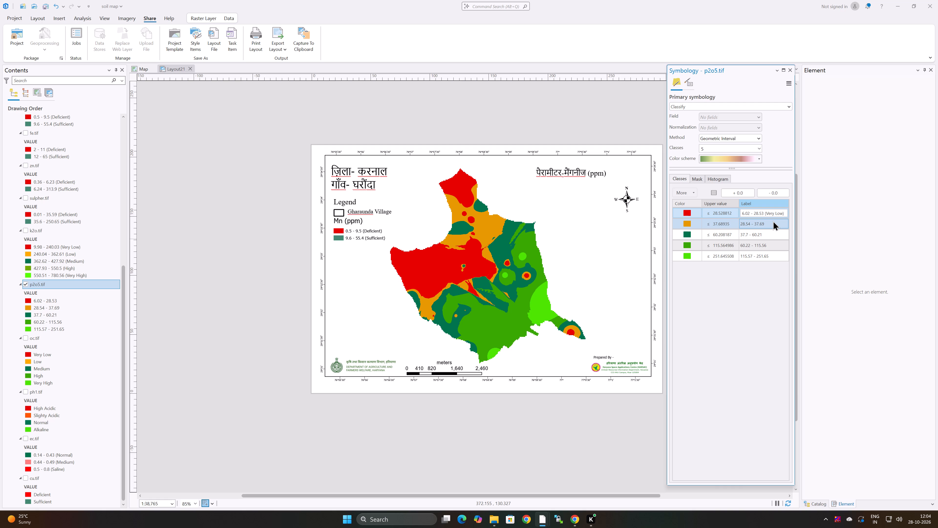
# Add the rating to the second p2o5.tif class label so it reads "28.54 - 37.69 (Low)".
pyautogui.doubleClick(773, 221)
pyautogui.click(769, 223)
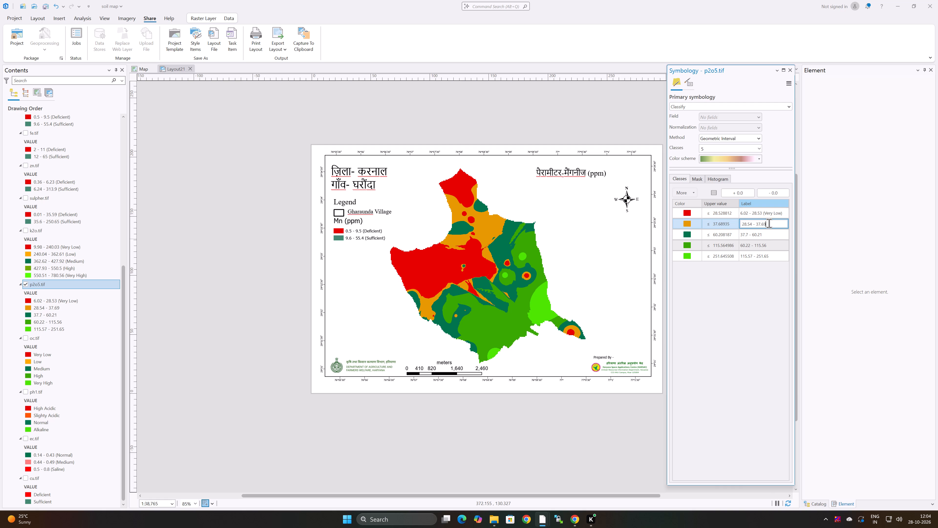
pyautogui.press('space')
pyautogui.hotkey('shift', '(')
pyautogui.write('ow')
pyautogui.hotkey('shift', ')')
# Add the rating to the third p2o5.tif class label so it reads "37.7 - 60.21 (Medium)".
pyautogui.doubleClick(768, 233)
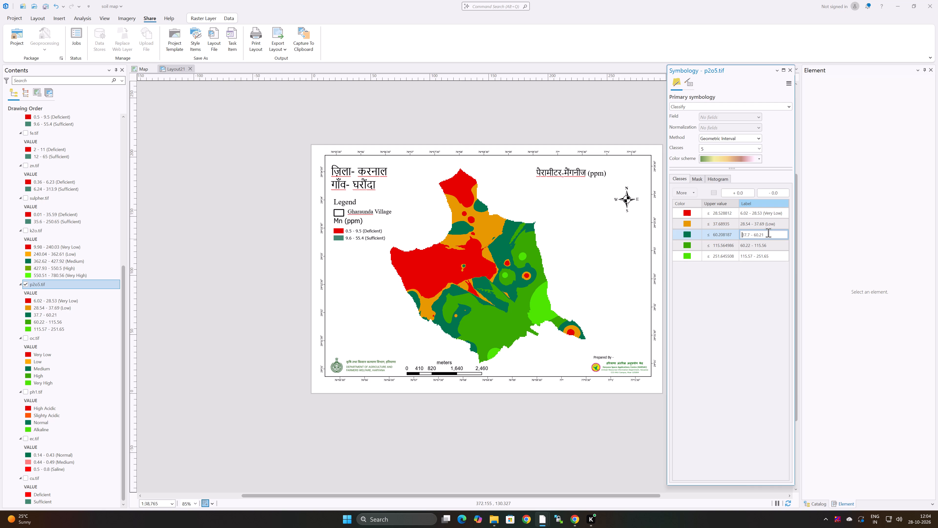
pyautogui.click(769, 233)
pyautogui.press('space')
pyautogui.hotkey('shift', '(')
pyautogui.write('edi')
pyautogui.write('um')
pyautogui.hotkey('shift', ')')
# Add the rating to the fourth p2o5.tif class label so it reads "60.22 - 115.56 (High)".
pyautogui.doubleClick(768, 246)
pyautogui.click(770, 246)
pyautogui.press('space')
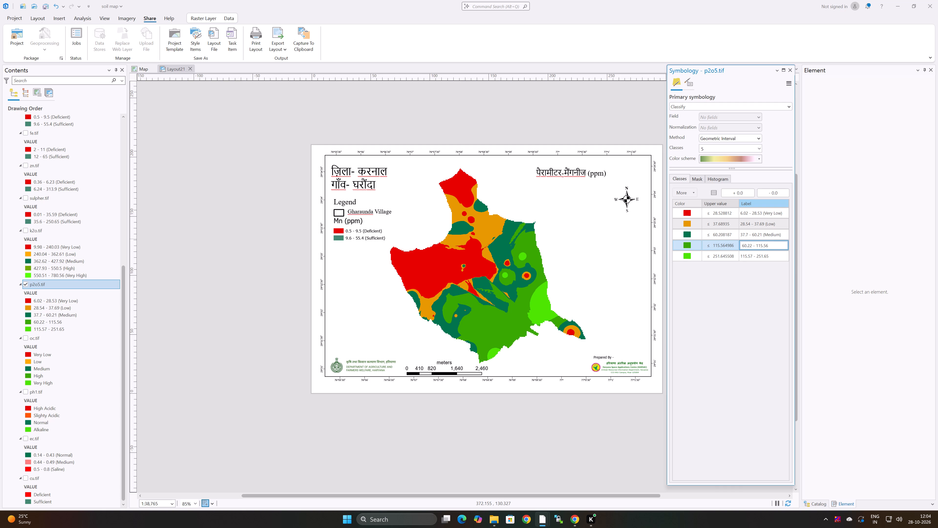
pyautogui.hotkey('shift', '(')
pyautogui.write('igh')
pyautogui.hotkey('shift', ')')
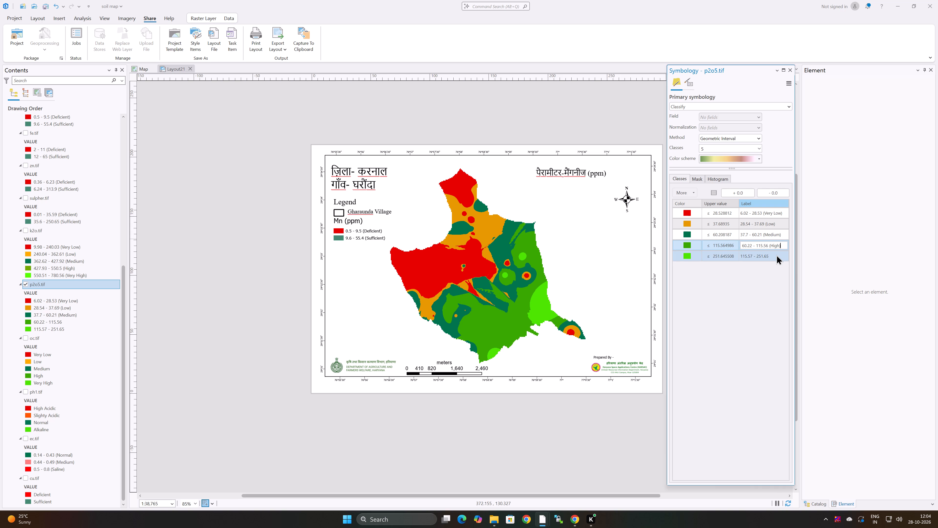
# Add the rating to the highest p2o5.tif class label so it reads "115.57 - 251.65 (Very High)".
pyautogui.doubleClick(776, 255)
pyautogui.click(769, 255)
pyautogui.click(772, 255)
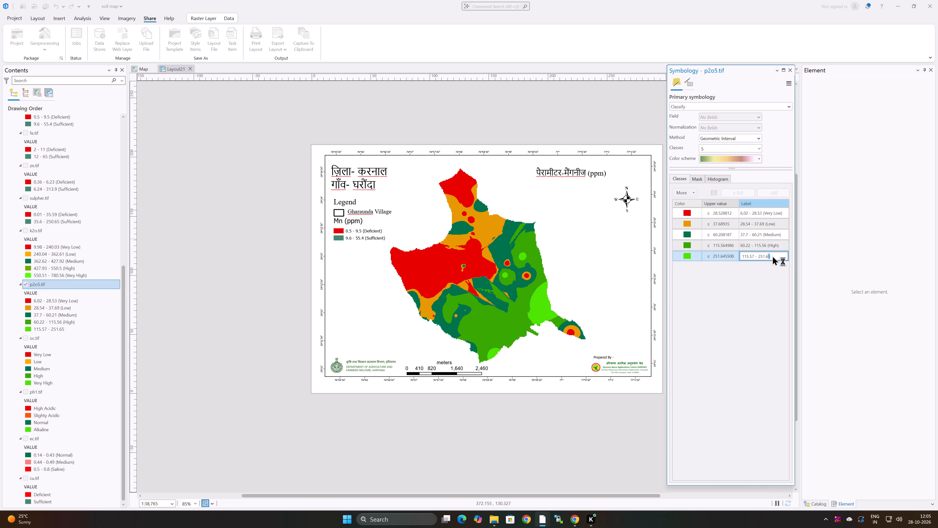
pyautogui.press('space')
pyautogui.hotkey('shift', '(')
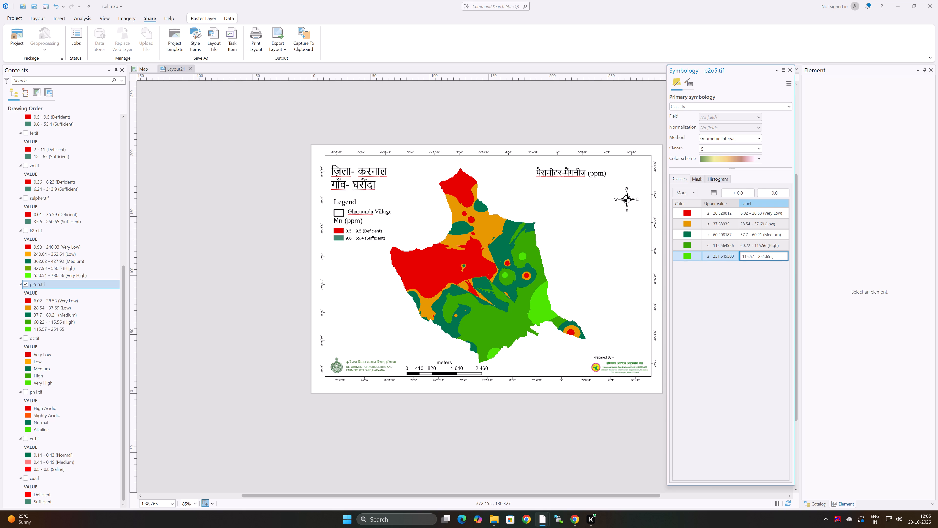
pyautogui.write('ery')
pyautogui.press('space')
pyautogui.press('i')
pyautogui.write('gh')
pyautogui.hotkey('shift', ')')
pyautogui.press('Return')
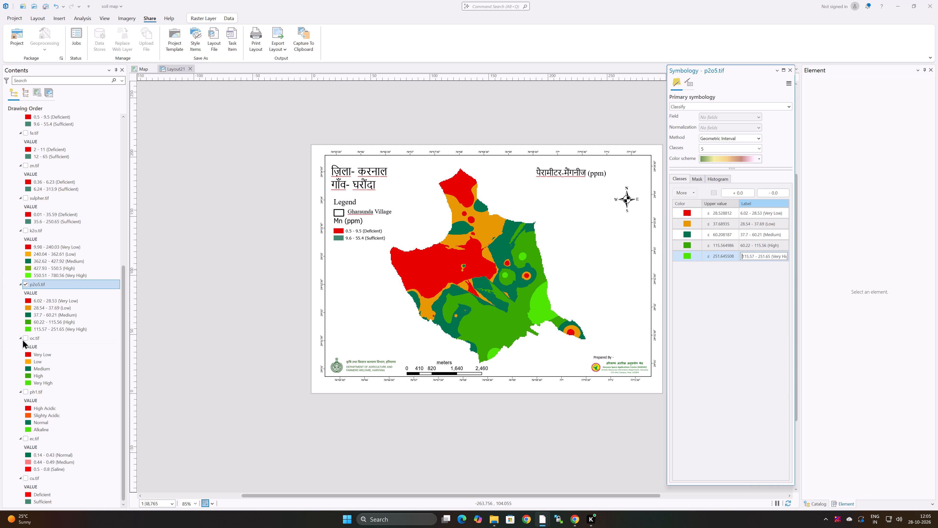
# Hide the p2o5.tif layer and display the oc.tif layer instead.
pyautogui.click(24, 285)
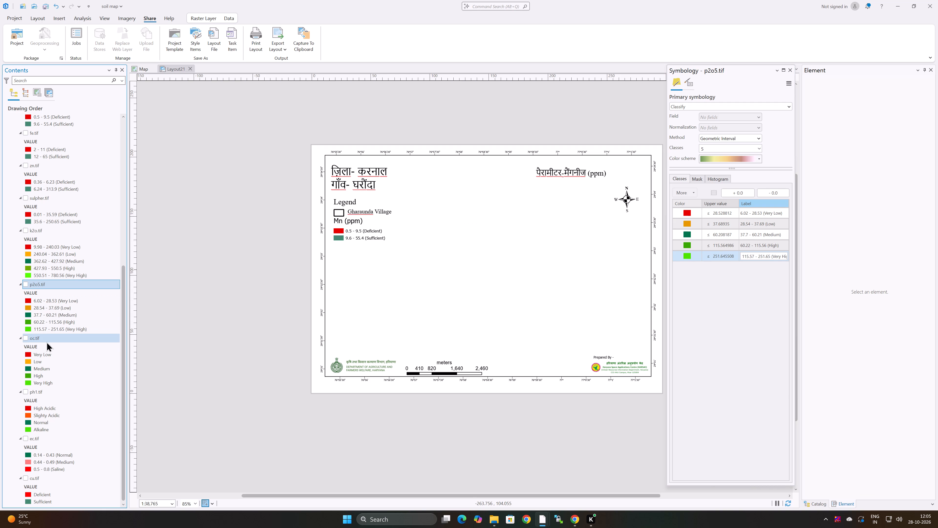
pyautogui.click(25, 336)
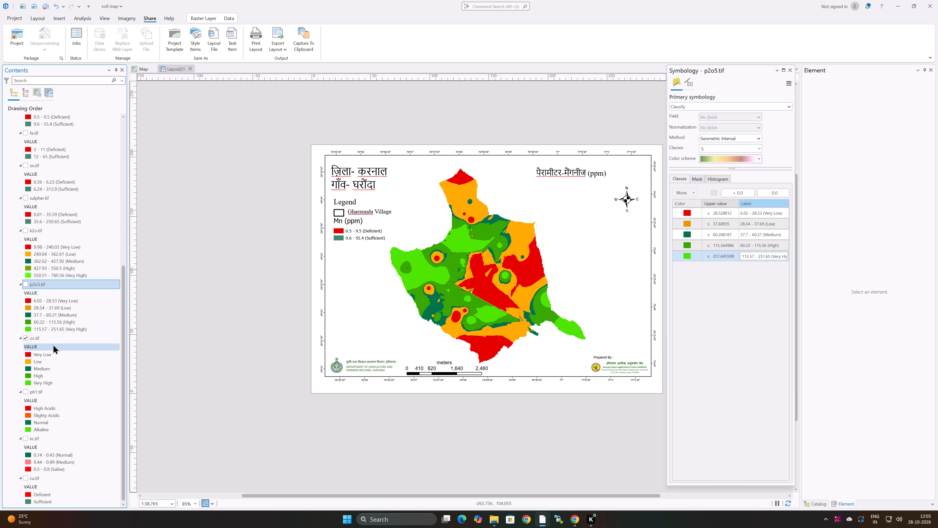
# Open the symbology of oc.tif and replace its text class labels with value ranges rounded to two decimals.
pyautogui.scroll(-5, 61, 347)
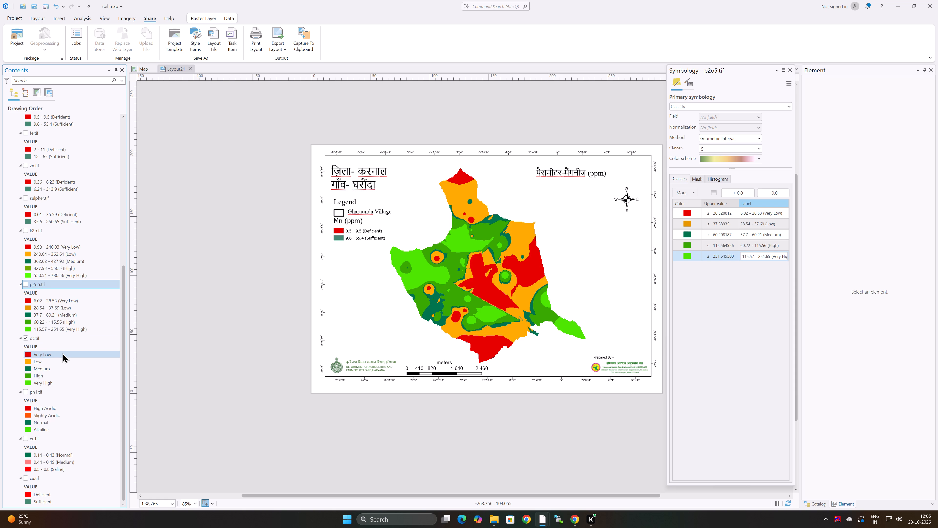
pyautogui.click(54, 339)
pyautogui.rightClick(54, 339)
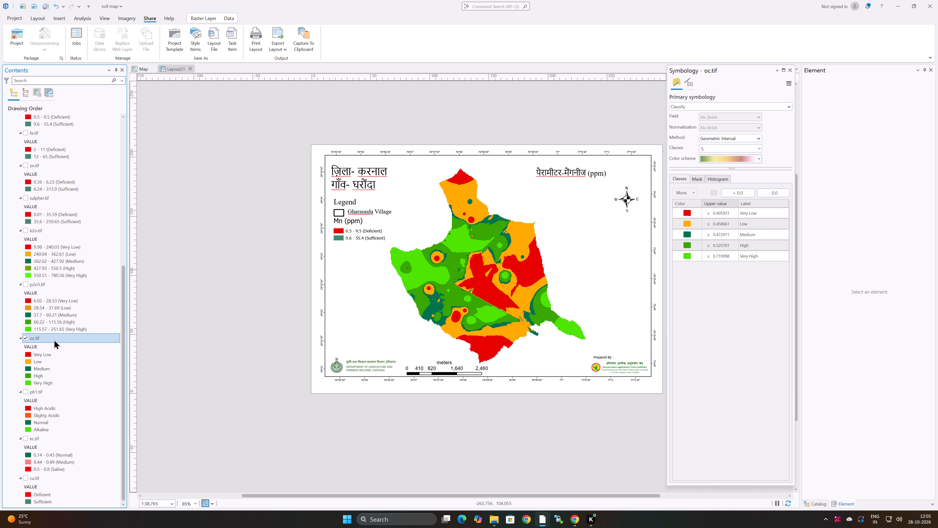
pyautogui.click(73, 330)
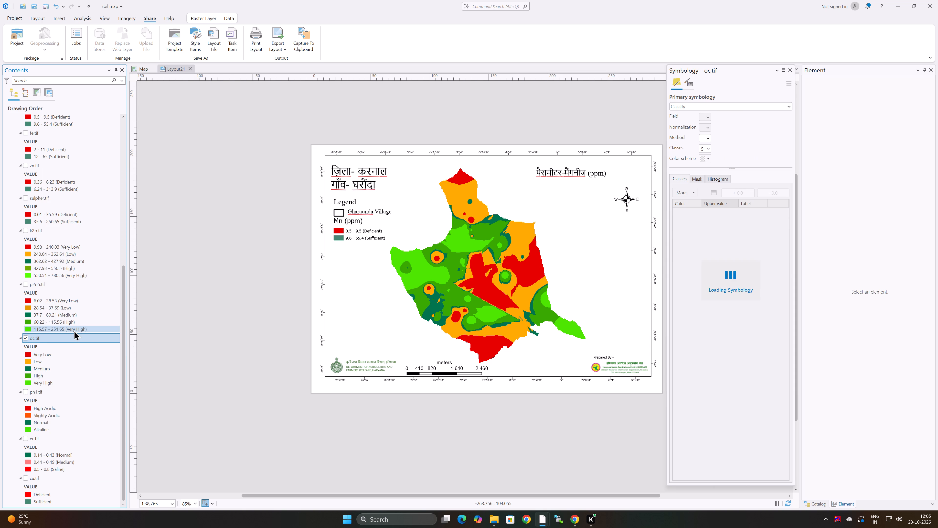
pyautogui.click(774, 193)
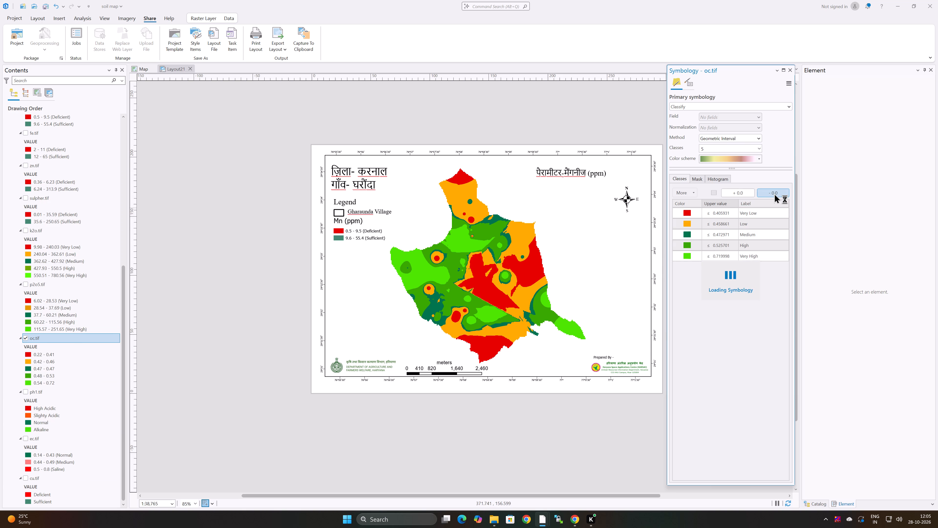
# Add the rating to the lowest oc.tif class label so it reads "0.22 - 0.41 (Very Low)".
pyautogui.doubleClick(765, 211)
pyautogui.click(765, 213)
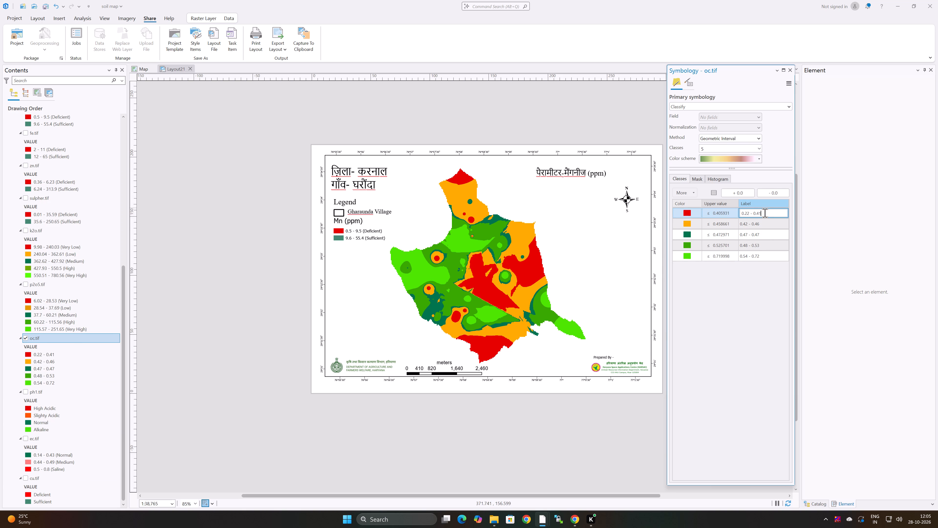
pyautogui.press('space')
pyautogui.hotkey('shift', '(')
pyautogui.write('ery')
pyautogui.press('space')
pyautogui.hotkey('shift', ')')
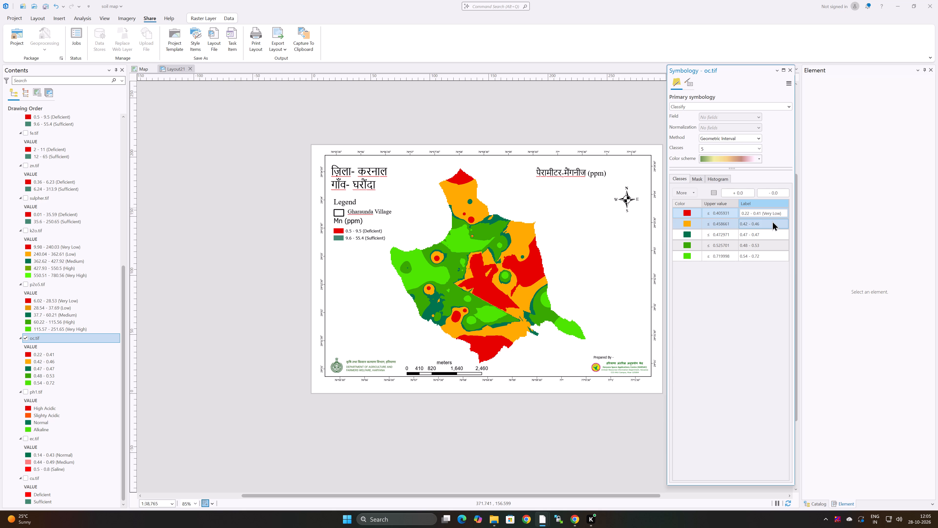
# Add the rating to the second oc.tif class label so it reads "0.42 - 0.46 (Low)".
pyautogui.doubleClick(768, 223)
pyautogui.click(766, 223)
pyautogui.press('space')
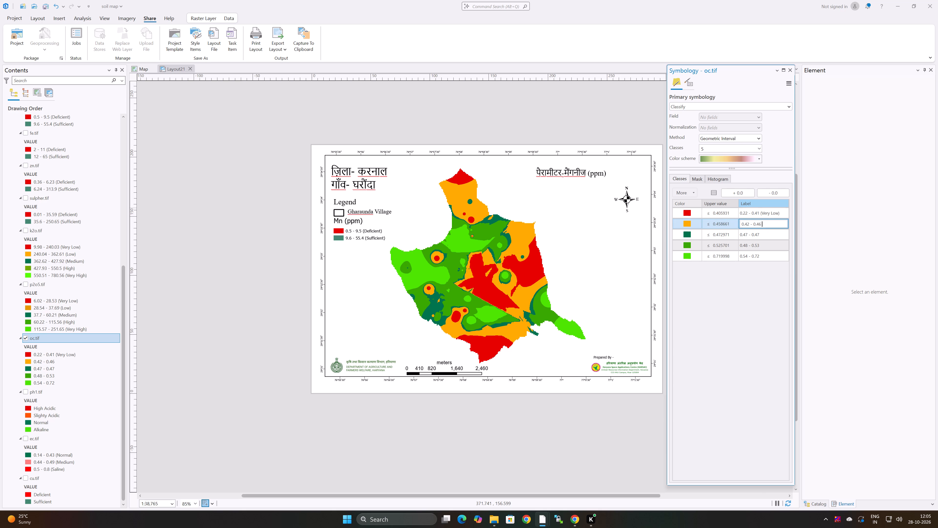
pyautogui.hotkey('shift', '(')
pyautogui.press('o')
pyautogui.press('w')
pyautogui.hotkey('shift', ')')
# Add the rating to the third oc.tif class label so it reads "0.47 - 0.47 (Medium)".
pyautogui.doubleClick(764, 235)
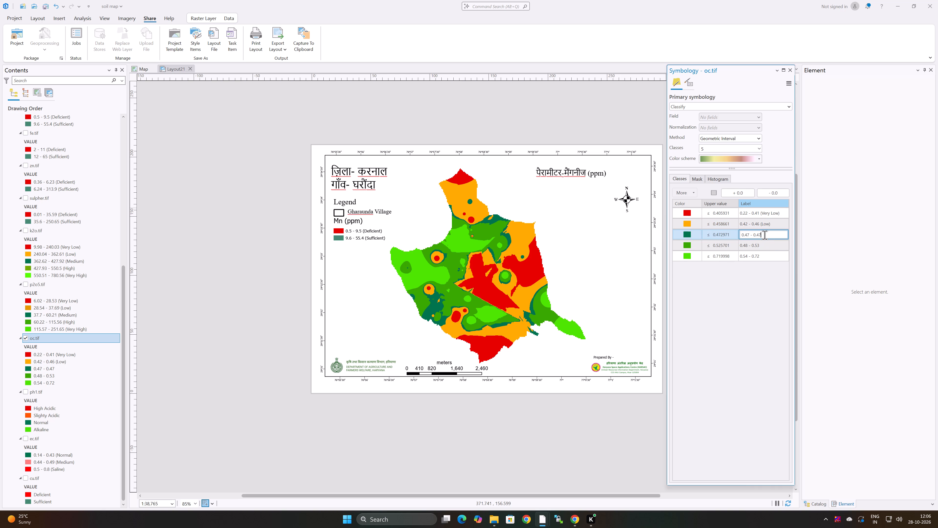
pyautogui.click(765, 235)
pyautogui.press('space')
pyautogui.hotkey('shift', '(')
pyautogui.write('edium')
pyautogui.hotkey('shift', ')')
pyautogui.press('Return')
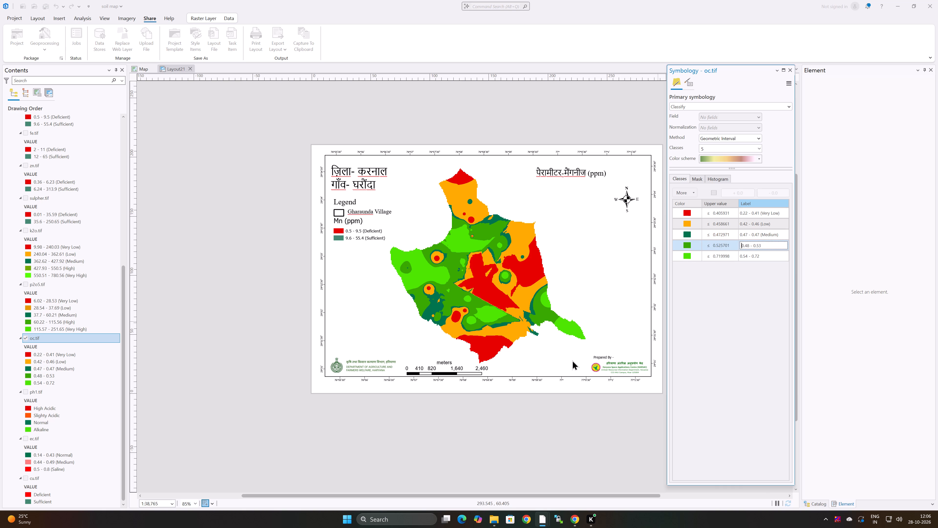
# Add the rating to the fourth oc.tif class label so it reads "0.48 - 0.53 (High)".
pyautogui.doubleClick(766, 247)
pyautogui.click(766, 247)
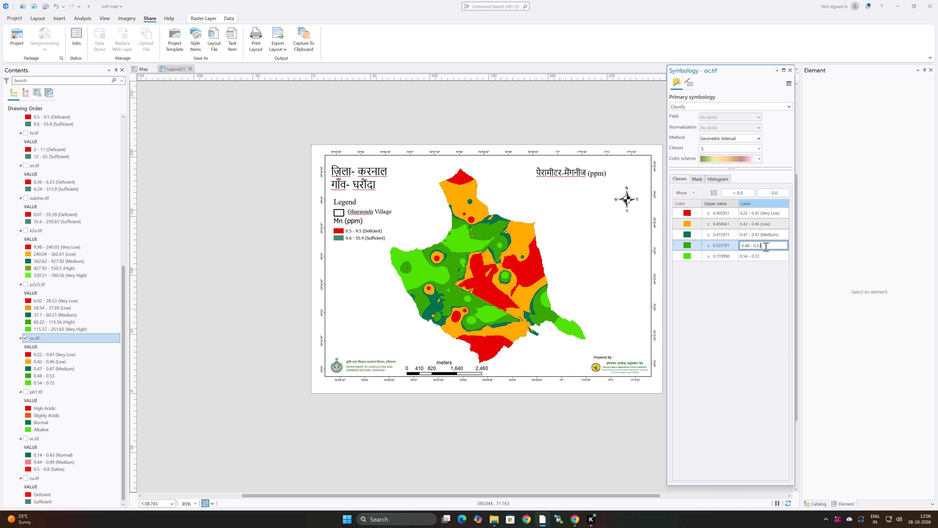
pyautogui.press('space')
pyautogui.hotkey('shift', '(')
pyautogui.press('i')
pyautogui.press('BackSpace')
pyautogui.press('BackSpace')
pyautogui.write('ih')
pyautogui.press('BackSpace')
pyautogui.press('g')
pyautogui.press('h')
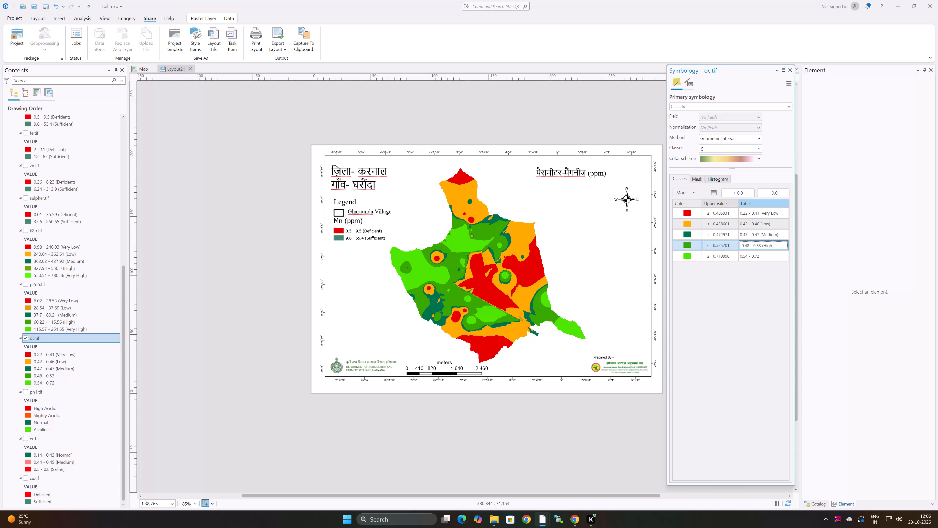
pyautogui.hotkey('shift', '_')
pyautogui.press('BackSpace')
pyautogui.hotkey('shift', ')')
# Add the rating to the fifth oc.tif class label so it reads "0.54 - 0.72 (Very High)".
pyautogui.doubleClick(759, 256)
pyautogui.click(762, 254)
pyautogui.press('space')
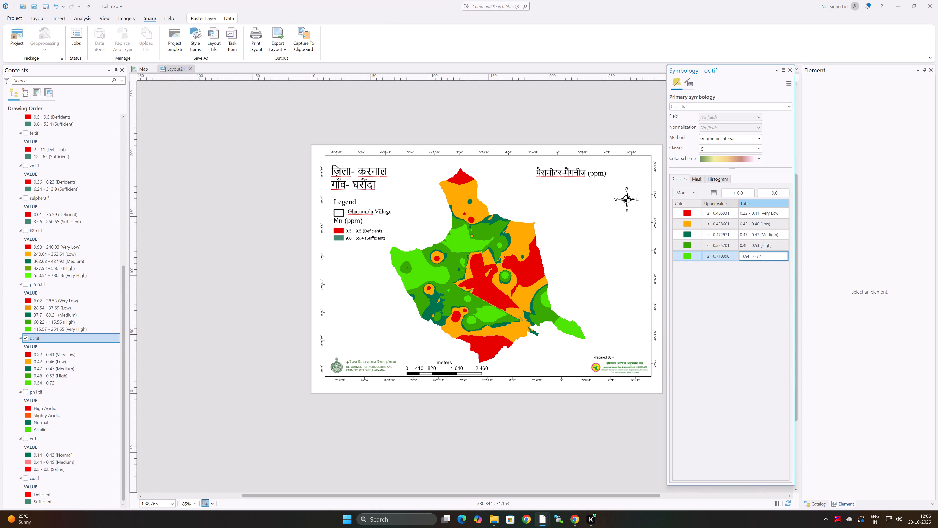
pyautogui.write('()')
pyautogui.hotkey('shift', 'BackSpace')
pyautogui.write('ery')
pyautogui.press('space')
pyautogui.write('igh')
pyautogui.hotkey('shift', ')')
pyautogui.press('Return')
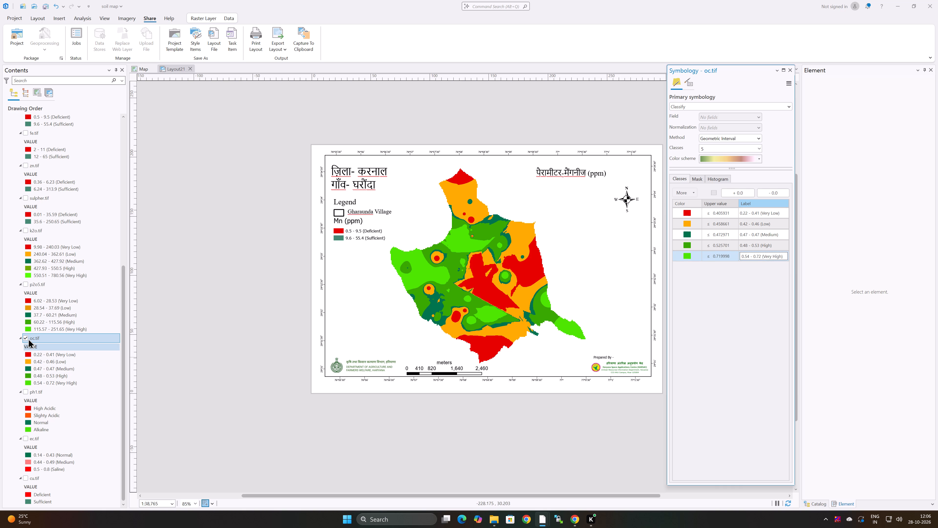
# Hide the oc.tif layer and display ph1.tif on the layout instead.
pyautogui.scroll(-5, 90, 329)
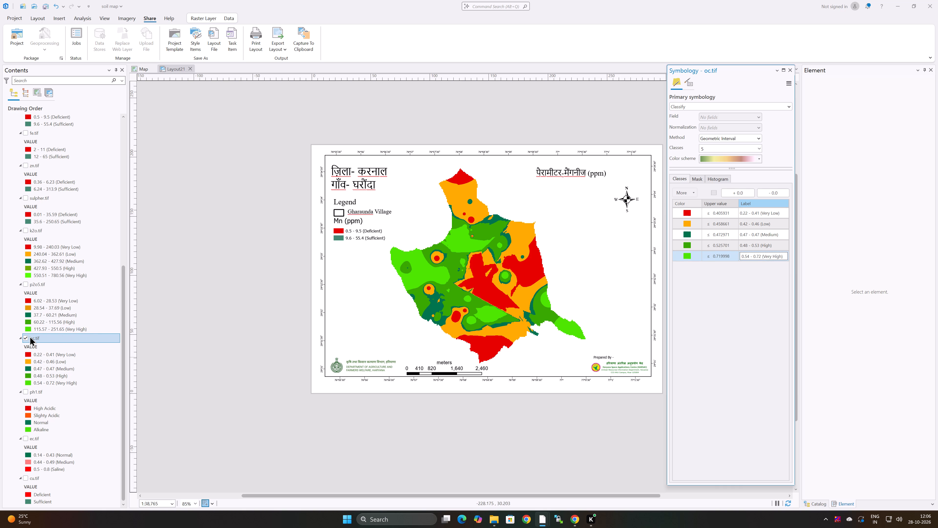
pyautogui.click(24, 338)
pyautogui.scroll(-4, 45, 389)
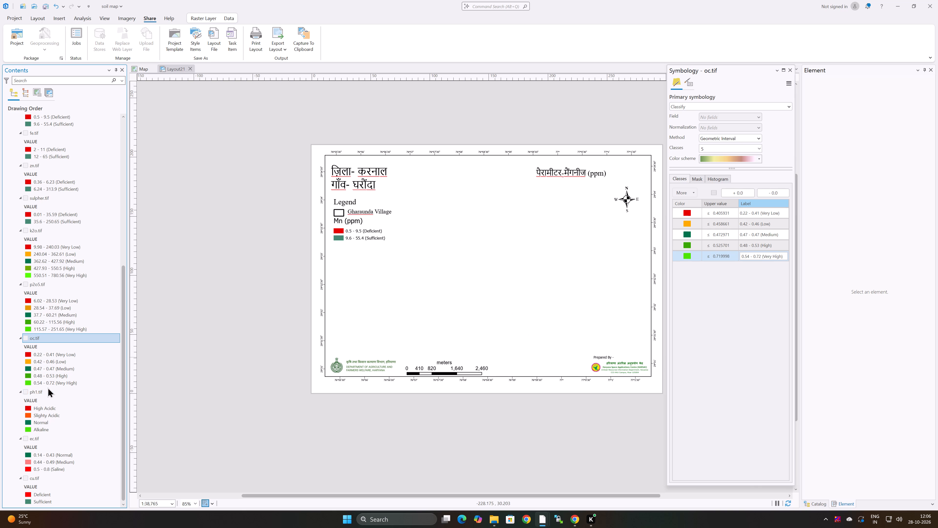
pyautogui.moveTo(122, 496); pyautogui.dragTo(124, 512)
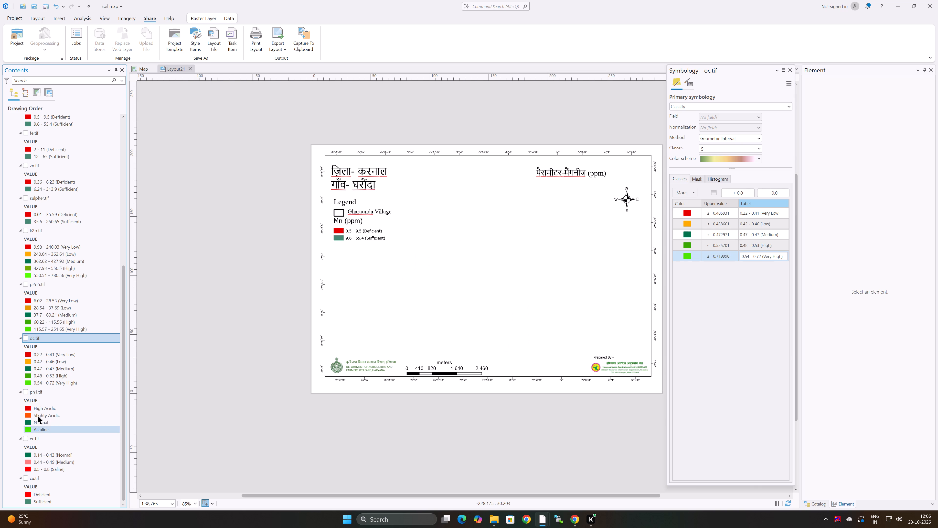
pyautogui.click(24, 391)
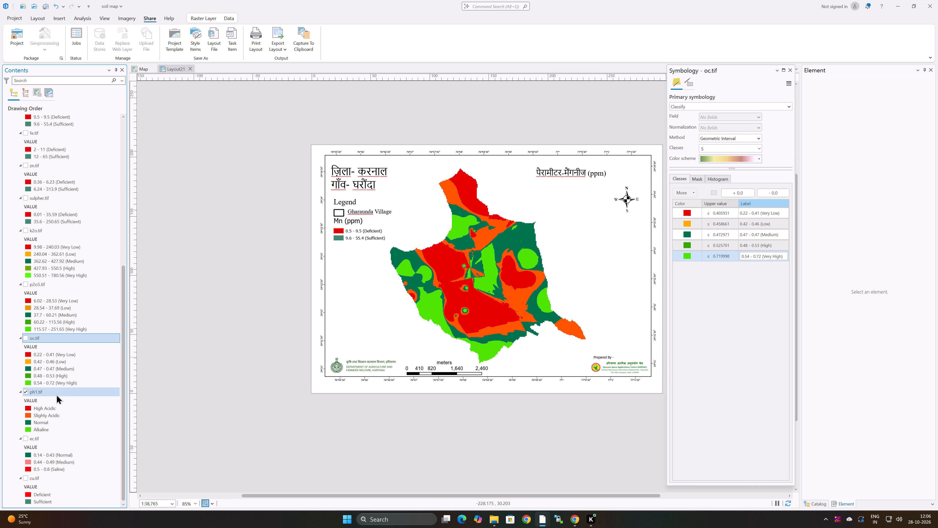
# Reduce the decimal places of the ph1.tif class labels so they become two-decimal value ranges from 7.41 - 7.93 to 8.05 - 8.57.
pyautogui.rightClick(55, 391)
pyautogui.click(70, 383)
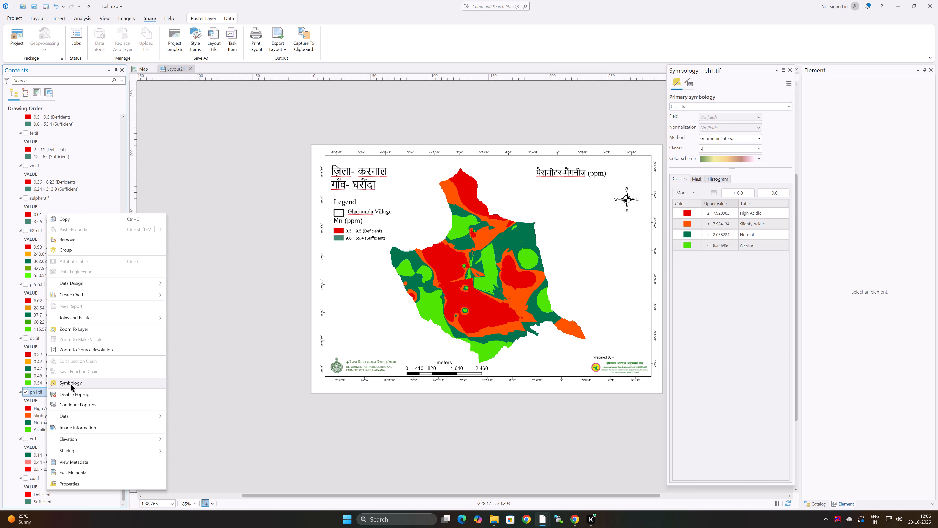
pyautogui.click(771, 192)
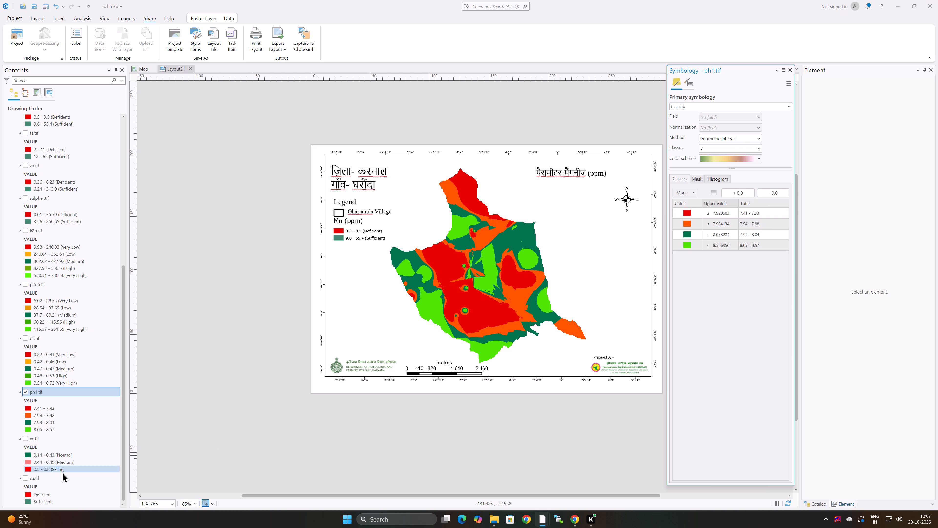
pyautogui.scroll(-6, 64, 473)
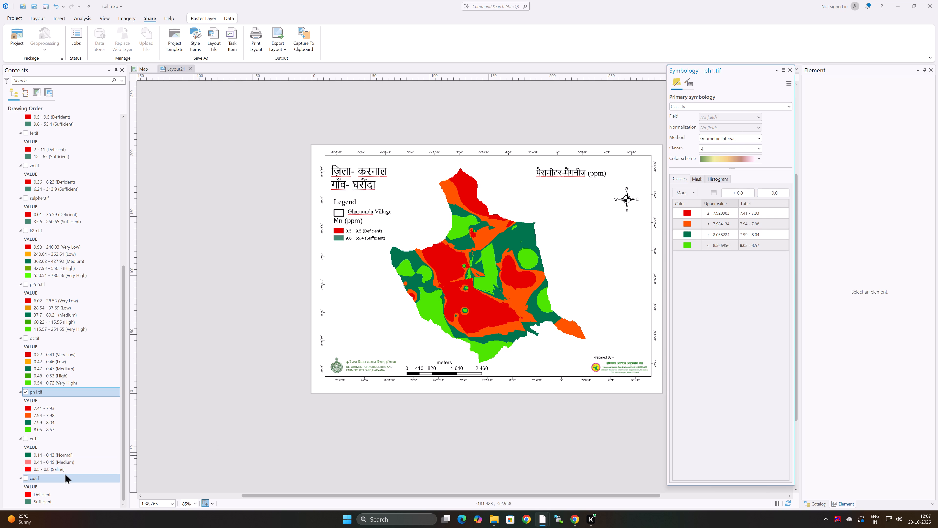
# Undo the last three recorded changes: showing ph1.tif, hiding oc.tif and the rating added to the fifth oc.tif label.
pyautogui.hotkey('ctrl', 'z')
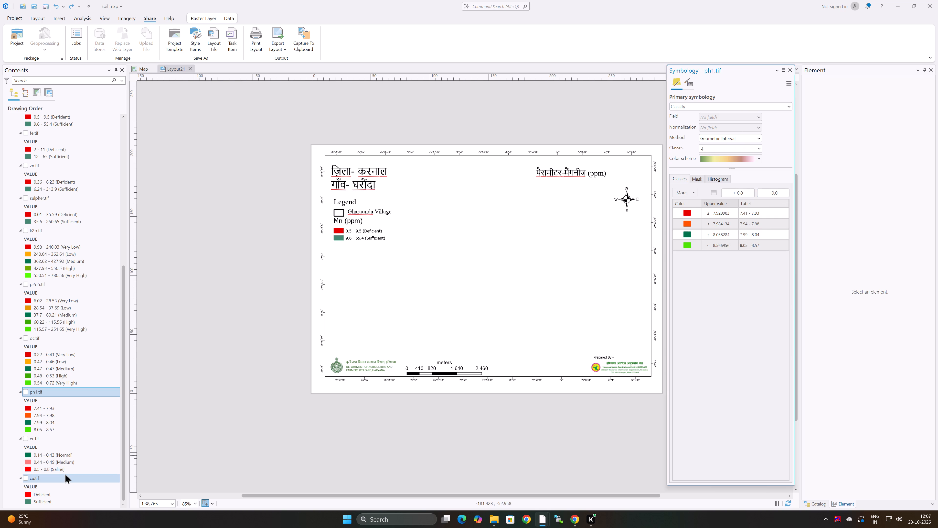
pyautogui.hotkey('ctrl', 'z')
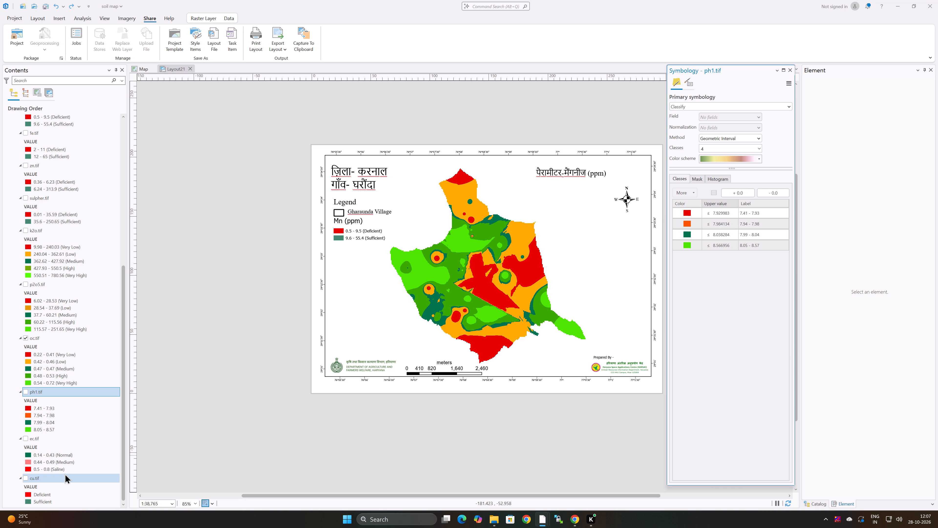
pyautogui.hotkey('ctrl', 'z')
# Reopen the oc.tif symbology and set its fifth class label to "0.54 - 0.72 (Very High)".
pyautogui.click(39, 339)
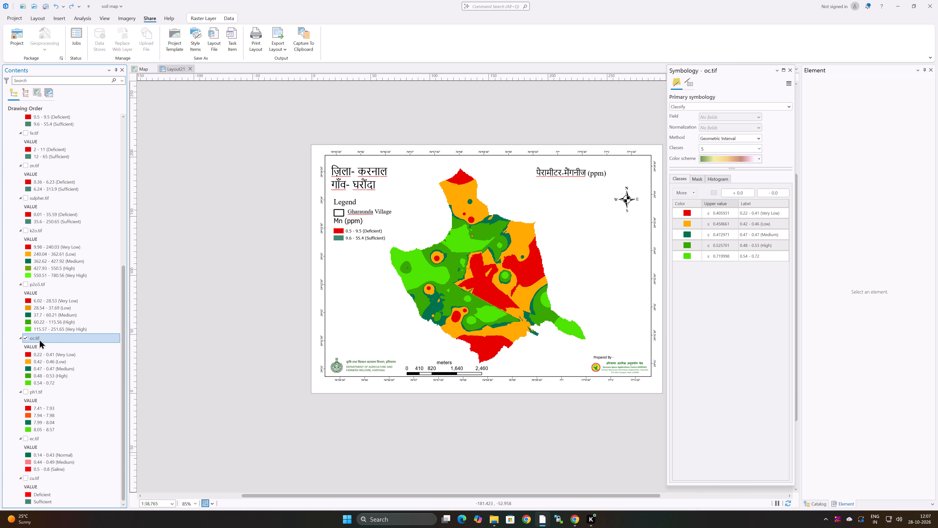
pyautogui.rightClick(39, 339)
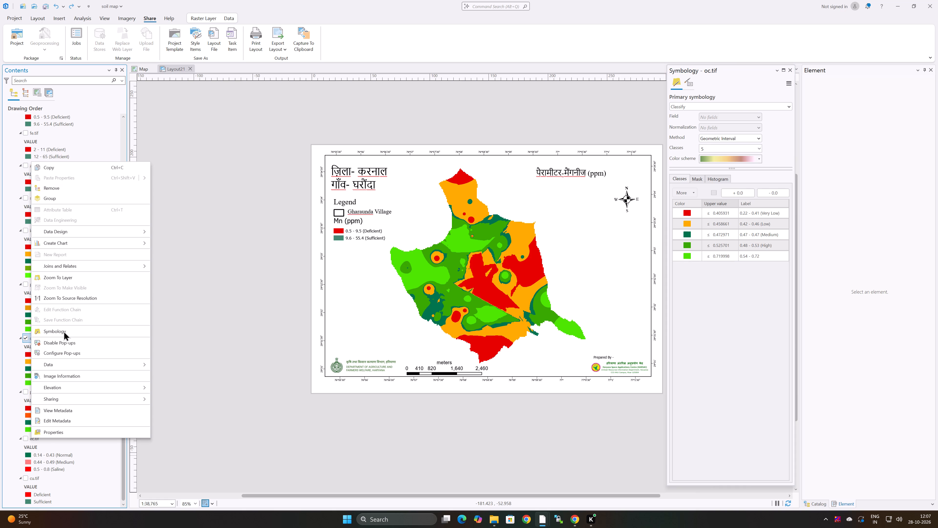
pyautogui.click(64, 331)
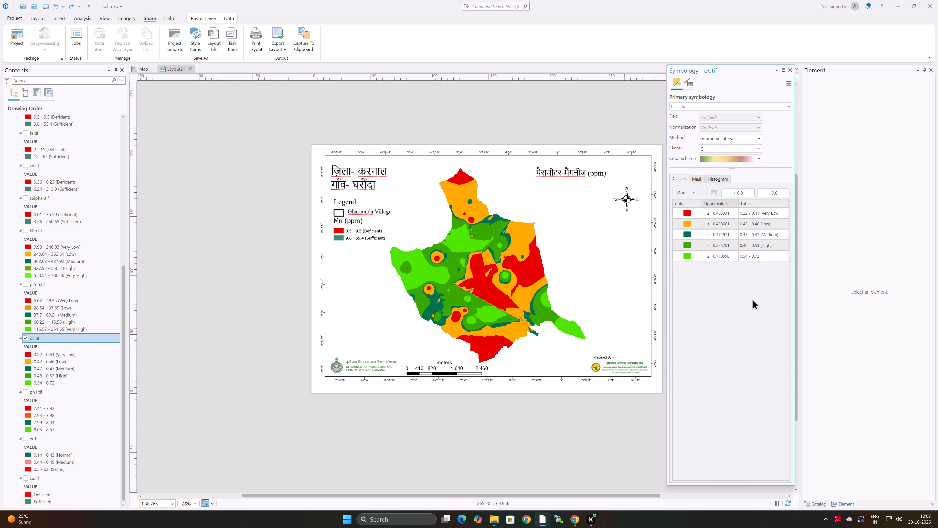
pyautogui.doubleClick(767, 255)
pyautogui.click(767, 255)
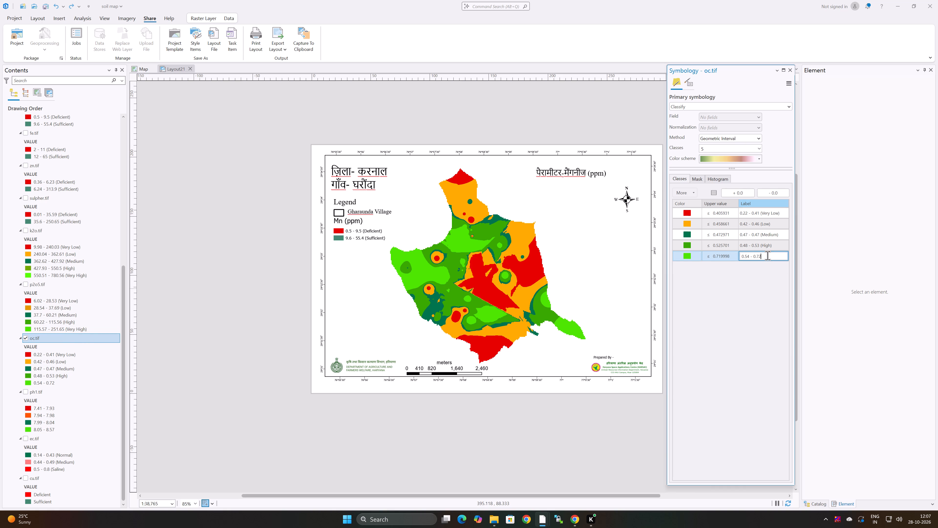
pyautogui.press('space')
pyautogui.hotkey('shift', '(')
pyautogui.write('ery')
pyautogui.press('space')
pyautogui.write('igh')
pyautogui.hotkey('shift', ')')
pyautogui.press('Return')
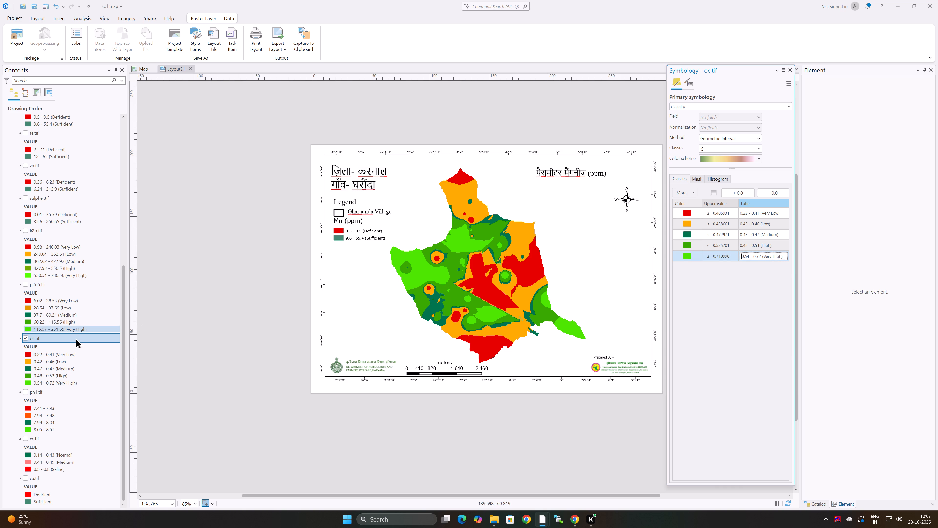
pyautogui.click(185, 379)
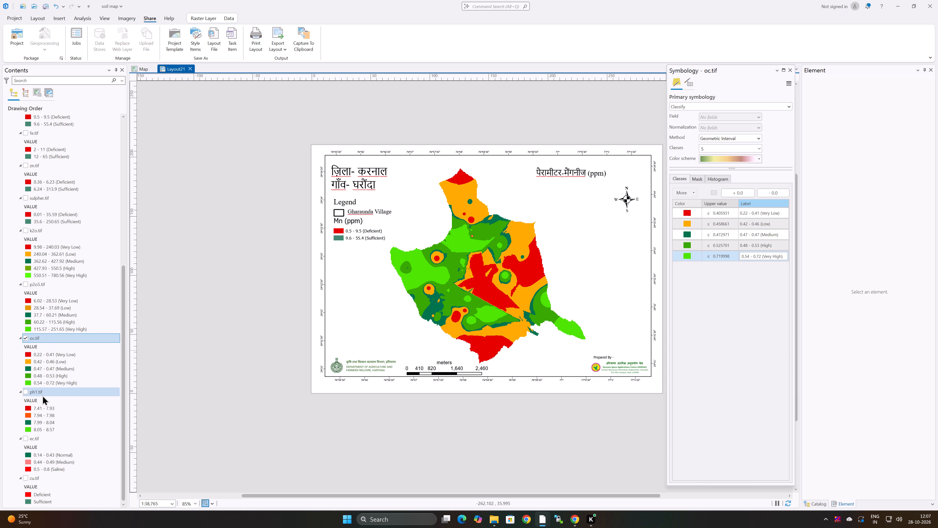
# Display ph1.tif in place of oc.tif on the layout and open the ph1.tif symbology.
pyautogui.scroll(-4, 49, 395)
pyautogui.click(25, 390)
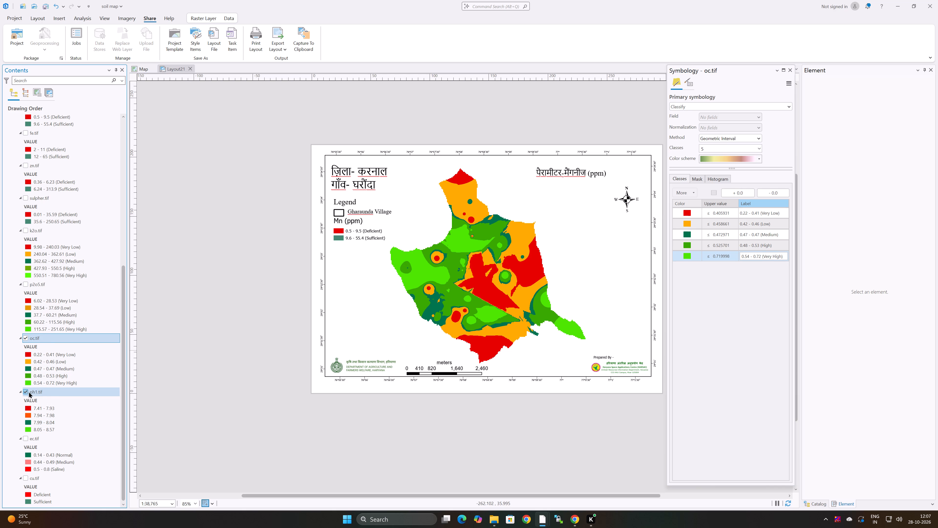
pyautogui.click(24, 336)
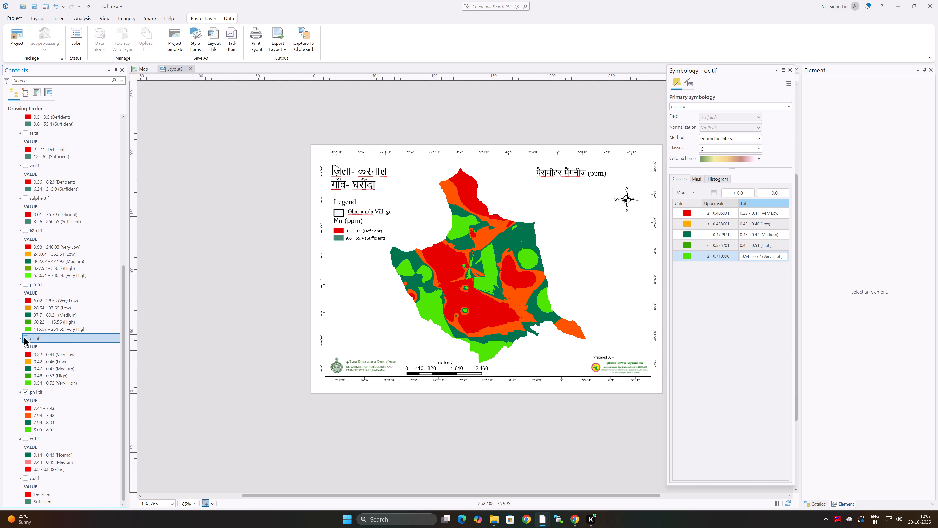
pyautogui.scroll(-12, 75, 459)
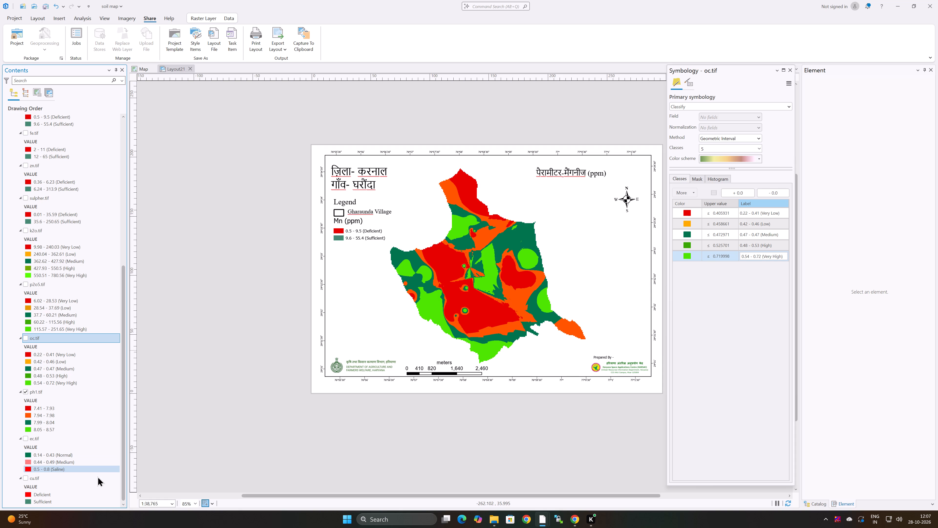
pyautogui.click(51, 393)
pyautogui.rightClick(51, 393)
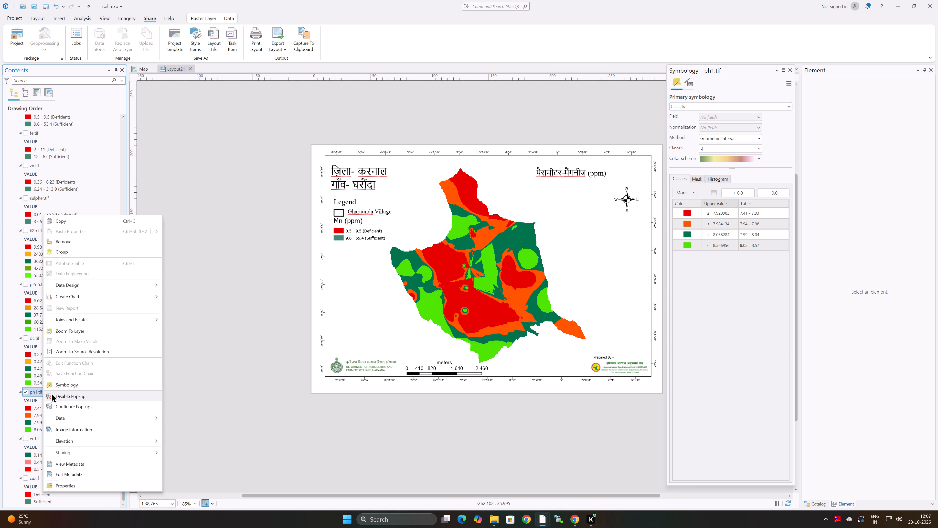
pyautogui.click(76, 385)
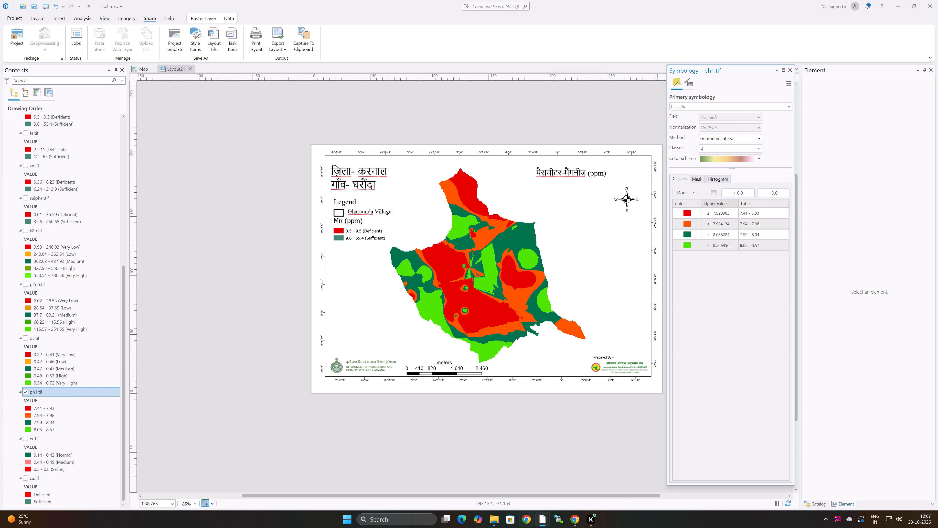
# Open PH.pdf from the Karnal Soil soil map folder and examine the pH class names in its legend.
pyautogui.click(498, 519)
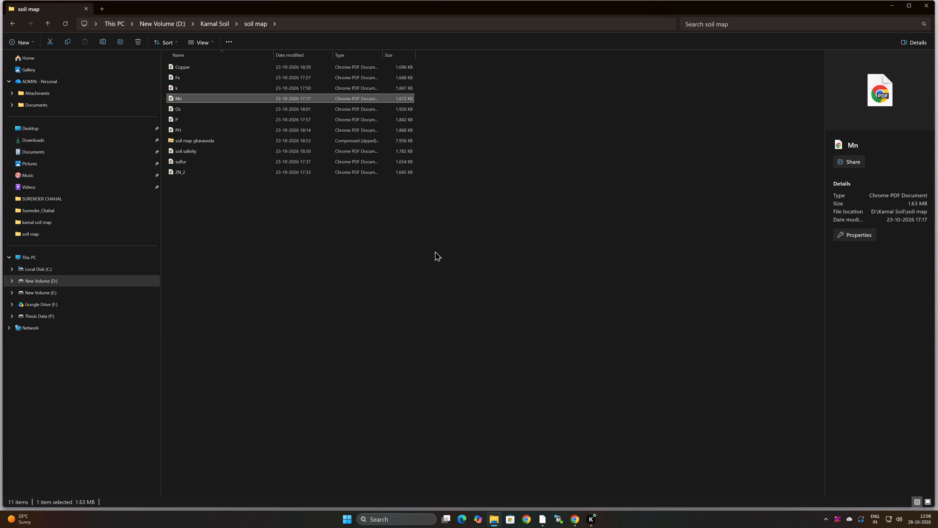
pyautogui.doubleClick(192, 132)
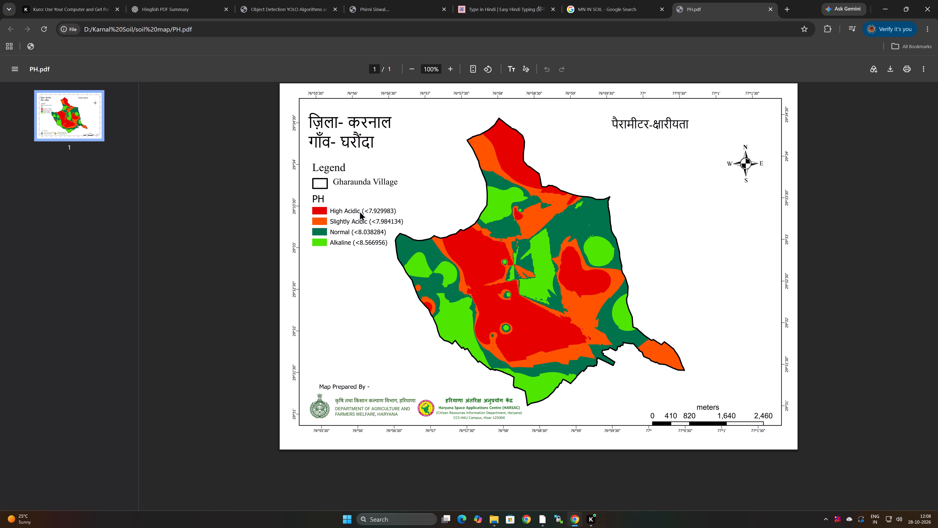
pyautogui.moveTo(358, 210); pyautogui.dragTo(332, 212)
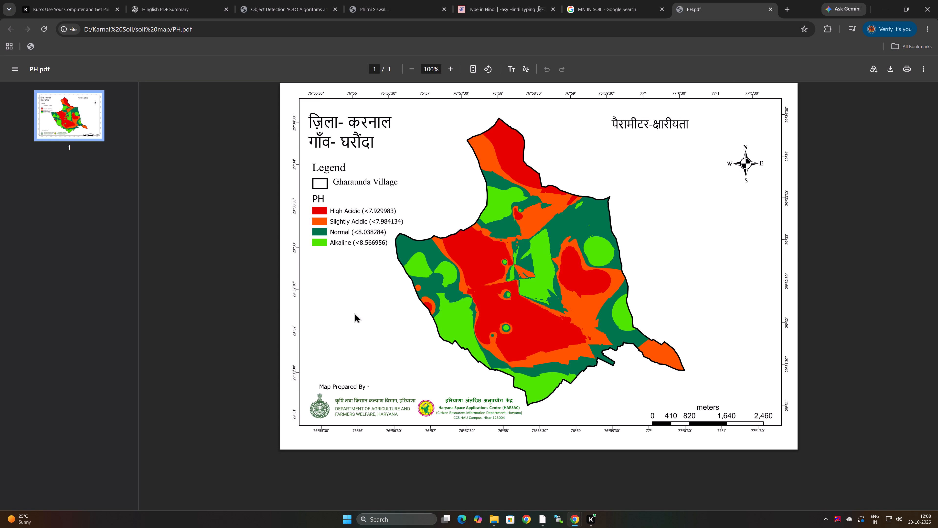
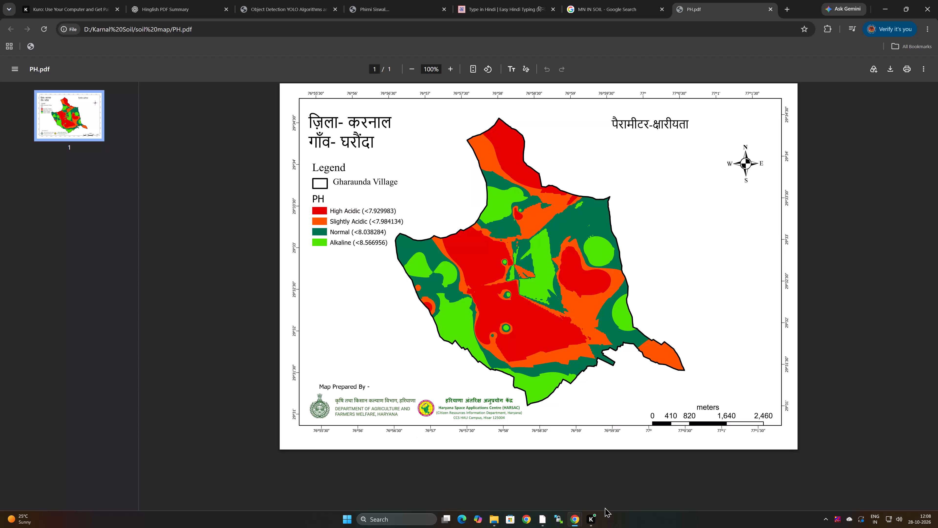
# Switch back to the ArcGIS Pro layout and set ph1.tif's first class label to "7.41 - 7.93 (High Acidic)".
pyautogui.click(540, 523)
pyautogui.click(575, 490)
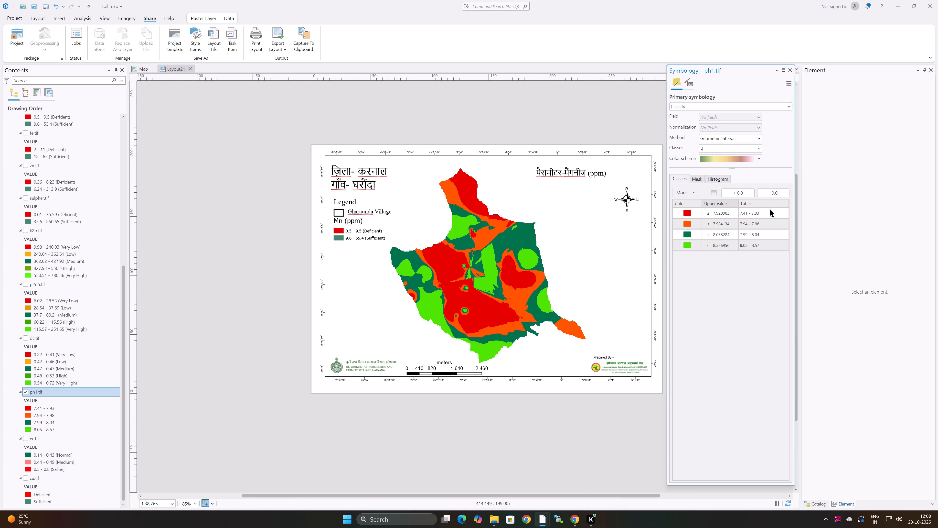
pyautogui.doubleClick(765, 212)
pyautogui.click(765, 212)
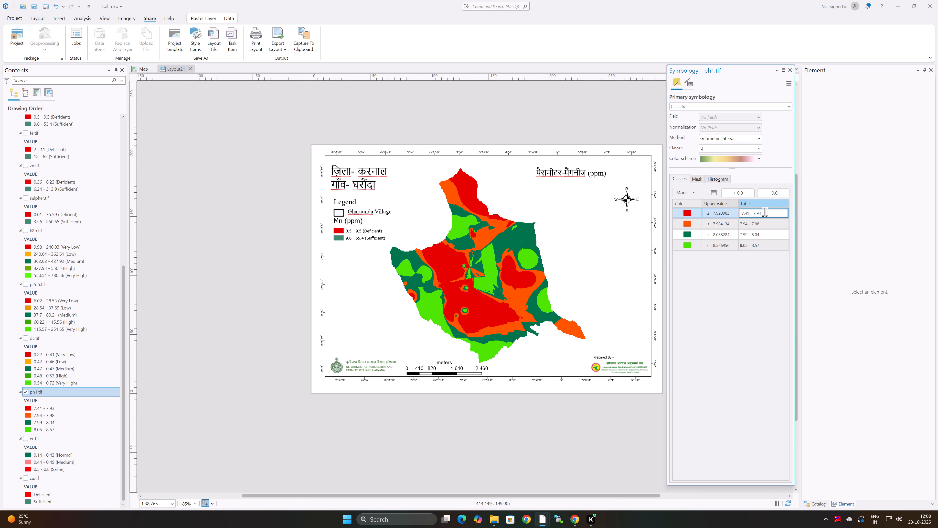
pyautogui.press('space')
pyautogui.write('(')
pyautogui.write('igh')
pyautogui.press('space')
pyautogui.write('ci')
pyautogui.write('dic')
pyautogui.hotkey('shift', ')')
pyautogui.press('Return')
# Set the second ph1.tif class label to "7.94 - 7.98 (Slightly Acidic)".
pyautogui.click(767, 224)
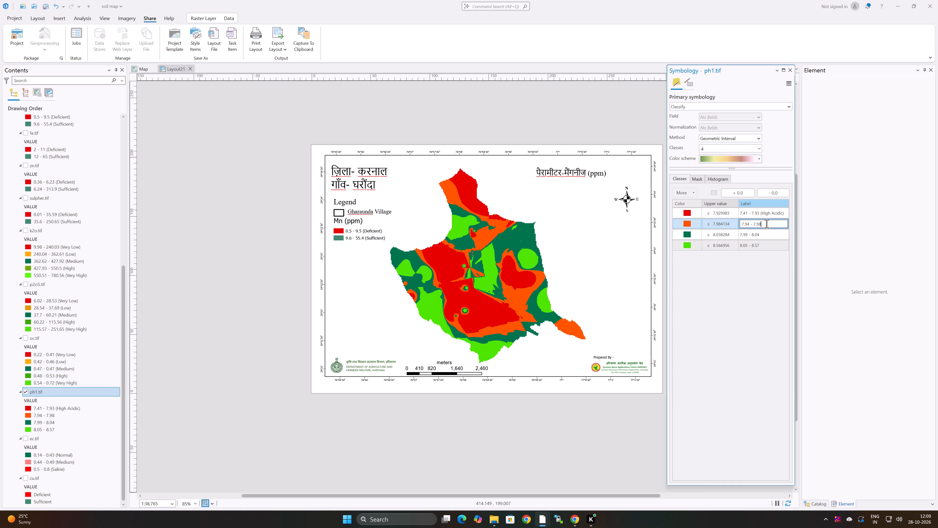
pyautogui.press('space')
pyautogui.hotkey('shift', '(')
pyautogui.write('li')
pyautogui.press('g')
pyautogui.press('h')
pyautogui.press('t')
pyautogui.press('i')
pyautogui.press('BackSpace')
pyautogui.press('l')
pyautogui.press('y')
pyautogui.press('space')
pyautogui.write('cidic')
pyautogui.hotkey('shift', ')')
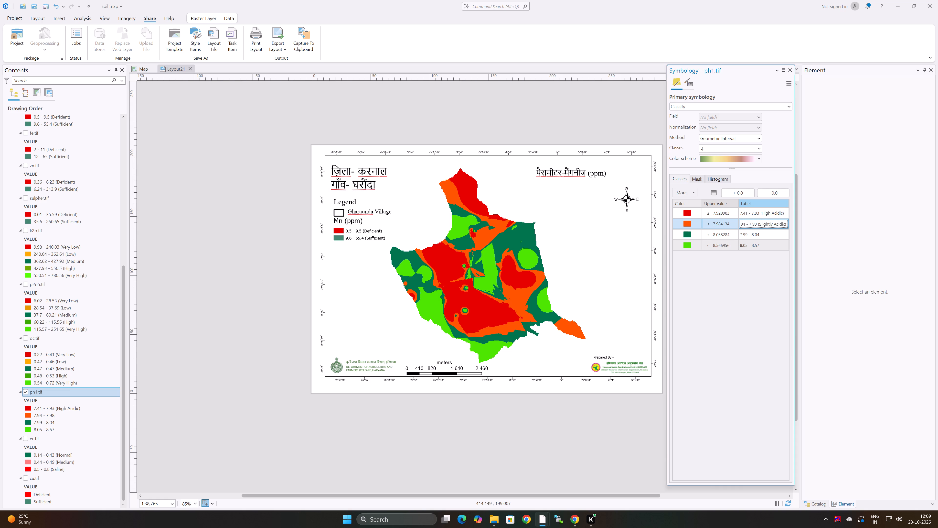
pyautogui.press('Return')
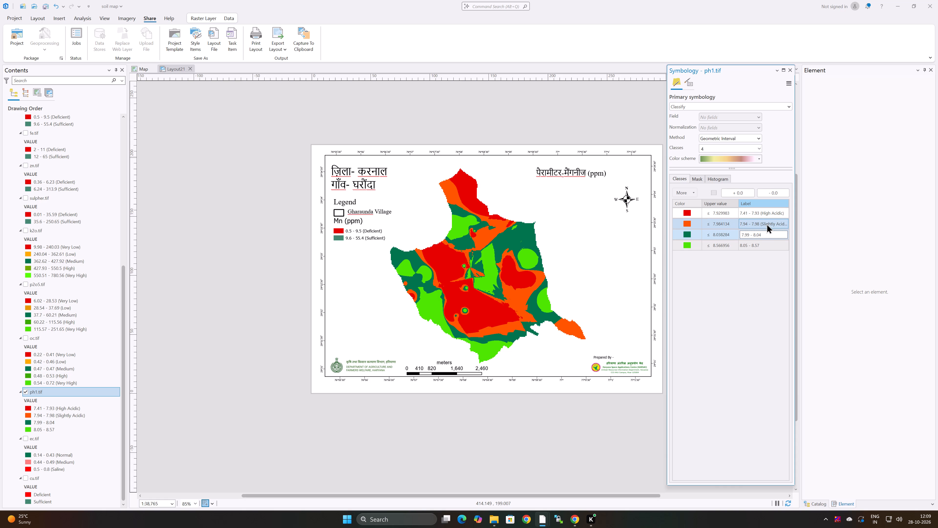
# Set the third ph1.tif class label to "7.99 - 8.04 (Normal)".
pyautogui.click(766, 237)
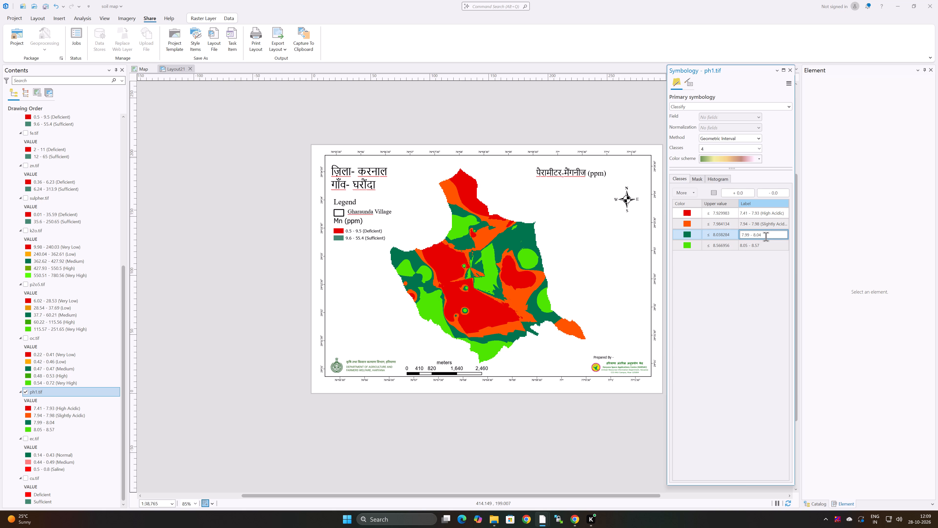
pyautogui.press('space')
pyautogui.hotkey('shift', '(')
pyautogui.write('ormal')
pyautogui.hotkey('shift', ')')
# Set the fourth ph1.tif class label to "8.05 - 8.57 (Alkaline)".
pyautogui.click(762, 246)
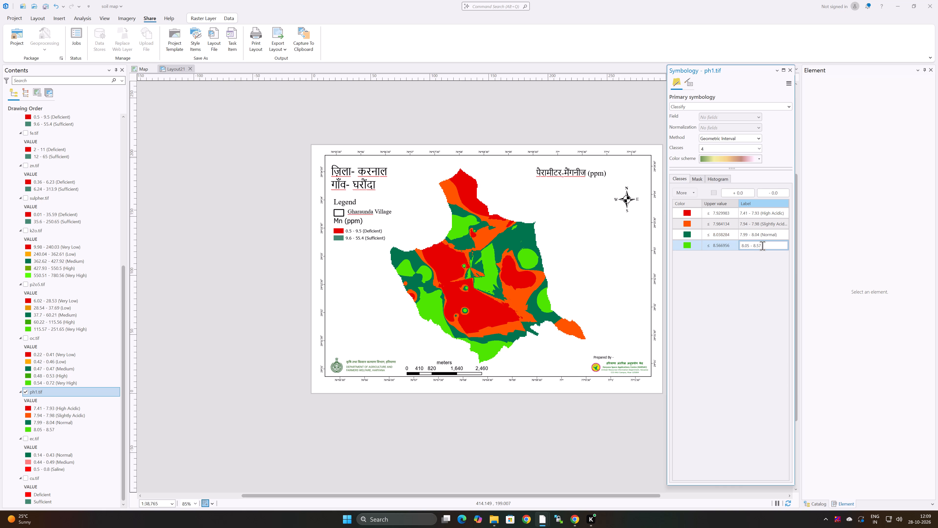
pyautogui.click(762, 246)
pyautogui.press('space')
pyautogui.hotkey('shift', '(')
pyautogui.write('lka')
pyautogui.write('line')
pyautogui.hotkey('shift', ')')
pyautogui.press('Return')
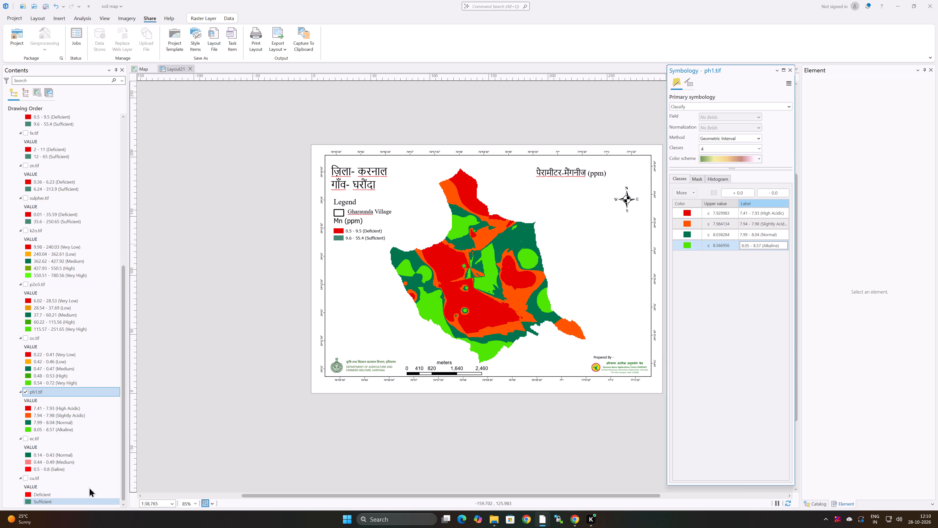
# Display cu.tif in place of ph1.tif on the layout and open the cu.tif symbology.
pyautogui.scroll(-5, 73, 417)
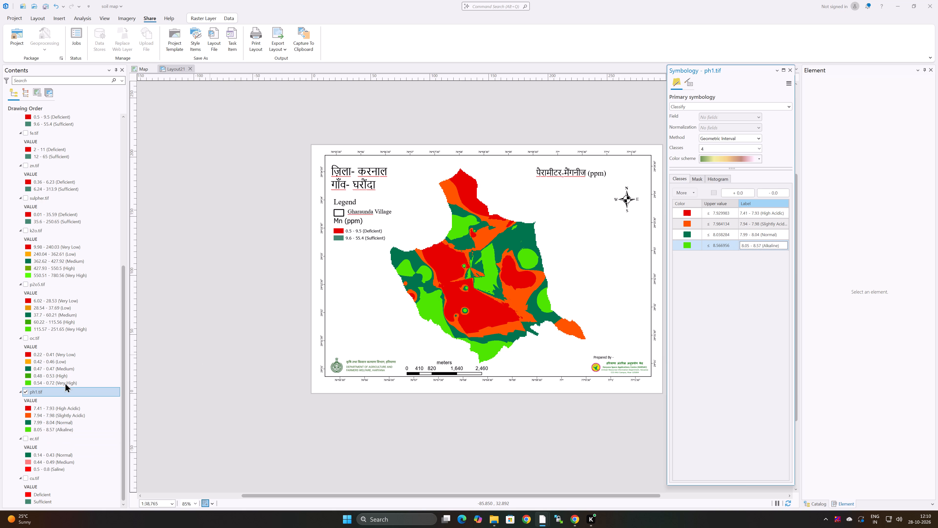
pyautogui.click(26, 391)
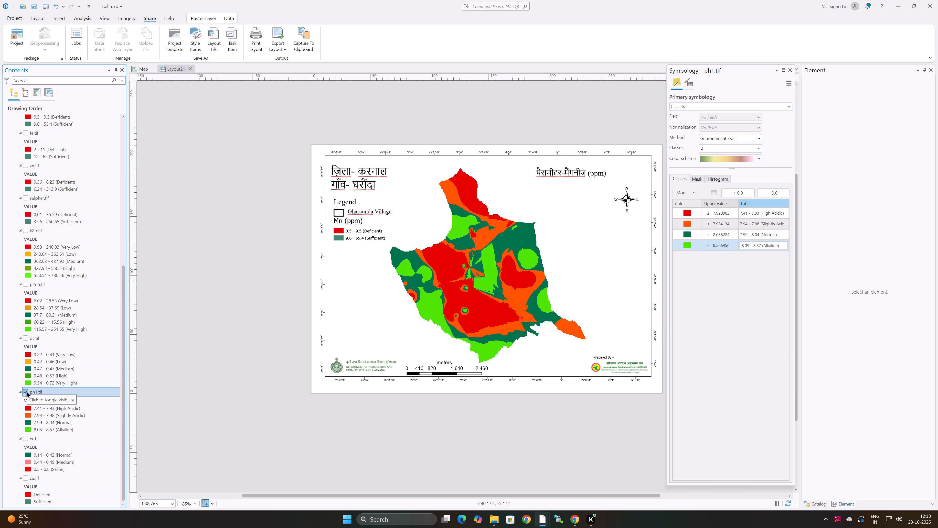
pyautogui.click(25, 477)
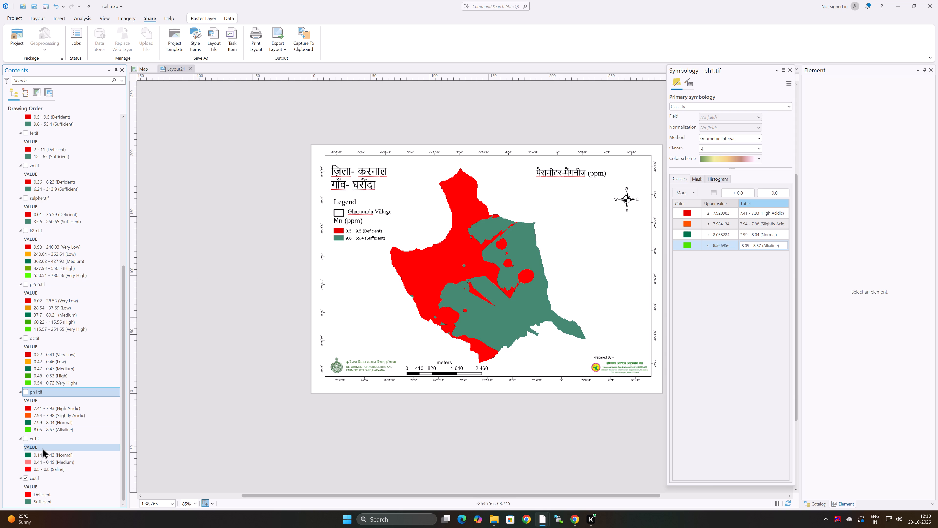
pyautogui.click(41, 478)
pyautogui.rightClick(41, 478)
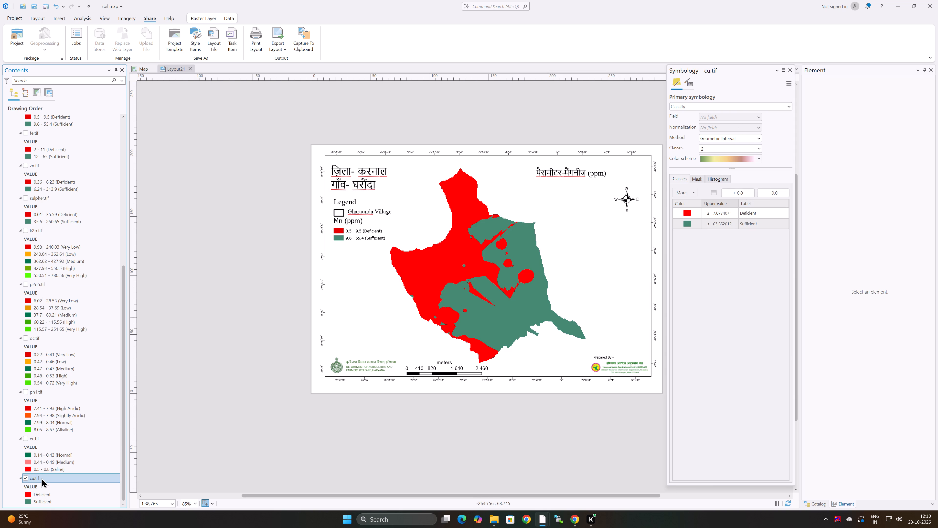
pyautogui.click(70, 365)
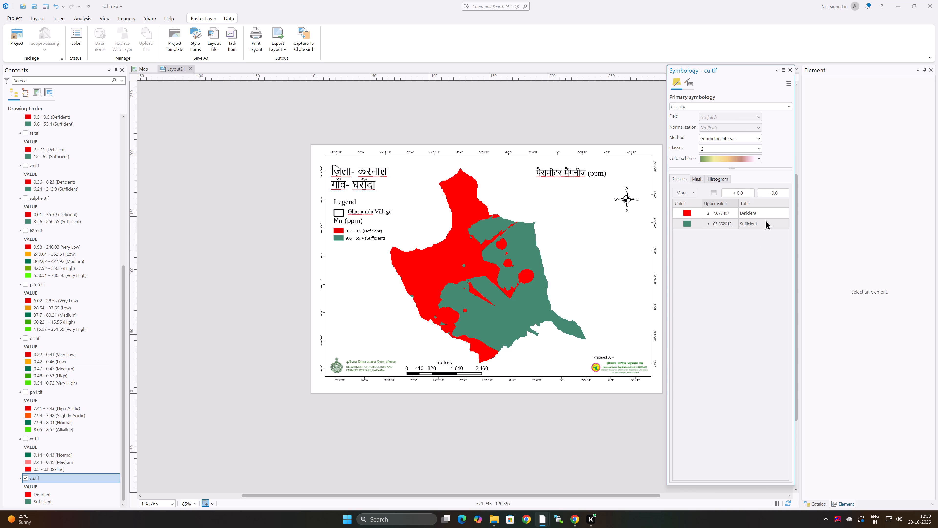
# Reduce the cu.tif label decimals so the class labels become the value ranges "0.55 - 7.08" and "7.09 - 63.65".
pyautogui.click(775, 192)
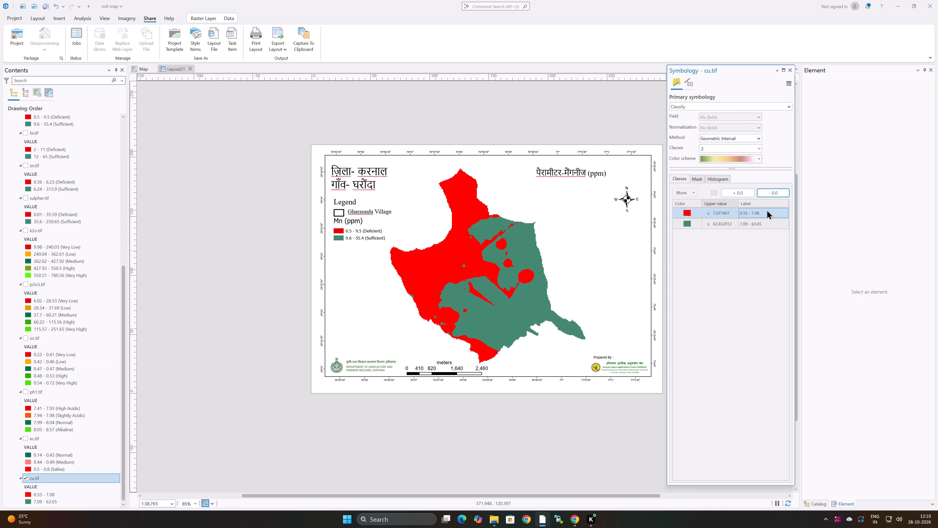
# Set the first cu.tif class label to "0.55 - 7.08 (Deficient)".
pyautogui.doubleClick(765, 211)
pyautogui.click(765, 211)
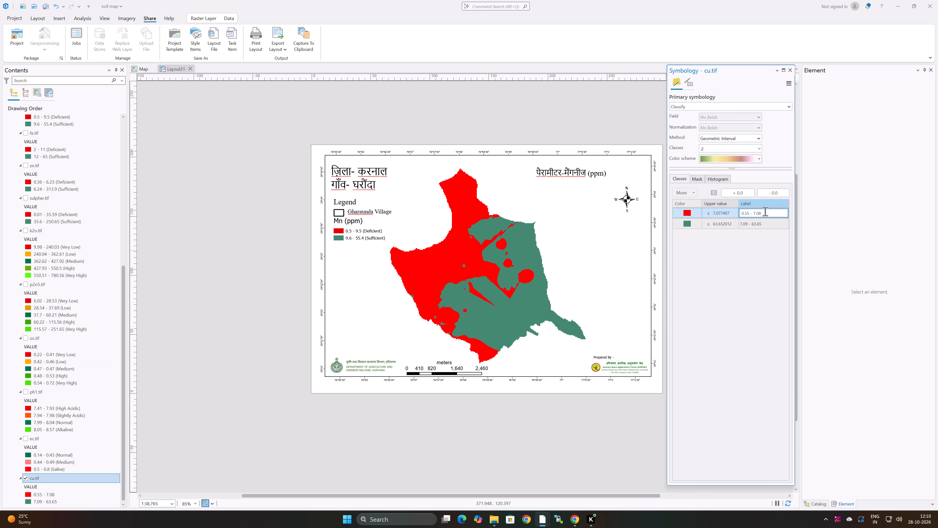
pyautogui.press('space')
pyautogui.hotkey('shift', '(')
pyautogui.write('eficient')
pyautogui.hotkey('shift', ')')
pyautogui.press('Return')
# Set the second cu.tif class label to "7.09 - 63.65 (Sufficient)" and close the symbology.
pyautogui.click(765, 225)
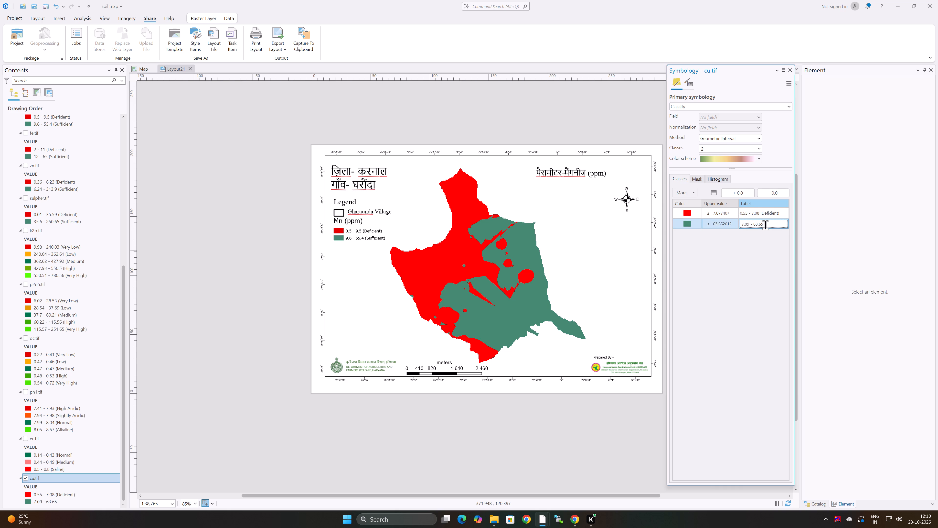
pyautogui.press('space')
pyautogui.hotkey('shift', '(')
pyautogui.write('uffu')
pyautogui.press('BackSpace')
pyautogui.write('ici')
pyautogui.write('ent')
pyautogui.hotkey('shift', ')')
pyautogui.press('Return')
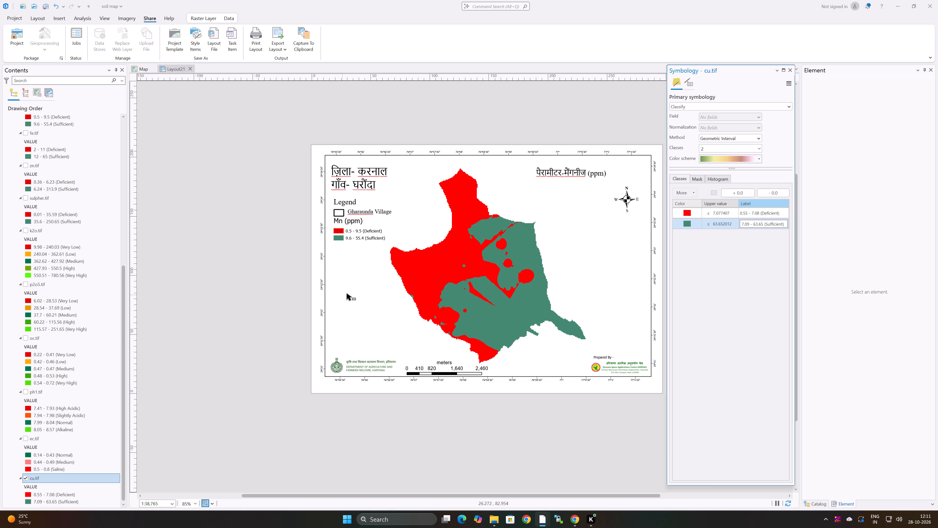
pyautogui.click(789, 67)
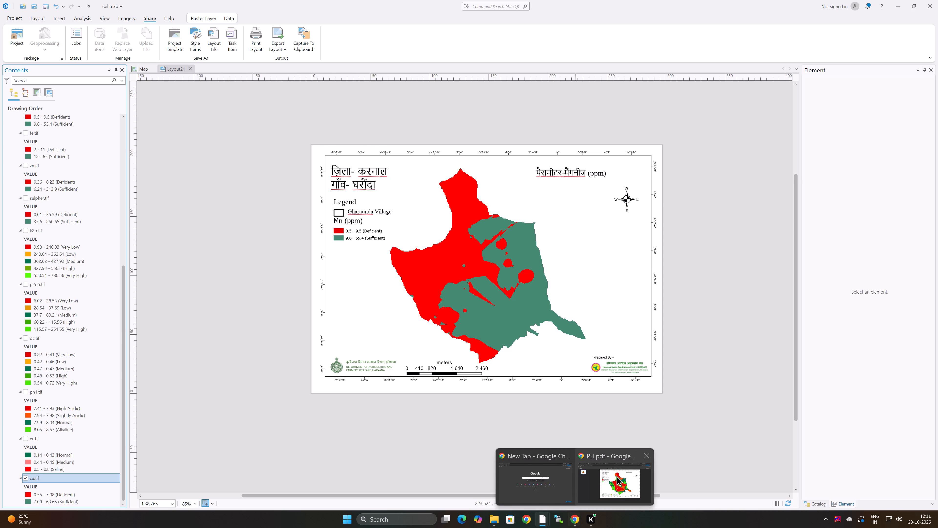
# Switch to Chrome and File Explorer to review the earlier PH.pdf and Copper.pdf maps, and return to the ArcGIS Pro layout.
pyautogui.click(616, 476)
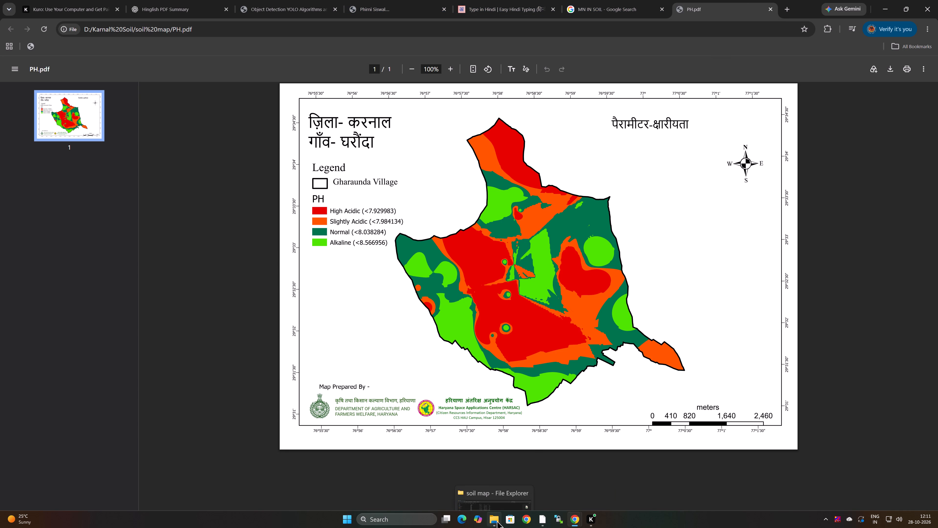
pyautogui.click(489, 488)
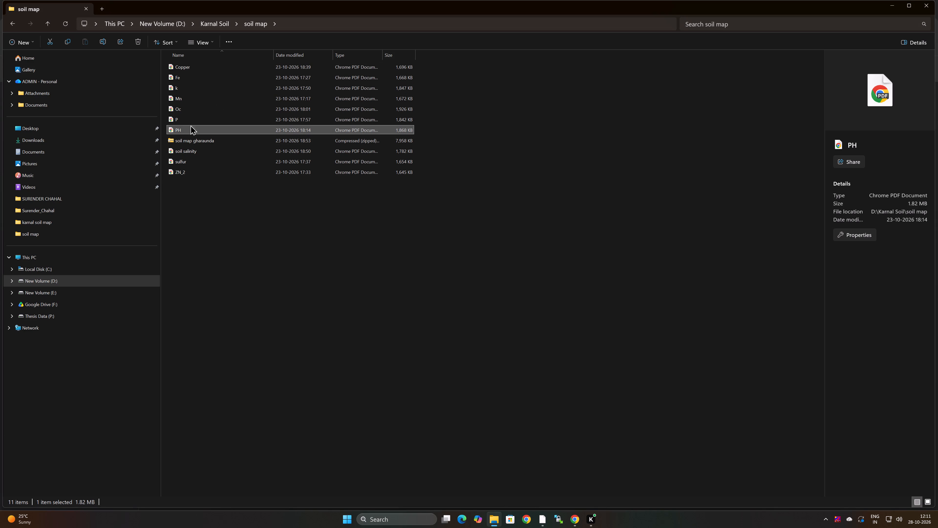
pyautogui.doubleClick(196, 68)
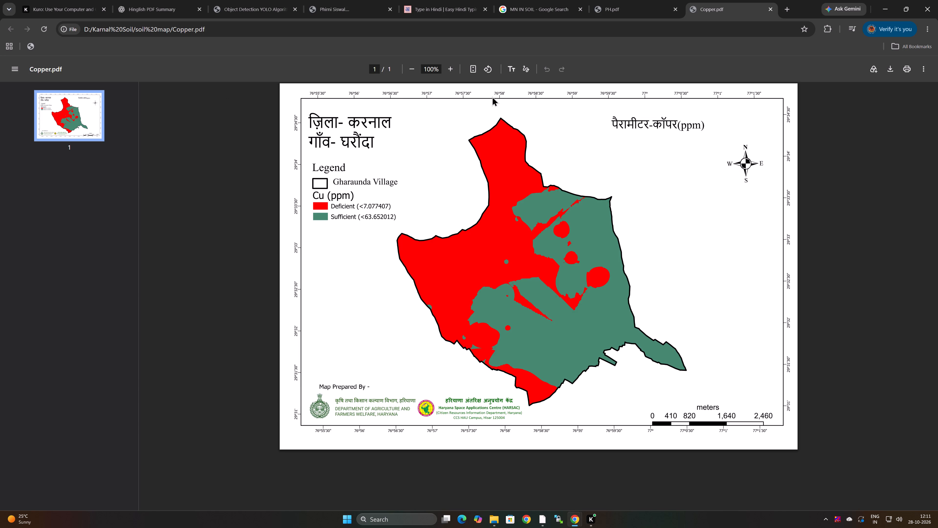
pyautogui.click(886, 9)
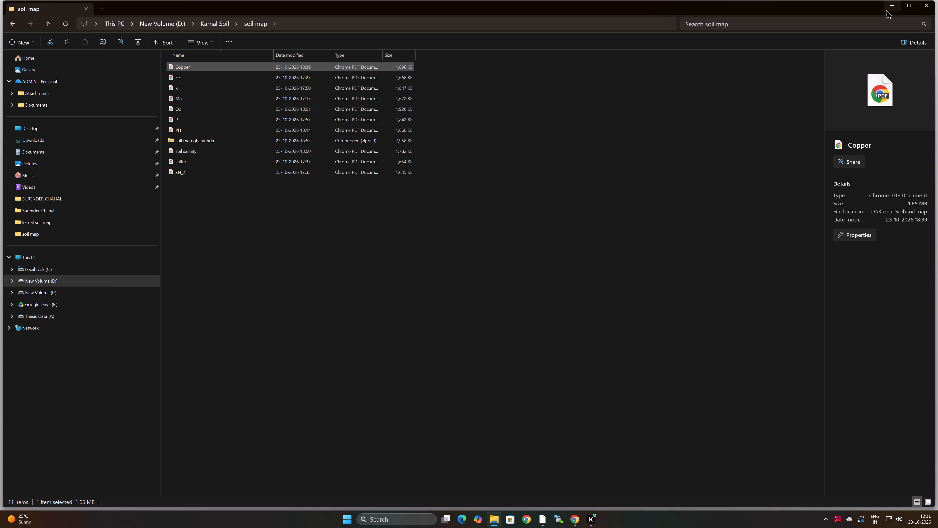
pyautogui.click(892, 5)
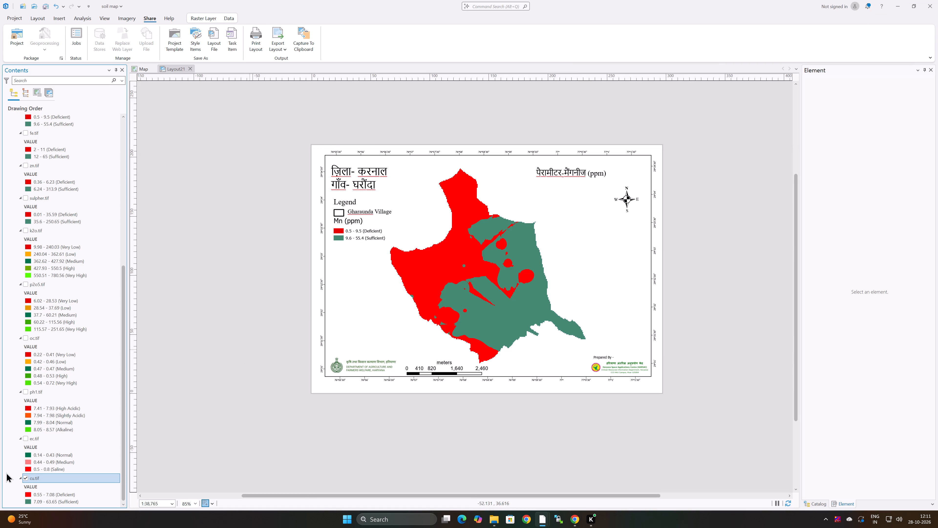
# Insert a new legend for the displayed cu.tif layer in the blank area beside the layout page.
pyautogui.click(24, 478)
pyautogui.click(24, 478)
pyautogui.click(58, 18)
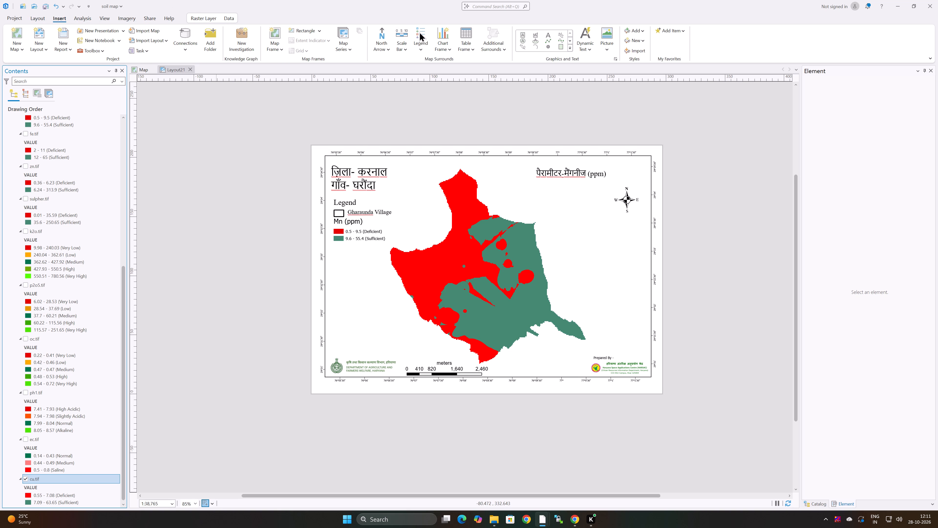
pyautogui.click(418, 32)
pyautogui.moveTo(177, 183); pyautogui.dragTo(236, 247)
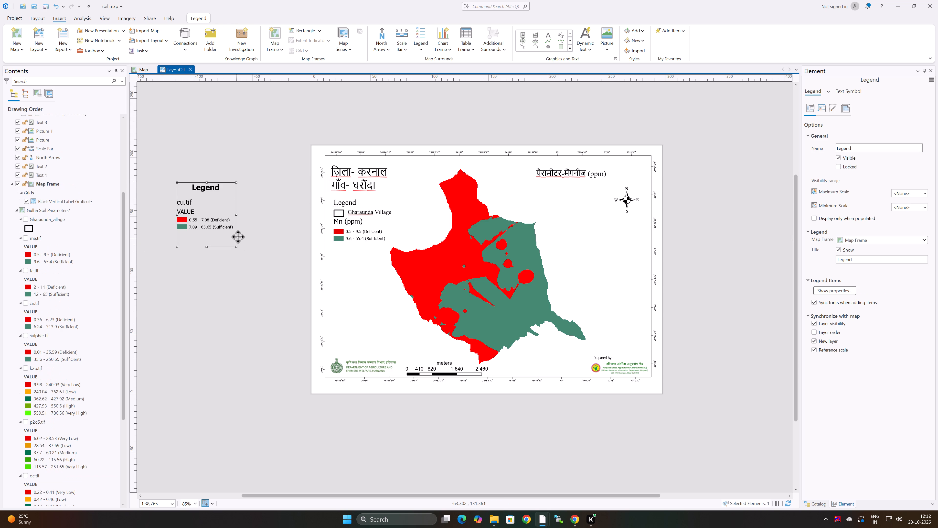
# Delete the old Mn (ppm) legend group from the layout and close its element properties.
pyautogui.click(333, 221)
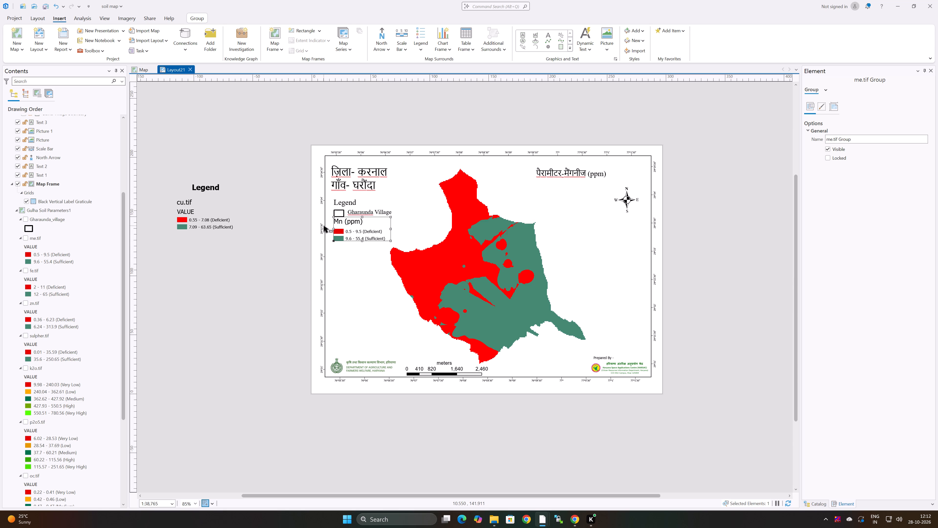
pyautogui.press('Delete')
pyautogui.click(930, 70)
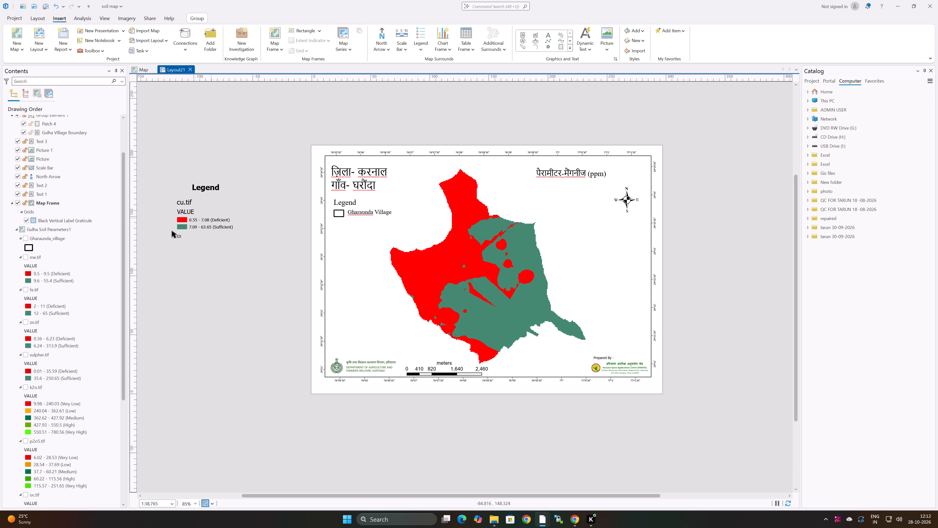
# Convert the new cu.tif legend to graphics and ungroup it into separate elements.
pyautogui.moveTo(169, 197); pyautogui.dragTo(224, 244)
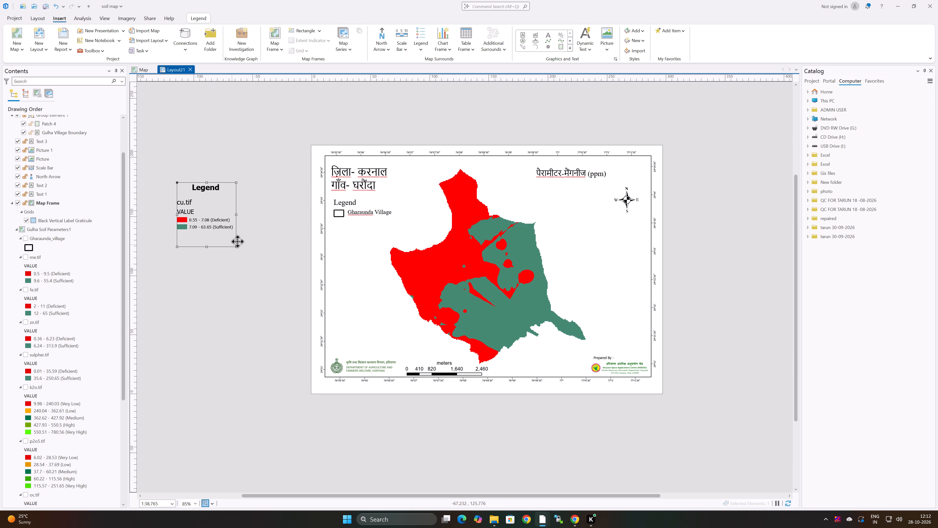
pyautogui.click(187, 221)
pyautogui.rightClick(198, 203)
pyautogui.click(229, 217)
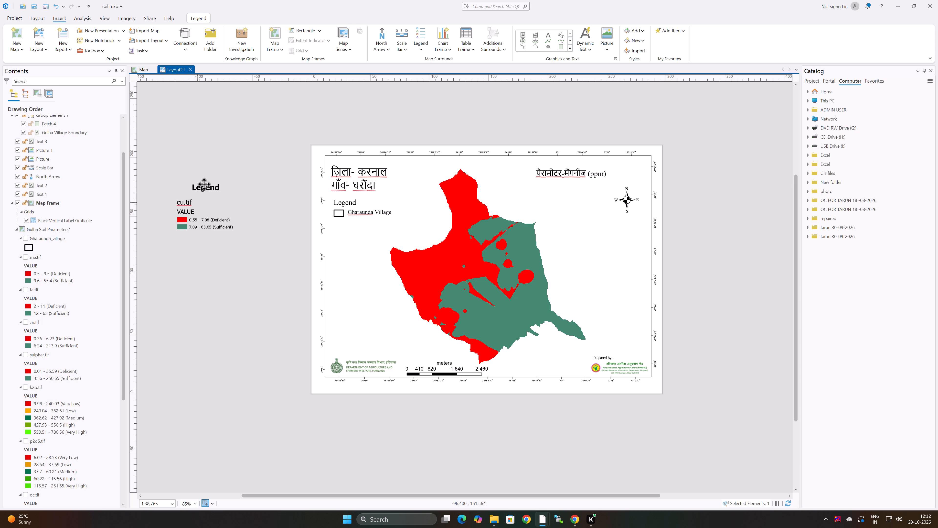
pyautogui.click(204, 184)
pyautogui.click(201, 196)
pyautogui.click(203, 191)
pyautogui.click(197, 209)
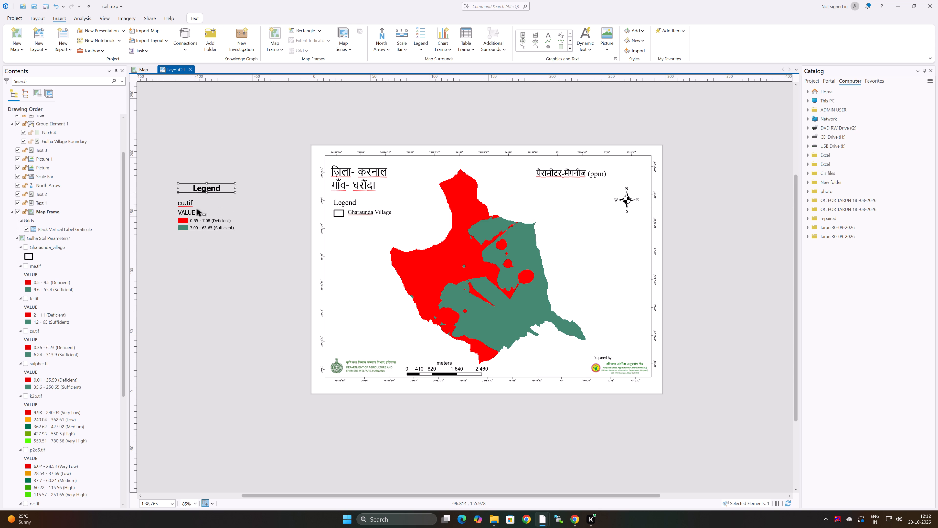
# Delete the "Legend" title of the ungrouped cu.tif legend.
pyautogui.click(204, 189)
pyautogui.press('Delete')
# Change the cu.tif heading text of the new legend to "Cu".
pyautogui.click(185, 204)
pyautogui.doubleClick(186, 204)
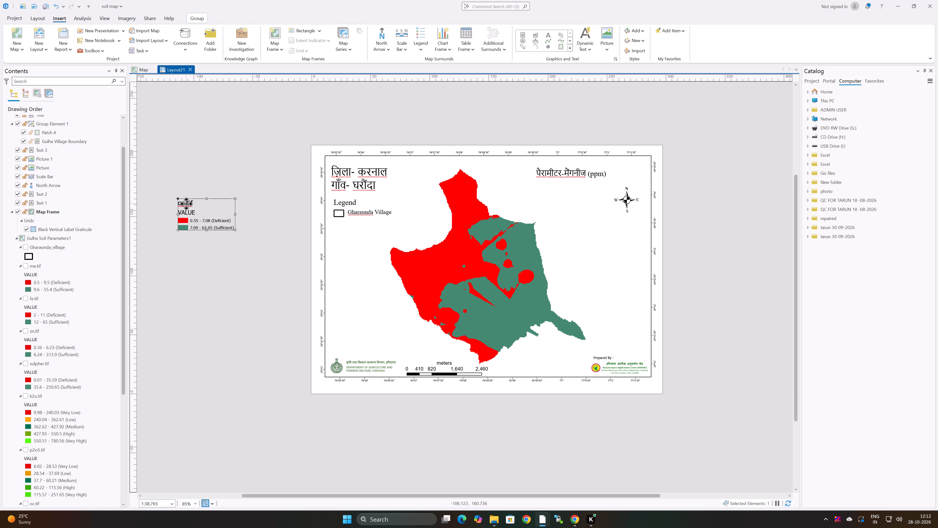
pyautogui.doubleClick(197, 202)
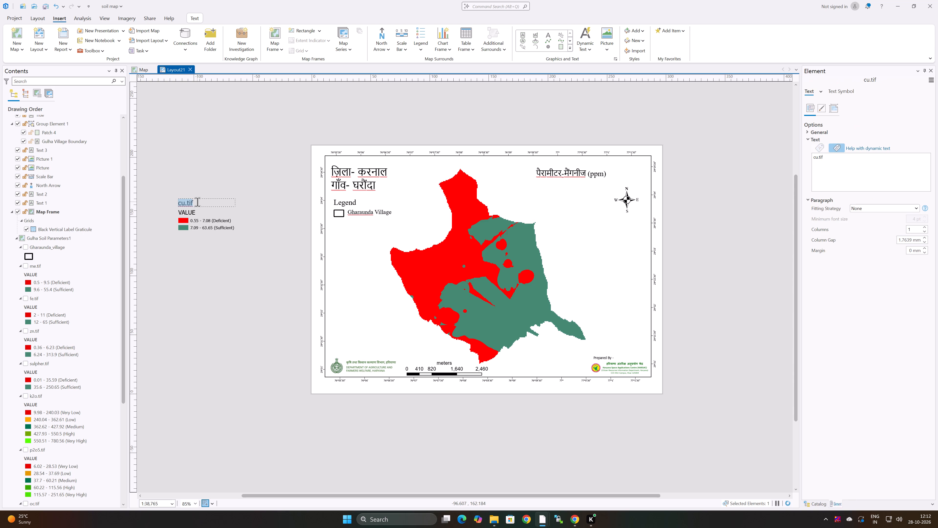
pyautogui.click(197, 202)
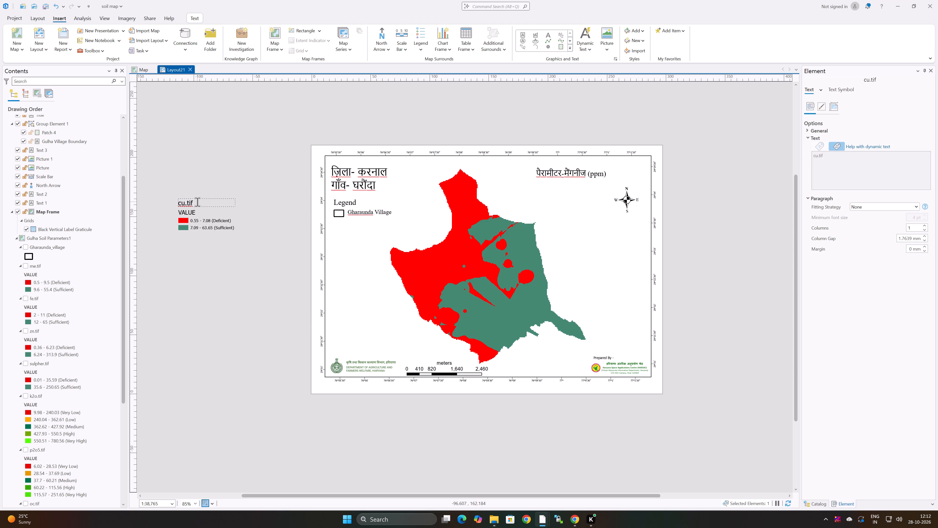
pyautogui.press('BackSpace')
pyautogui.press('BackSpace')
pyautogui.press('BackSpace')
pyautogui.press('BackSpace')
pyautogui.press('BackSpace')
pyautogui.press('BackSpace')
pyautogui.press('u')
# Remove the "VALUE" text beneath the Cu heading in the new legend.
pyautogui.doubleClick(192, 213)
pyautogui.doubleClick(192, 213)
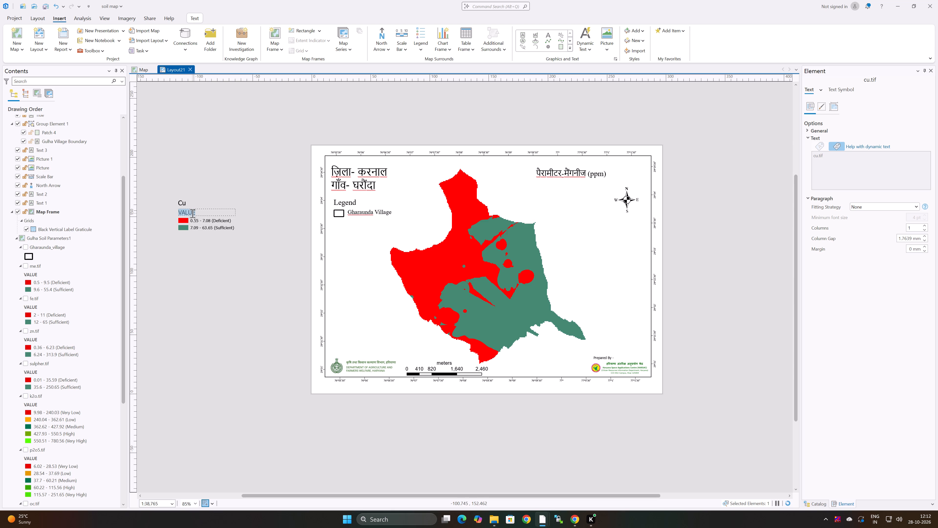
pyautogui.press('Delete')
# Extend the Cu heading of the new legend to read "Cu (ppm)".
pyautogui.doubleClick(182, 203)
pyautogui.click(190, 205)
pyautogui.click(189, 204)
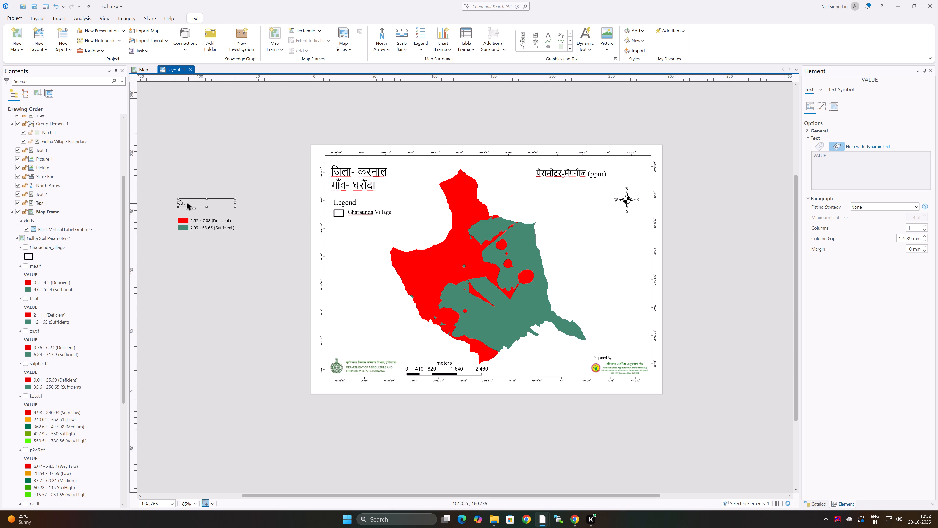
pyautogui.click(188, 204)
pyautogui.doubleClick(190, 203)
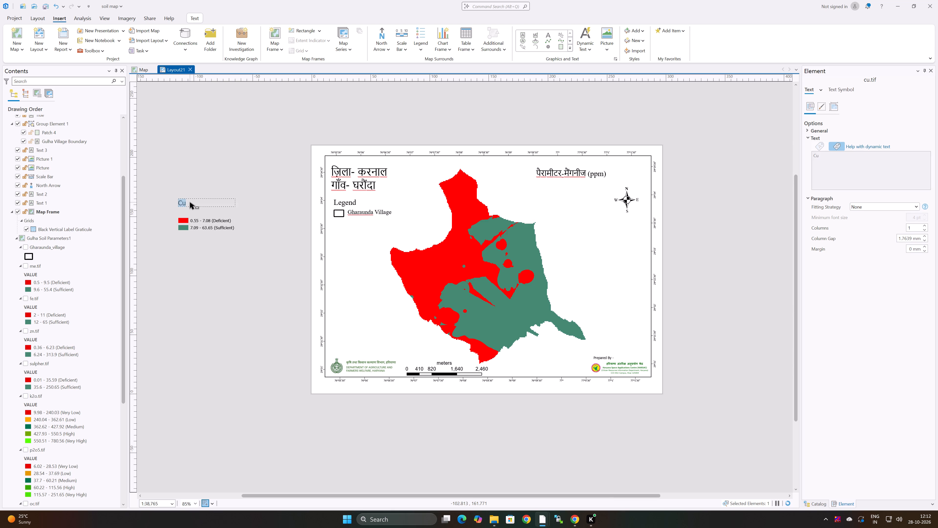
pyautogui.click(191, 204)
pyautogui.press('space')
pyautogui.hotkey('shift', '(')
pyautogui.write('ppm')
pyautogui.hotkey('shift', ')')
pyautogui.press('Return')
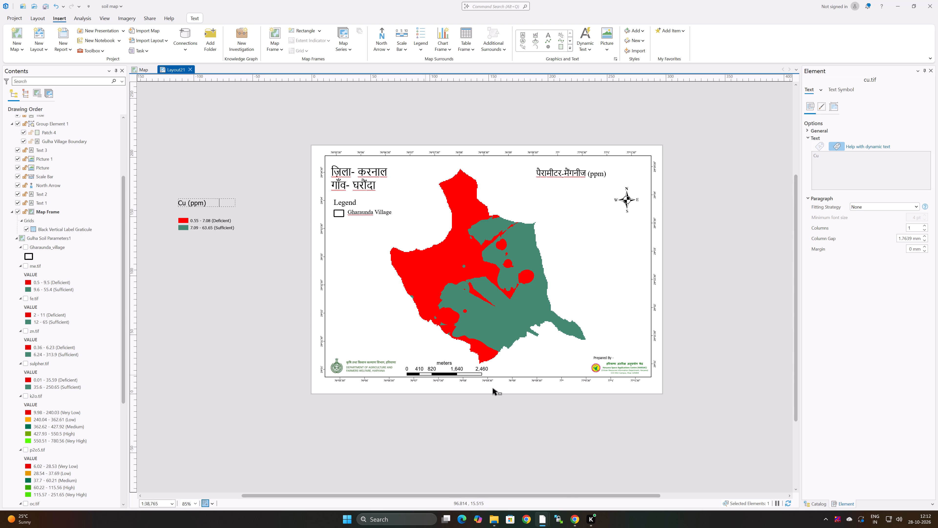
# Switch to Chrome and change the Google search from manganese to "cu IN SOIL".
pyautogui.click(623, 484)
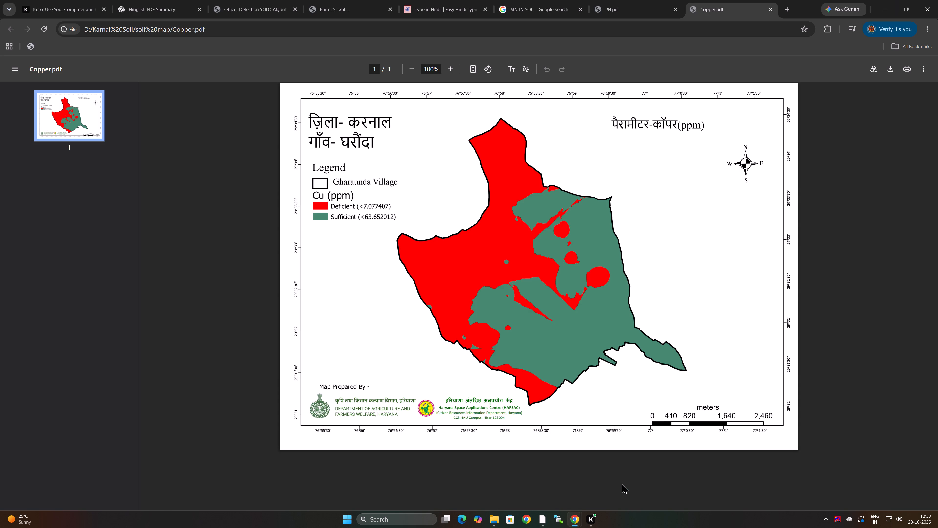
pyautogui.click(611, 10)
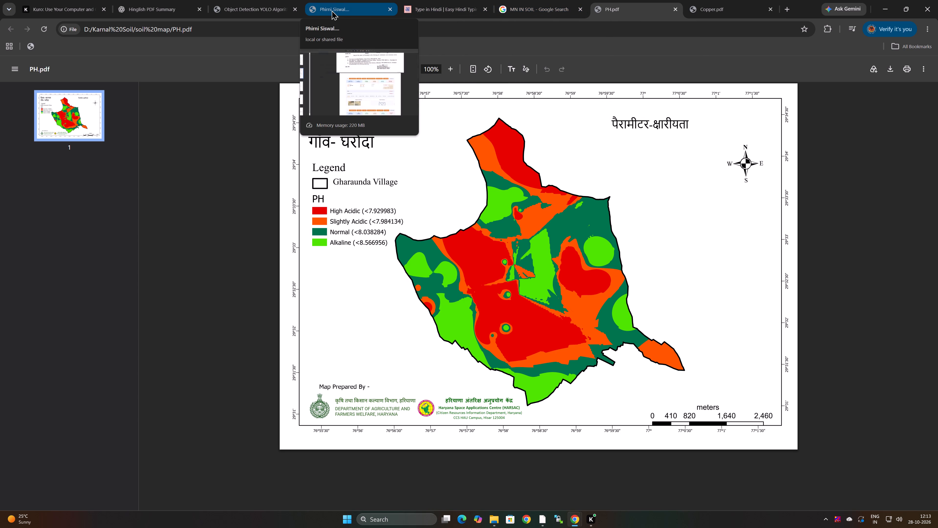
pyautogui.click(535, 6)
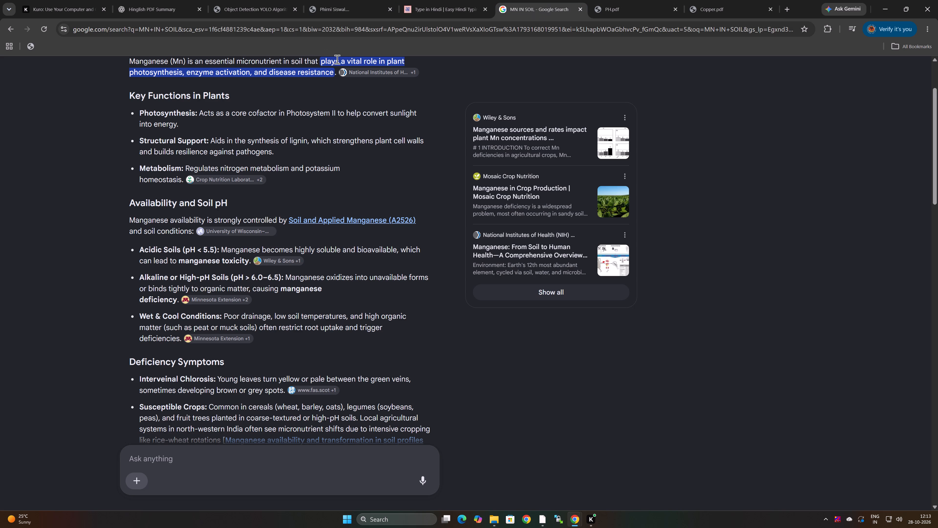
pyautogui.scroll(12, 239, 116)
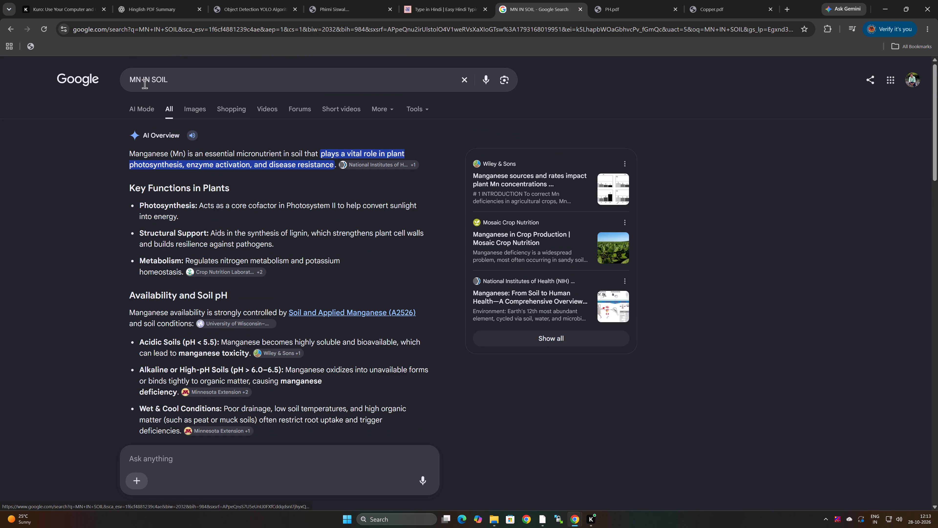
pyautogui.click(140, 81)
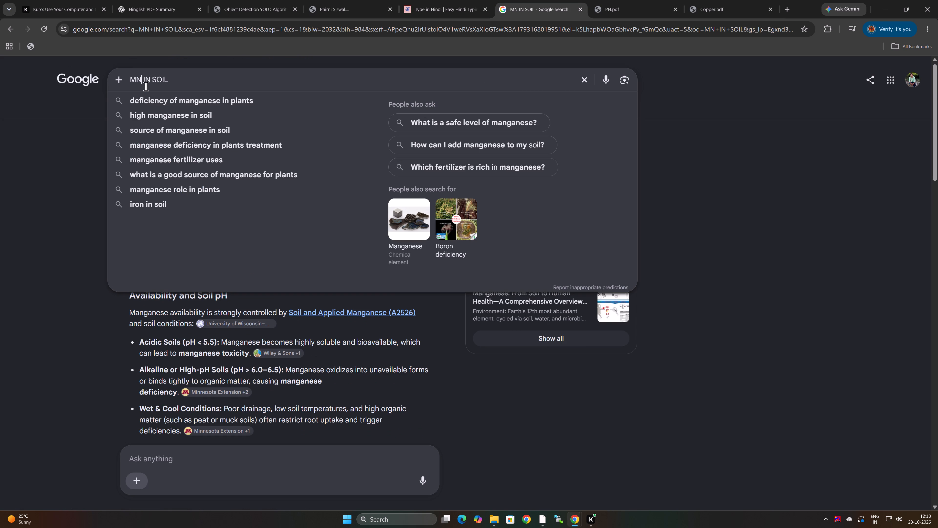
pyautogui.press('BackSpace')
pyautogui.press('BackSpace')
pyautogui.press('BackSpace')
pyautogui.press('BackSpace')
pyautogui.press('BackSpace')
pyautogui.press('BackSpace')
pyautogui.press('BackSpace')
pyautogui.press('BackSpace')
pyautogui.press('BackSpace')
pyautogui.press('BackSpace')
pyautogui.write('cu')
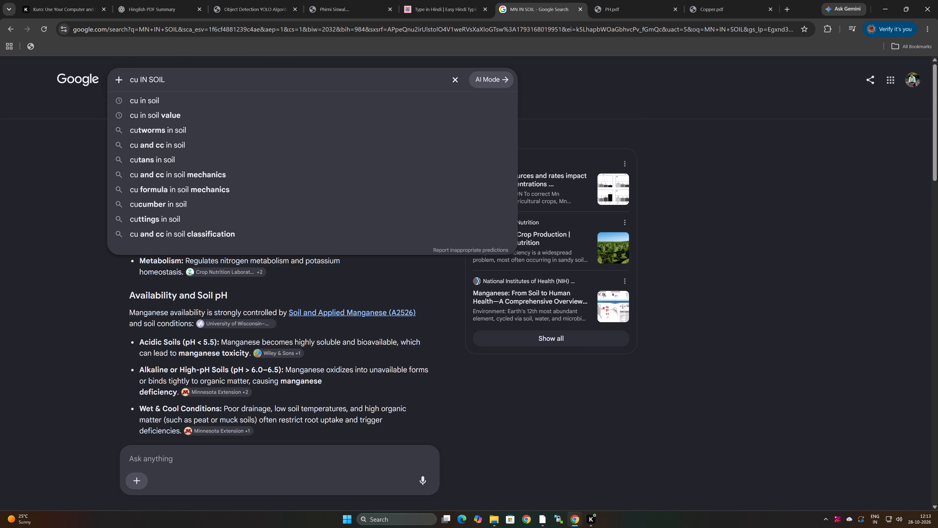
pyautogui.press('Return')
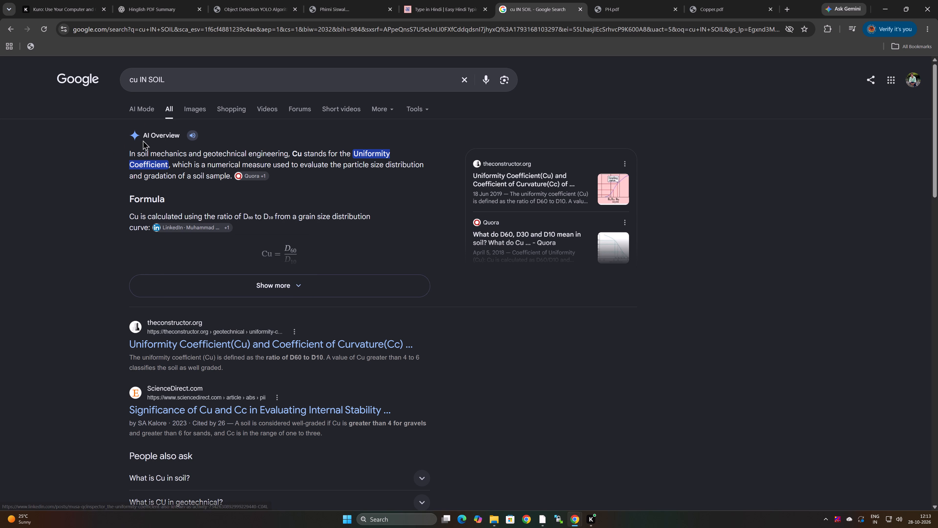
# Change the Google search to "copper IN SOIL" and copy the word "Copper" from the overview text.
pyautogui.click(138, 80)
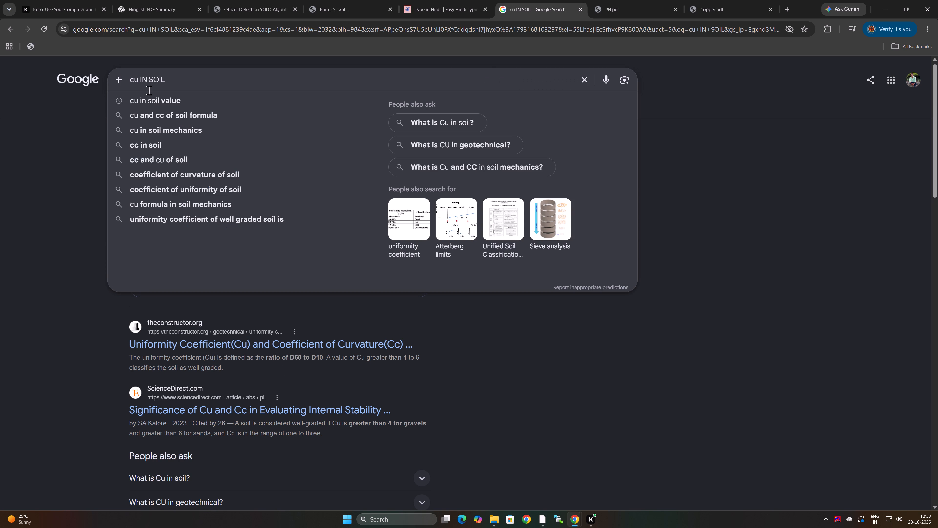
pyautogui.press('BackSpace')
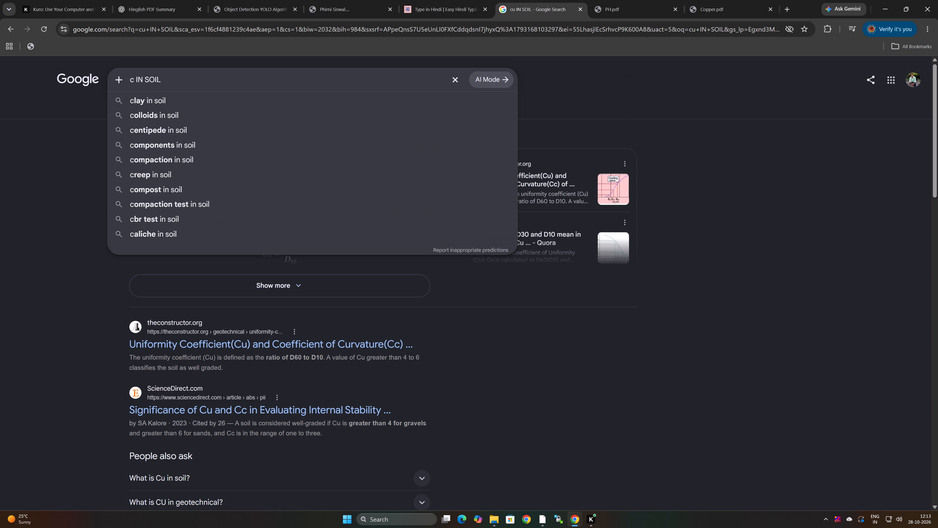
pyautogui.write('opper')
pyautogui.press('Return')
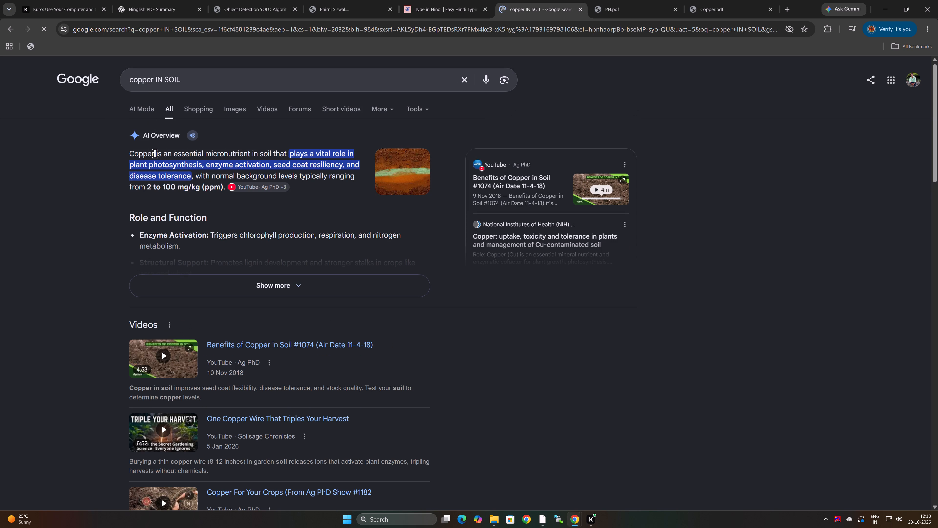
pyautogui.moveTo(155, 153); pyautogui.dragTo(107, 155)
pyautogui.hotkey('ctrl', 'c')
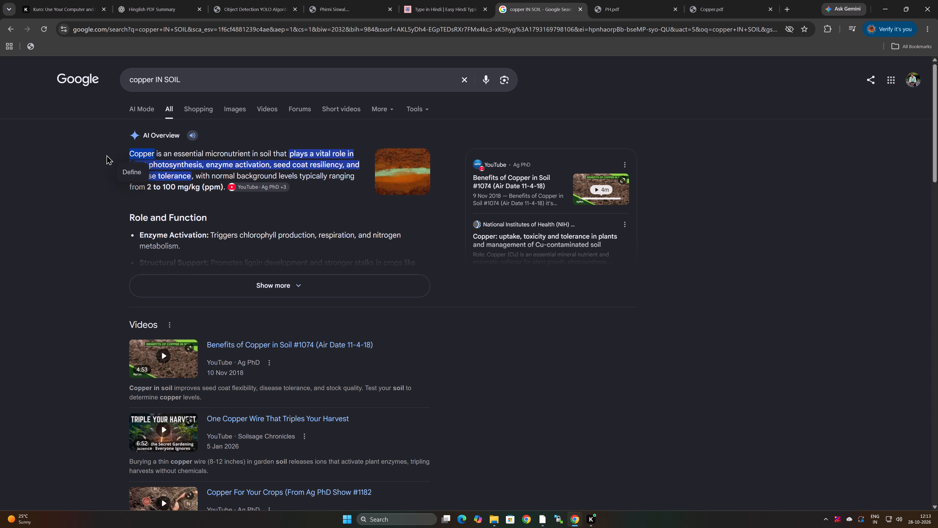
# Replace the word in the Easy Hindi Typing box with "Copper", convert it to कॉपर, and copy the Hindi word.
pyautogui.click(421, 6)
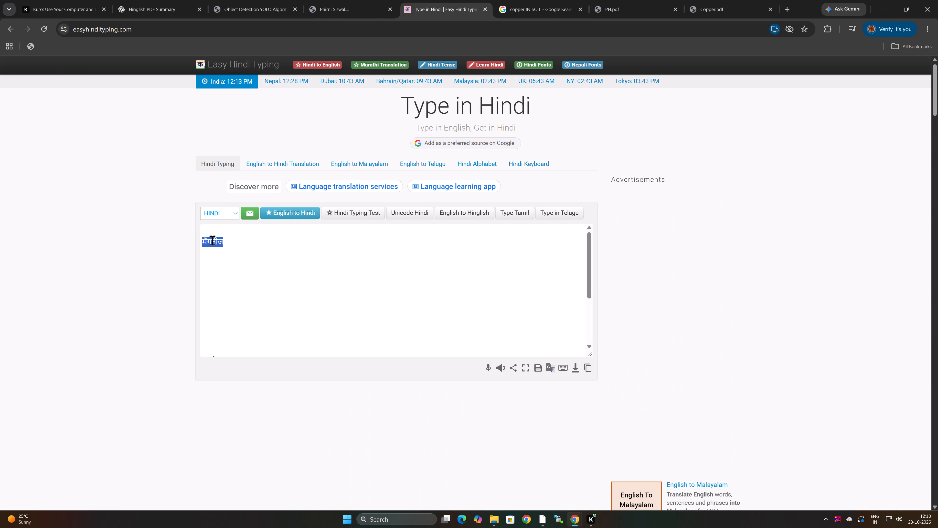
pyautogui.moveTo(231, 241); pyautogui.dragTo(224, 243)
pyautogui.moveTo(232, 245); pyautogui.dragTo(235, 245)
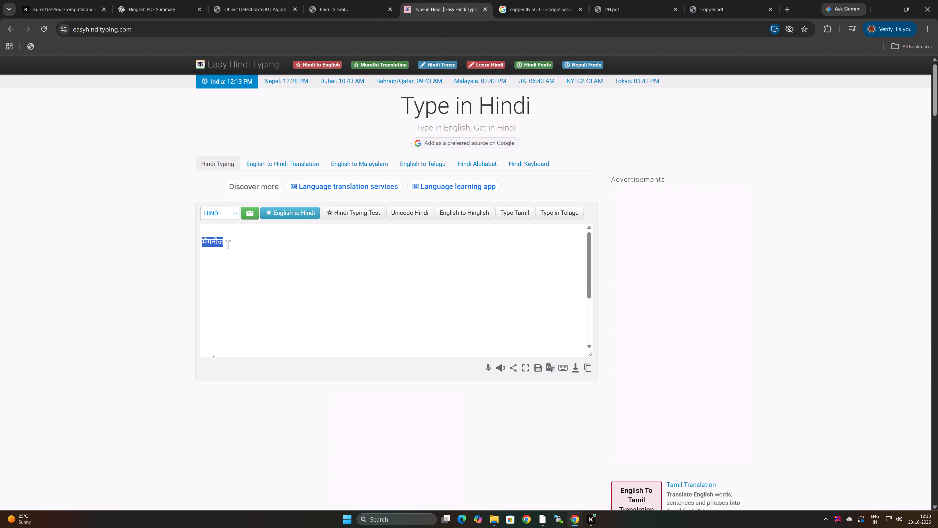
pyautogui.click(228, 245)
pyautogui.press('Delete')
pyautogui.click(233, 240)
pyautogui.hotkey('ctrl', 'v')
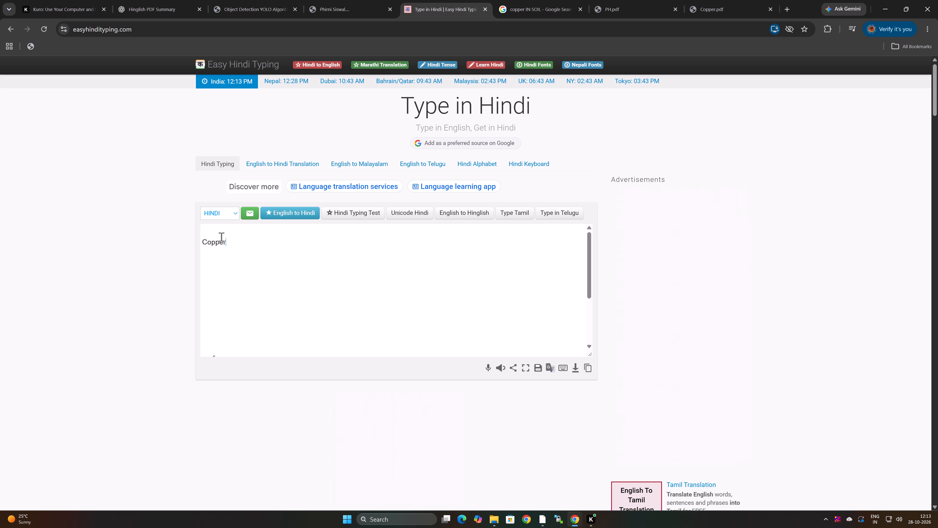
pyautogui.press('Return')
pyautogui.moveTo(222, 239); pyautogui.dragTo(204, 244)
pyautogui.moveTo(204, 244); pyautogui.dragTo(192, 244)
pyautogui.hotkey('ctrl', 'c')
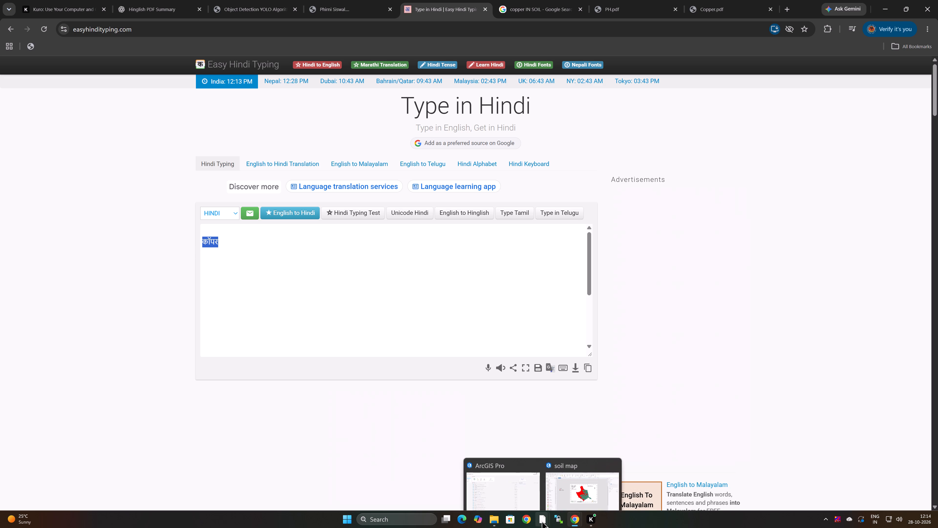
# Switch back to the ArcGIS Pro layout and replace मैंगनीज with कॉपर in the पैरामीटर title.
pyautogui.click(576, 488)
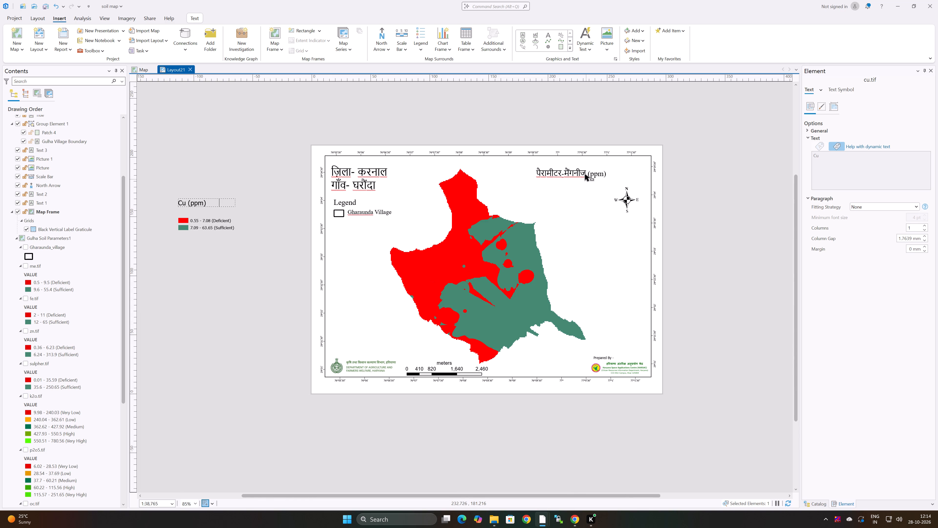
pyautogui.click(585, 174)
pyautogui.doubleClick(585, 175)
pyautogui.click(585, 175)
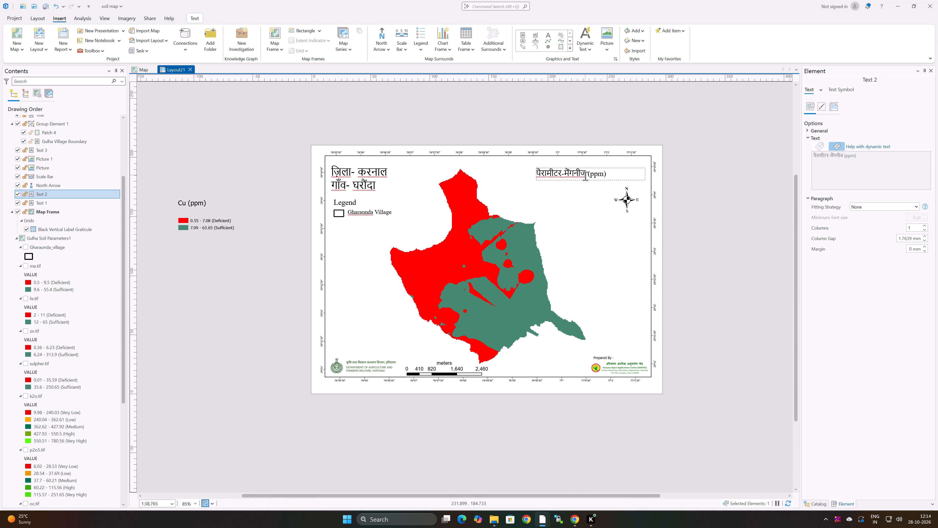
pyautogui.moveTo(586, 174); pyautogui.dragTo(564, 174)
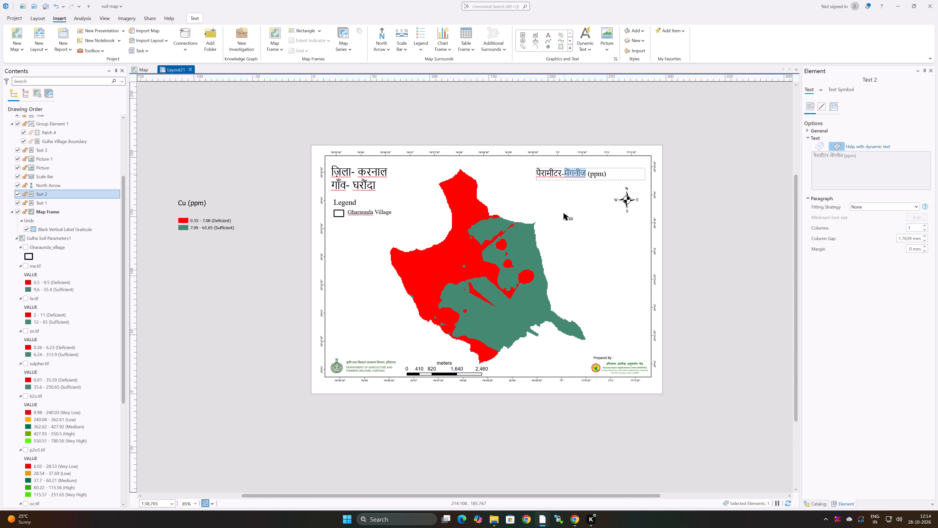
pyautogui.hotkey('ctrl', 'v')
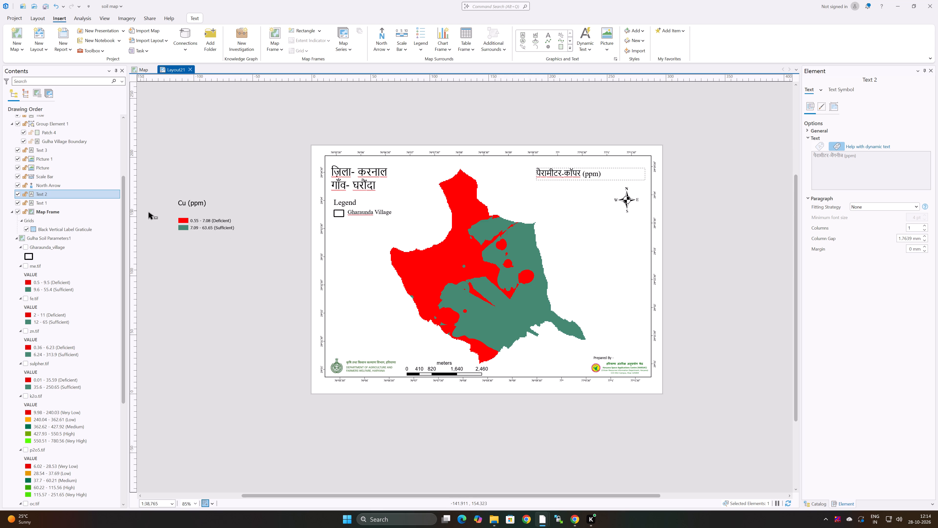
# Move the Cu (ppm) heading down so it sits just above the red Deficient class of the copper legend.
pyautogui.click(185, 222)
pyautogui.moveTo(167, 195); pyautogui.dragTo(210, 226)
pyautogui.doubleClick(193, 205)
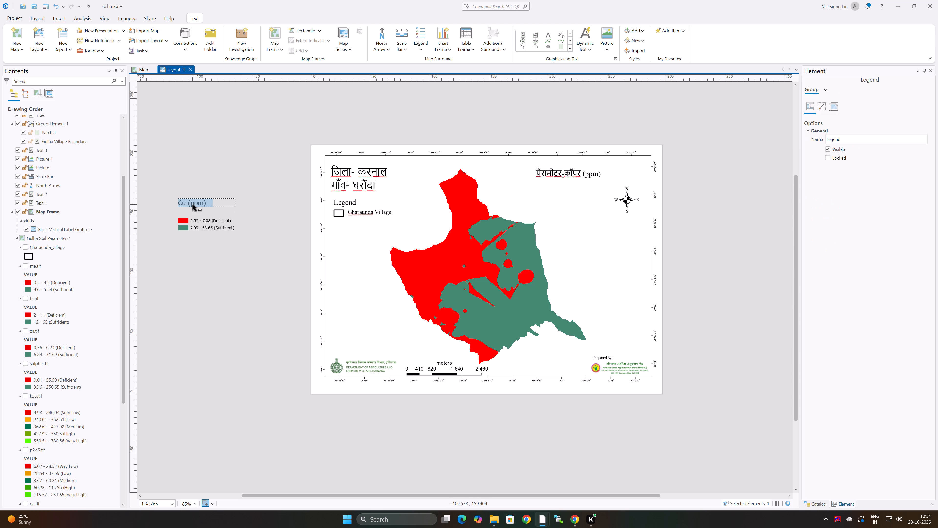
pyautogui.click(188, 203)
pyautogui.click(215, 204)
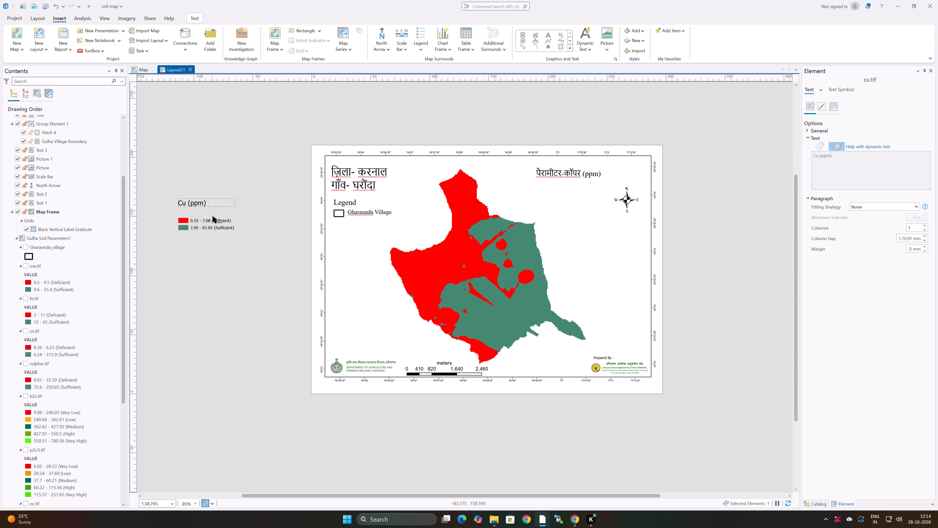
pyautogui.click(213, 221)
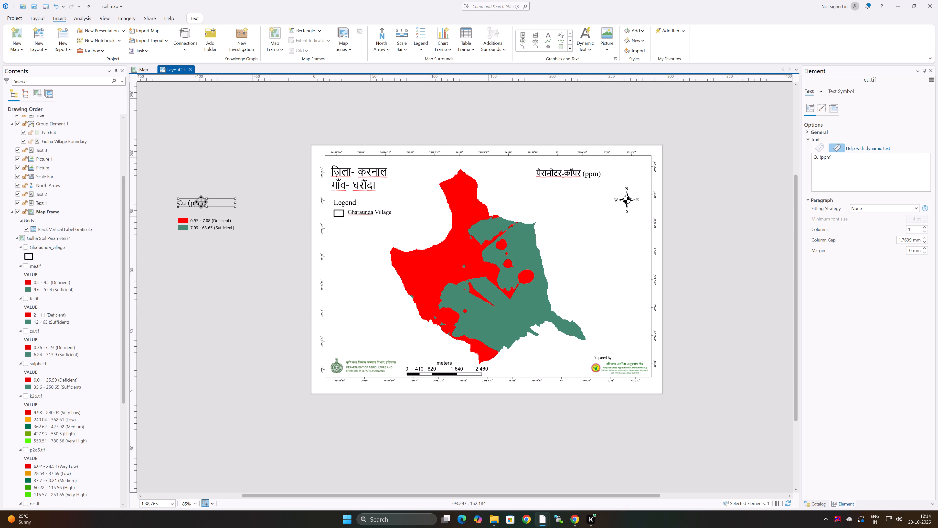
pyautogui.moveTo(201, 202); pyautogui.dragTo(203, 213)
pyautogui.click(205, 194)
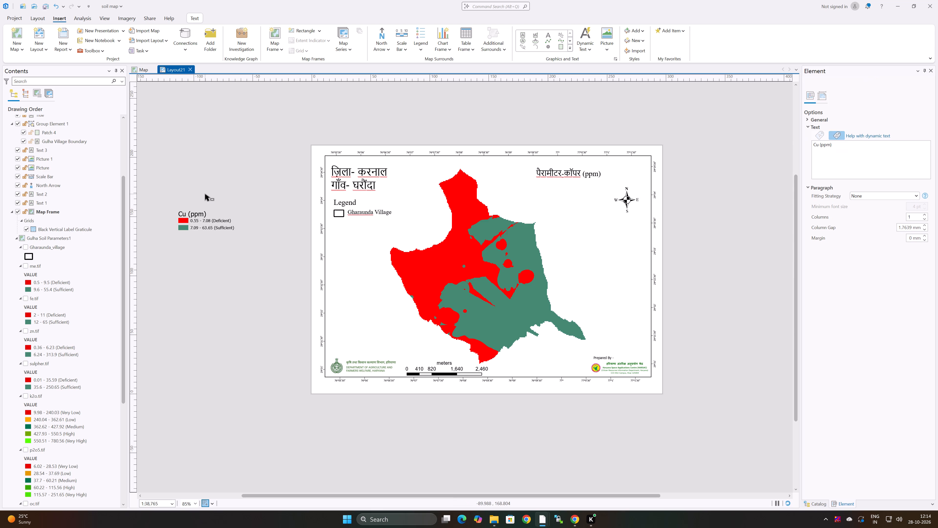
pyautogui.click(192, 214)
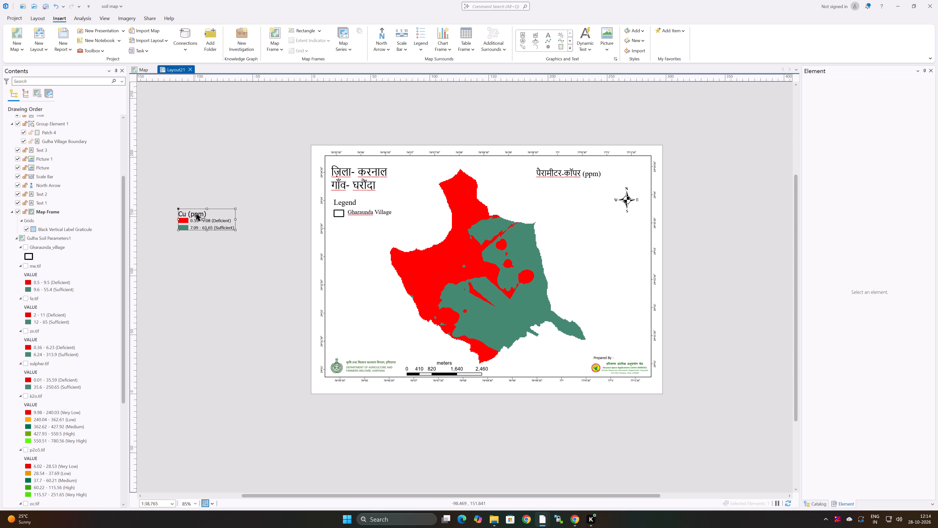
pyautogui.click(196, 214)
pyautogui.click(196, 214)
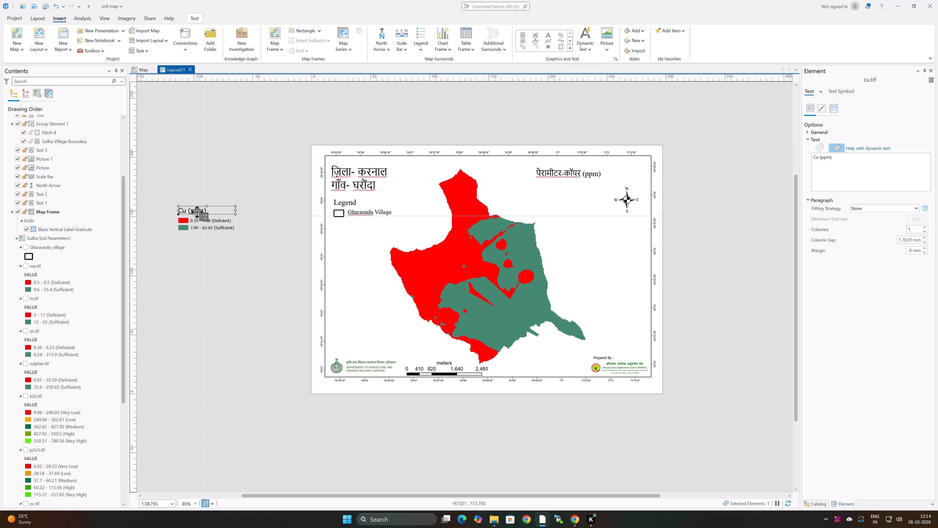
pyautogui.click(200, 184)
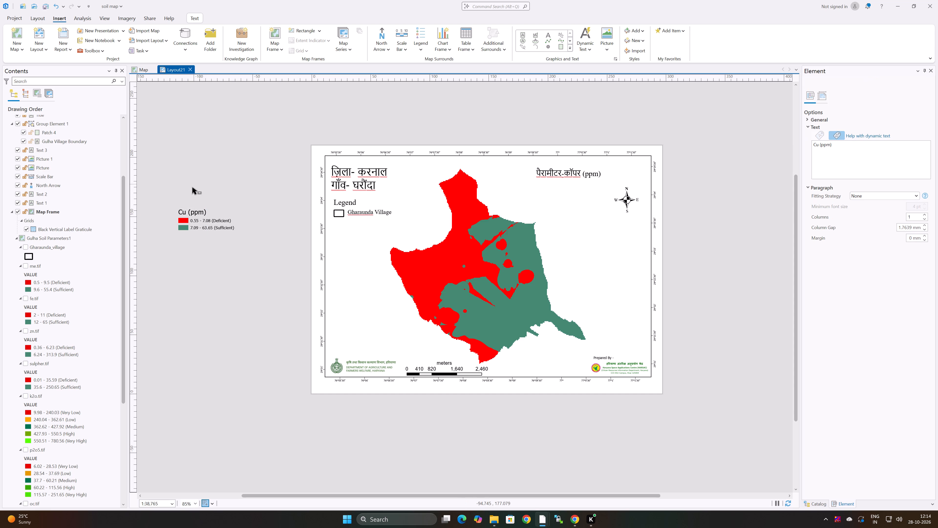
# Move the whole Cu (ppm) legend onto the layout page, directly below the Gharaunda Village entry and aligned with its left edge.
pyautogui.moveTo(171, 193); pyautogui.dragTo(239, 253)
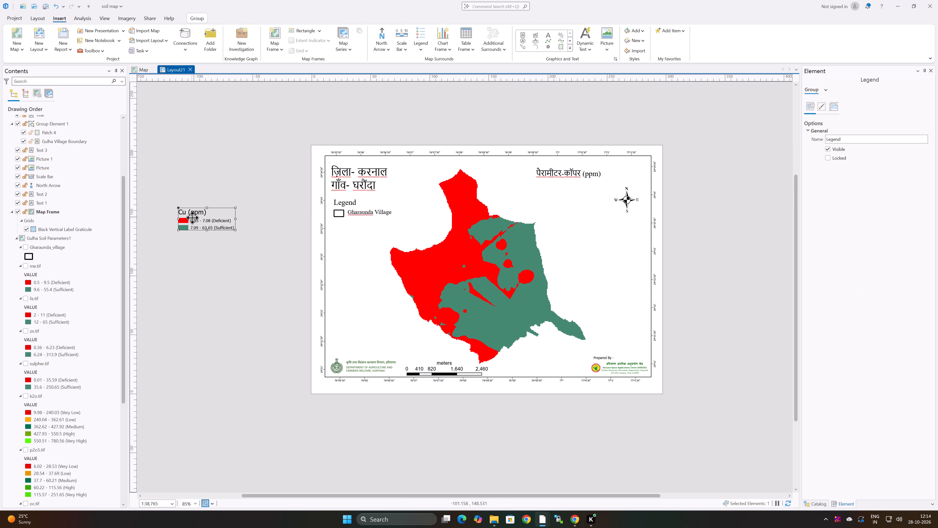
pyautogui.moveTo(192, 218); pyautogui.dragTo(357, 230)
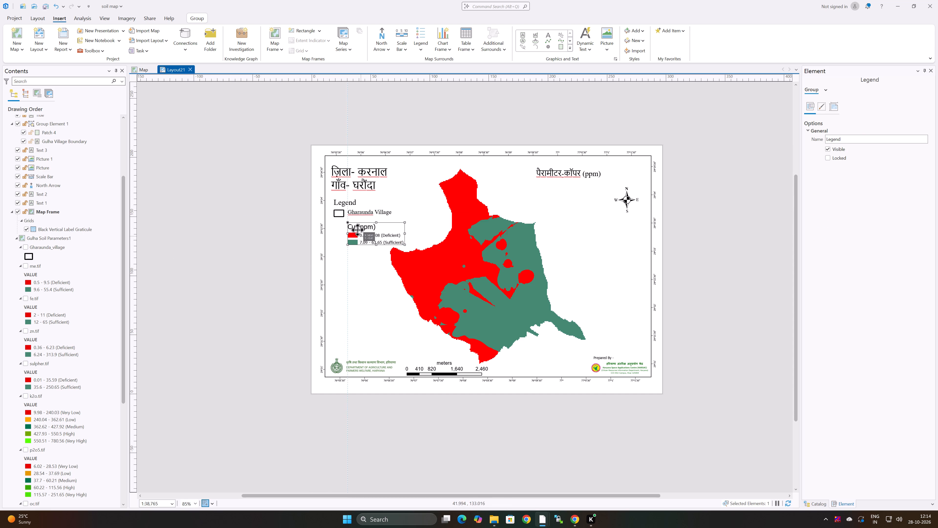
pyautogui.moveTo(357, 230); pyautogui.dragTo(349, 231)
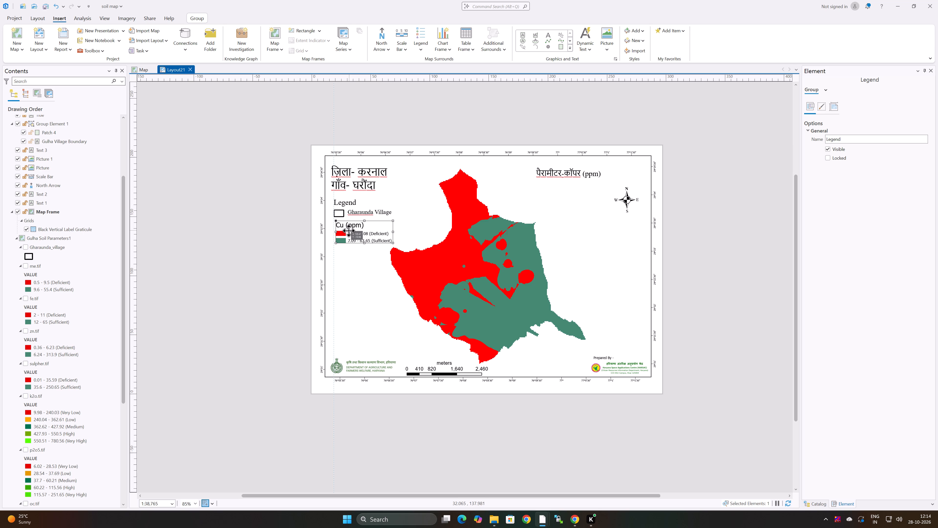
pyautogui.moveTo(349, 231); pyautogui.dragTo(349, 229)
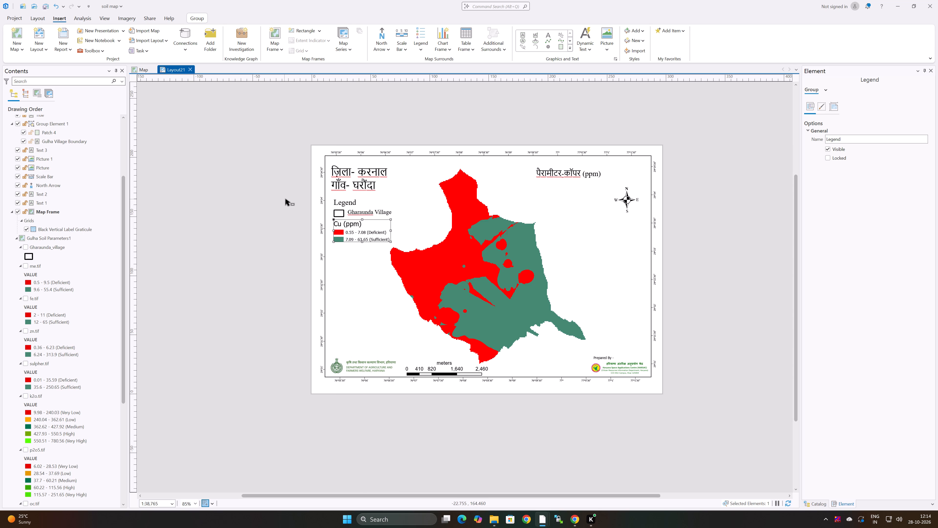
pyautogui.click(285, 197)
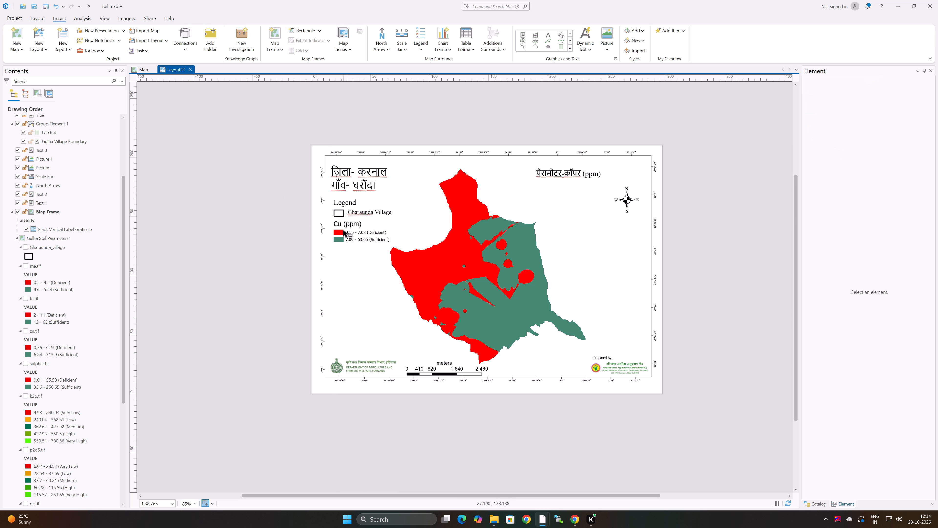
pyautogui.click(343, 231)
pyautogui.click(356, 230)
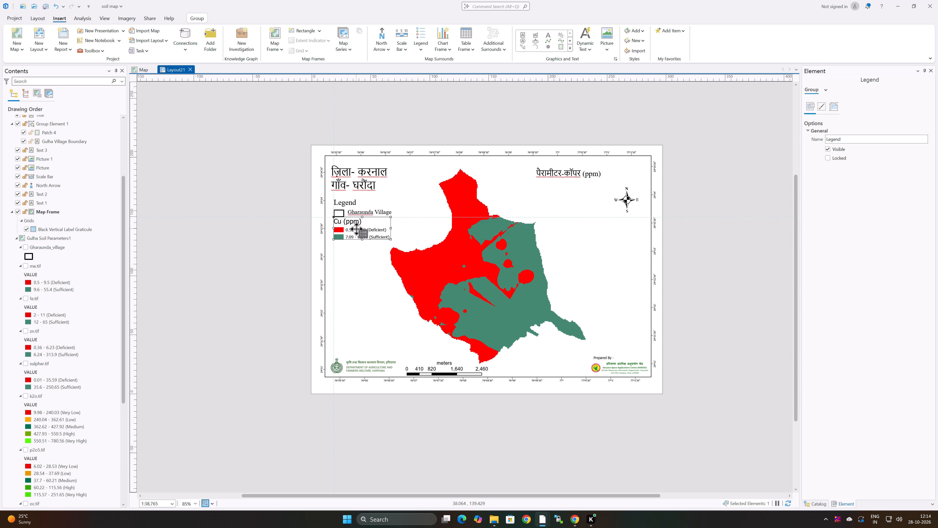
pyautogui.click(269, 189)
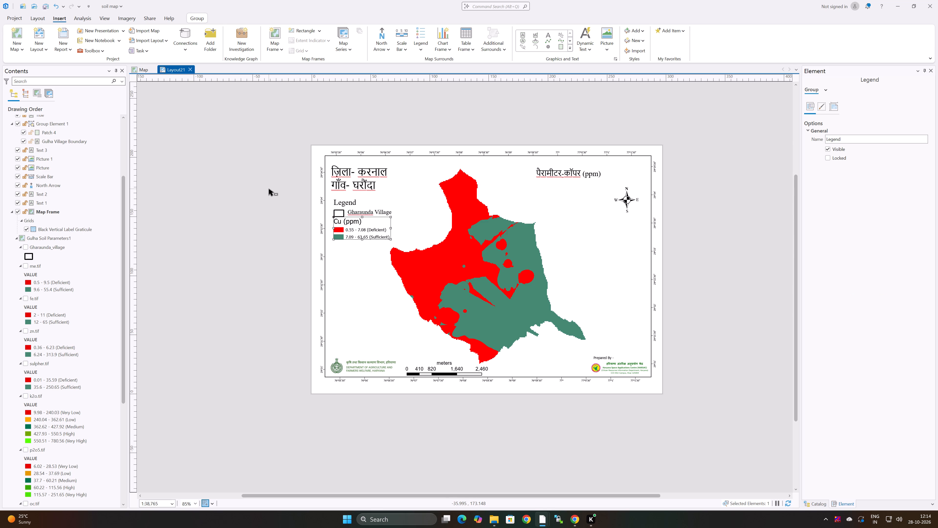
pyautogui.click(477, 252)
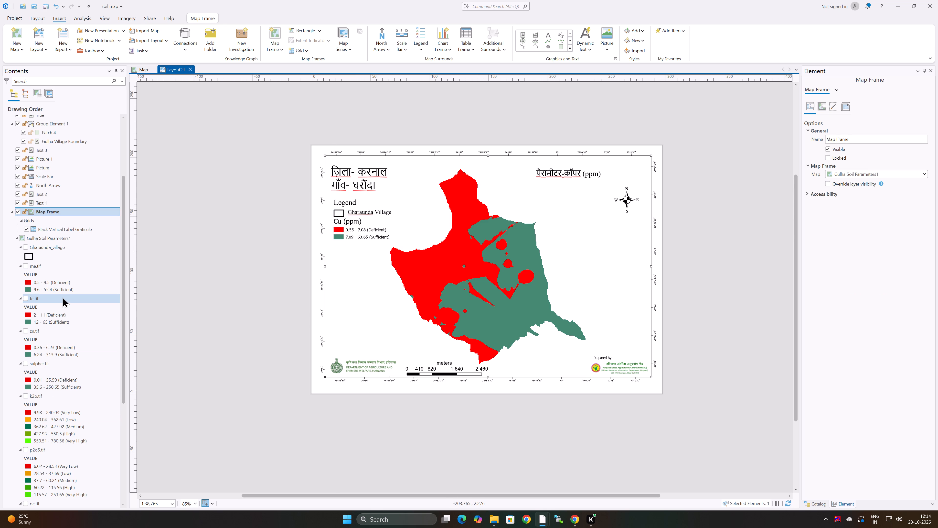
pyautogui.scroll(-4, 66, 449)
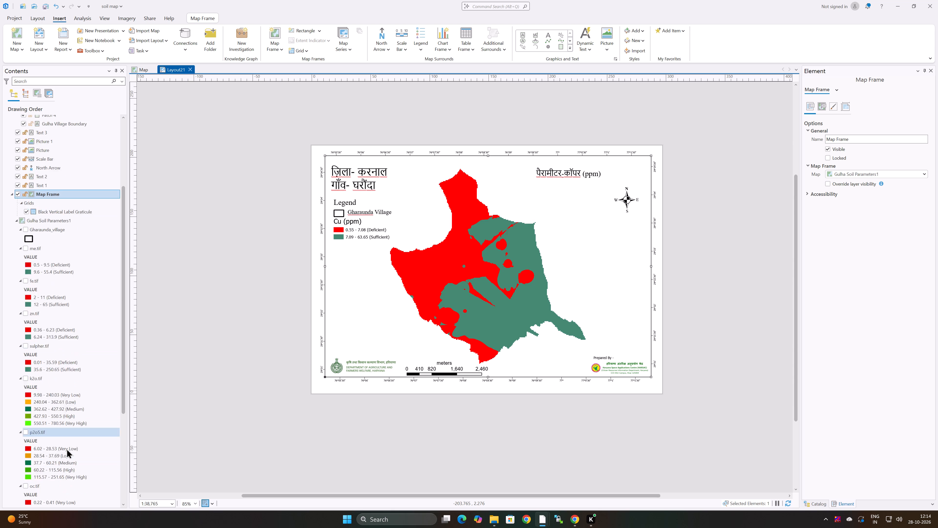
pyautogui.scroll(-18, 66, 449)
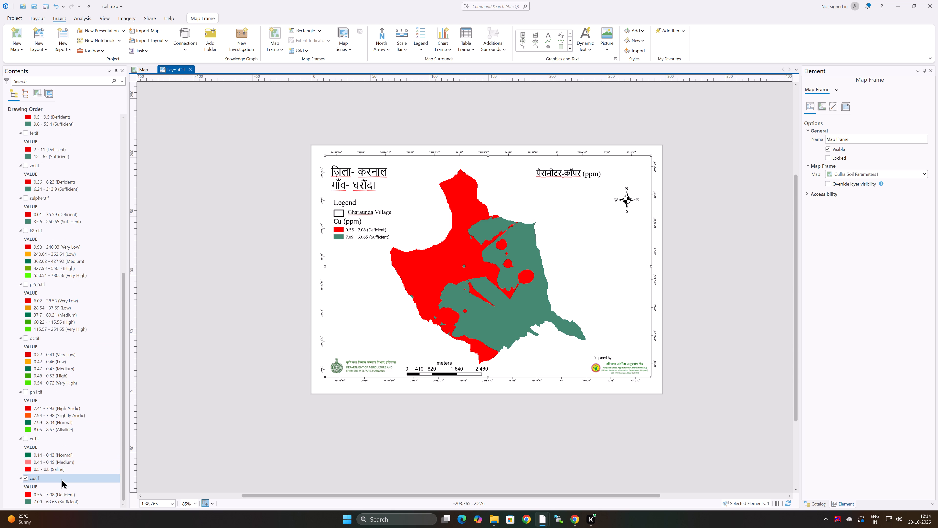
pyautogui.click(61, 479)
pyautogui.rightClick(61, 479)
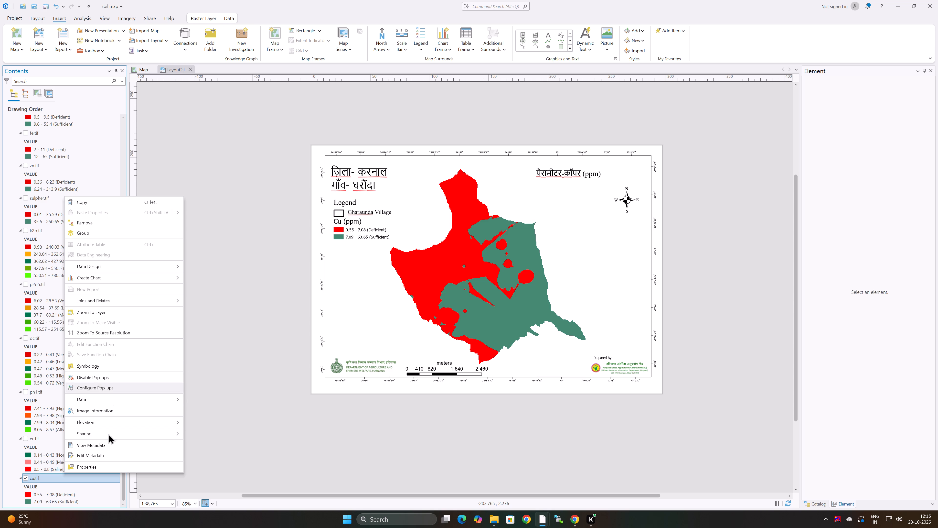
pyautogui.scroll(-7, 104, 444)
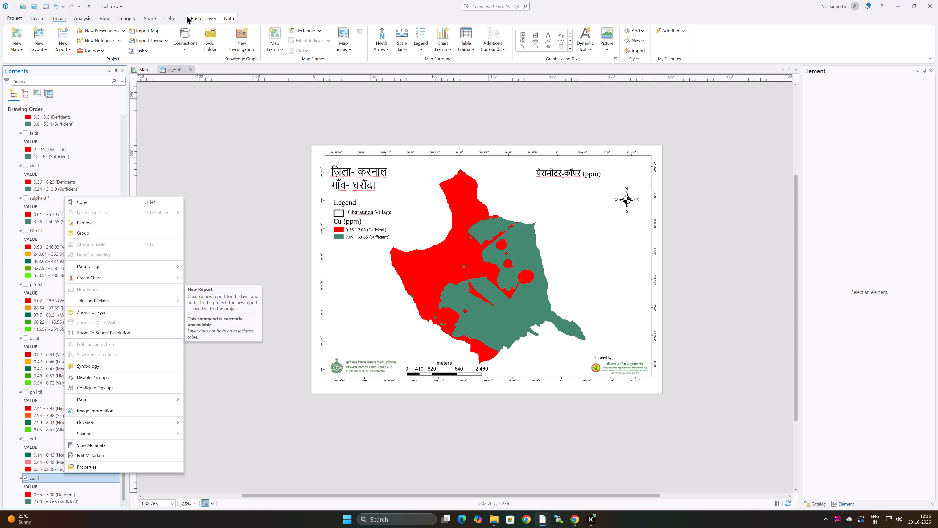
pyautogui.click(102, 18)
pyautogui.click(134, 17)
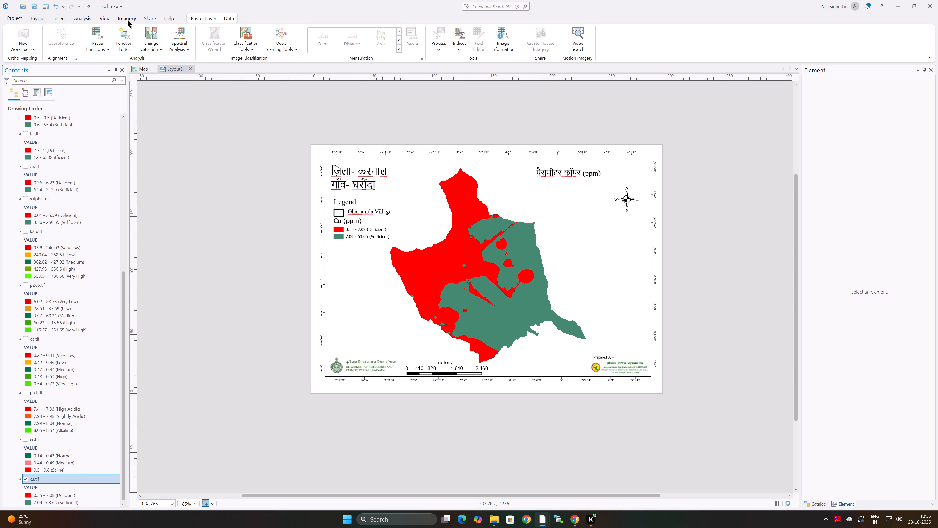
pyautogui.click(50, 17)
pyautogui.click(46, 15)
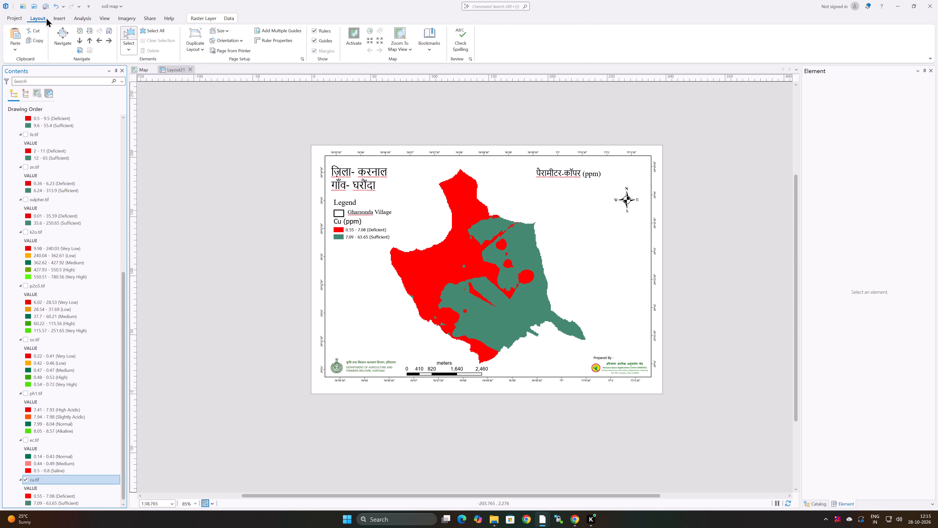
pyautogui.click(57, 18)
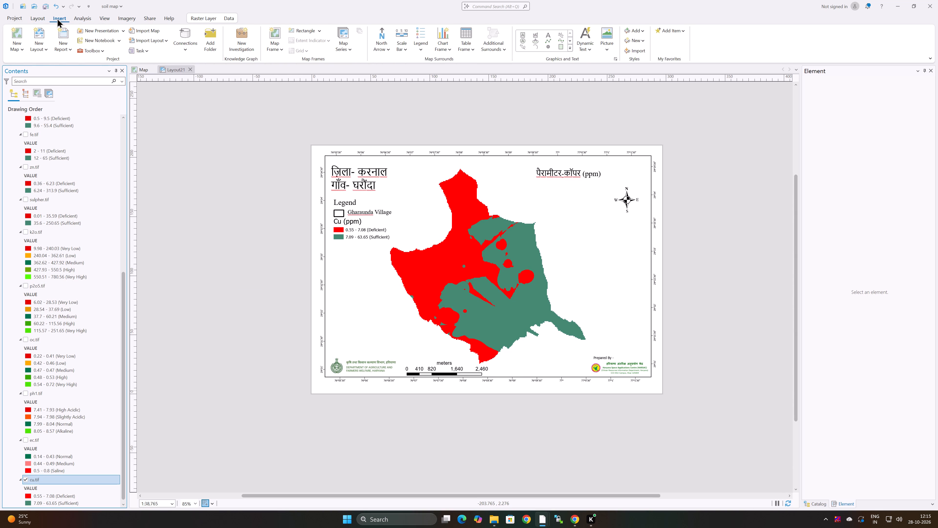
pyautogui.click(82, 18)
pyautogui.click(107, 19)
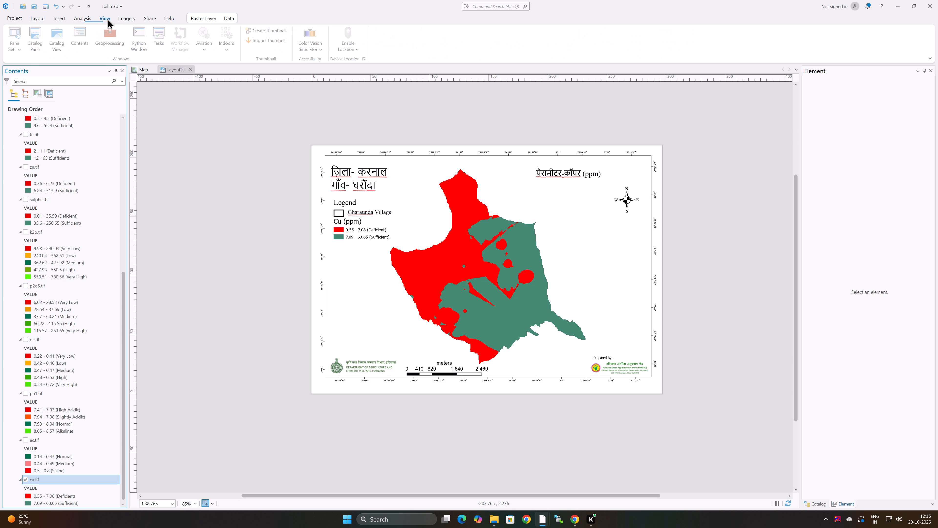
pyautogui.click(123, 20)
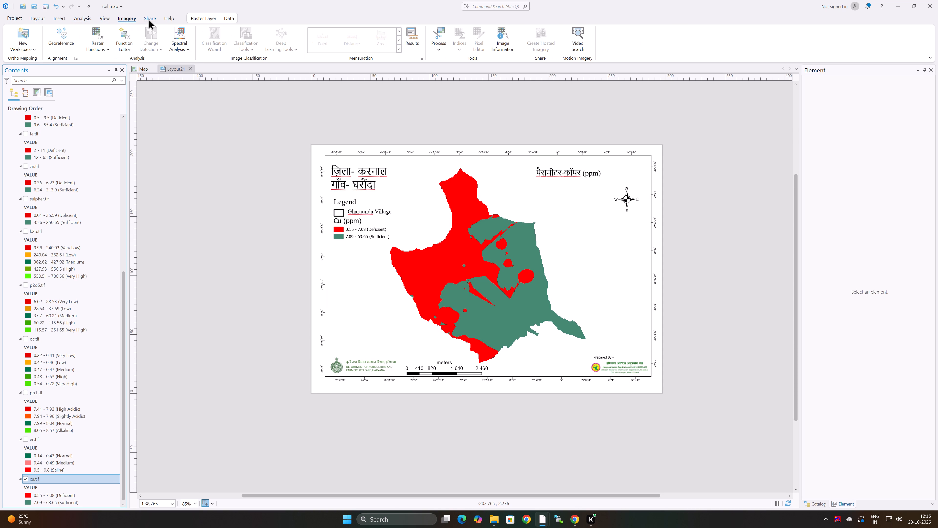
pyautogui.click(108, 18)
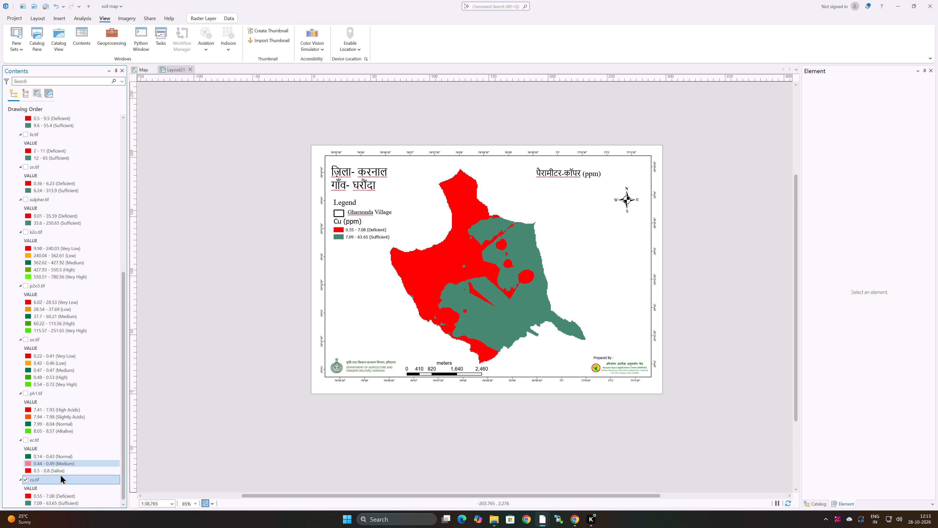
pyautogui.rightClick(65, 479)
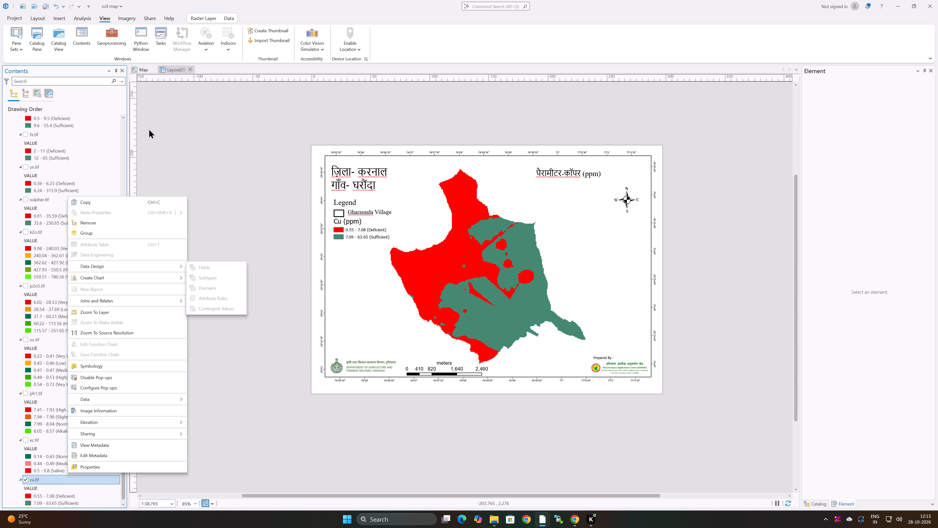
# Switch to the Map view, turn on the sulpher.tif layer and turn off the ph.tif layer.
pyautogui.click(146, 70)
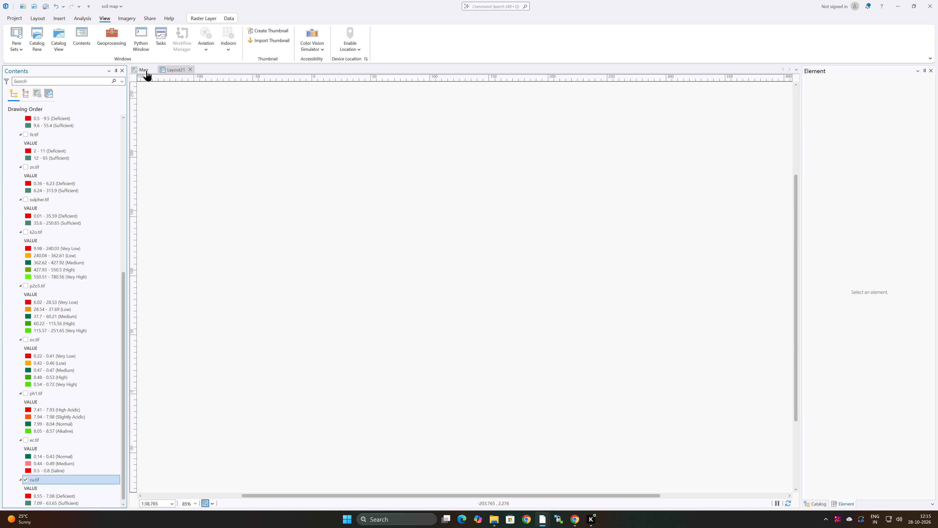
pyautogui.scroll(-7, 51, 456)
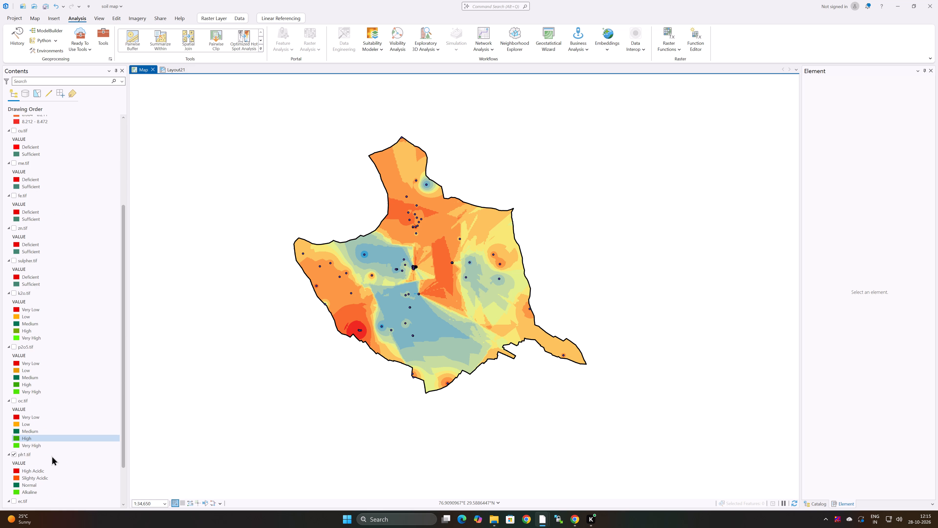
pyautogui.scroll(-12, 52, 456)
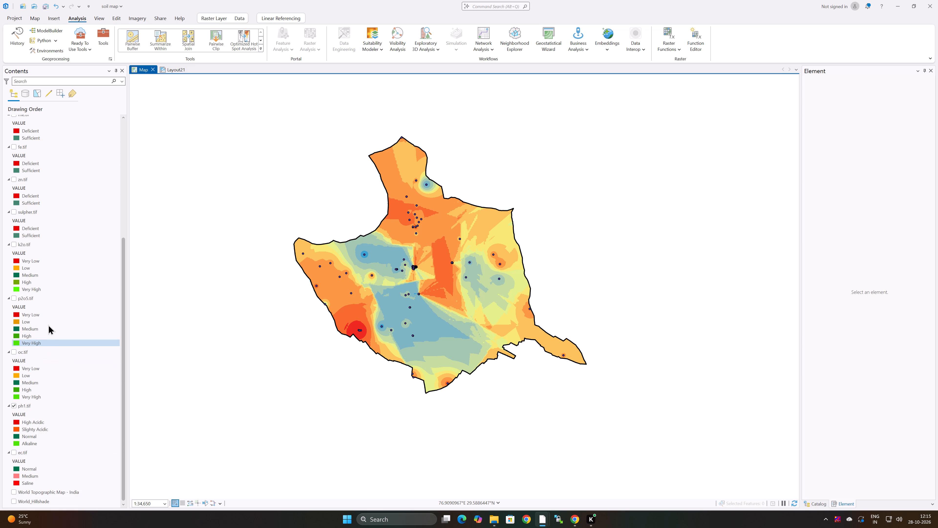
pyautogui.scroll(5, 54, 213)
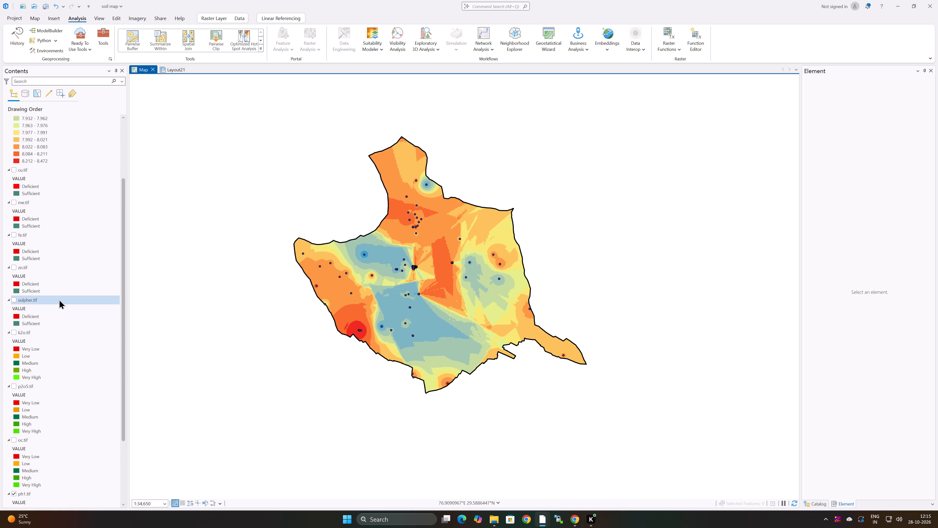
pyautogui.scroll(-6, 59, 297)
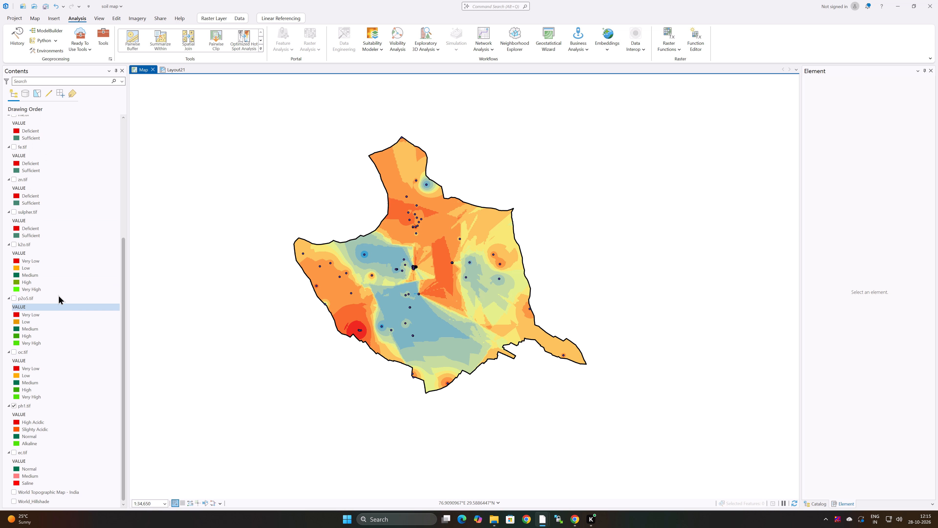
pyautogui.scroll(-5, 58, 295)
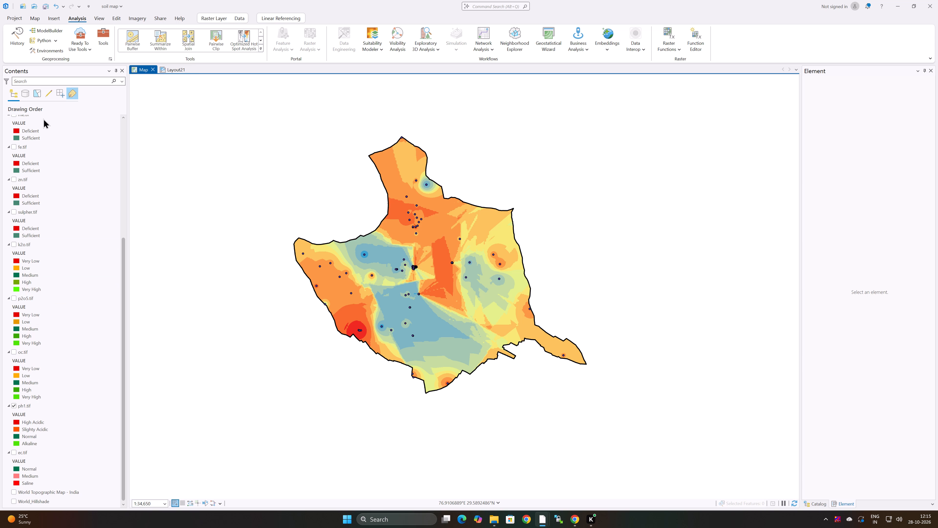
pyautogui.click(13, 211)
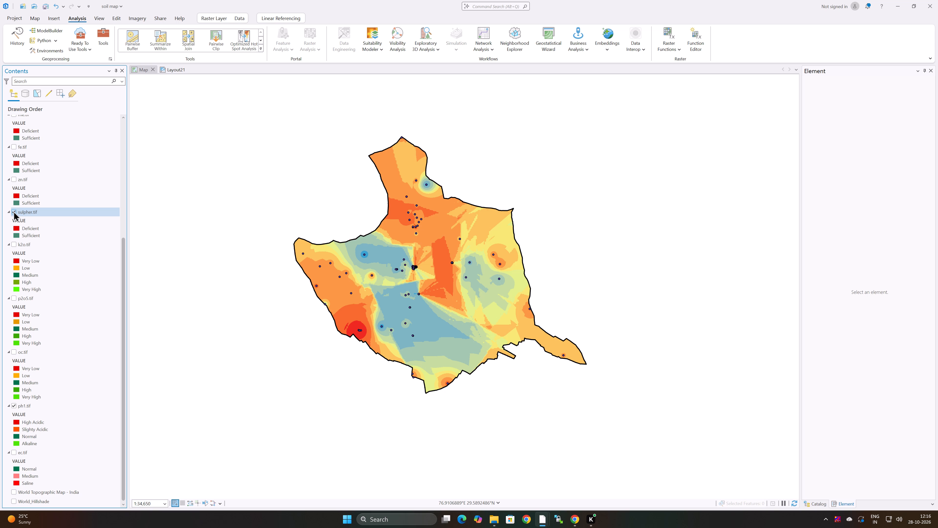
pyautogui.scroll(15, 25, 213)
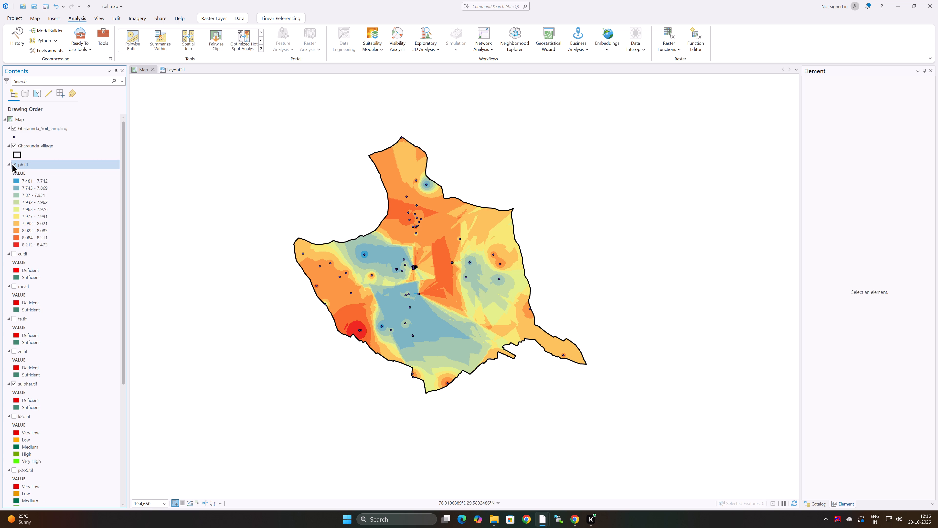
pyautogui.click(13, 164)
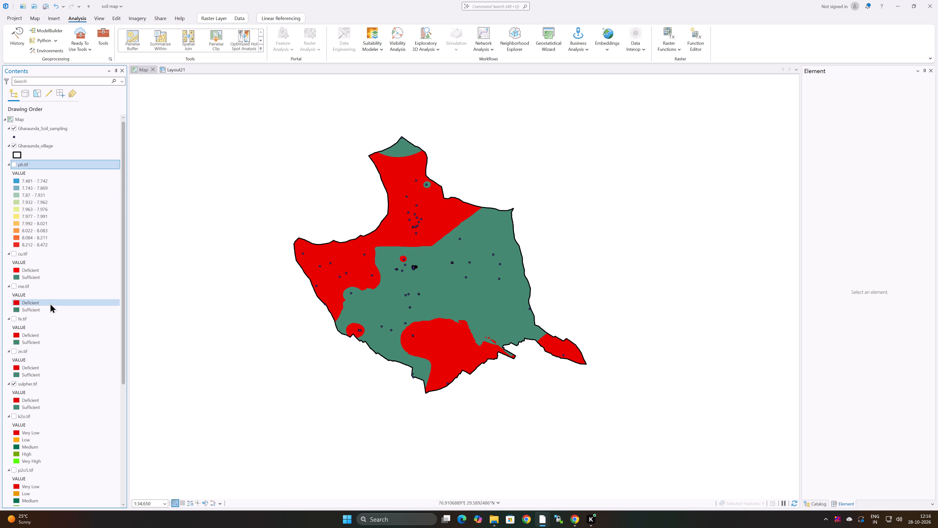
# Turn off the Gharaunda_Soil_sampling points layer in the Map view.
pyautogui.click(13, 127)
# Switch to the layout and turn on the Gharaunda_village boundary layer in its map frame.
pyautogui.click(173, 71)
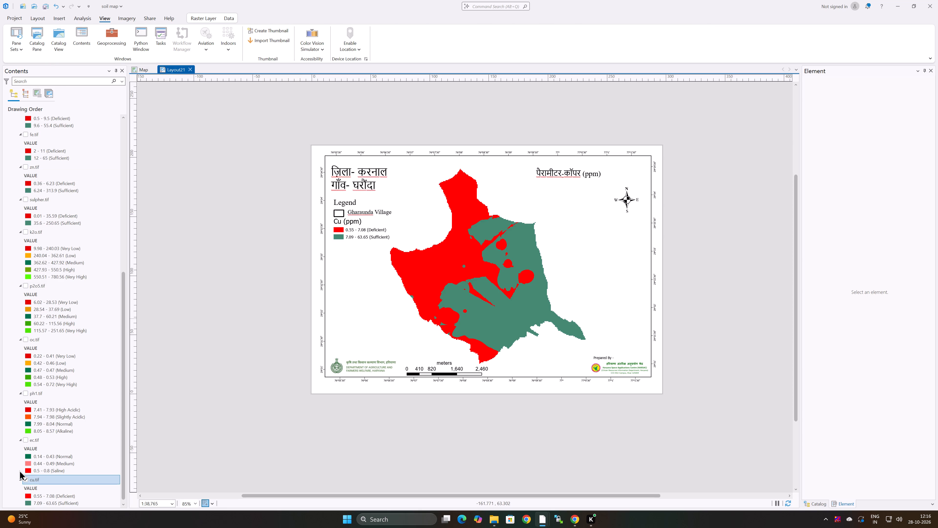
pyautogui.rightClick(54, 479)
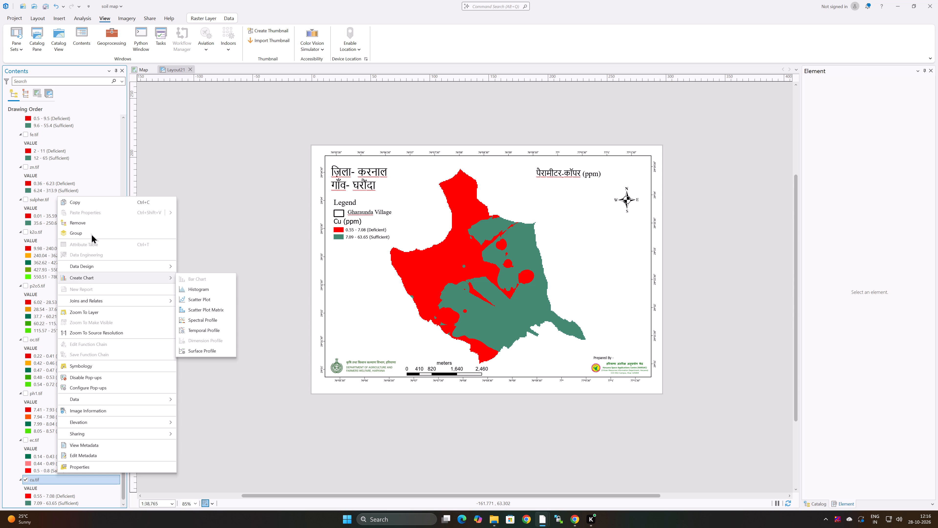
pyautogui.scroll(2, 53, 127)
pyautogui.click(86, 147)
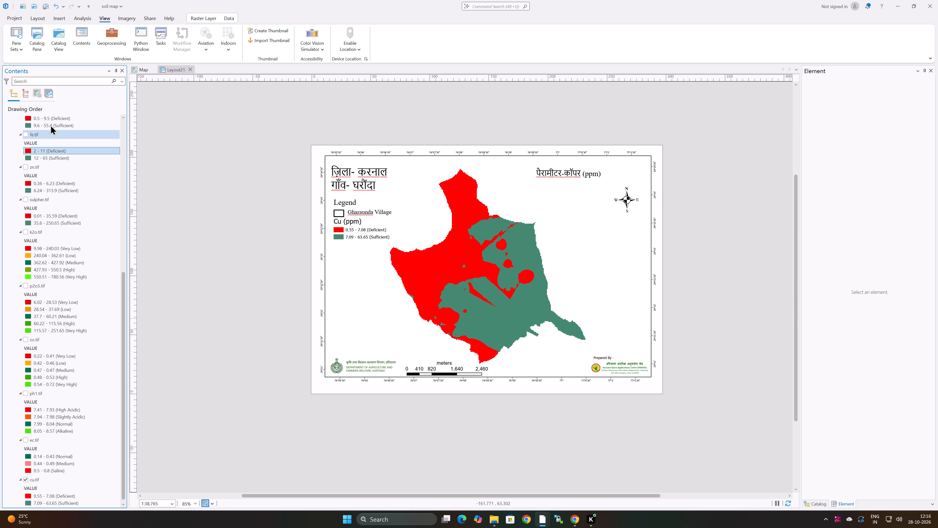
pyautogui.scroll(5, 41, 119)
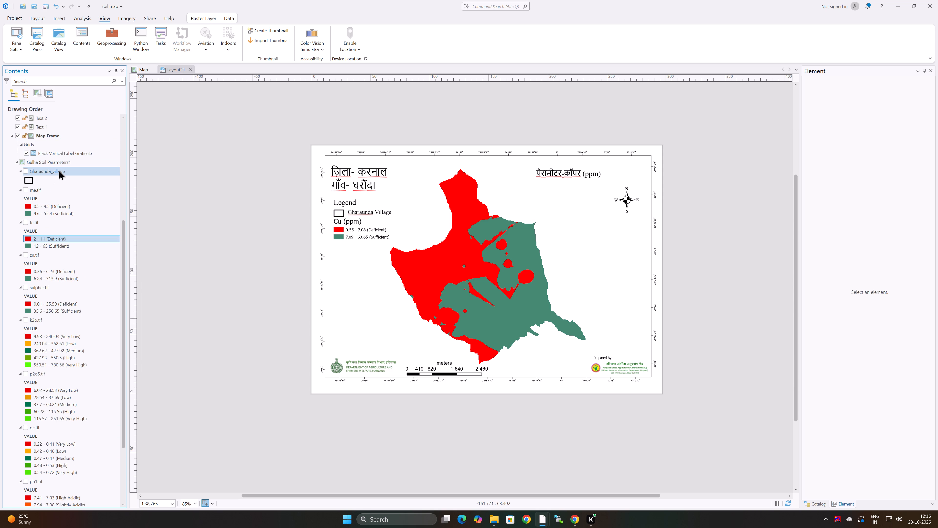
pyautogui.click(24, 171)
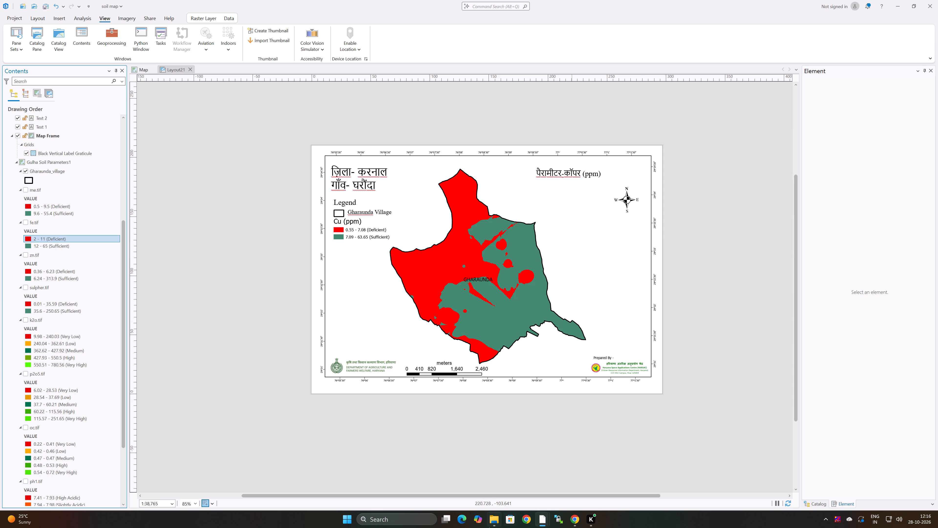
# In File Explorer, go to New folder inside Karnal Soil, open the Mn PDF to check the exported map, and delete that file.
pyautogui.click(488, 478)
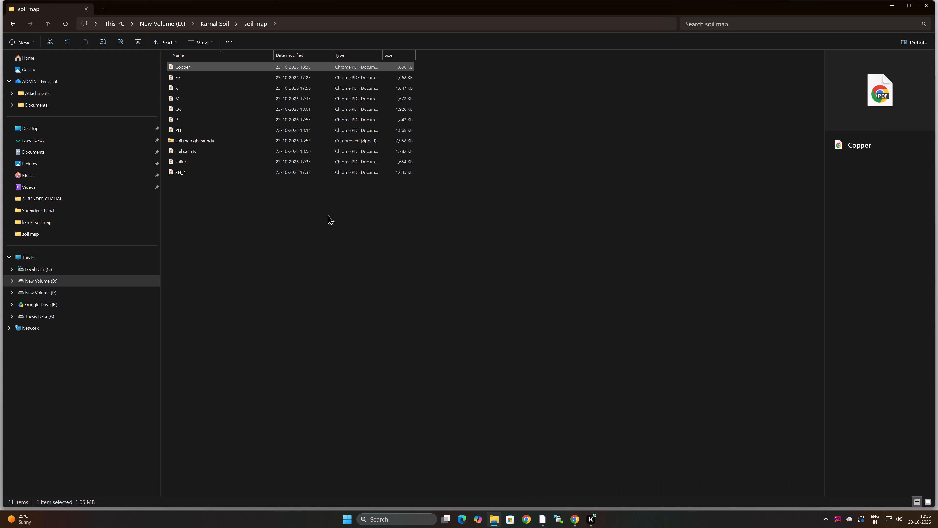
pyautogui.click(47, 23)
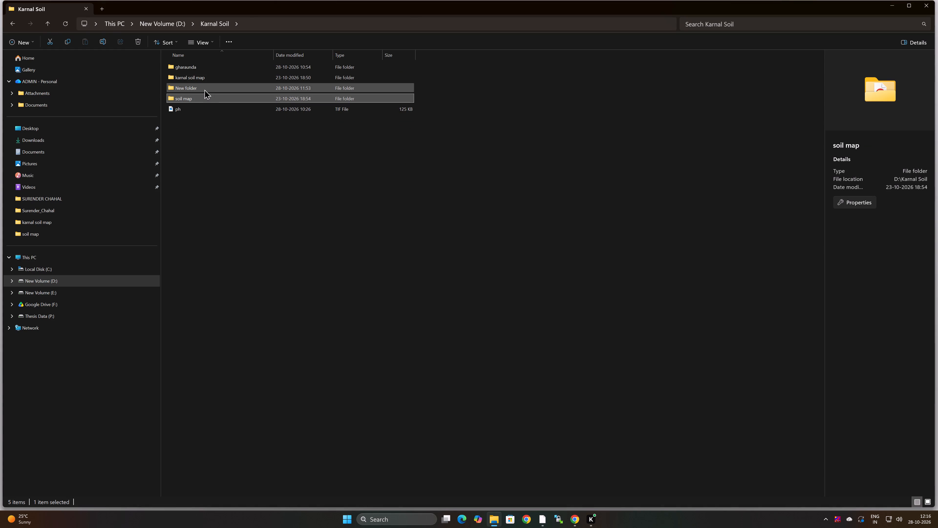
pyautogui.click(204, 89)
pyautogui.doubleClick(204, 89)
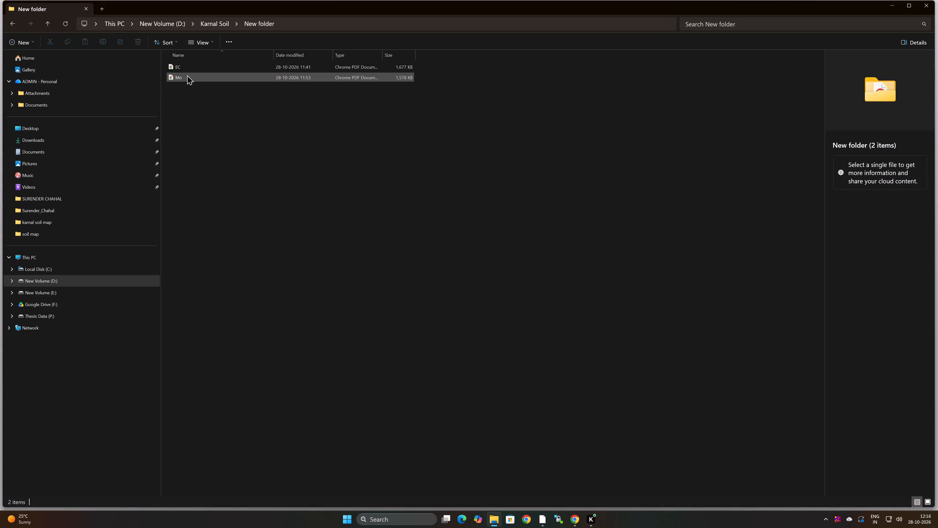
pyautogui.doubleClick(187, 76)
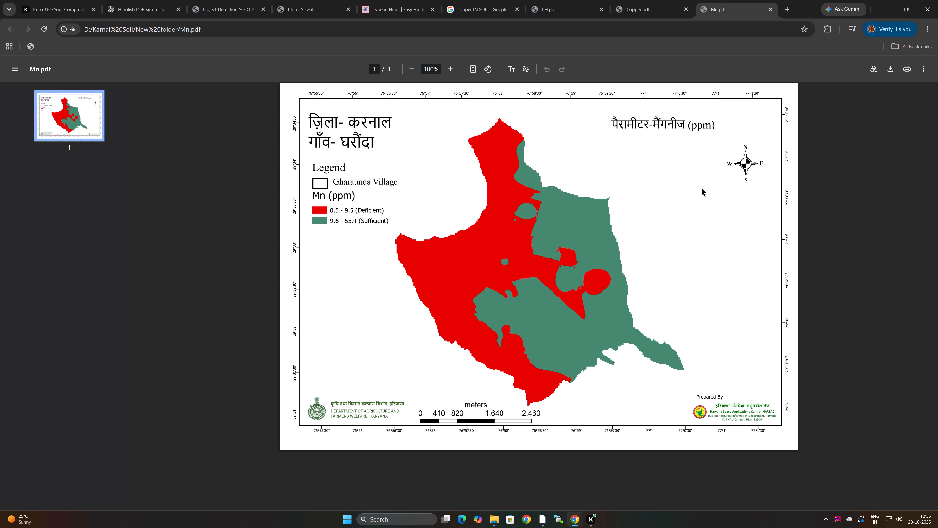
pyautogui.click(927, 9)
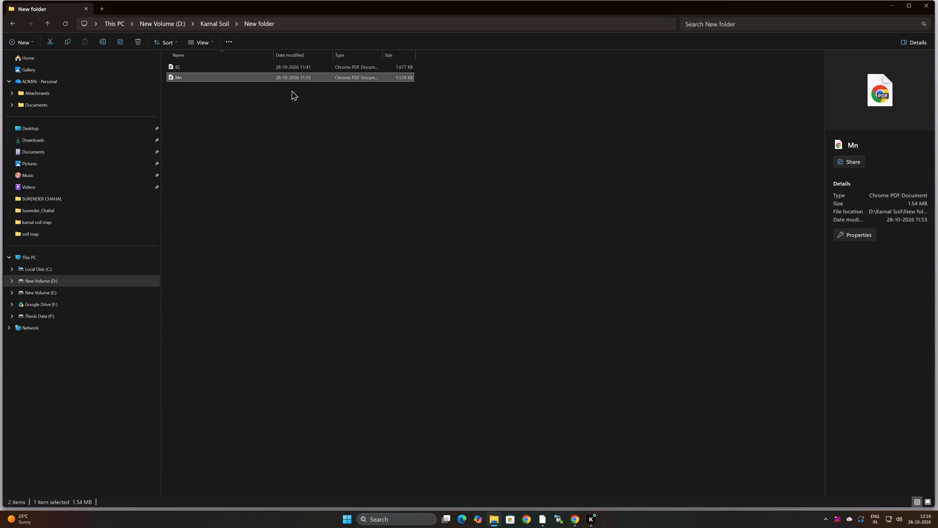
pyautogui.rightClick(263, 77)
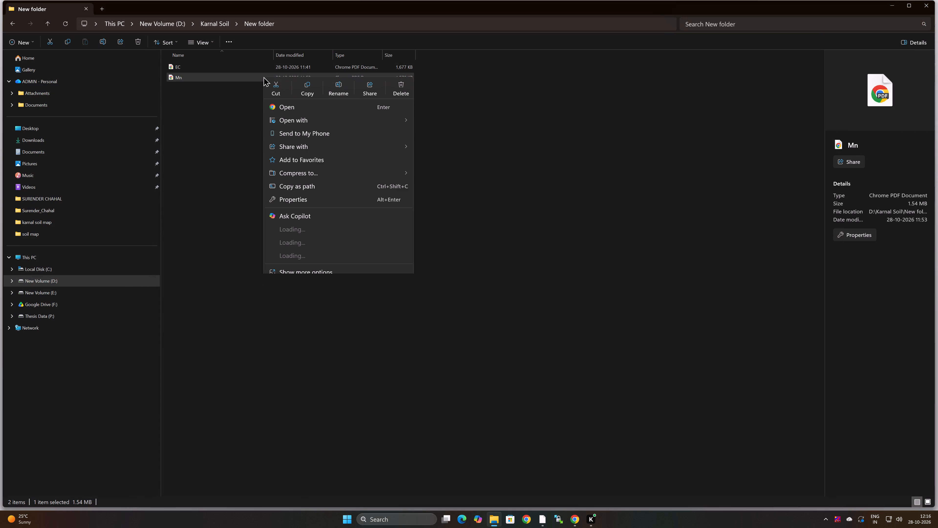
pyautogui.click(404, 92)
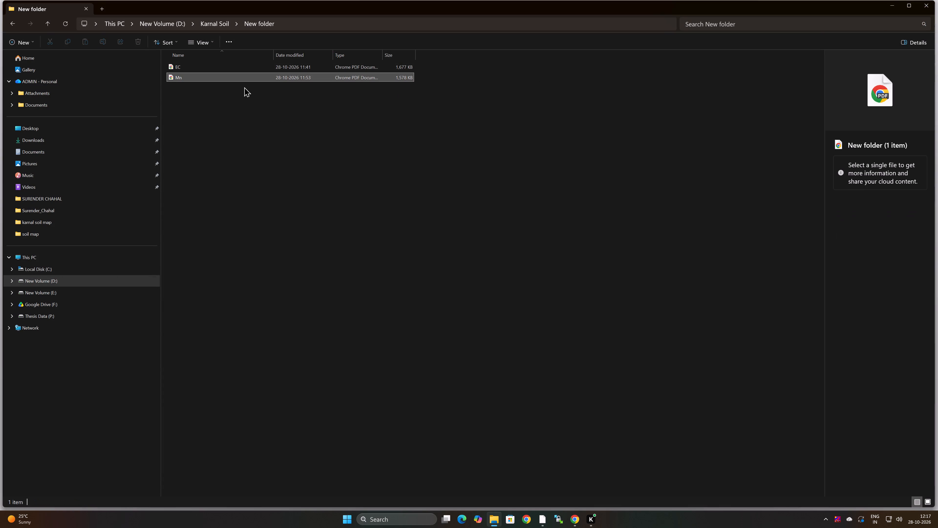
# Open the EC PDF to check the exported map, delete the file, and close the File Explorer window.
pyautogui.doubleClick(208, 66)
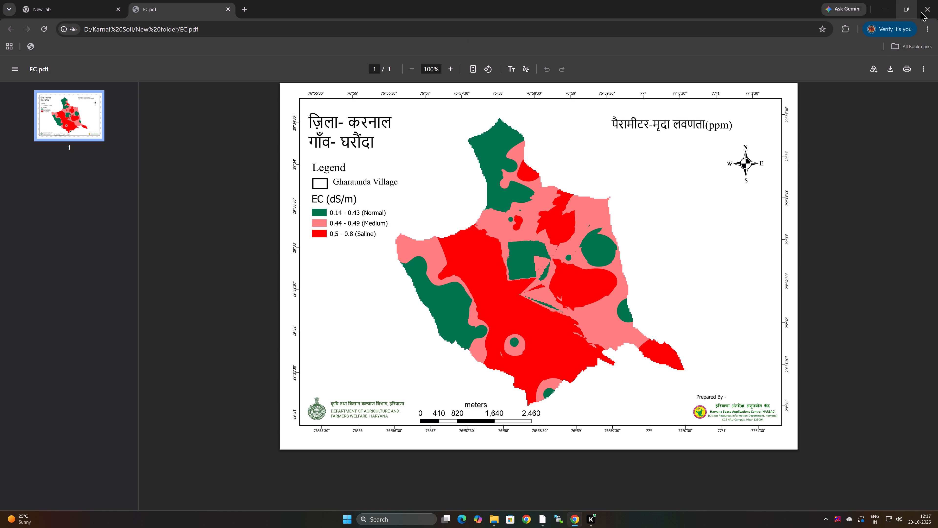
pyautogui.click(932, 10)
pyautogui.rightClick(295, 66)
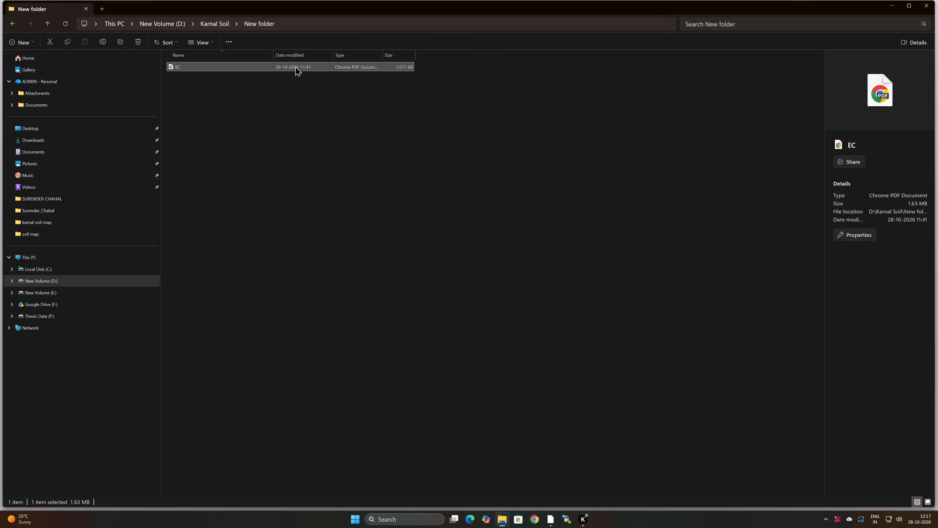
pyautogui.click(435, 78)
pyautogui.click(929, 7)
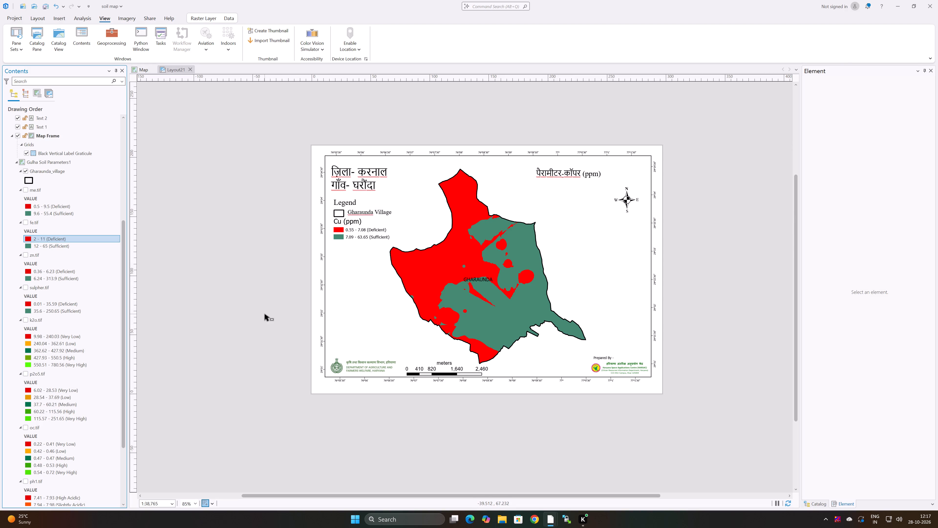
# Back in ArcGIS Pro, export the copper layout as a PDF named Cu.pdf into D:\Karnal Soil\New folder, and close the export settings.
pyautogui.scroll(-13, 88, 446)
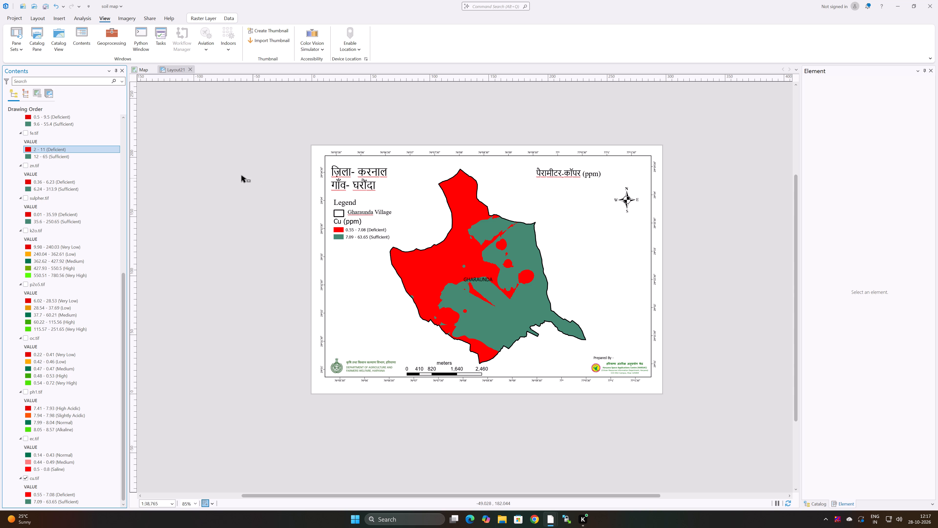
pyautogui.scroll(6, 153, 179)
pyautogui.scroll(-4, 153, 179)
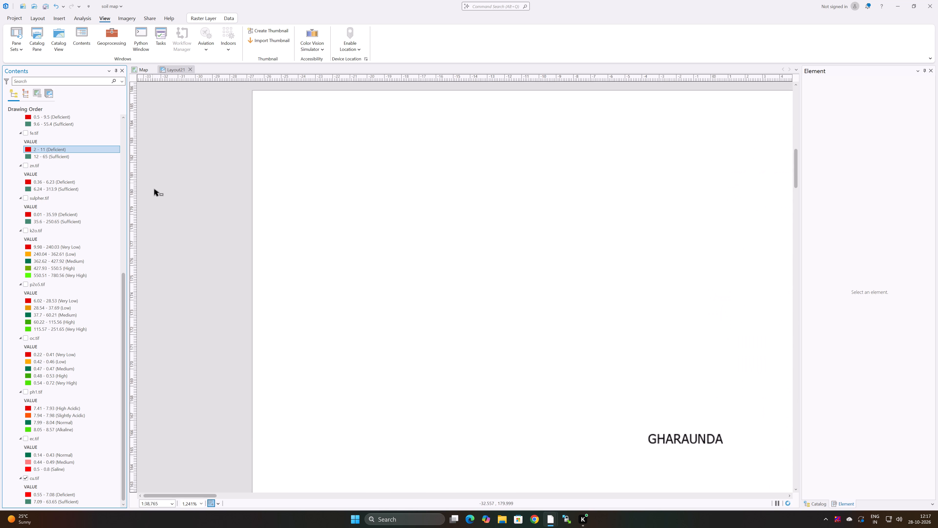
pyautogui.scroll(-2, 427, 282)
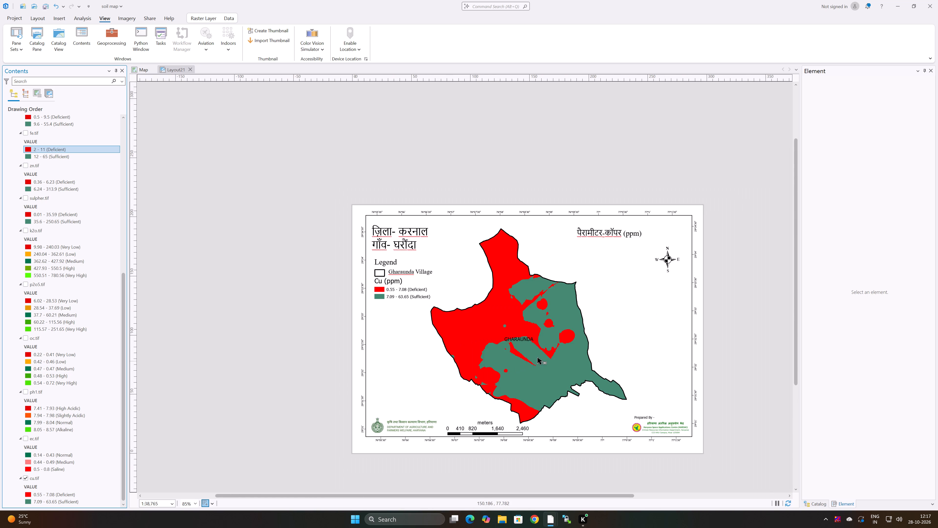
pyautogui.moveTo(537, 356); pyautogui.dragTo(477, 318, button='middle')
pyautogui.scroll(1, 477, 318)
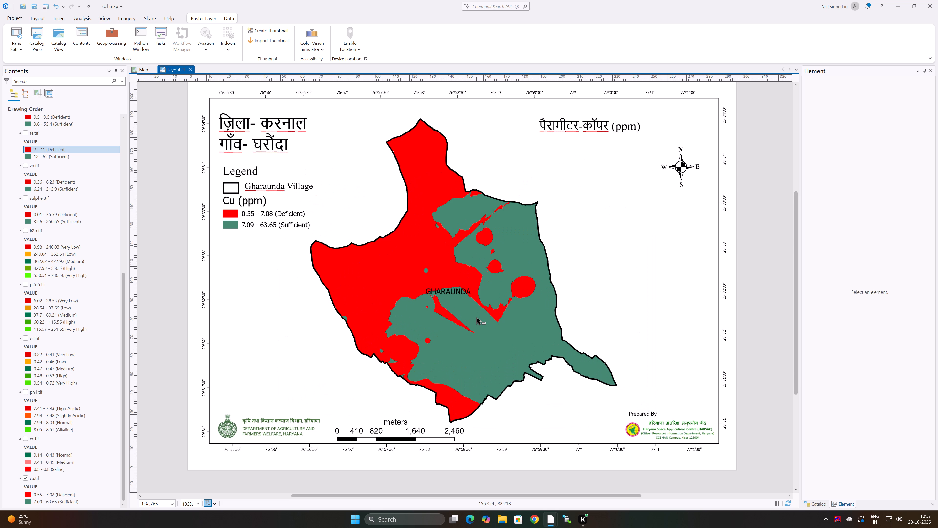
pyautogui.moveTo(437, 204); pyautogui.dragTo(427, 244, button='middle')
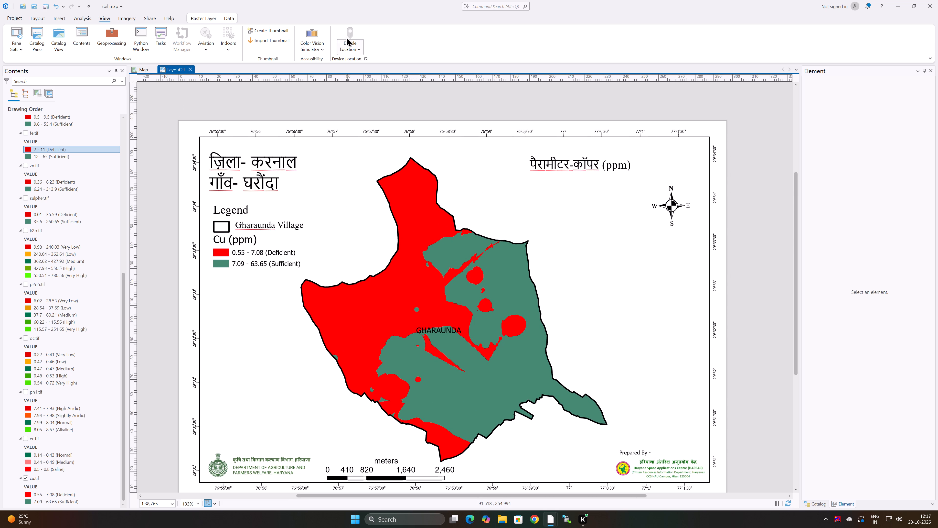
pyautogui.click(56, 17)
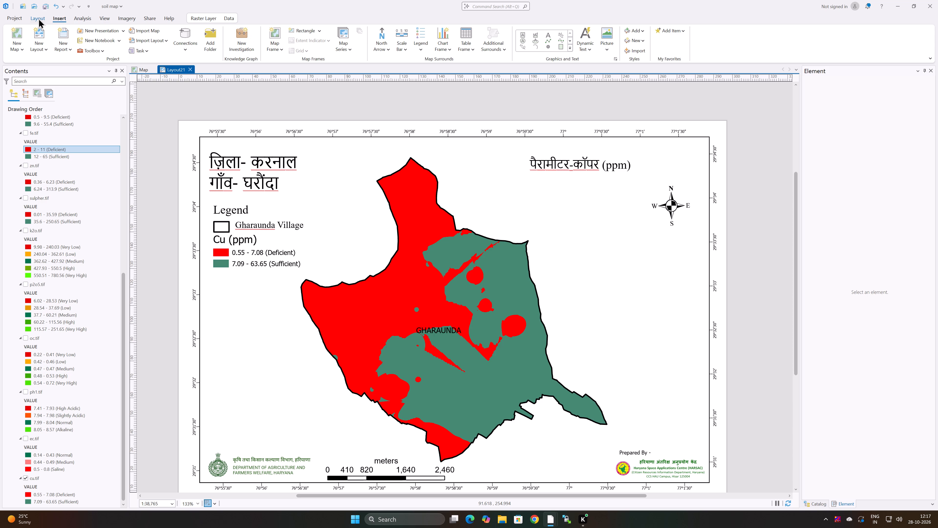
pyautogui.click(150, 17)
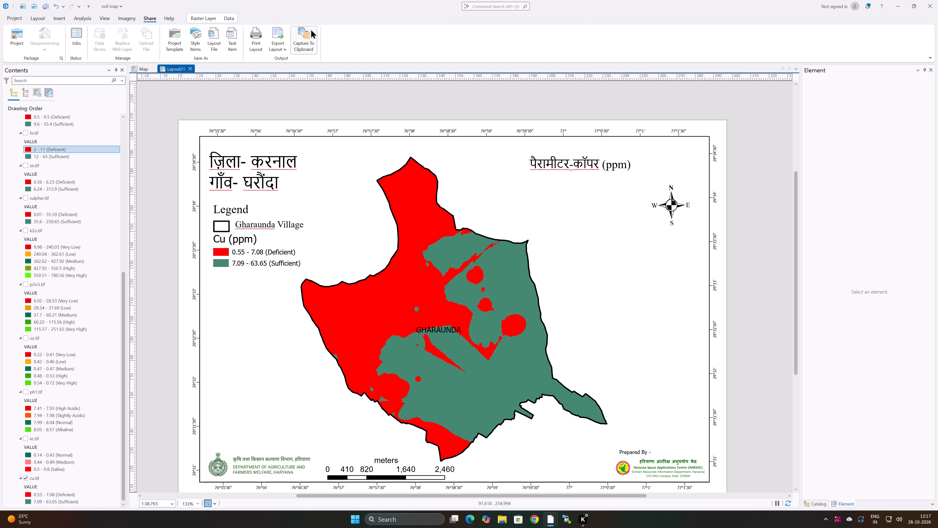
pyautogui.click(279, 34)
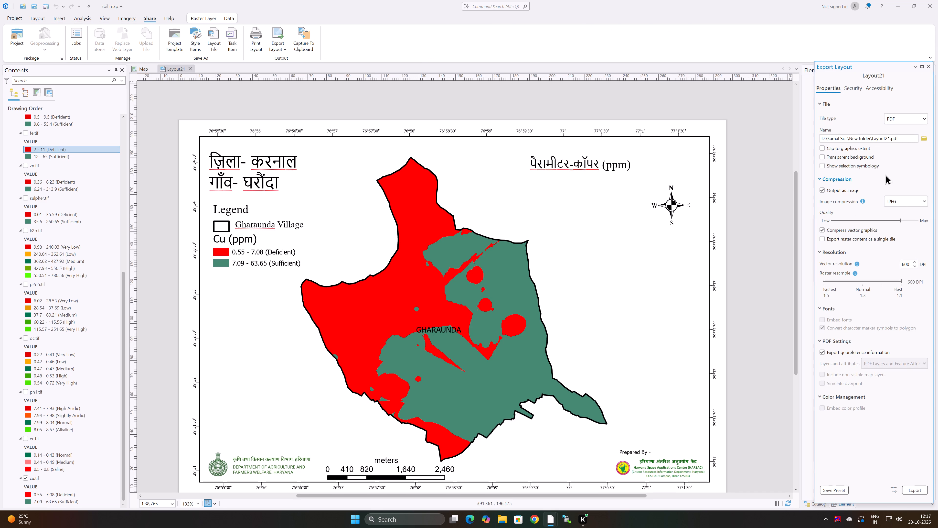
pyautogui.click(924, 139)
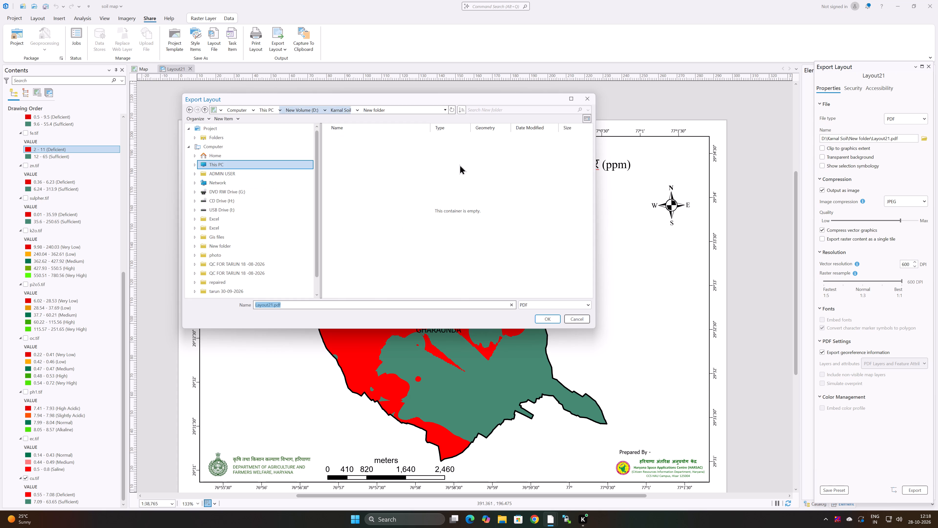
pyautogui.moveTo(270, 303); pyautogui.dragTo(275, 305)
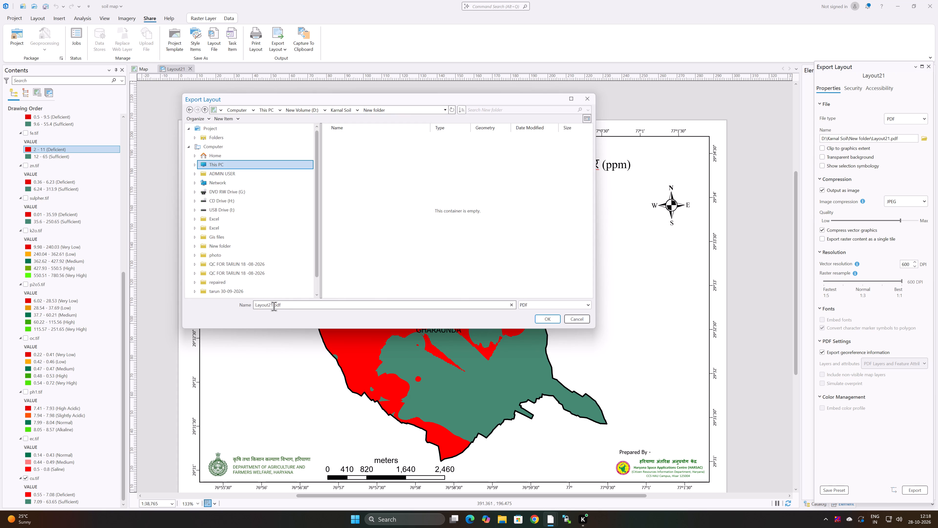
pyautogui.click(273, 306)
pyautogui.press('BackSpace')
pyautogui.press('BackSpace')
pyautogui.press('BackSpace')
pyautogui.press('BackSpace')
pyautogui.press('BackSpace')
pyautogui.press('BackSpace')
pyautogui.press('BackSpace')
pyautogui.press('BackSpace')
pyautogui.press('BackSpace')
pyautogui.press('BackSpace')
pyautogui.press('BackSpace')
pyautogui.press('BackSpace')
pyautogui.press('BackSpace')
pyautogui.press('BackSpace')
pyautogui.press('BackSpace')
pyautogui.press('BackSpace')
pyautogui.press('BackSpace')
pyautogui.press('u')
pyautogui.press('Return')
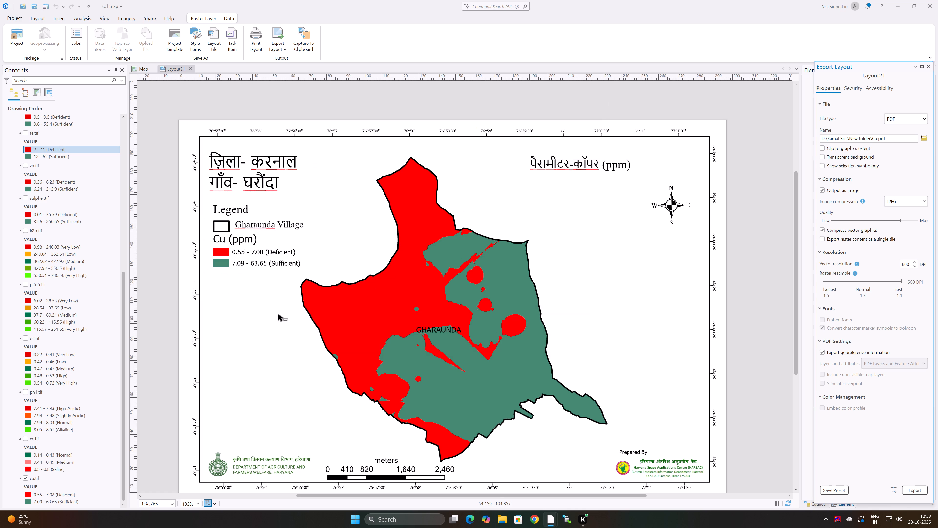
pyautogui.click(907, 489)
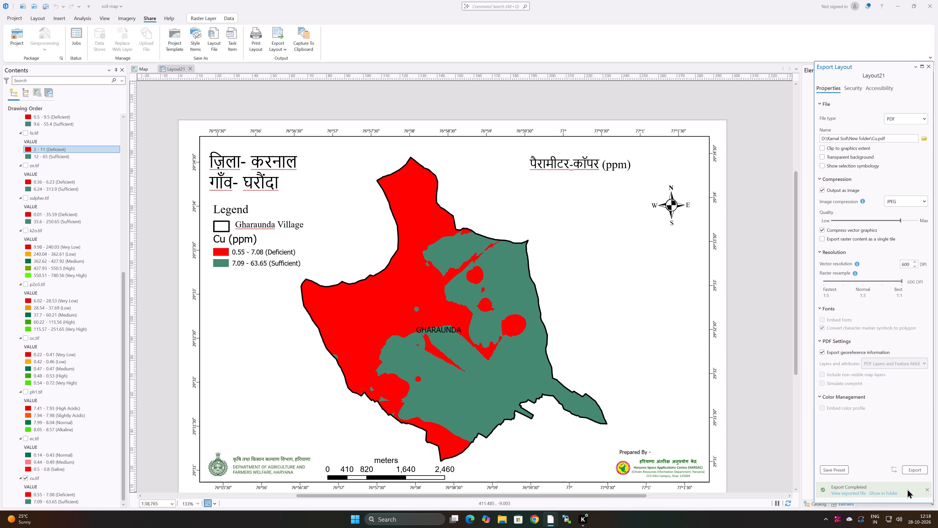
pyautogui.click(927, 66)
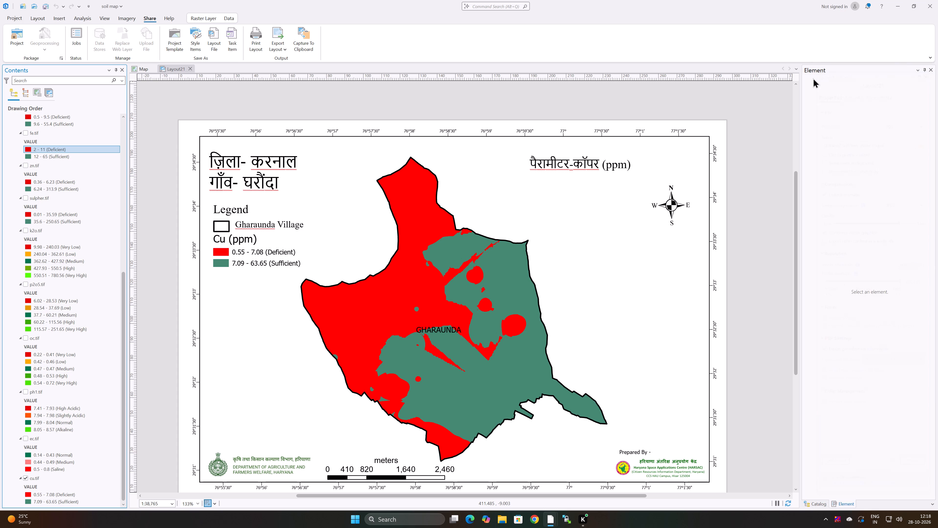
# Turn on the manganese raster me.tif and turn off cu.tif in the layout's map frame.
pyautogui.scroll(13, 65, 214)
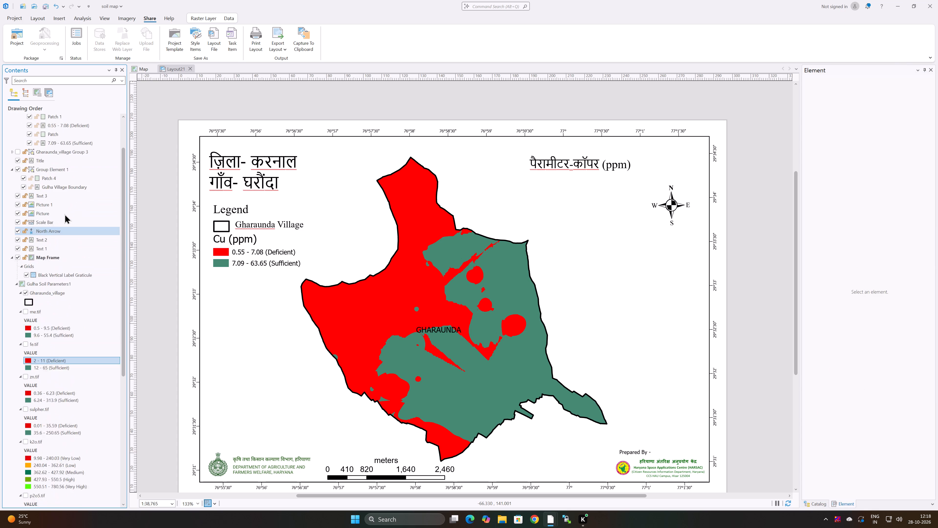
pyautogui.scroll(2, 64, 214)
pyautogui.scroll(-6, 48, 239)
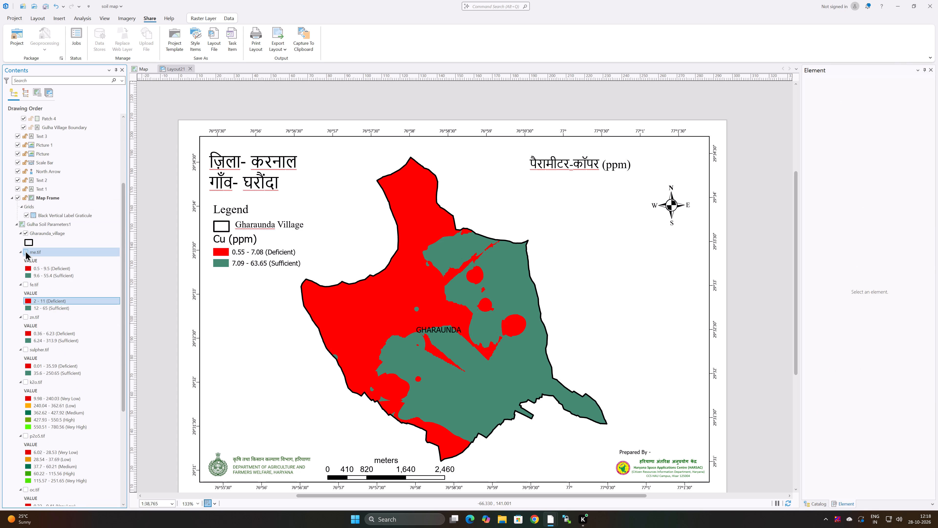
pyautogui.click(25, 251)
pyautogui.scroll(-6, 44, 289)
pyautogui.scroll(-16, 51, 299)
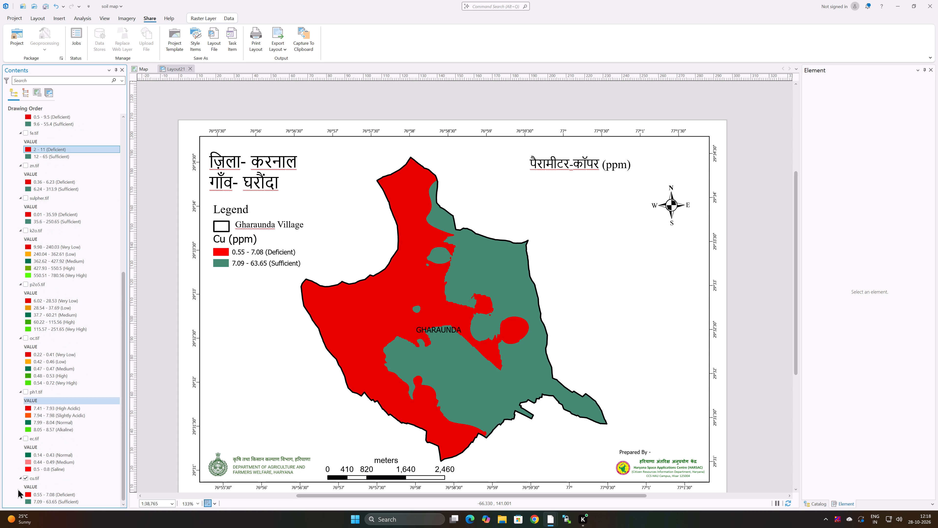
pyautogui.click(26, 478)
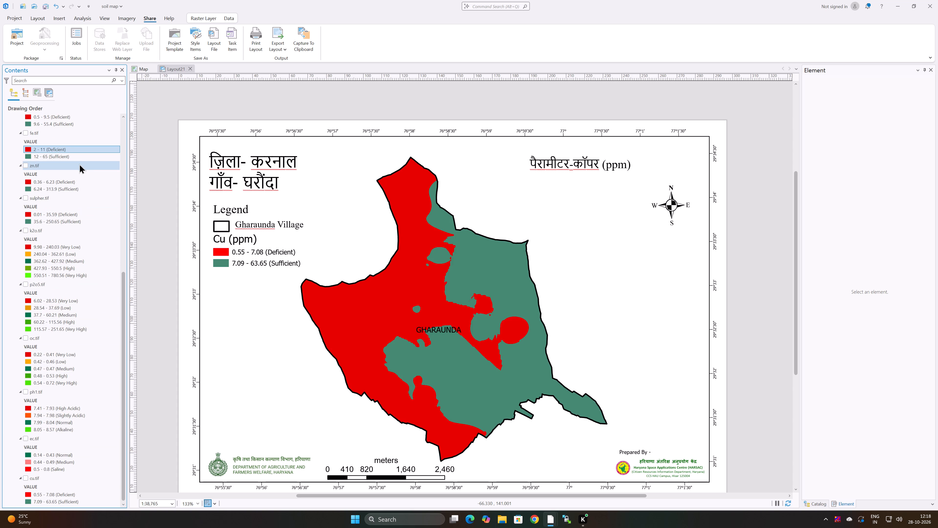
# Insert a legend for the manganese raster me.tif in the empty area beside the layout page.
pyautogui.scroll(7, 39, 165)
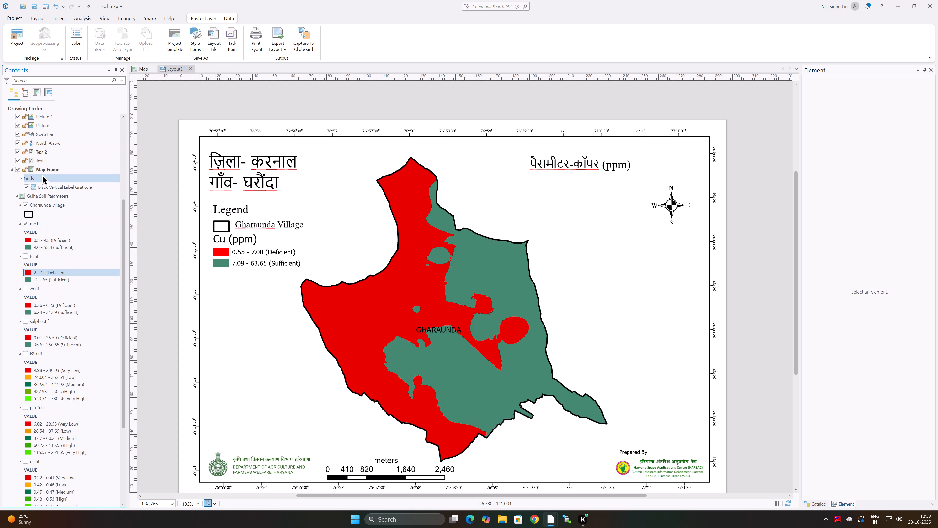
pyautogui.scroll(-2, 63, 267)
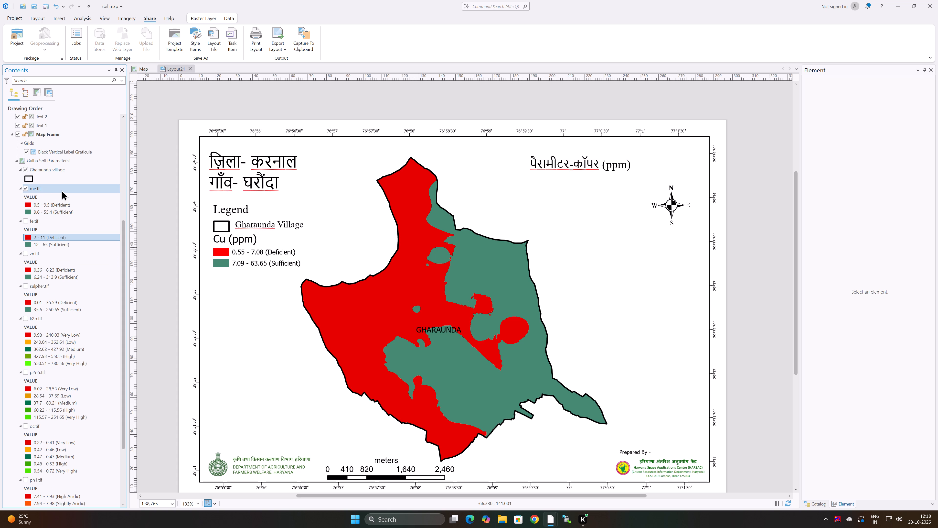
pyautogui.click(62, 190)
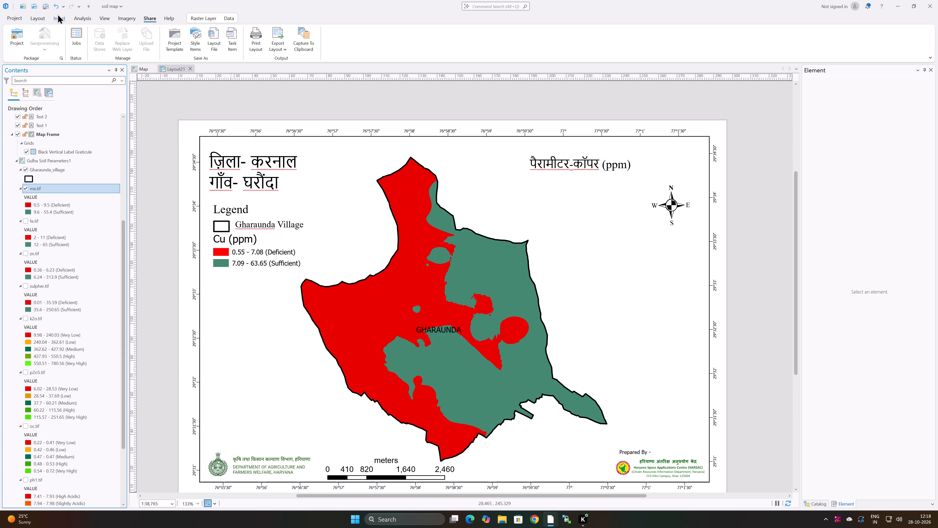
pyautogui.click(88, 18)
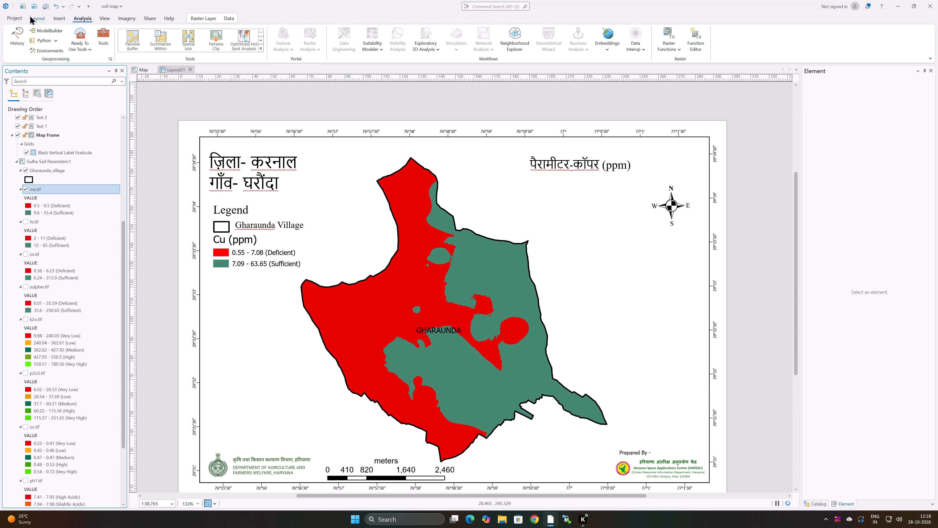
pyautogui.click(36, 16)
pyautogui.click(54, 16)
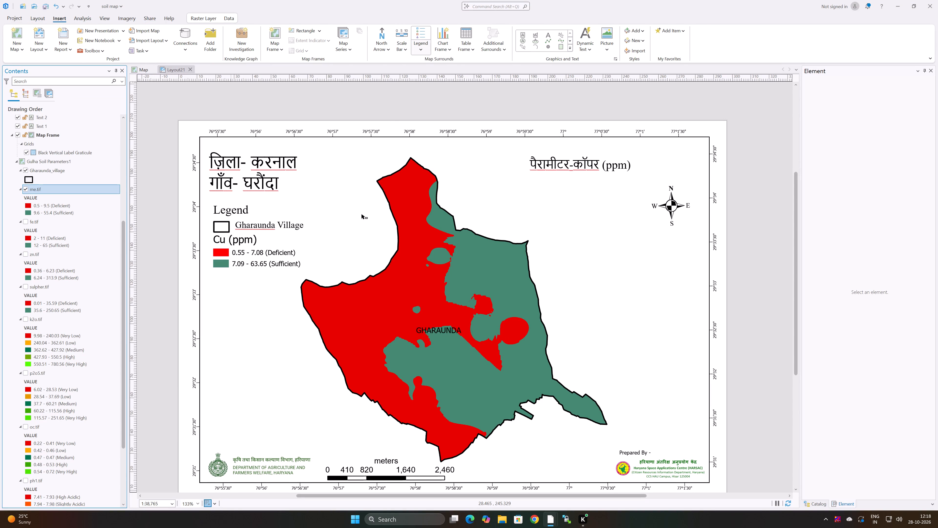
pyautogui.scroll(-3, 364, 215)
pyautogui.moveTo(369, 234); pyautogui.dragTo(417, 228, button='middle')
pyautogui.scroll(2, 417, 228)
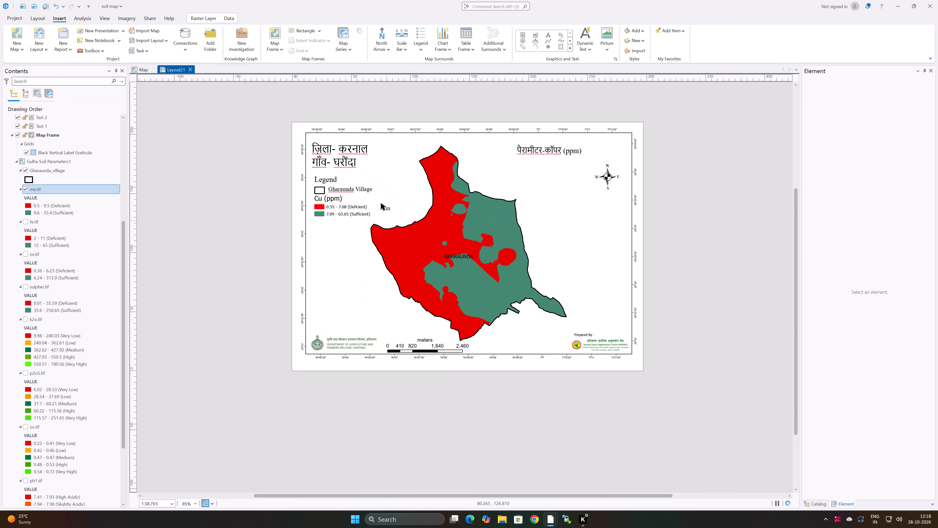
pyautogui.moveTo(382, 206); pyautogui.dragTo(414, 248, button='middle')
pyautogui.click(422, 33)
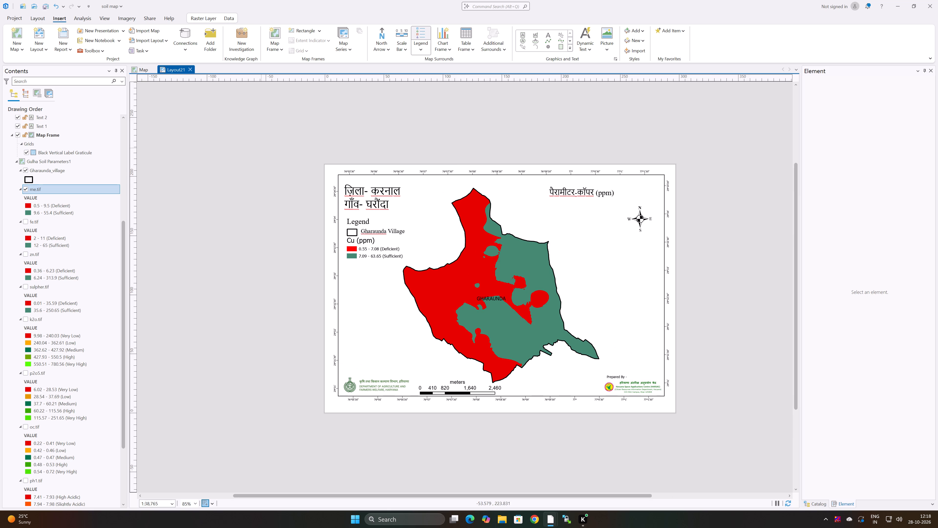
pyautogui.moveTo(171, 159); pyautogui.dragTo(249, 239)
pyautogui.moveTo(249, 239); pyautogui.dragTo(272, 251)
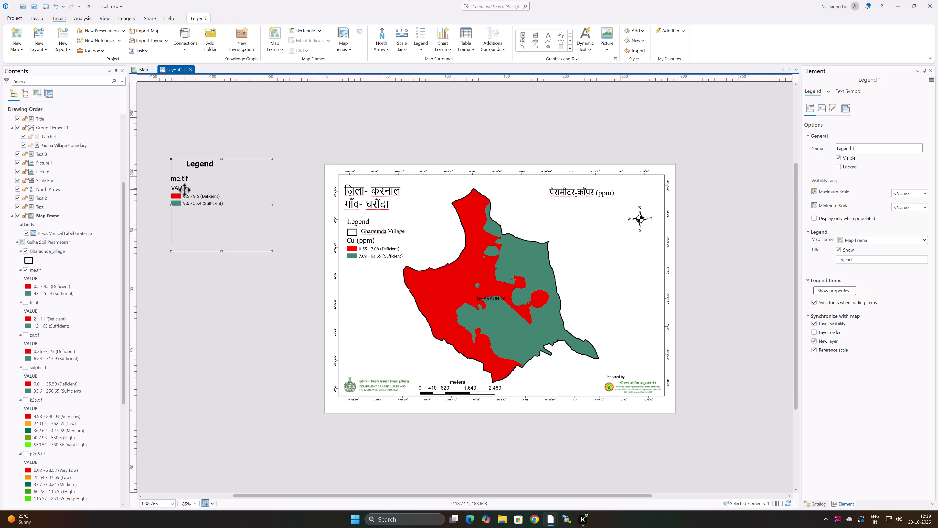
# Convert the new legend to graphics and delete its Legend title and VALUE label.
pyautogui.rightClick(212, 174)
pyautogui.click(246, 382)
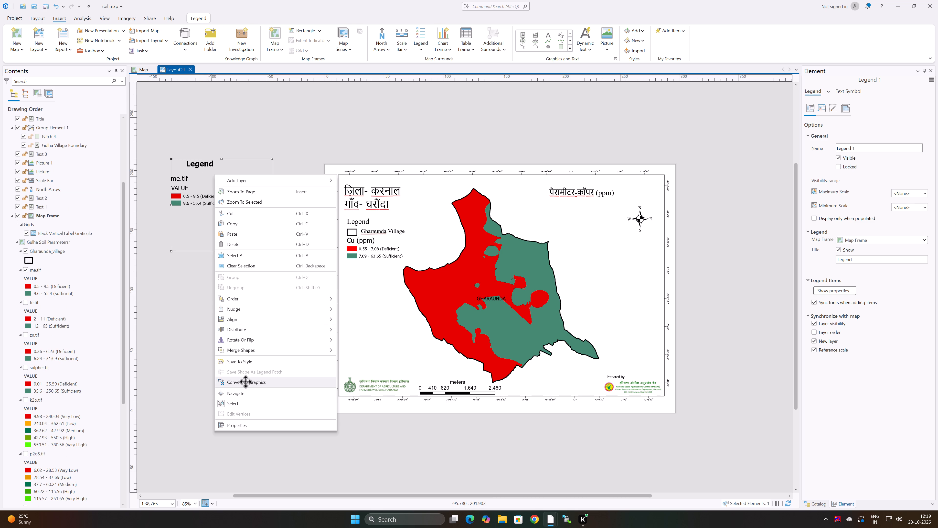
pyautogui.click(201, 165)
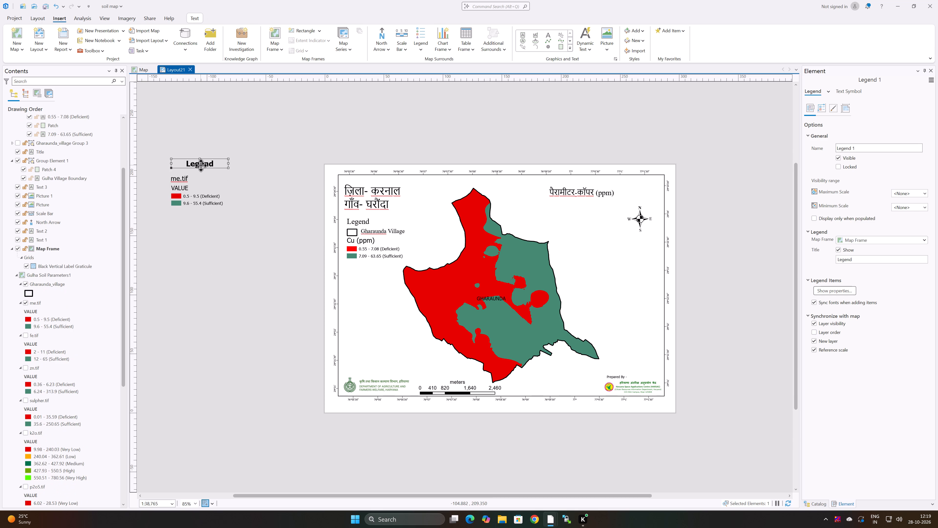
pyautogui.press('Delete')
pyautogui.click(182, 187)
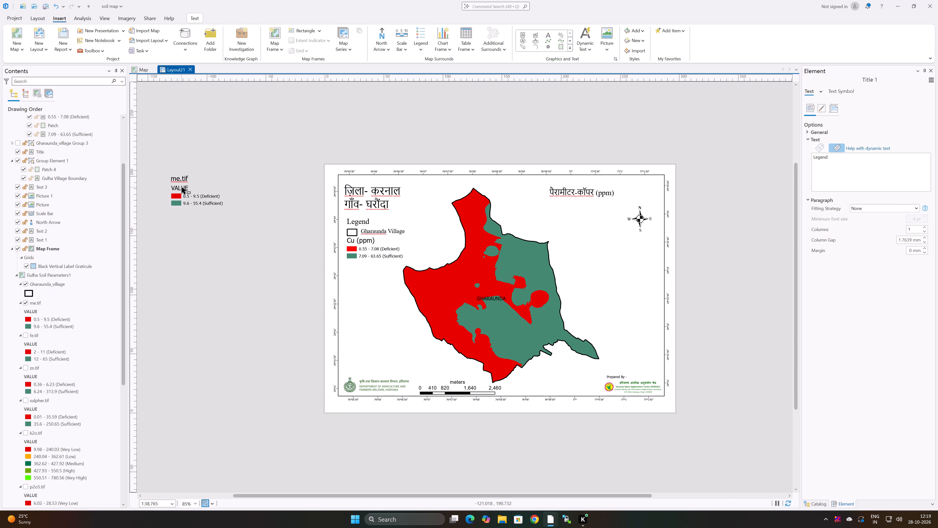
pyautogui.doubleClick(182, 187)
pyautogui.press('Delete')
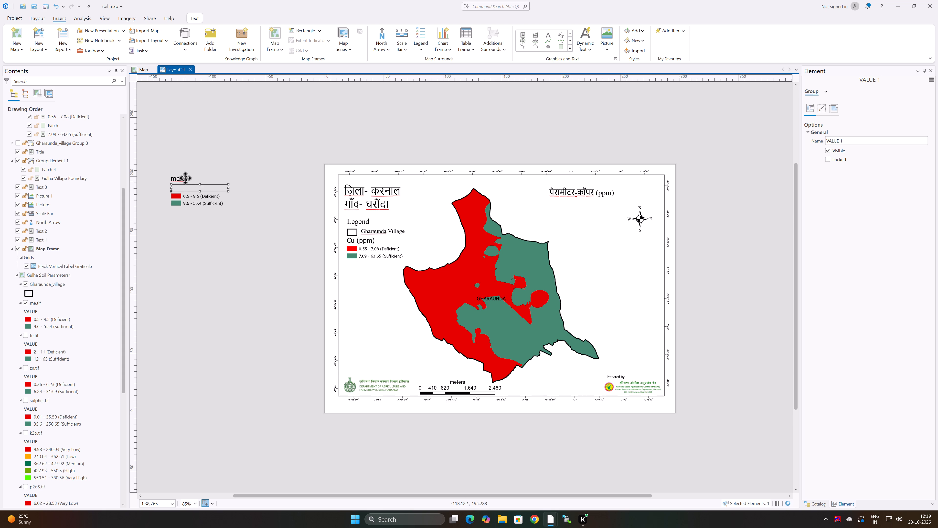
# Change the new legend's me.tif heading text to Mu (ppm).
pyautogui.doubleClick(185, 177)
pyautogui.click(191, 179)
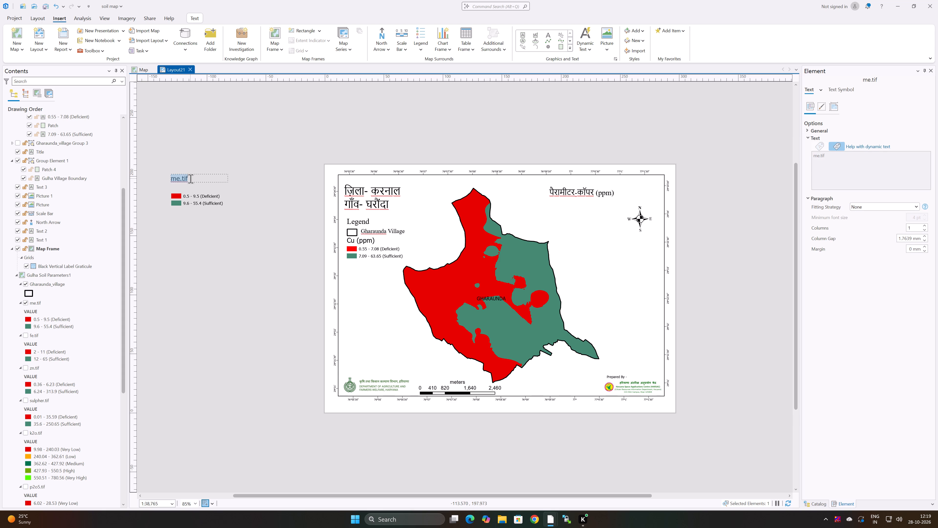
pyautogui.press('BackSpace')
pyautogui.press('BackSpace')
pyautogui.press('BackSpace')
pyautogui.press('BackSpace')
pyautogui.press('BackSpace')
pyautogui.press('BackSpace')
pyautogui.press('BackSpace')
pyautogui.press('BackSpace')
pyautogui.press('BackSpace')
pyautogui.press('BackSpace')
pyautogui.press('BackSpace')
pyautogui.press('BackSpace')
pyautogui.press('BackSpace')
pyautogui.press('BackSpace')
pyautogui.press('BackSpace')
pyautogui.press('BackSpace')
pyautogui.press('BackSpace')
pyautogui.press('BackSpace')
pyautogui.press('u')
pyautogui.press('space')
pyautogui.write('(')
pyautogui.write('ppm')
pyautogui.hotkey('shift', ')')
pyautogui.click(190, 195)
# Move the Mu (ppm) heading down so it sits just above the red Deficient class.
pyautogui.moveTo(192, 178); pyautogui.dragTo(192, 185)
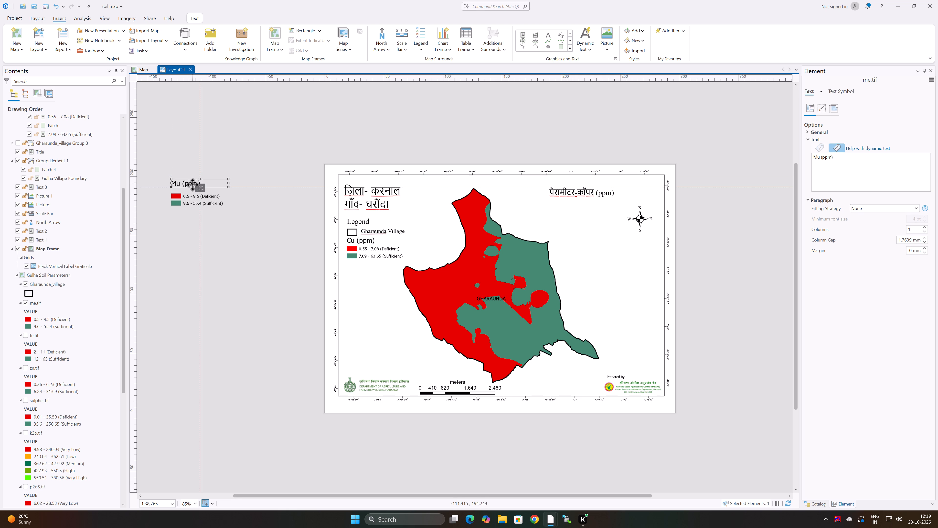
pyautogui.moveTo(192, 185); pyautogui.dragTo(193, 187)
pyautogui.moveTo(193, 187); pyautogui.dragTo(194, 188)
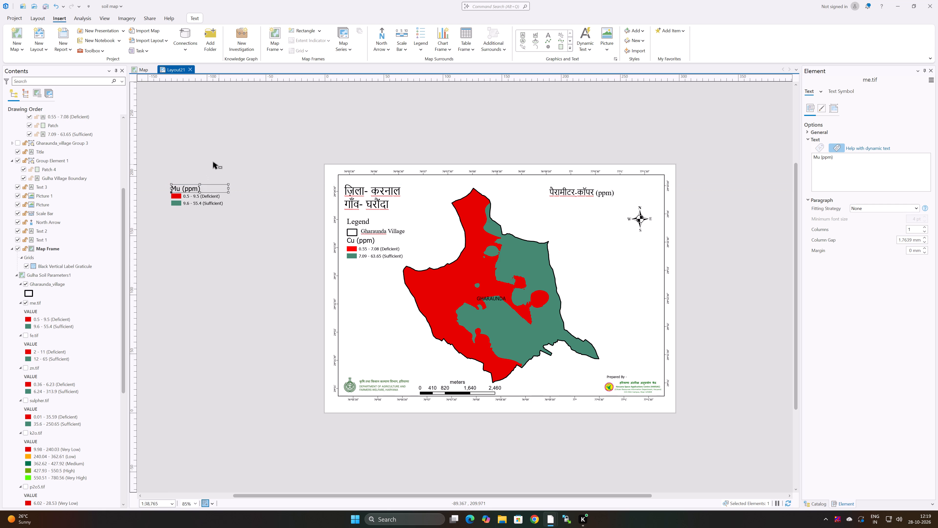
pyautogui.click(213, 162)
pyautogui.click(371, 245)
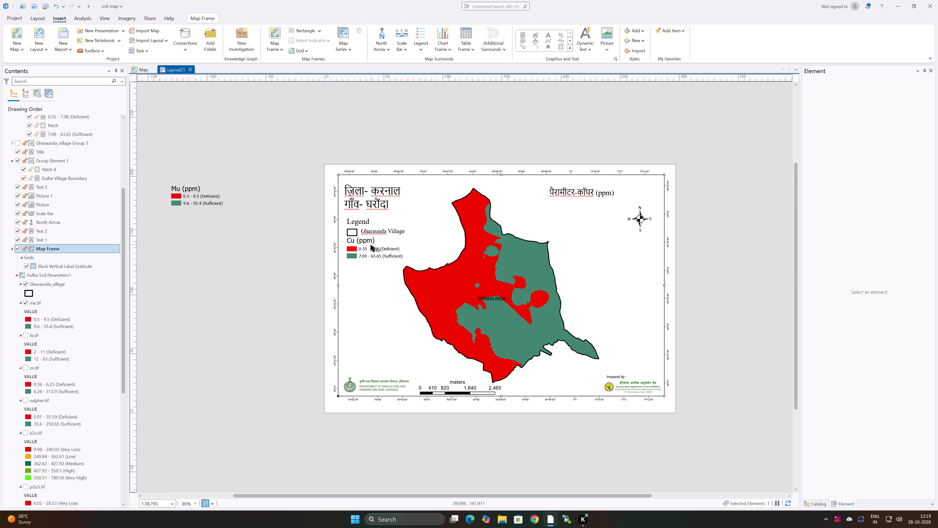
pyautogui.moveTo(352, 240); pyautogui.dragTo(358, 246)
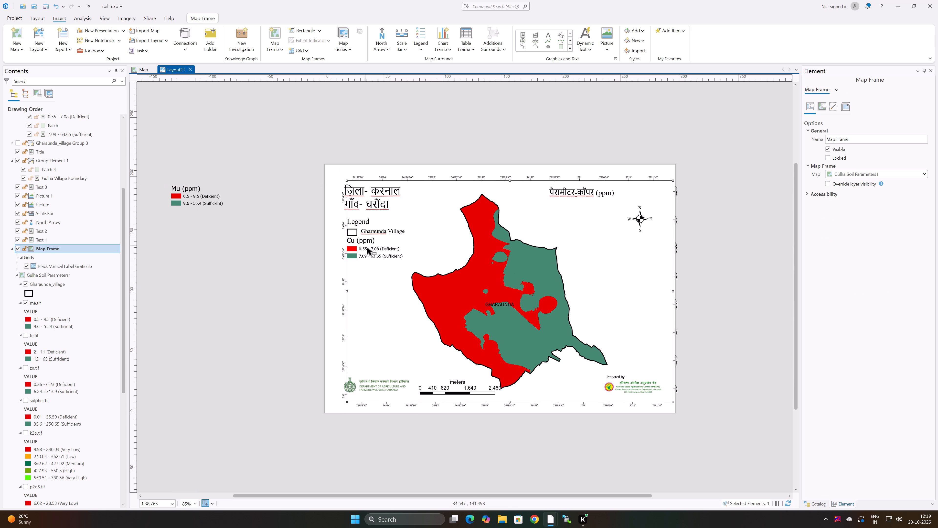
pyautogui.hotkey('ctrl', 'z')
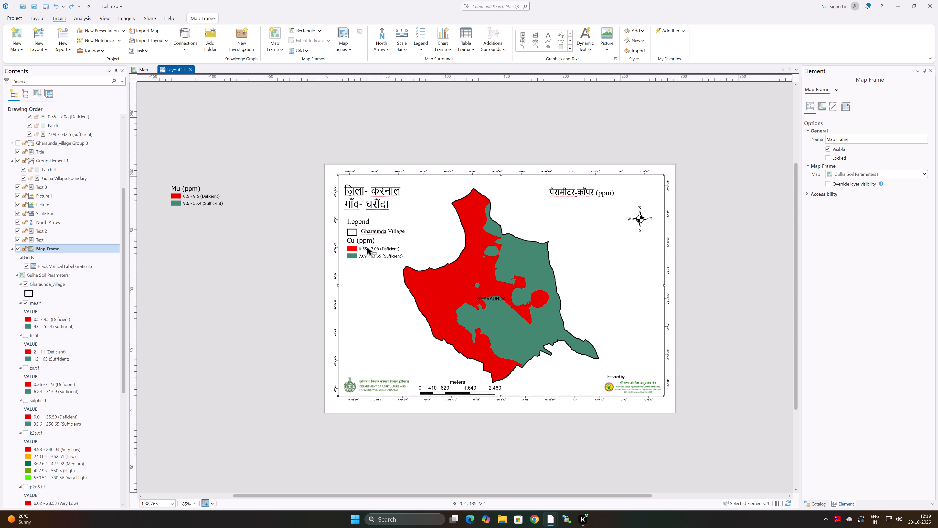
# Delete the Cu (ppm) legend group from the layout page.
pyautogui.click(378, 249)
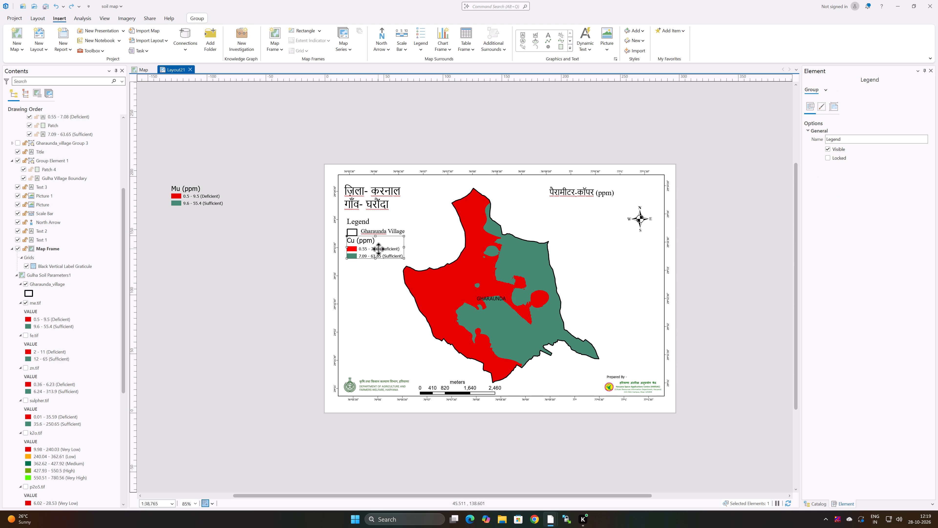
pyautogui.press('Delete')
# Move the whole Mu (ppm) legend onto the page, directly beneath the Gharaunda Village legend entry and aligned with it.
pyautogui.moveTo(160, 177); pyautogui.dragTo(266, 238)
pyautogui.moveTo(188, 197); pyautogui.dragTo(243, 233)
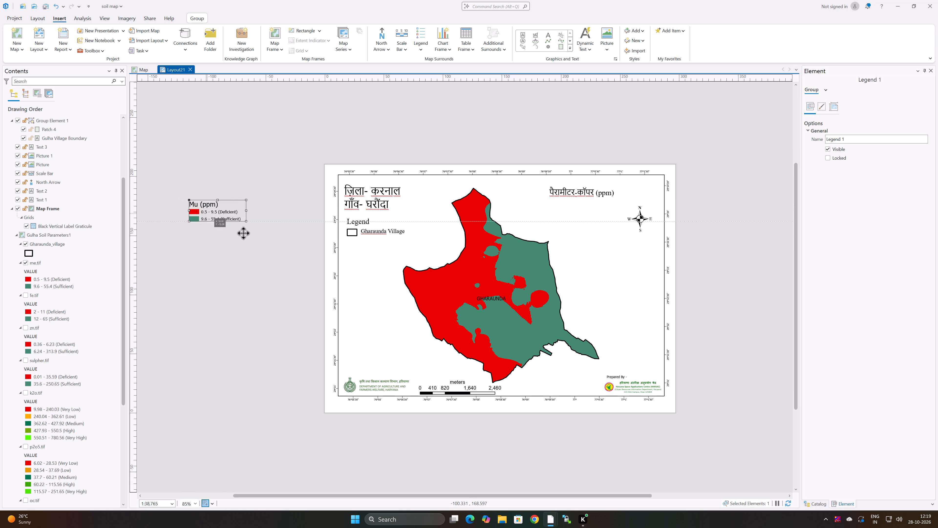
pyautogui.moveTo(243, 233); pyautogui.dragTo(365, 251)
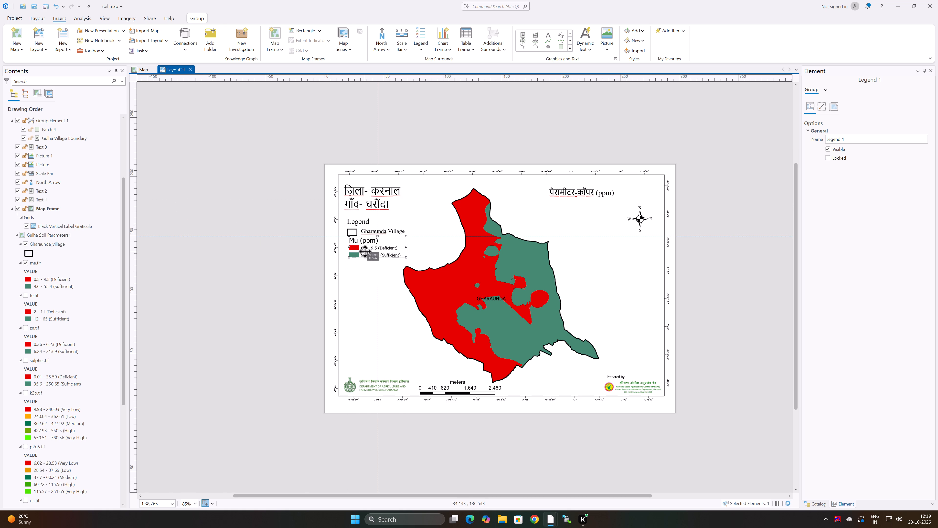
pyautogui.moveTo(365, 251); pyautogui.dragTo(364, 251)
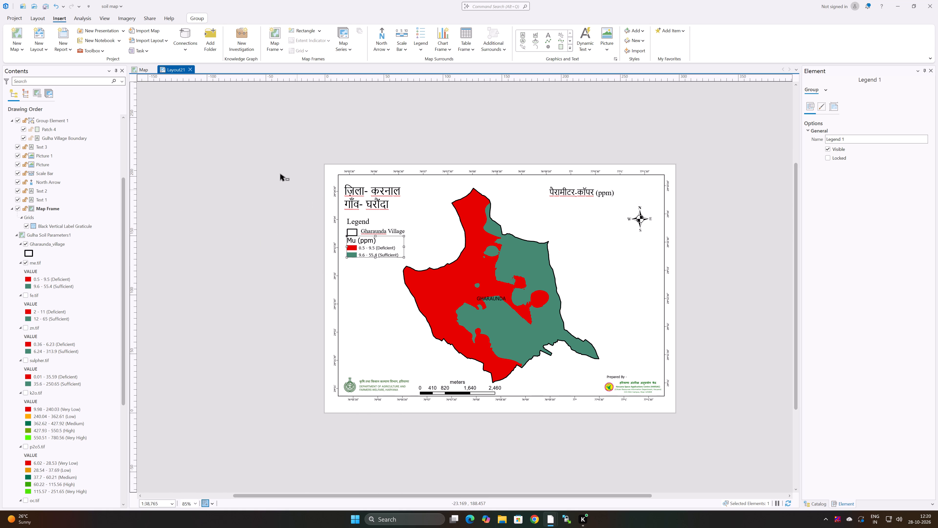
pyautogui.click(280, 174)
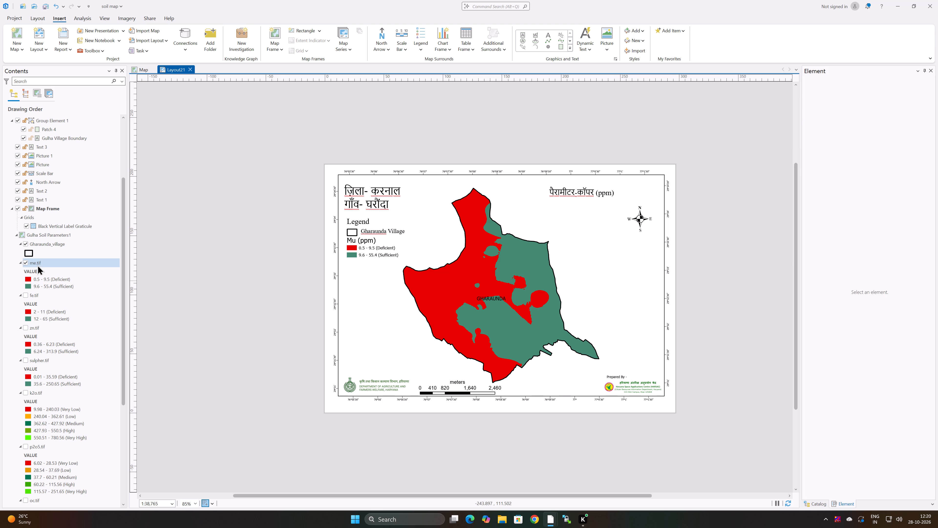
# Switch to Google Chrome and search Google for "mu in soil" to check the parameter abbreviation.
pyautogui.click(536, 520)
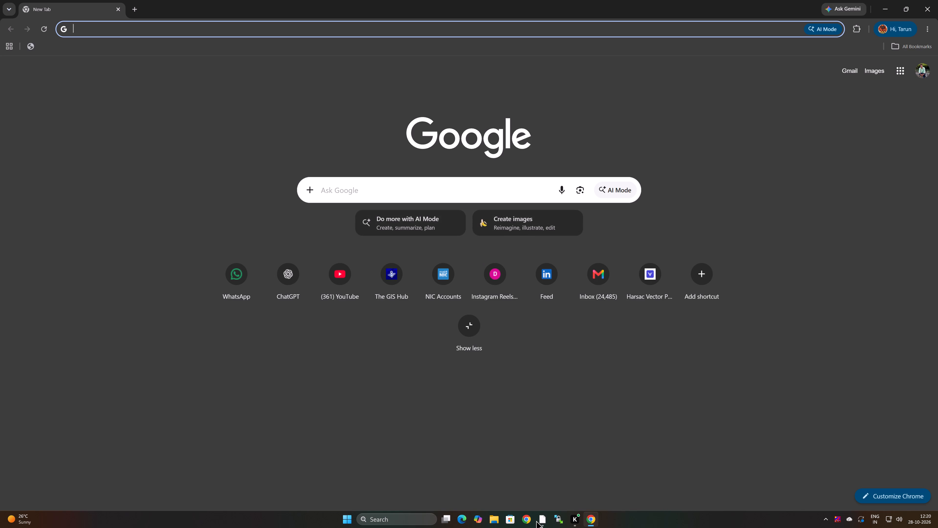
pyautogui.click(590, 521)
pyautogui.click(590, 521)
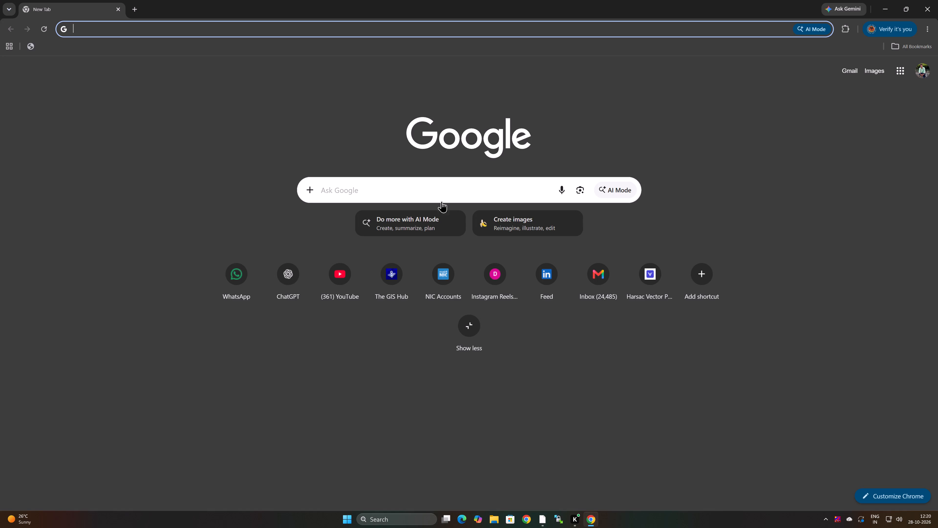
pyautogui.click(348, 193)
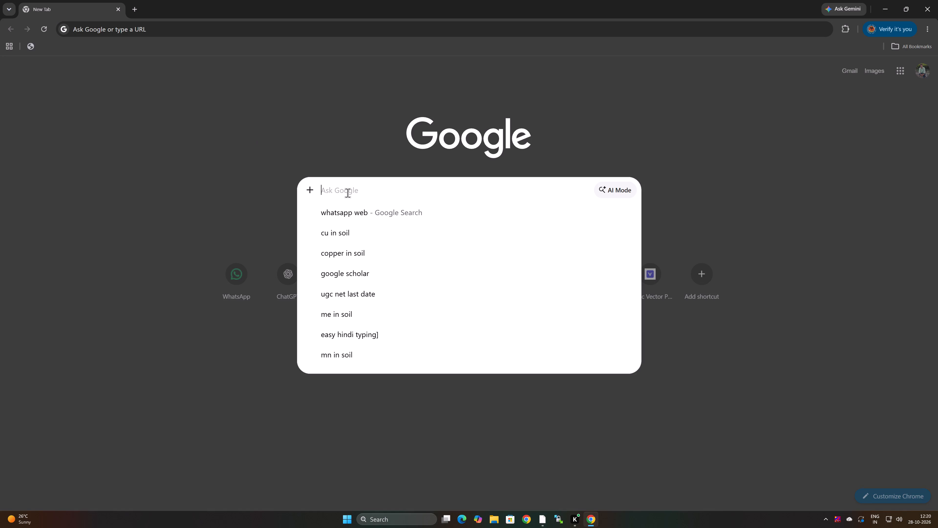
pyautogui.write('mu')
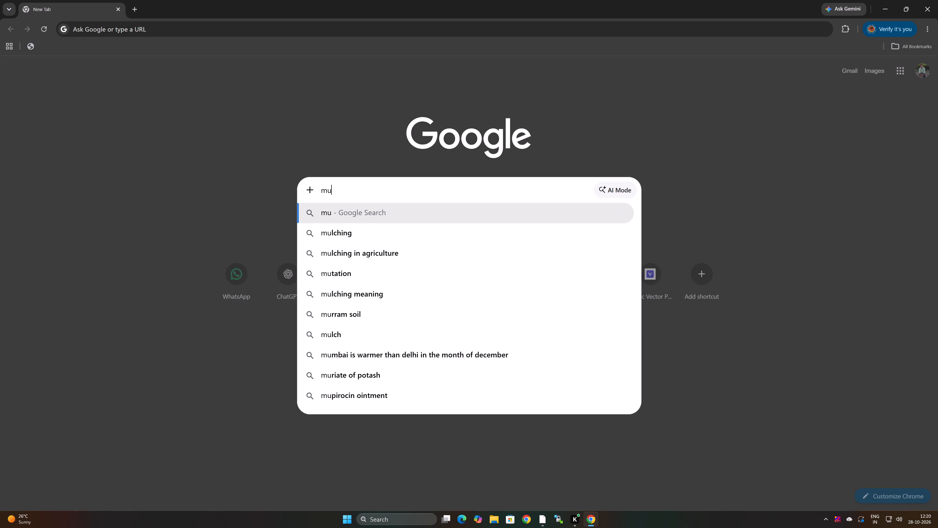
pyautogui.press('space')
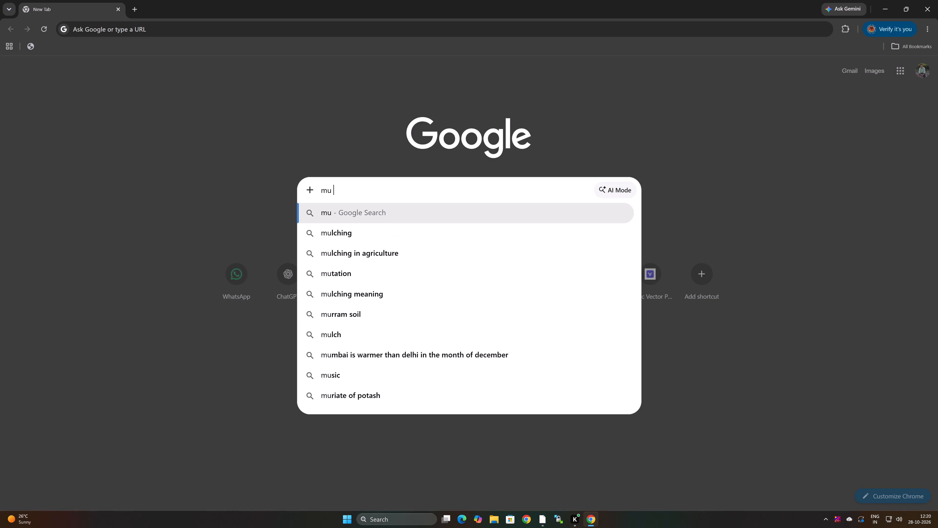
pyautogui.write('in')
pyautogui.press('space')
pyautogui.write('soil')
pyautogui.press('Return')
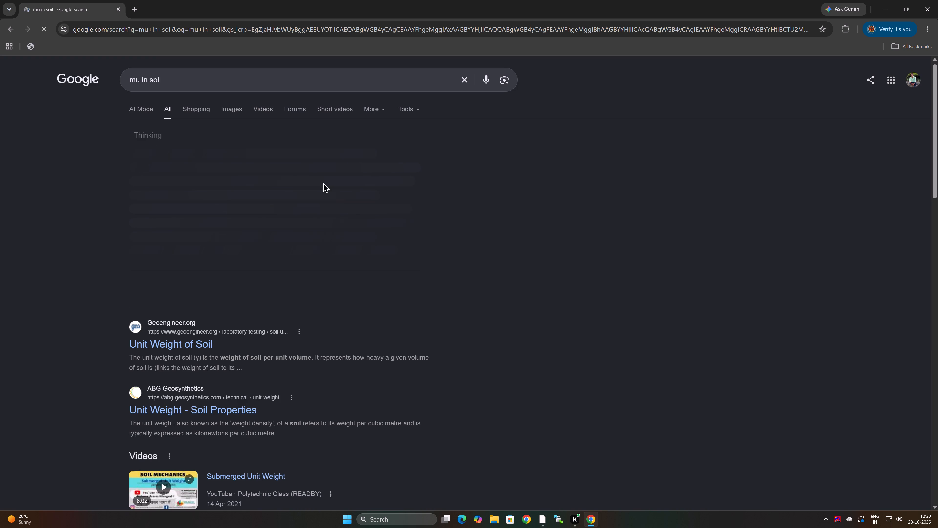
# Open the Easy Hindi Typing website in a new browser tab by searching for "easy hindi typing]".
pyautogui.click(135, 10)
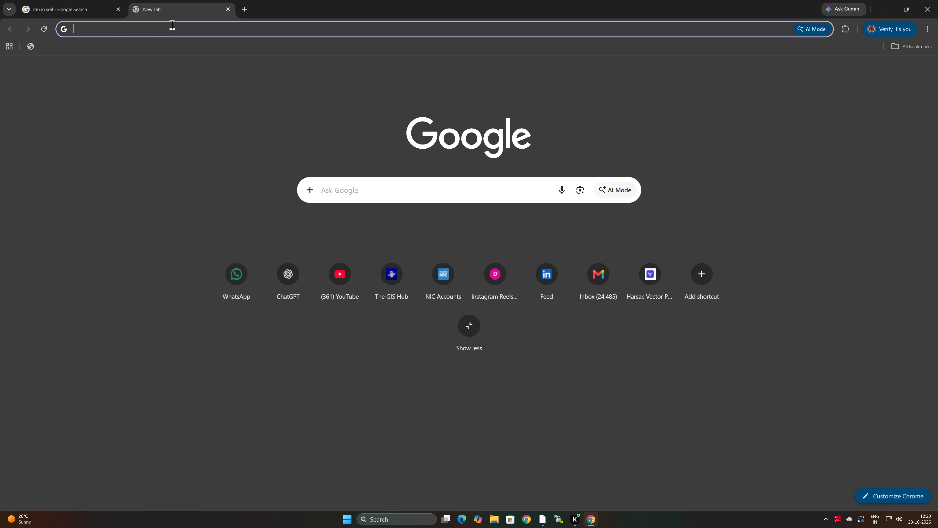
pyautogui.click(352, 192)
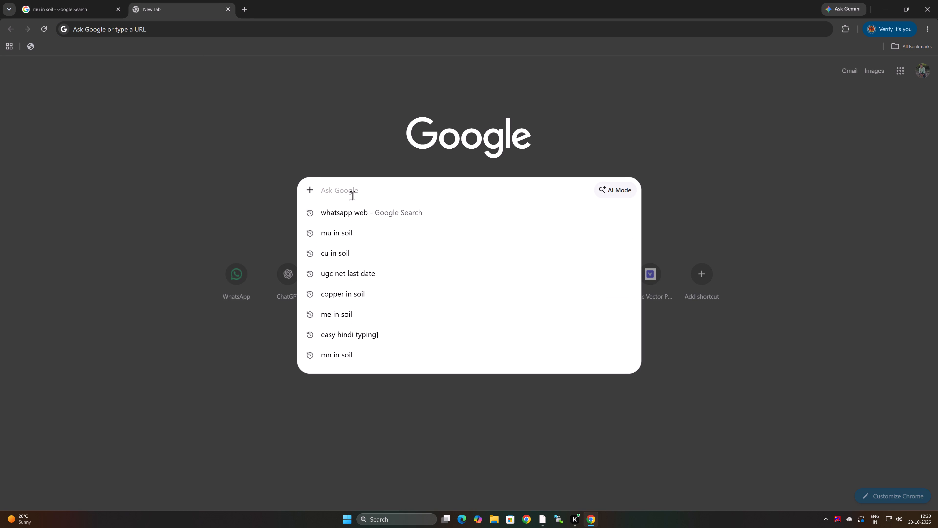
pyautogui.click(363, 332)
pyautogui.click(202, 158)
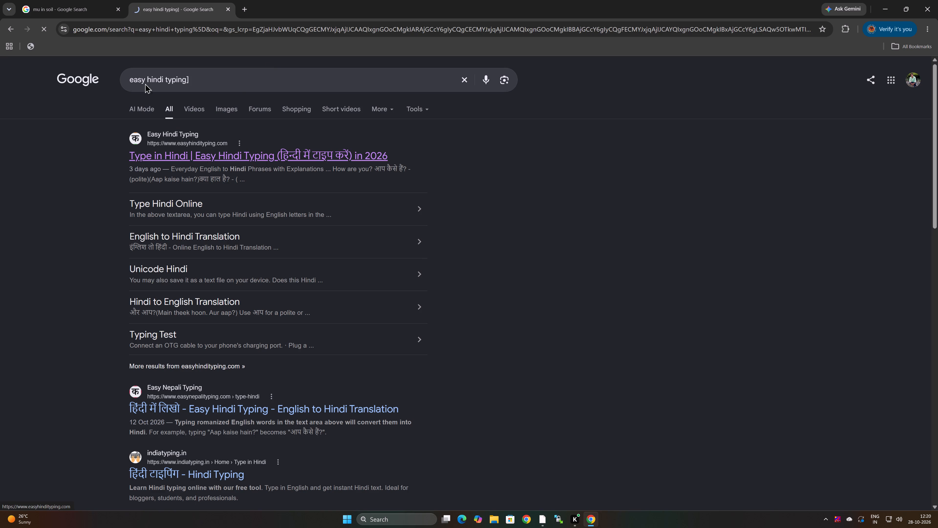
# Check the layout's Mu heading in ArcGIS Pro, then search Google for "me in soil" and read the expanded overview.
pyautogui.click(61, 7)
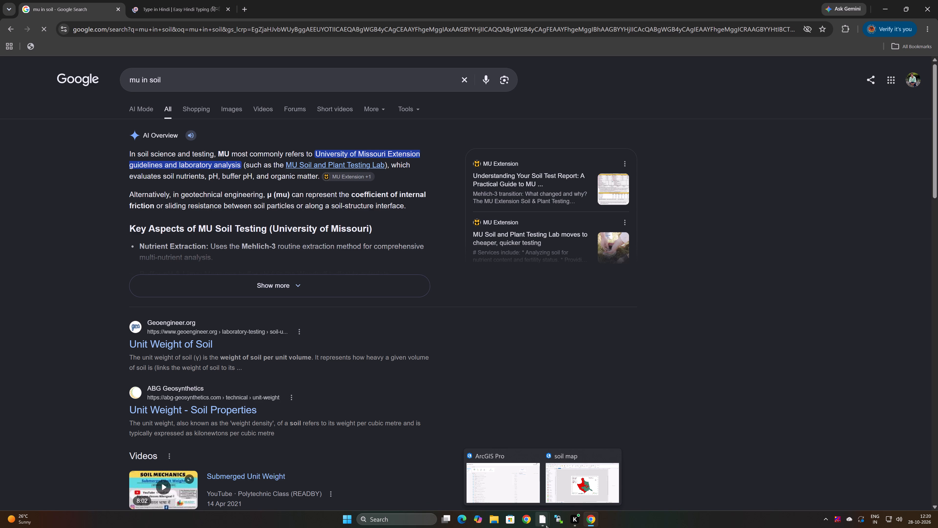
pyautogui.click(555, 479)
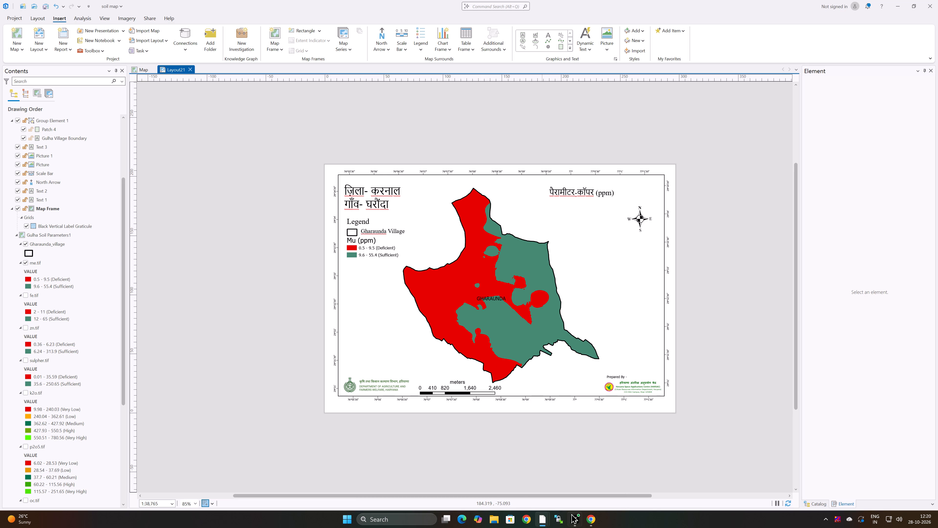
pyautogui.click(592, 483)
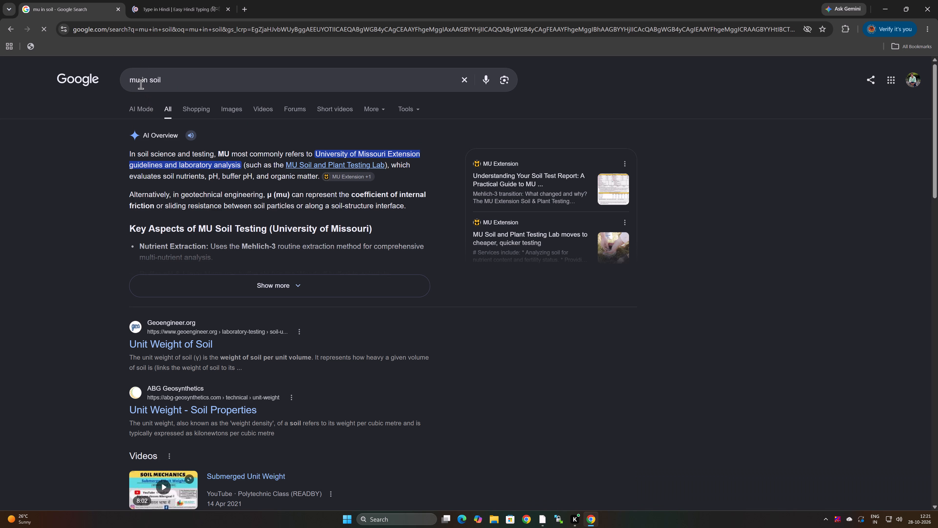
pyautogui.click(141, 83)
pyautogui.press('BackSpace')
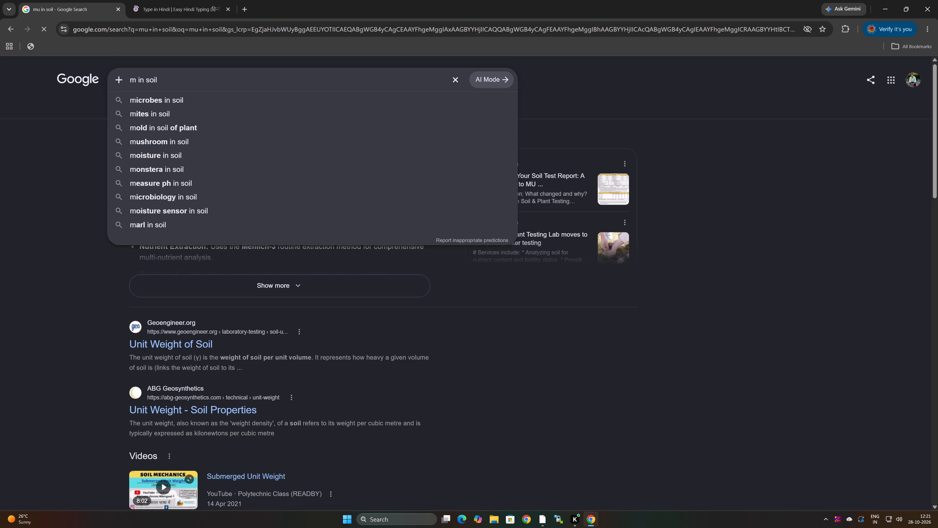
pyautogui.press('e')
pyautogui.press('Return')
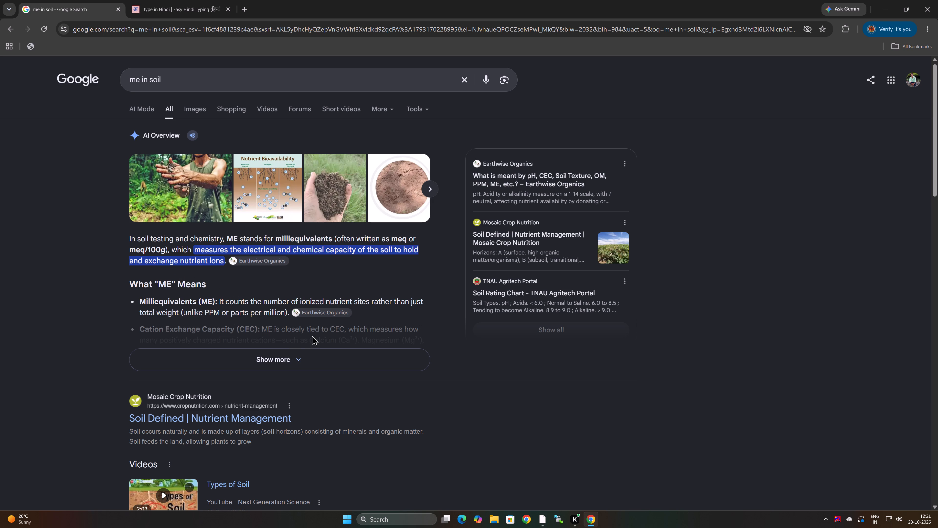
pyautogui.click(300, 359)
pyautogui.scroll(-1, 243, 282)
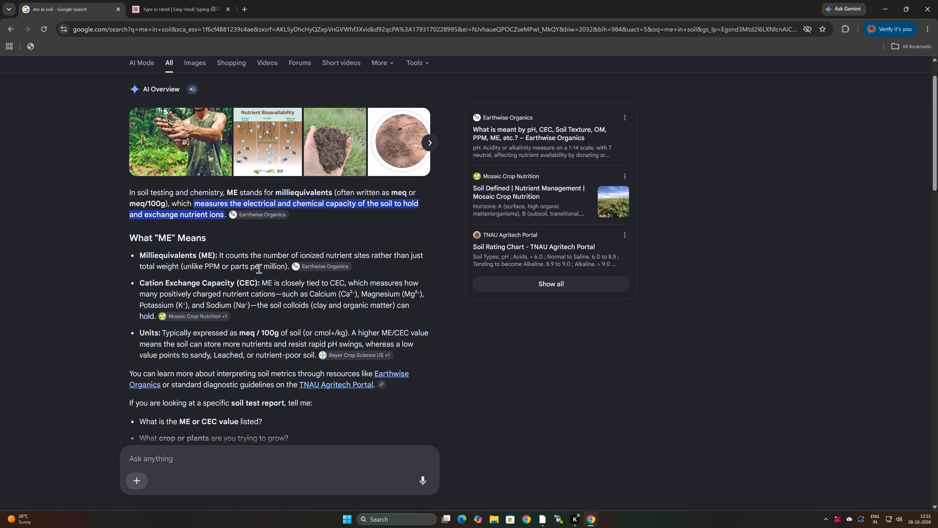
# Open the earlier Mn PDF from the soil map folder in File Explorer to check its parameter name and legend.
pyautogui.click(494, 524)
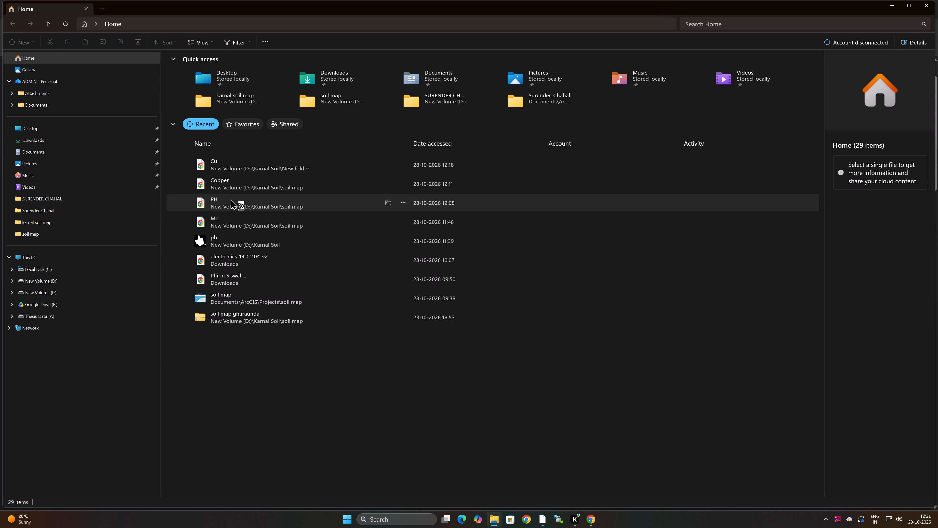
pyautogui.doubleClick(333, 99)
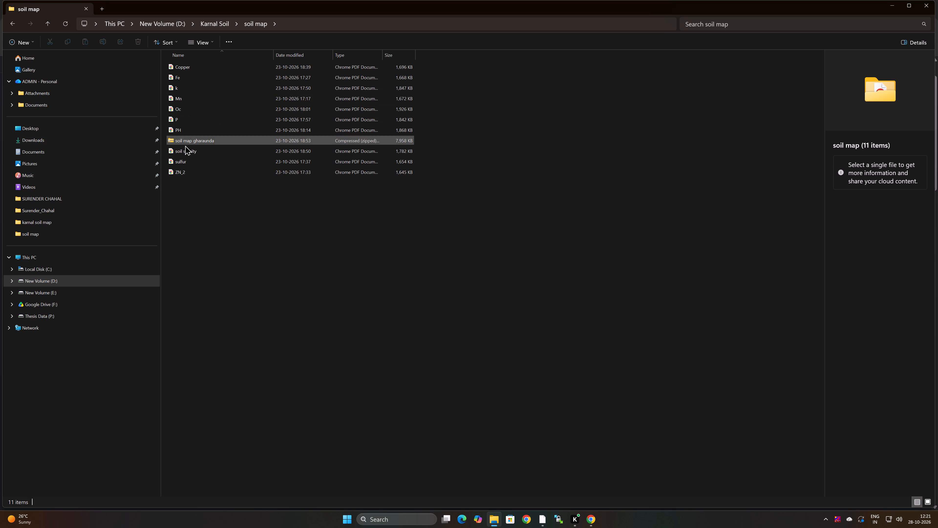
pyautogui.doubleClick(197, 97)
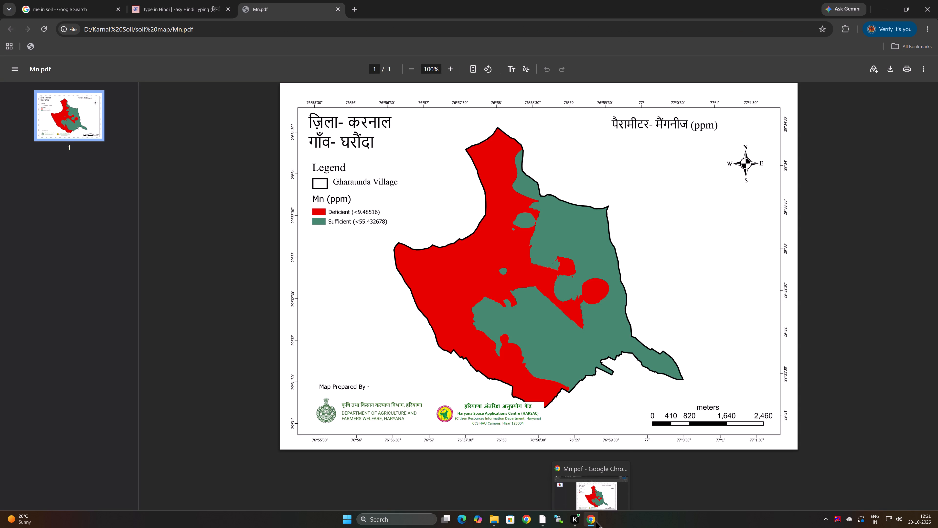
pyautogui.click(594, 489)
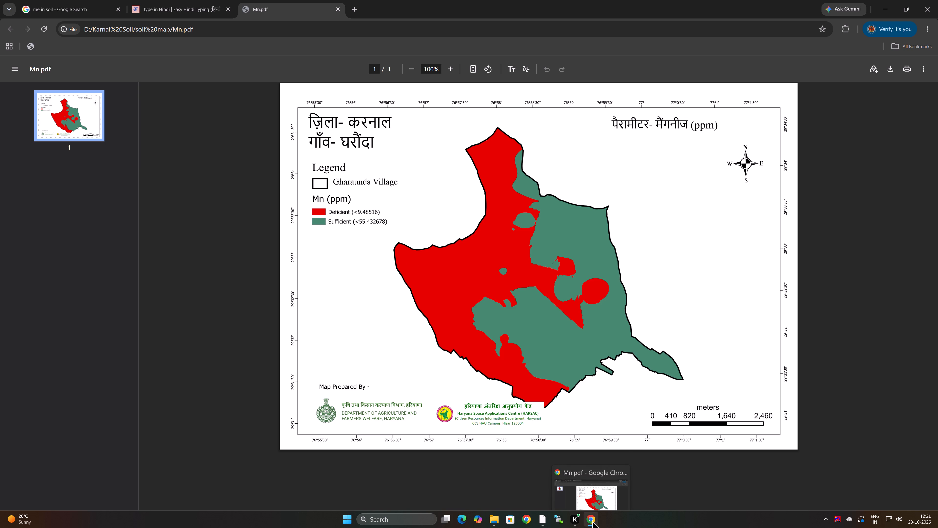
pyautogui.click(599, 492)
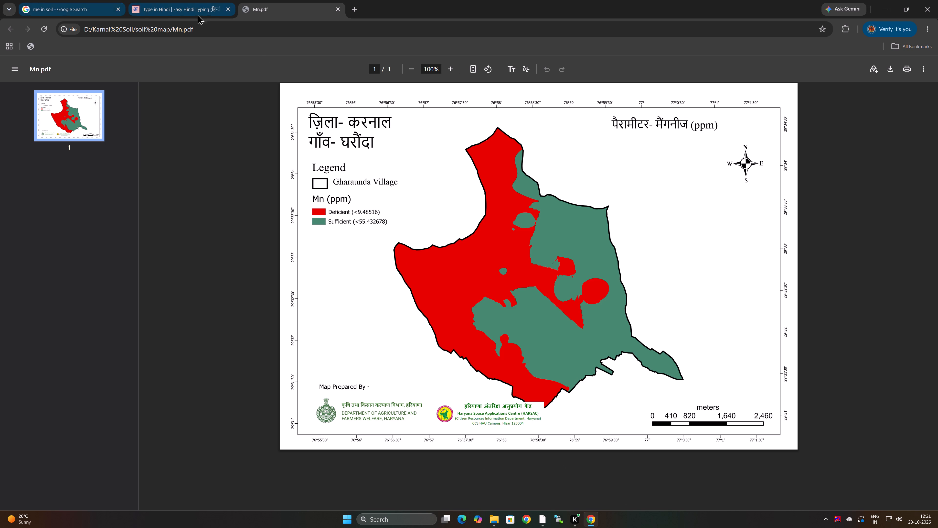
pyautogui.click(271, 12)
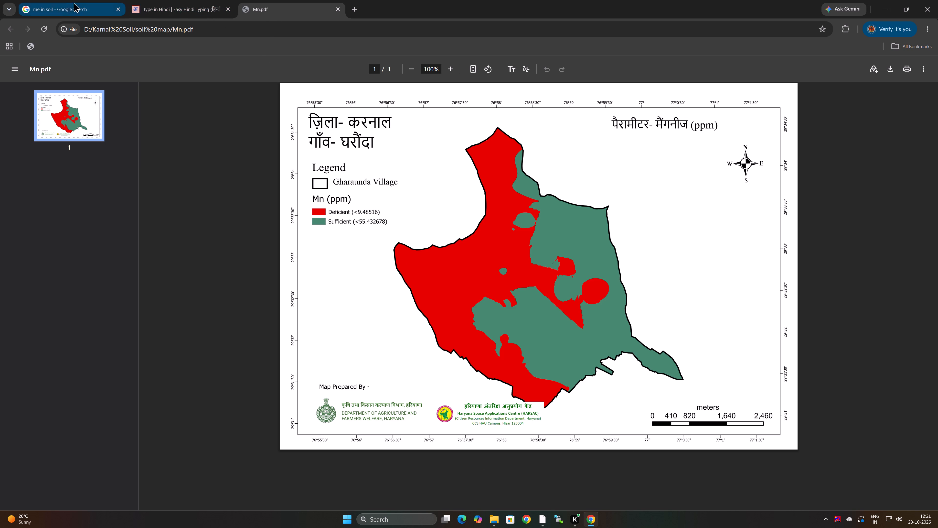
# Search Google for "mn in soil" and copy the word Manganese from the overview.
pyautogui.click(64, 5)
pyautogui.scroll(4, 165, 119)
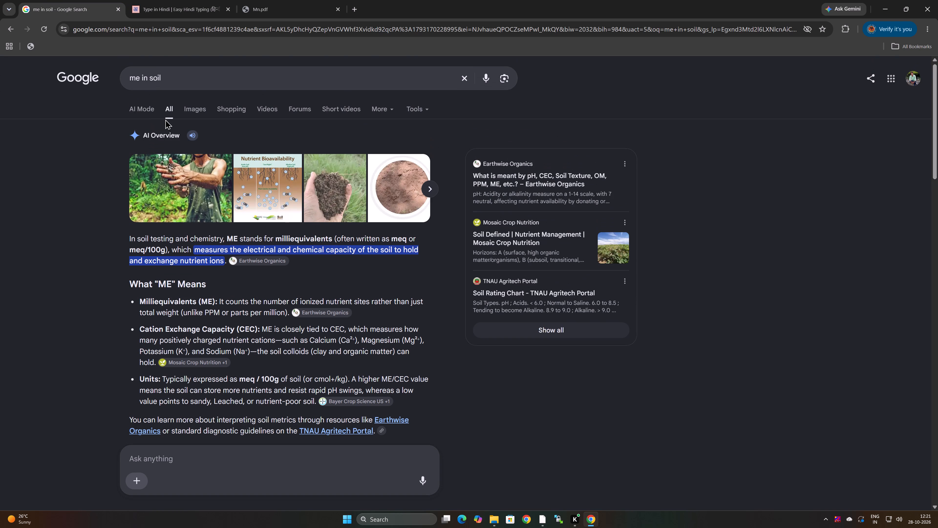
pyautogui.scroll(3, 165, 119)
pyautogui.click(139, 82)
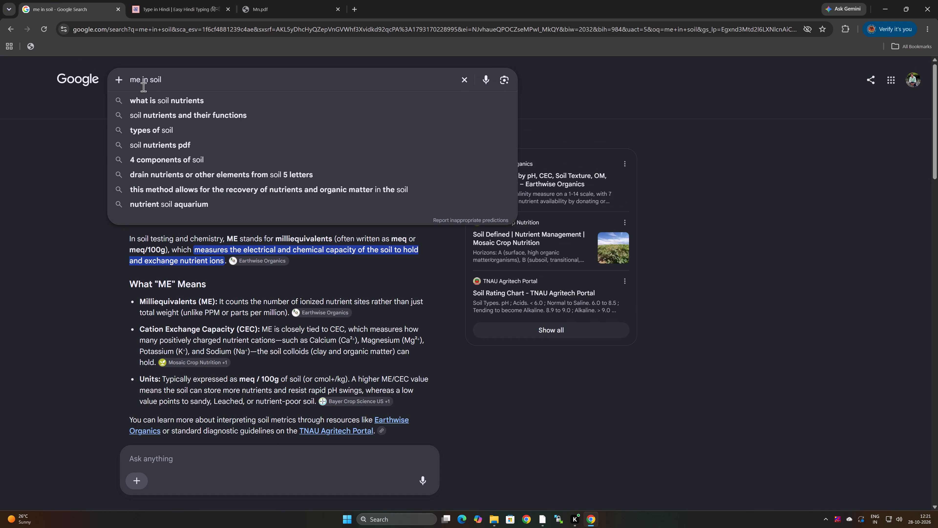
pyautogui.press('BackSpace')
pyautogui.press('n')
pyautogui.press('Return')
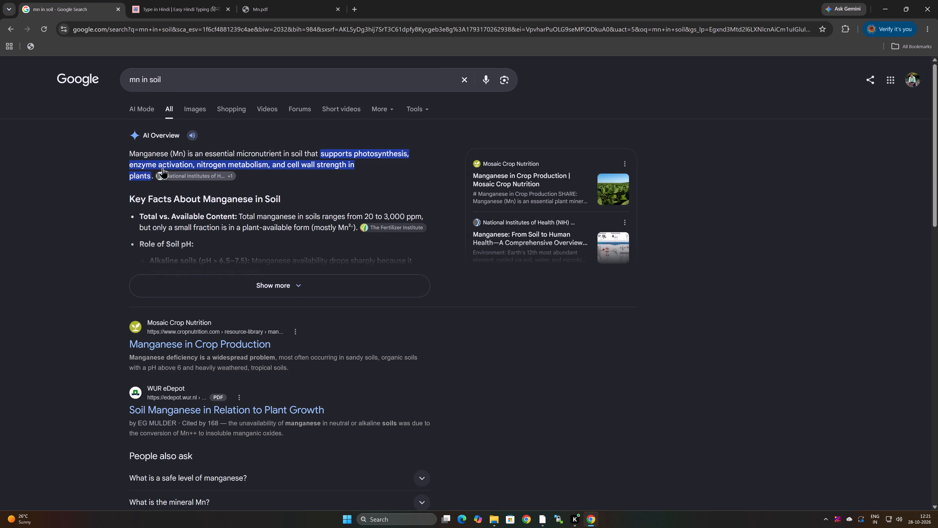
pyautogui.moveTo(169, 154); pyautogui.dragTo(66, 146)
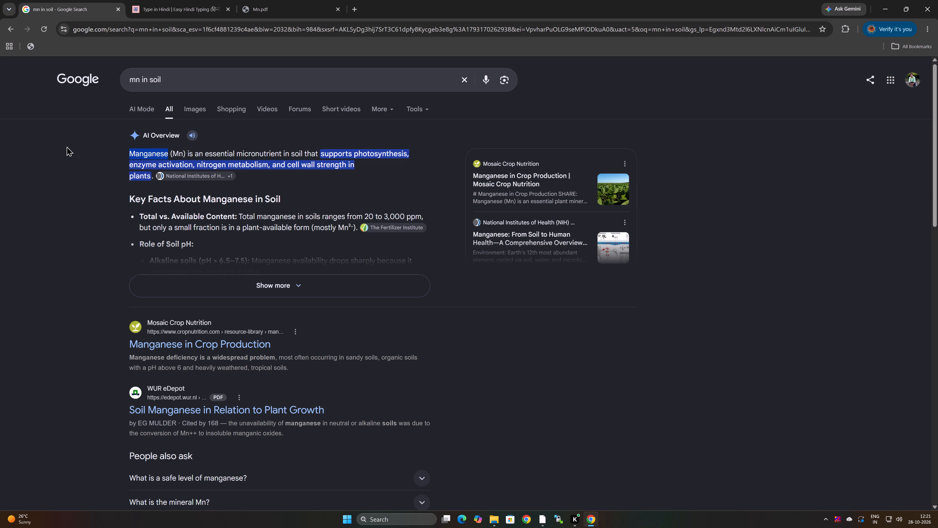
pyautogui.hotkey('ctrl', 'c')
# Replace Copper with Manganese on the Easy Hindi Typing page, convert it to Hindi and copy the Hindi word.
pyautogui.click(177, 11)
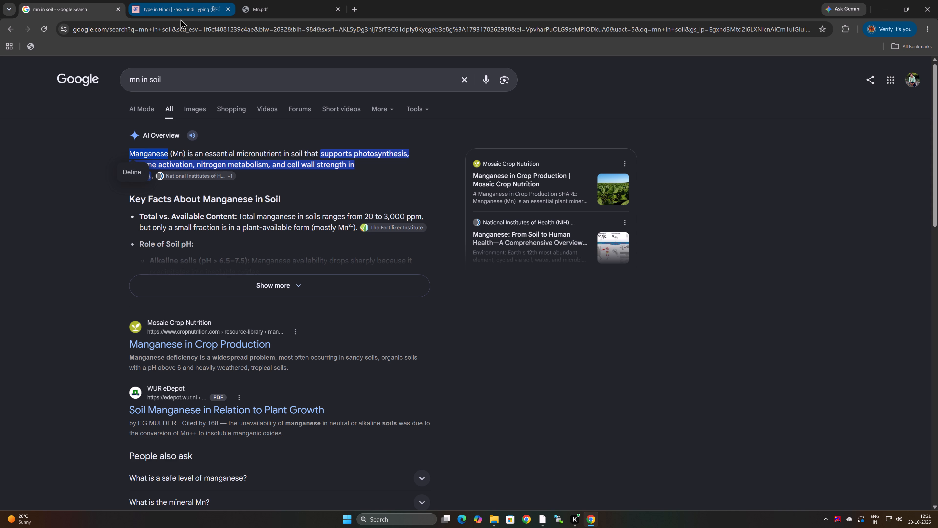
pyautogui.moveTo(234, 244); pyautogui.dragTo(193, 245)
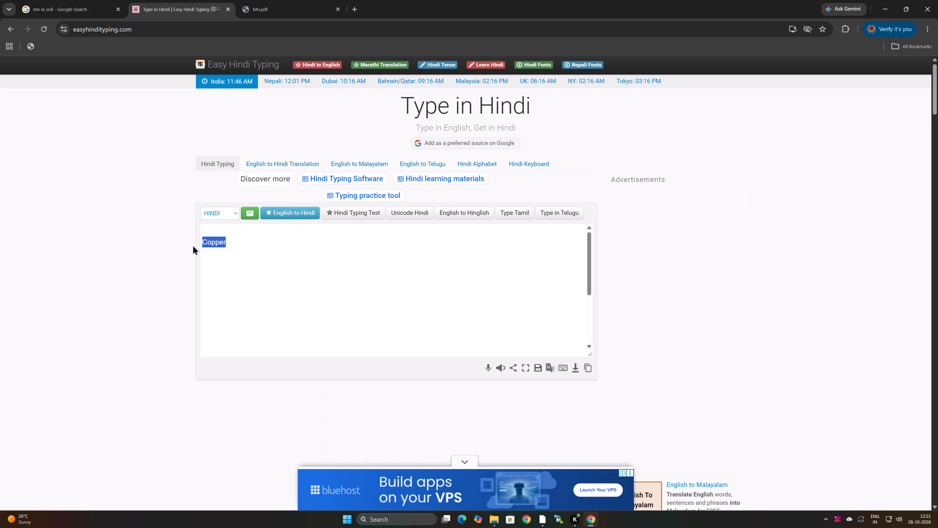
pyautogui.hotkey('ctrl', 'v')
pyautogui.press('Return')
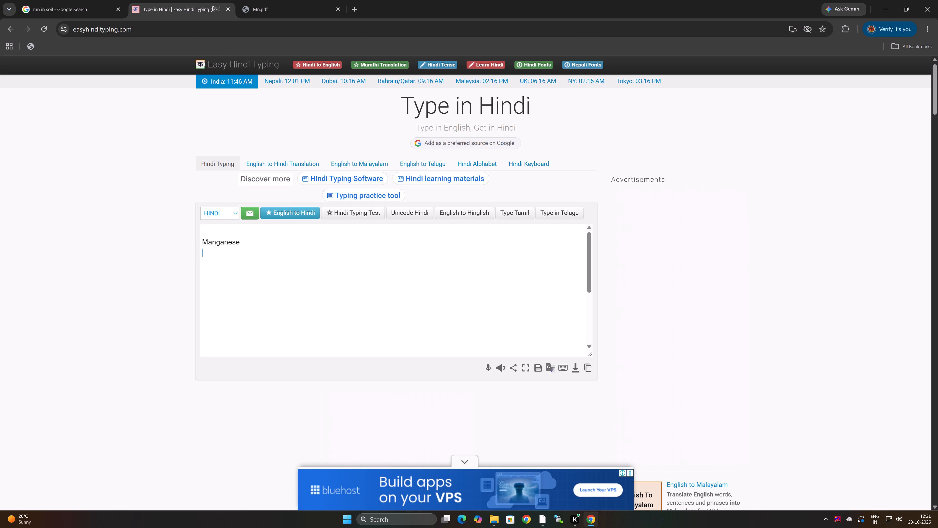
pyautogui.moveTo(224, 243); pyautogui.dragTo(183, 244)
pyautogui.hotkey('ctrl', 'c')
# Switch to ArcGIS Pro and replace the Hindi word for copper in the parameter title with the copied Hindi word for manganese.
pyautogui.click(571, 495)
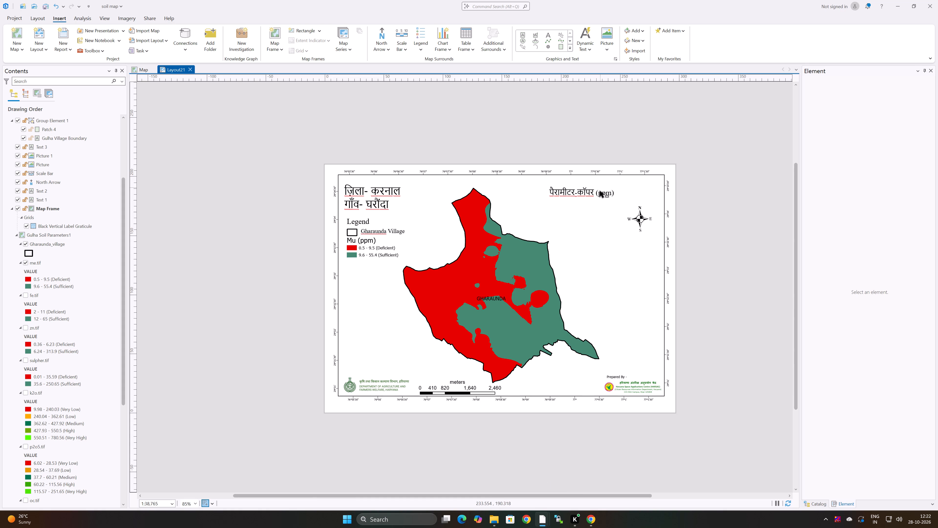
pyautogui.doubleClick(592, 194)
pyautogui.click(591, 194)
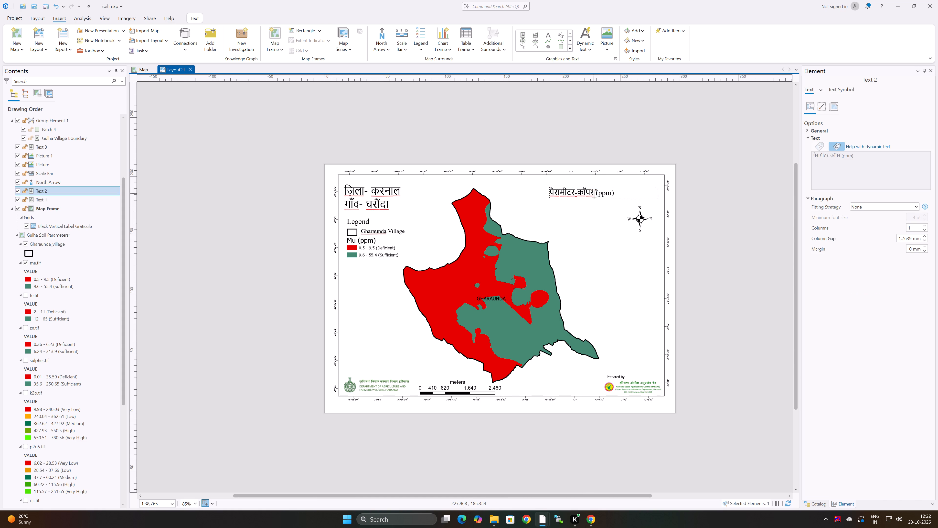
pyautogui.moveTo(594, 194); pyautogui.dragTo(580, 194)
pyautogui.hotkey('ctrl', 'v')
pyautogui.click(577, 216)
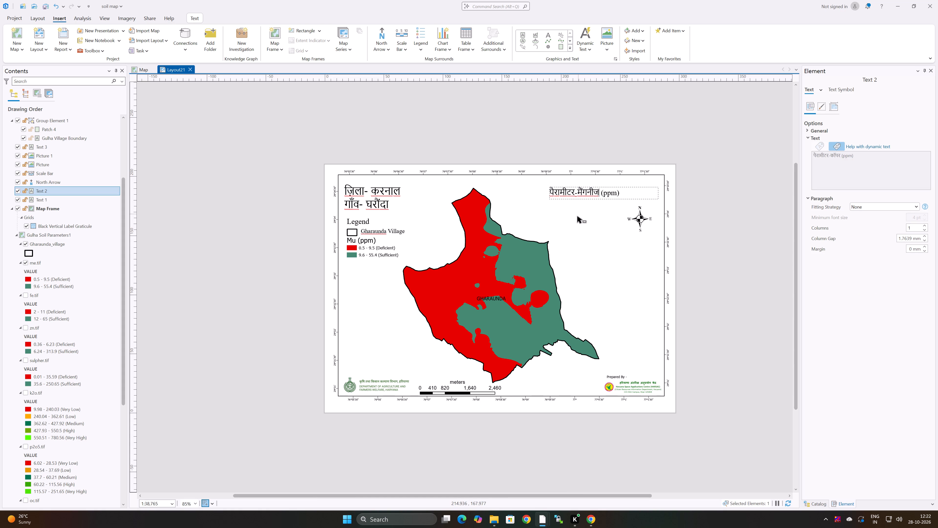
# Turn off the labels of the Gharaunda_village layer in the map frame.
pyautogui.click(491, 298)
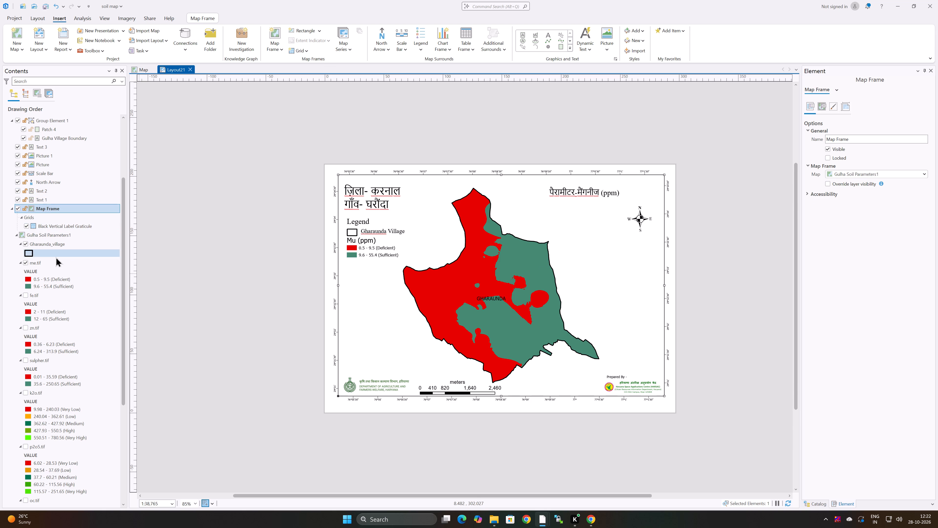
pyautogui.click(58, 246)
pyautogui.rightClick(62, 244)
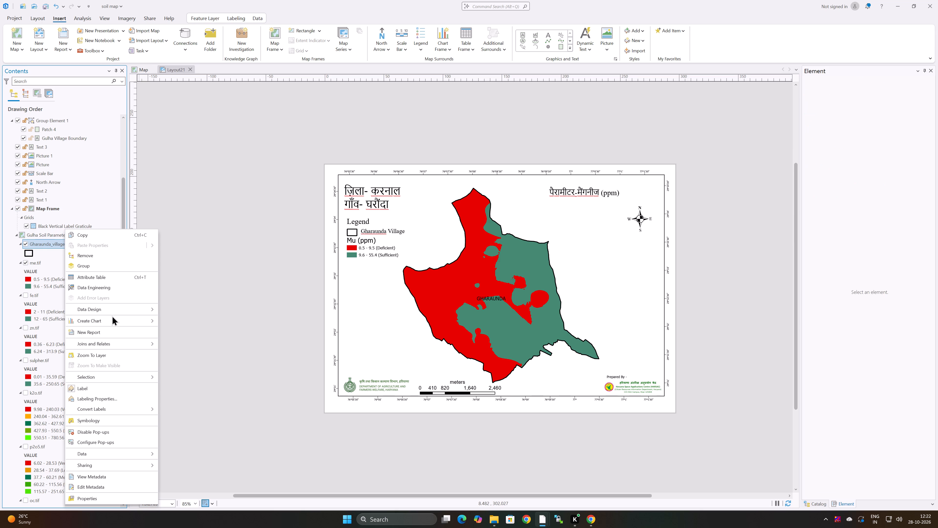
pyautogui.click(97, 389)
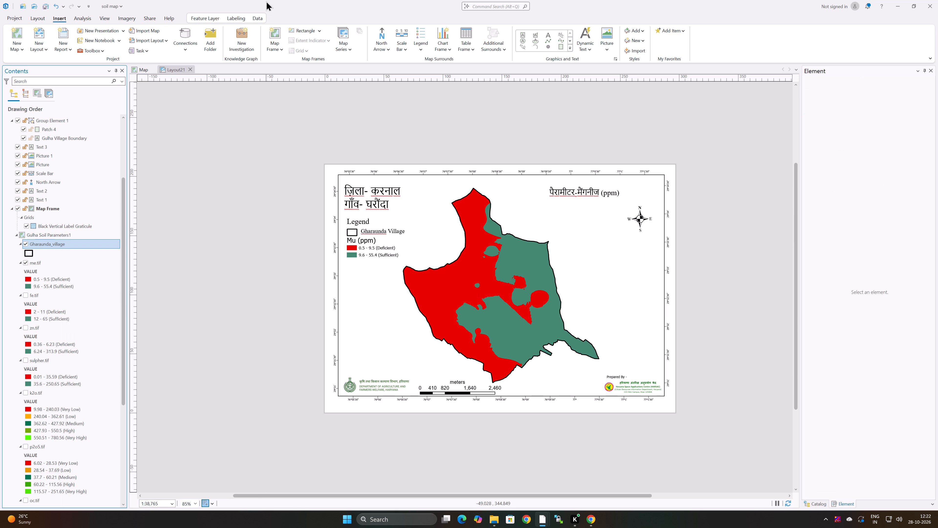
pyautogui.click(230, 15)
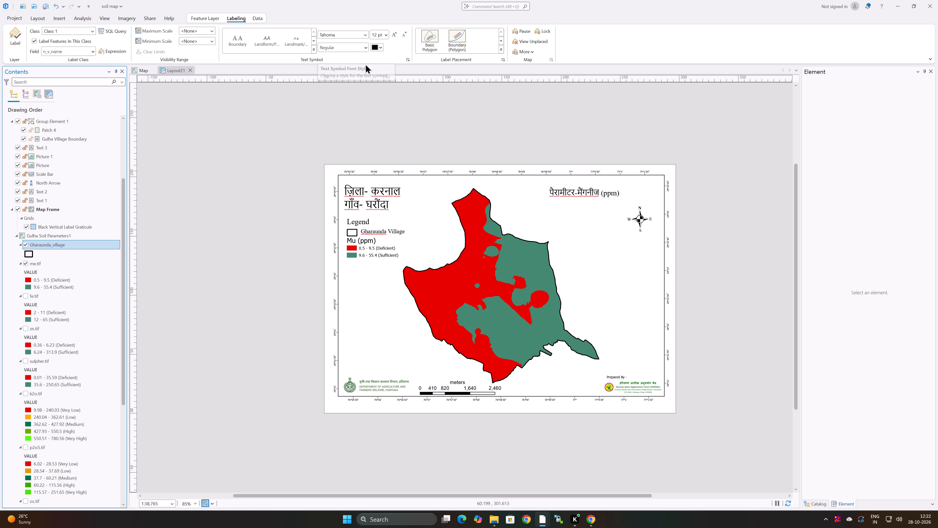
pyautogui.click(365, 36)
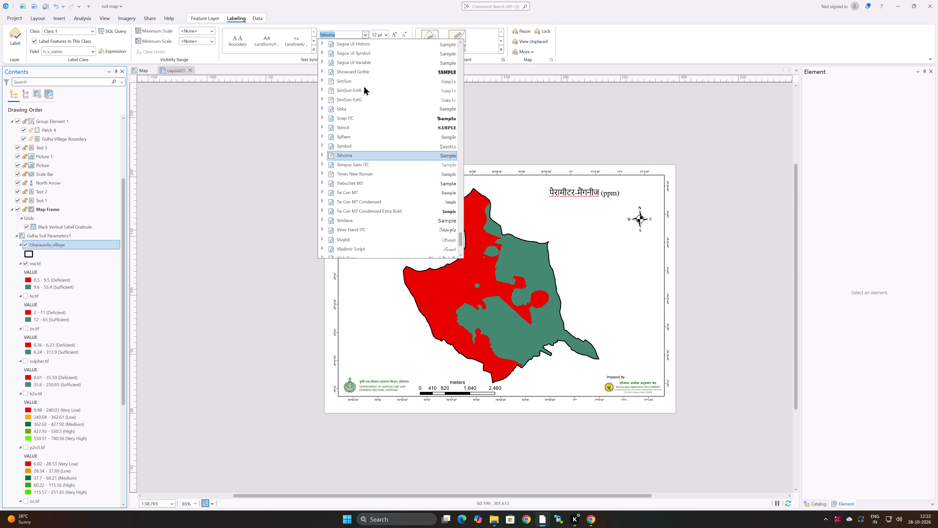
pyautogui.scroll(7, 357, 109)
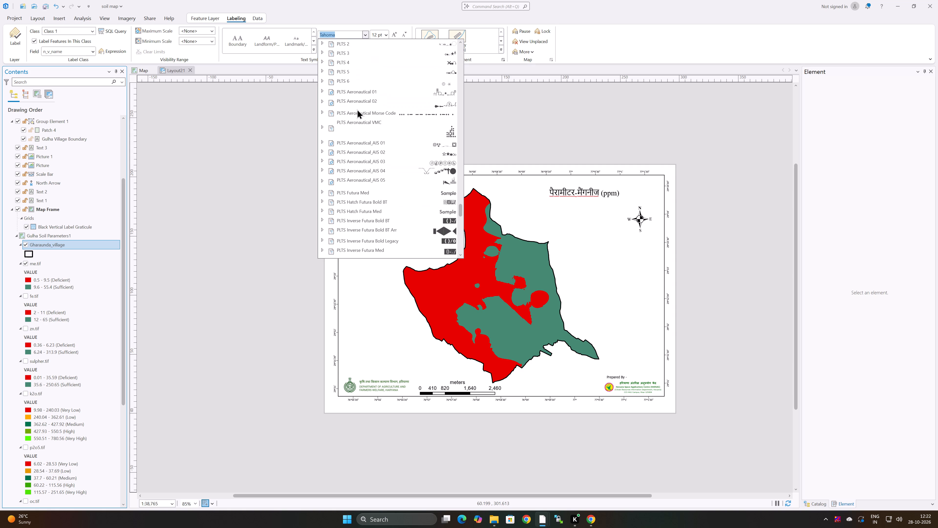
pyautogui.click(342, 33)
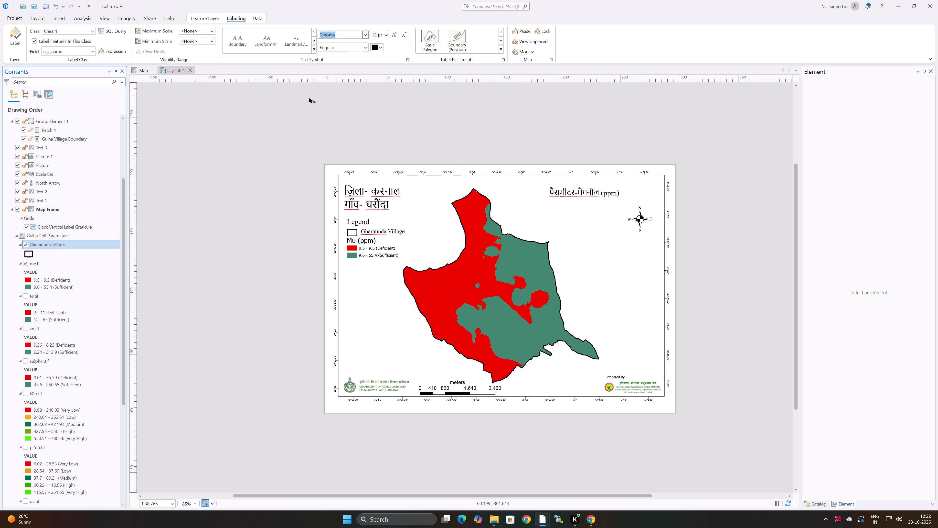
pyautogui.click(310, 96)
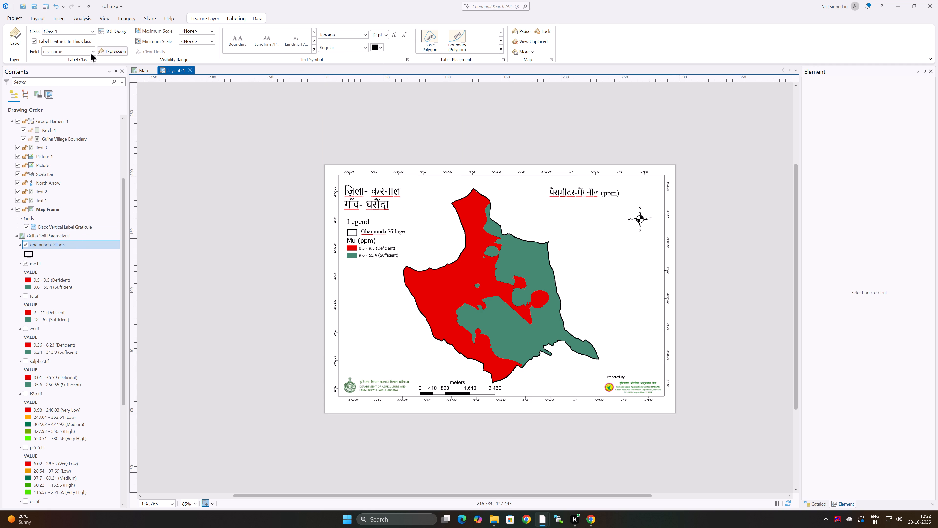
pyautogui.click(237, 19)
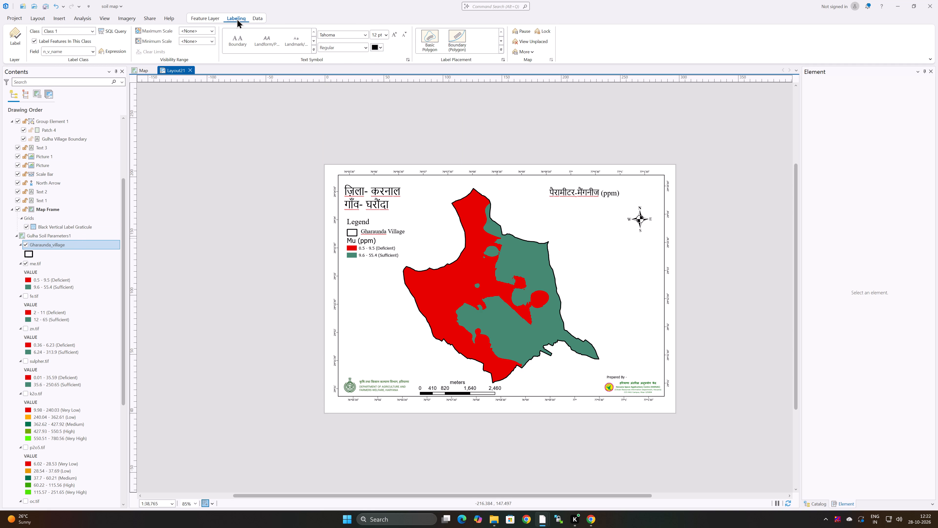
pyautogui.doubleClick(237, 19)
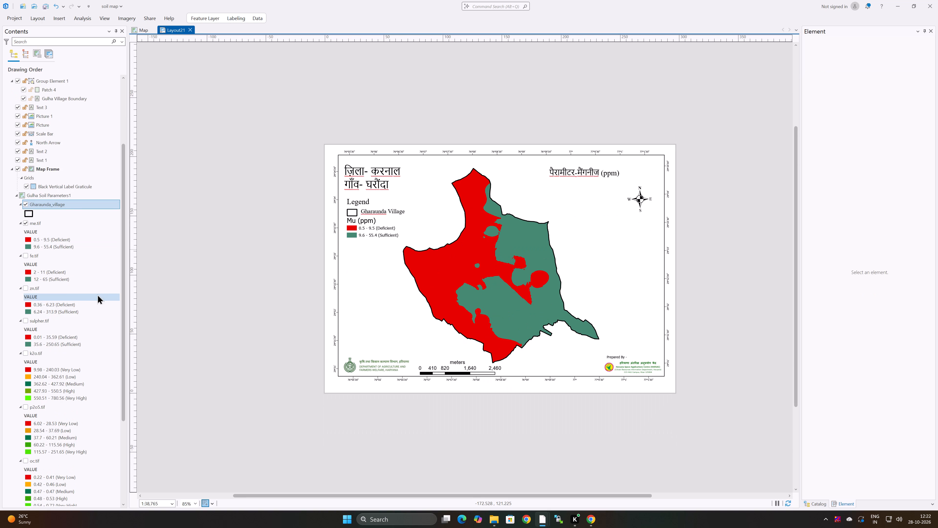
# Turn on the labels of the Gharaunda_village layer in the map frame.
pyautogui.rightClick(65, 201)
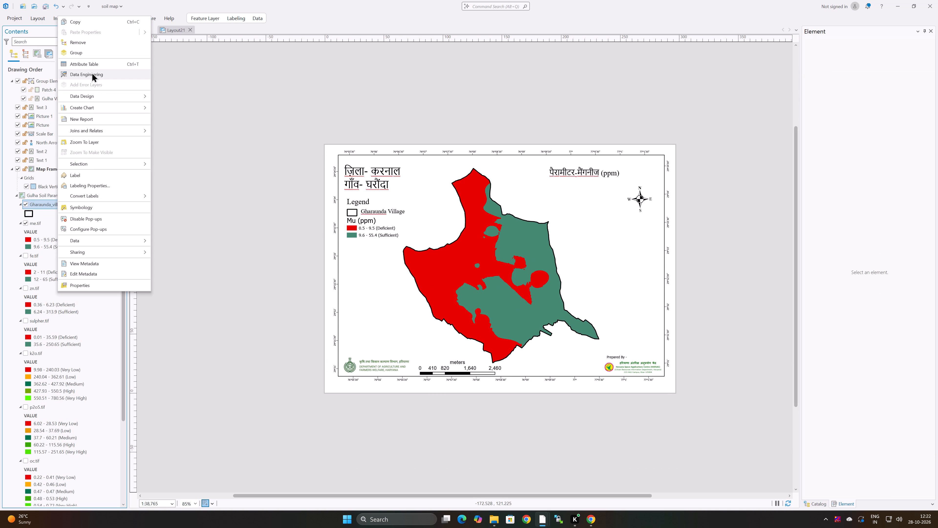
pyautogui.click(77, 175)
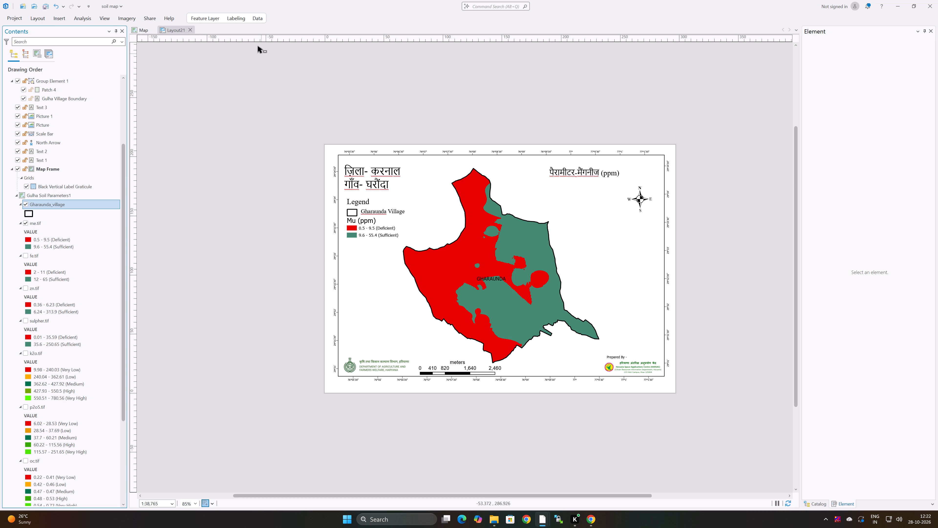
# Export the manganese layout as a PDF named Mn.pdf in the D:\Karnal Soil\New folder directory.
pyautogui.click(59, 18)
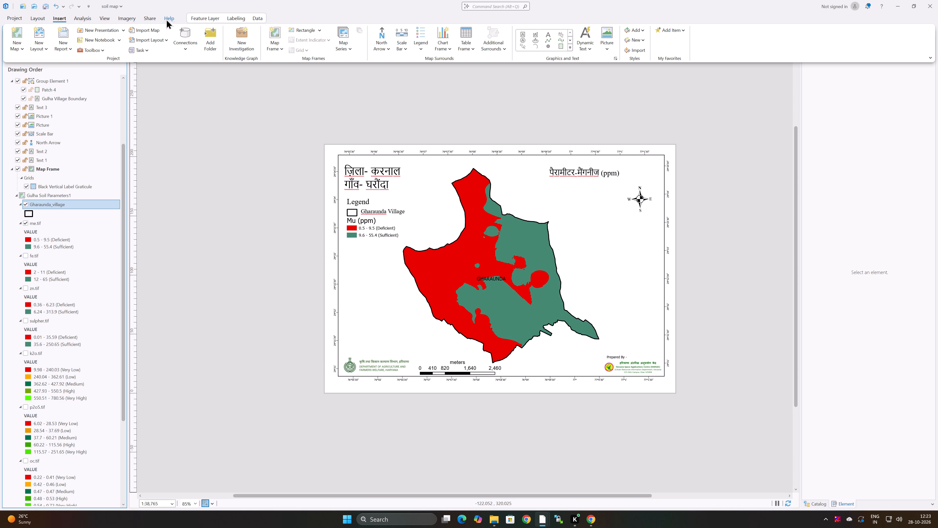
pyautogui.click(148, 18)
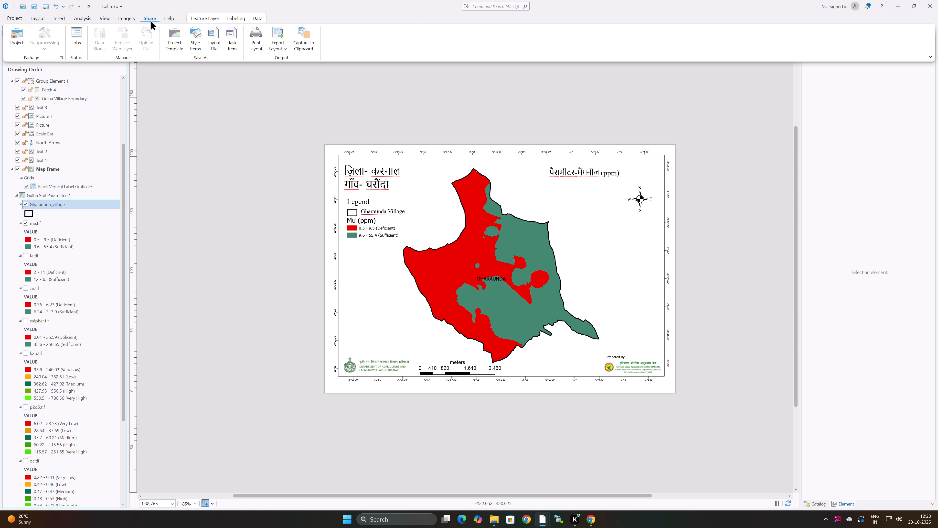
pyautogui.click(279, 35)
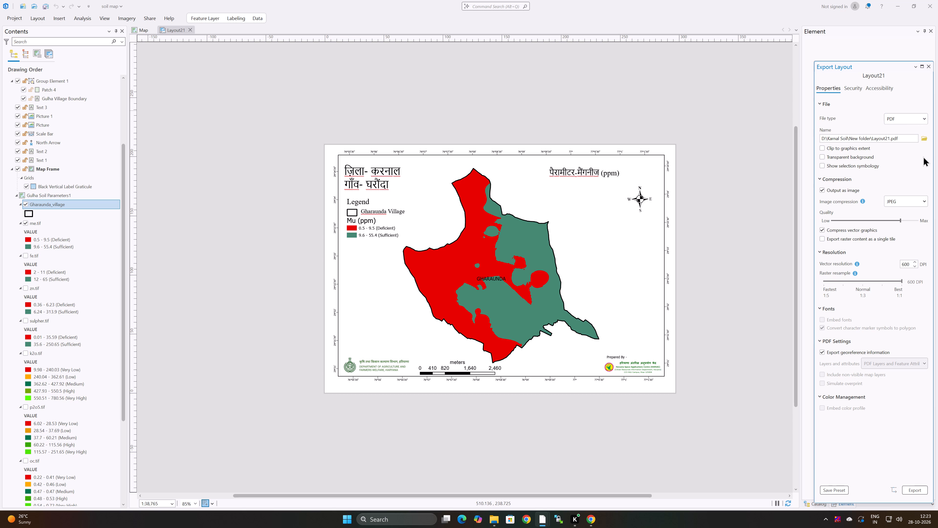
pyautogui.click(923, 140)
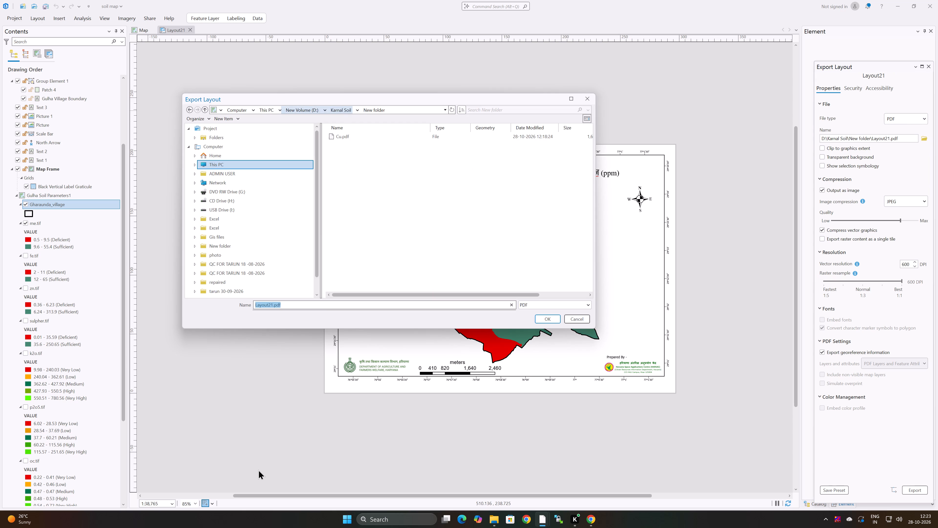
pyautogui.click(273, 304)
pyautogui.click(273, 304)
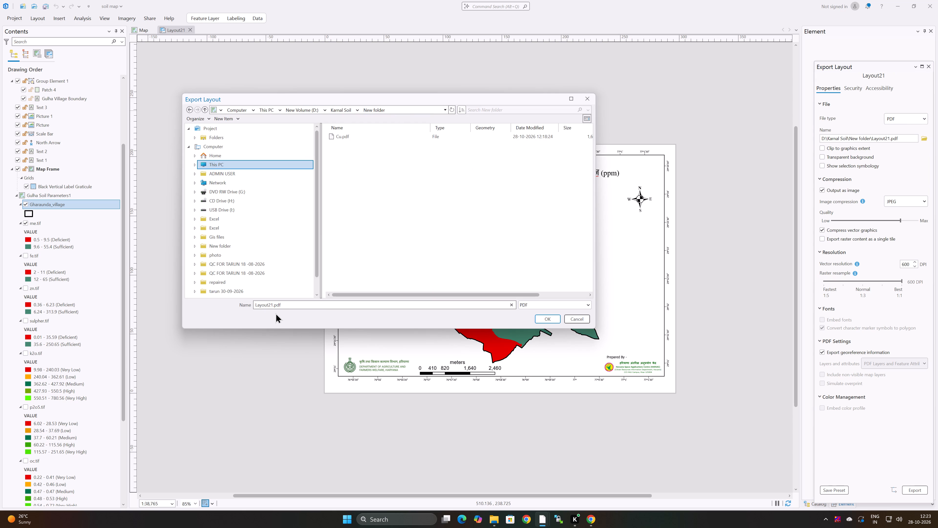
pyautogui.press('BackSpace')
pyautogui.press('BackSpace')
pyautogui.press('BackSpace')
pyautogui.press('BackSpace')
pyautogui.press('BackSpace')
pyautogui.press('BackSpace')
pyautogui.press('BackSpace')
pyautogui.press('BackSpace')
pyautogui.press('BackSpace')
pyautogui.press('BackSpace')
pyautogui.press('BackSpace')
pyautogui.press('BackSpace')
pyautogui.press('BackSpace')
pyautogui.press('BackSpace')
pyautogui.press('BackSpace')
pyautogui.press('BackSpace')
pyautogui.press('BackSpace')
pyautogui.press('BackSpace')
pyautogui.press('BackSpace')
pyautogui.press('BackSpace')
pyautogui.press('n')
pyautogui.click(541, 318)
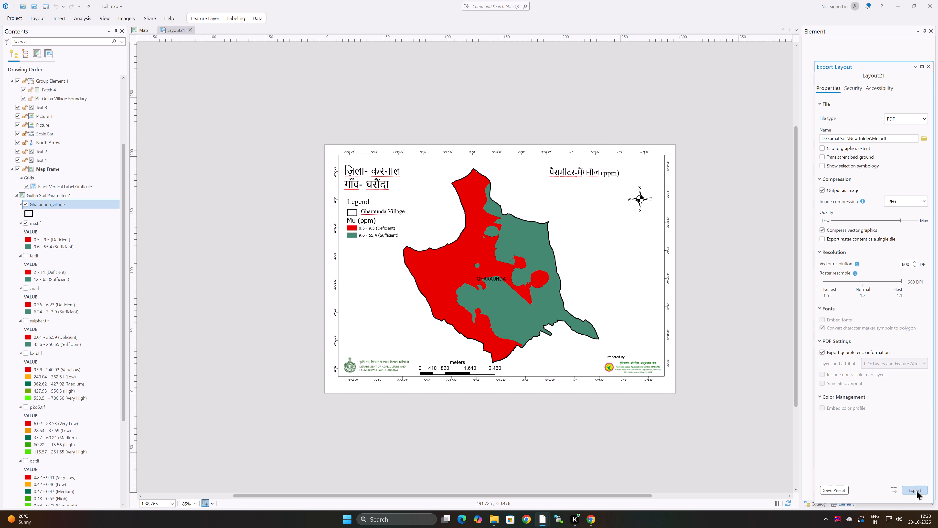
pyautogui.click(916, 490)
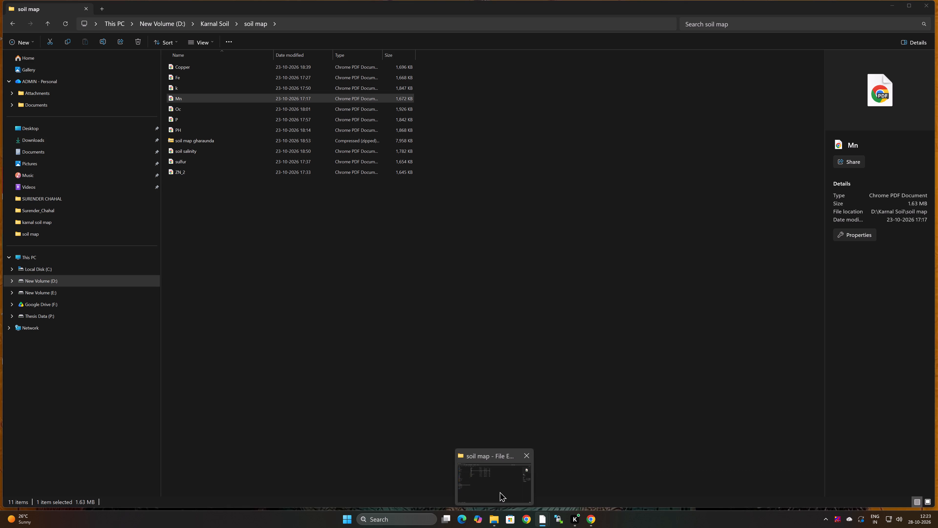
# Switch to File Explorer and open the earlier Mn PDF from the soil map folder to check its title and legend, then close it.
pyautogui.click(500, 492)
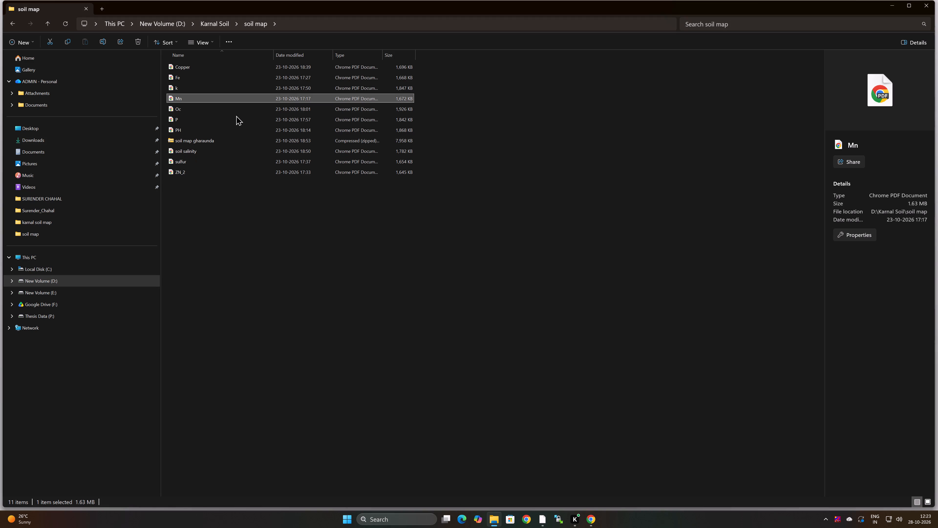
pyautogui.doubleClick(216, 97)
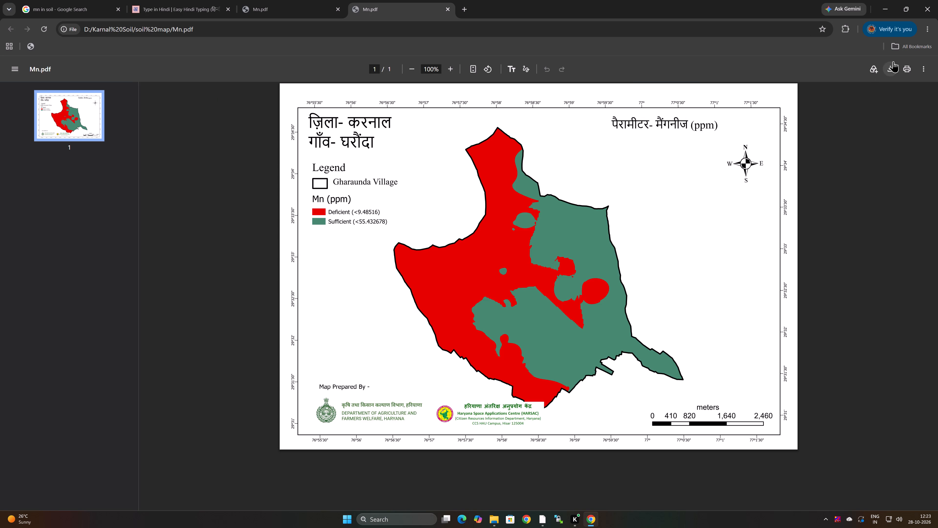
pyautogui.click(927, 8)
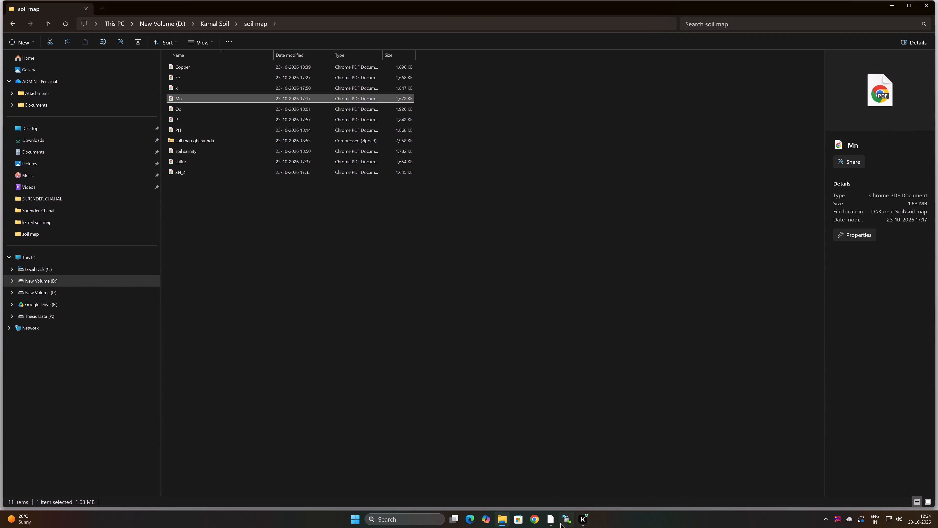
# Reopen Chrome with a Google search for "mn in soil" and the Easy Hindi Typing page in separate tabs.
pyautogui.click(534, 521)
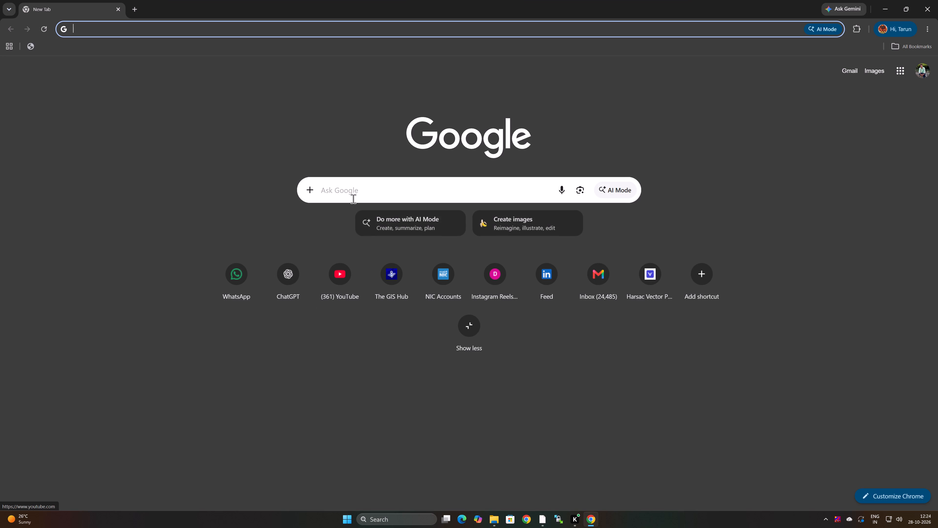
pyautogui.click(348, 191)
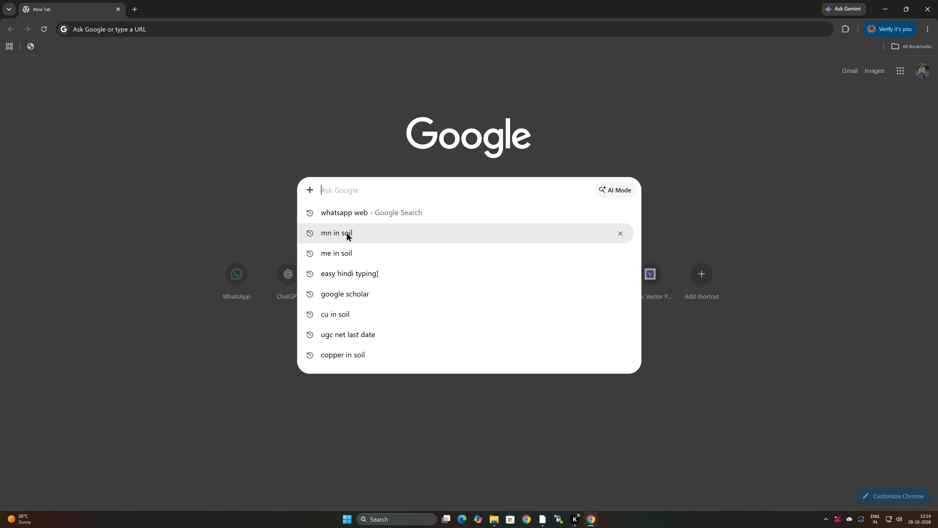
pyautogui.click(346, 232)
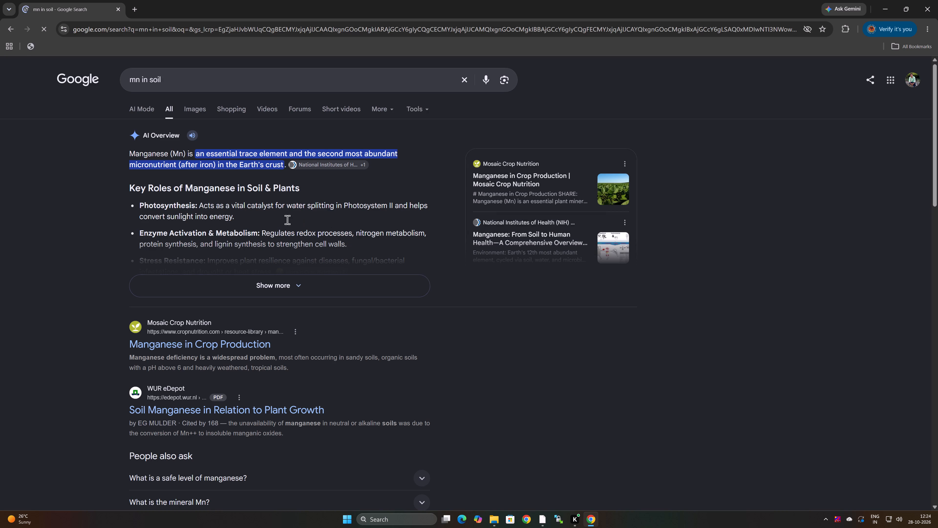
pyautogui.click(135, 10)
pyautogui.click(351, 192)
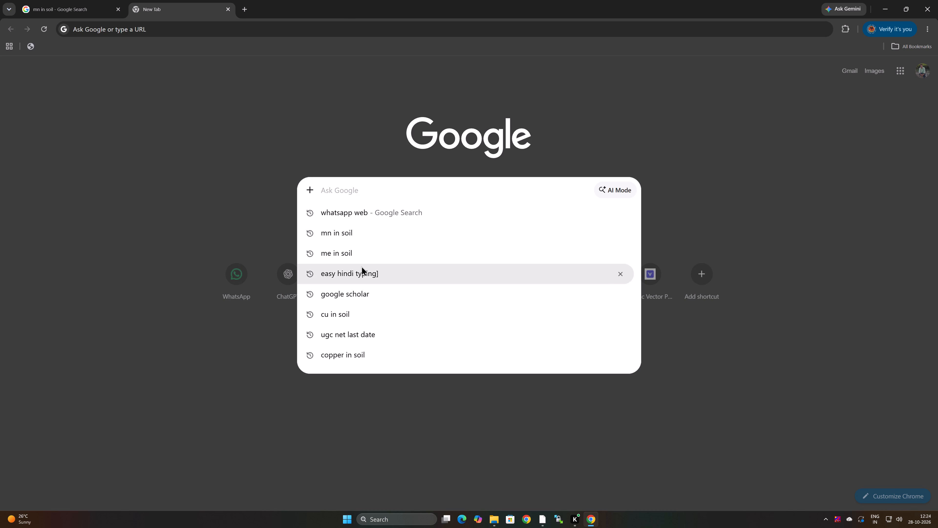
pyautogui.click(360, 270)
pyautogui.click(214, 157)
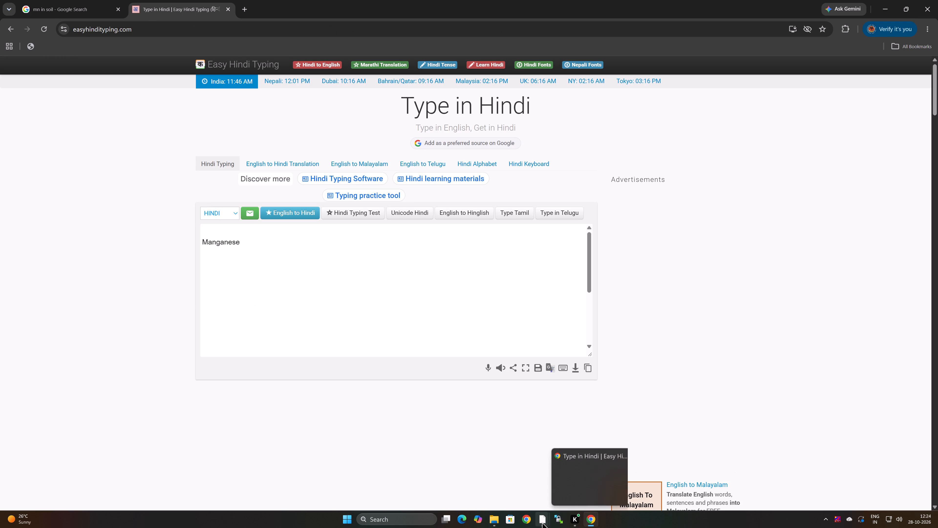
# Switch to ArcGIS Pro and correct the legend heading above the deficient and sufficient classes to "Mn (ppm)".
pyautogui.click(579, 490)
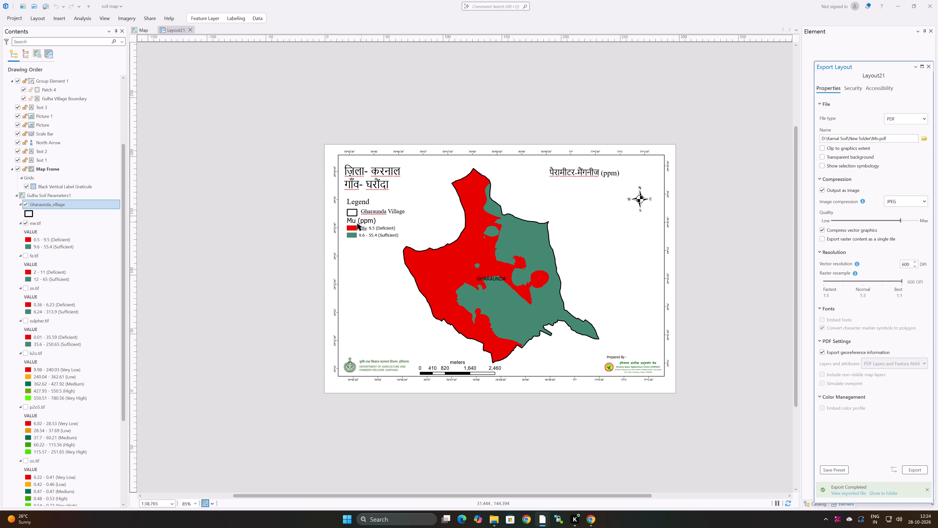
pyautogui.doubleClick(356, 222)
pyautogui.click(356, 222)
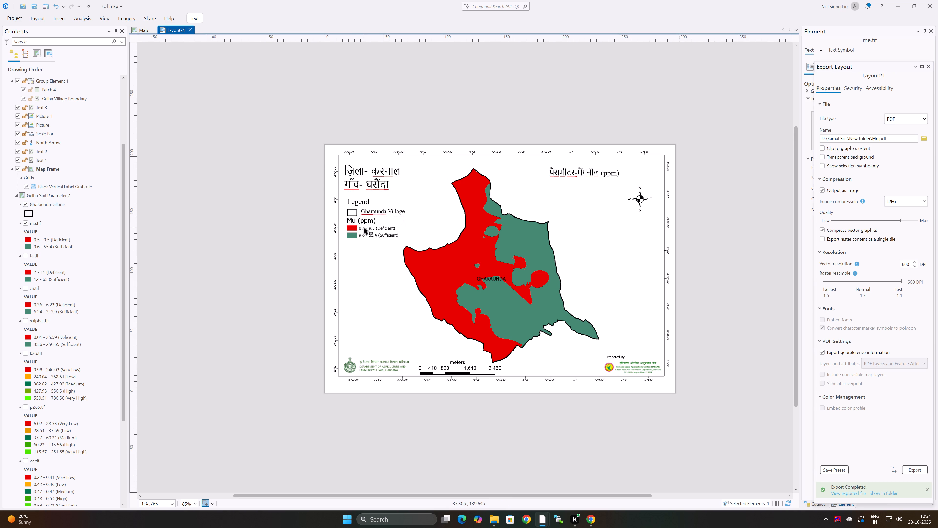
pyautogui.press('BackSpace')
pyautogui.press('n')
pyautogui.click(381, 237)
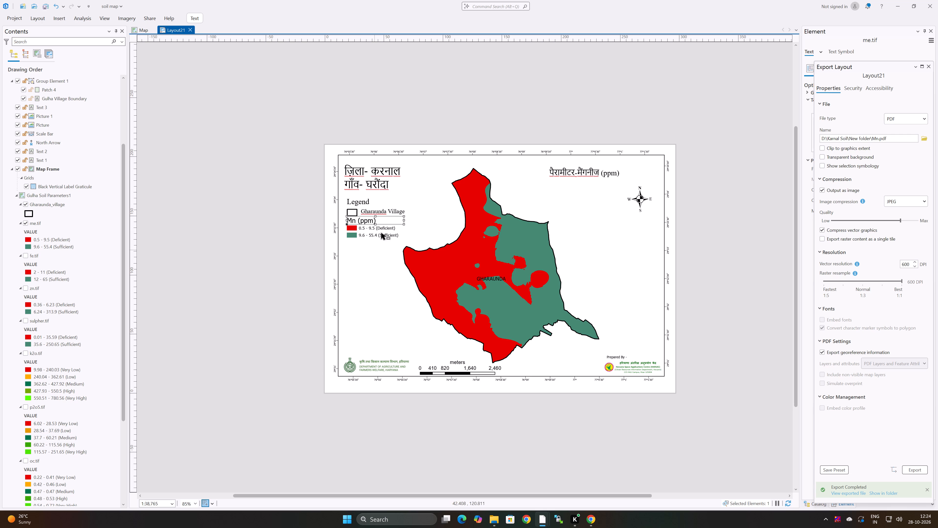
pyautogui.click(735, 241)
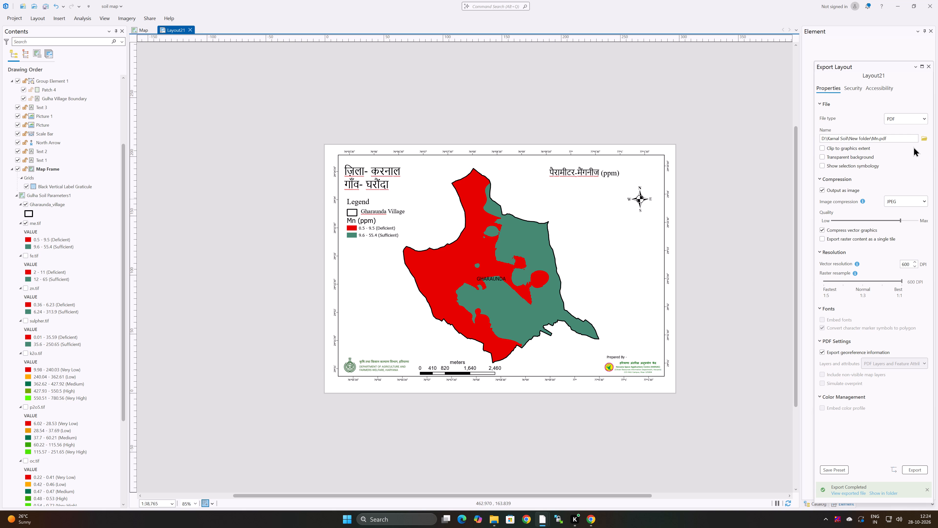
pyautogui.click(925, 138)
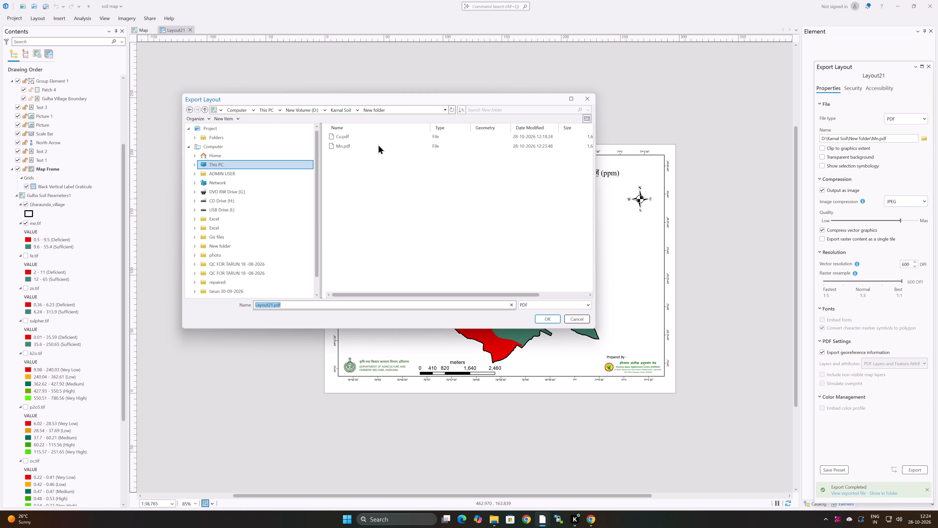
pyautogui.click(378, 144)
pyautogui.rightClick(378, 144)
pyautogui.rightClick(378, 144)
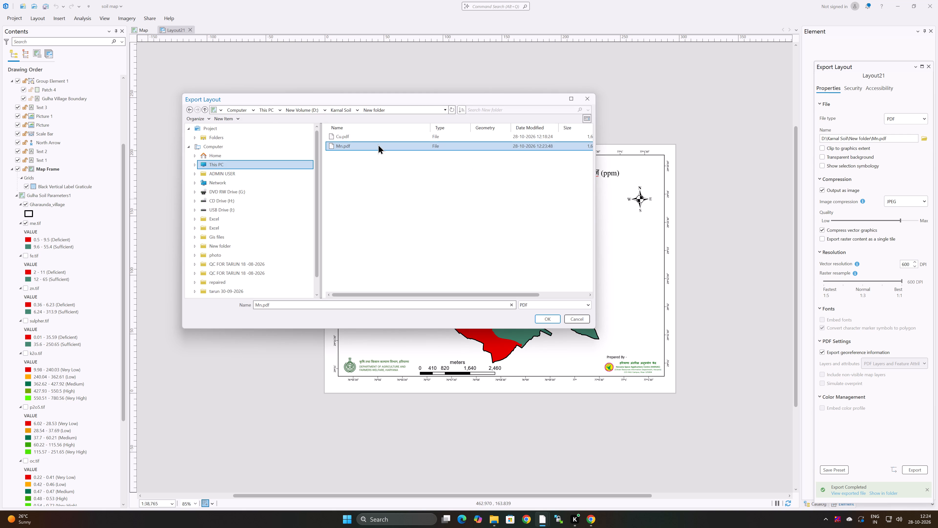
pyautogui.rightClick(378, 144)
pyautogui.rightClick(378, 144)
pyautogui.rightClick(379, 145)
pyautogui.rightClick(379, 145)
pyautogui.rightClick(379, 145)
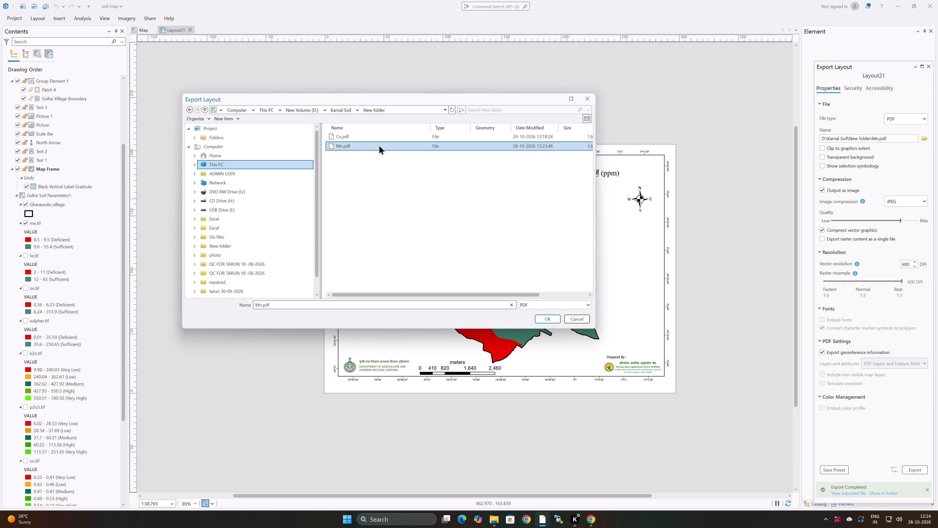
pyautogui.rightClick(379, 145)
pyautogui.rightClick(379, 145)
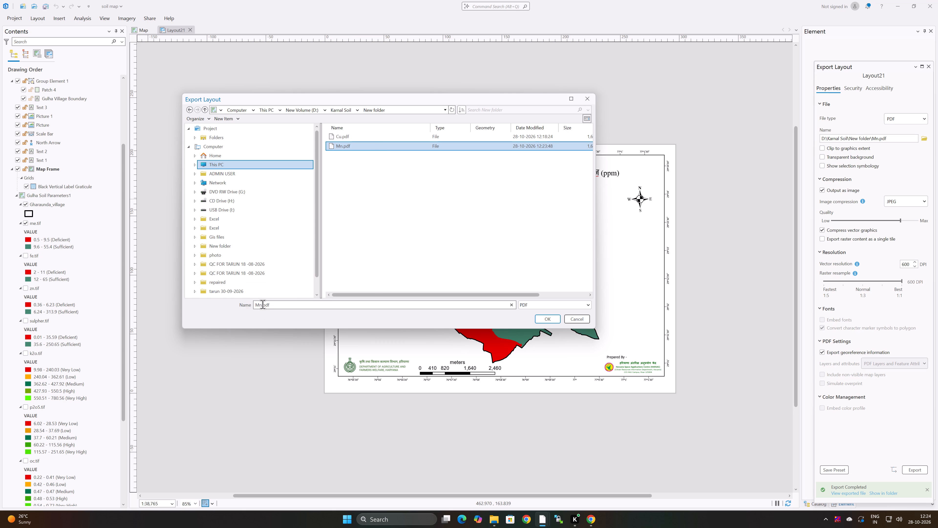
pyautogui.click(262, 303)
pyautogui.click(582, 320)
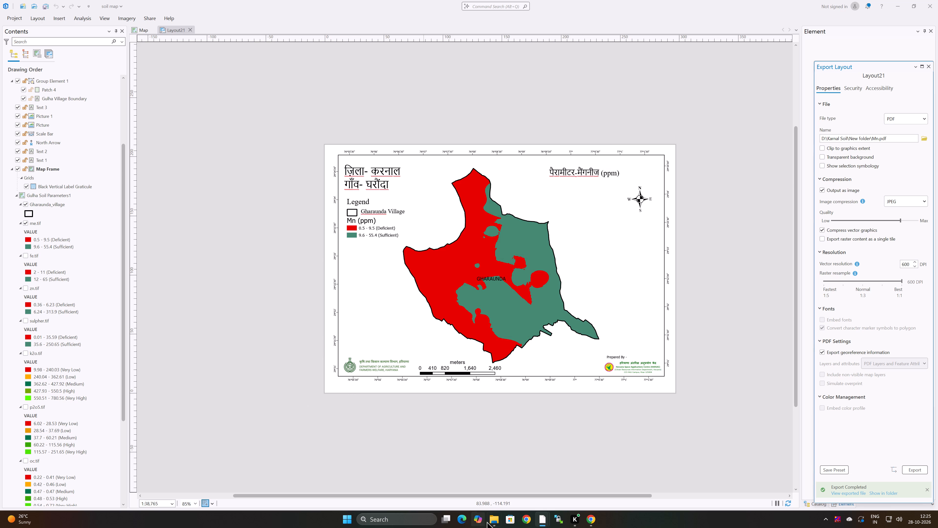
# Switch to File Explorer and delete the outdated Mn PDF from the D:\Karnal Soil\New folder directory.
pyautogui.click(497, 493)
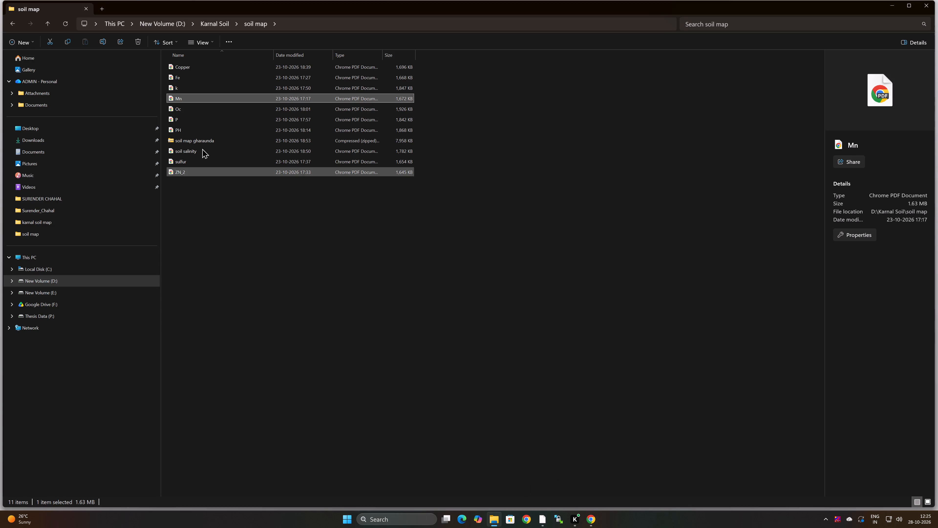
pyautogui.click(207, 25)
pyautogui.doubleClick(213, 87)
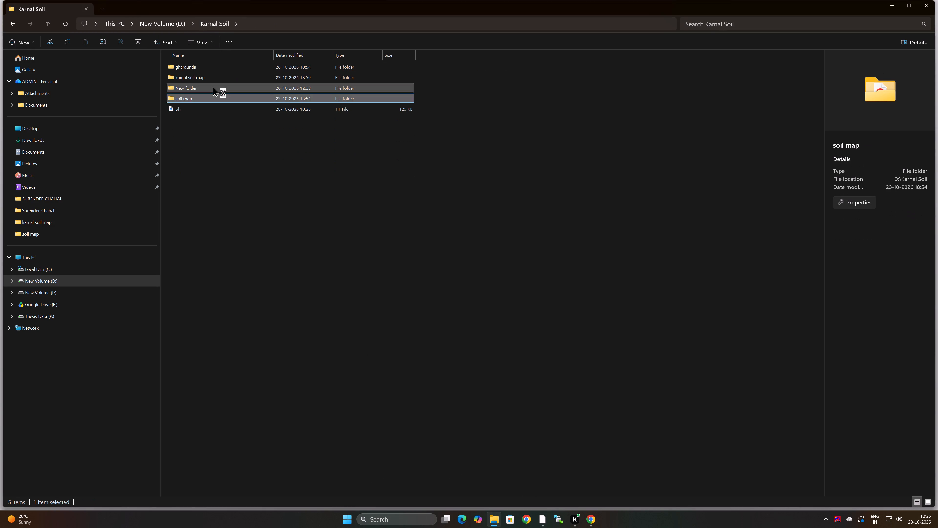
pyautogui.click(211, 74)
pyautogui.rightClick(211, 74)
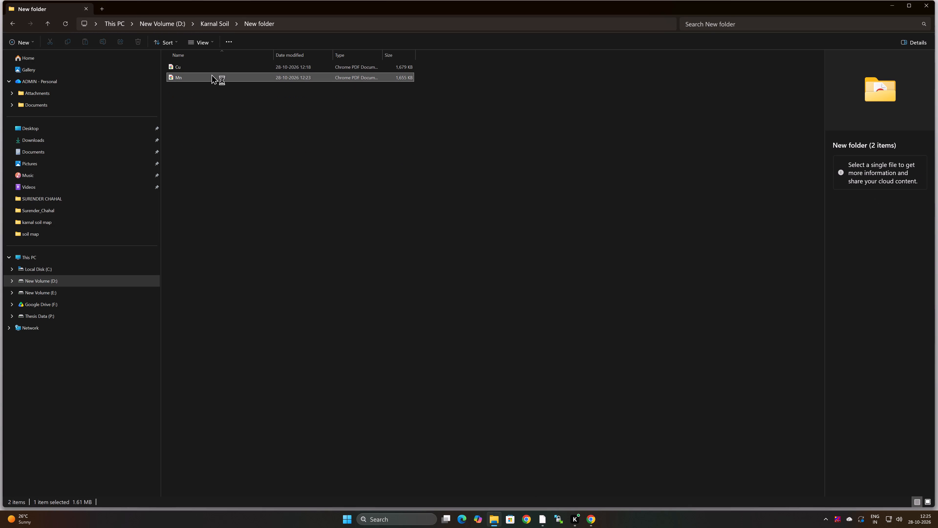
pyautogui.click(345, 87)
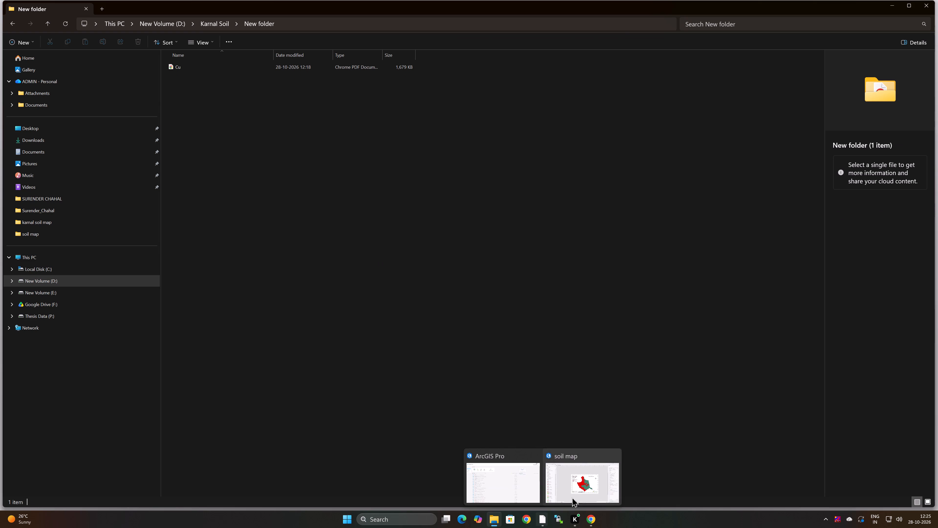
# Switch to ArcGIS Pro, export the corrected manganese layout as D:\Karnal Soil\New folder\Mn.pdf, and close the export settings.
pyautogui.click(581, 492)
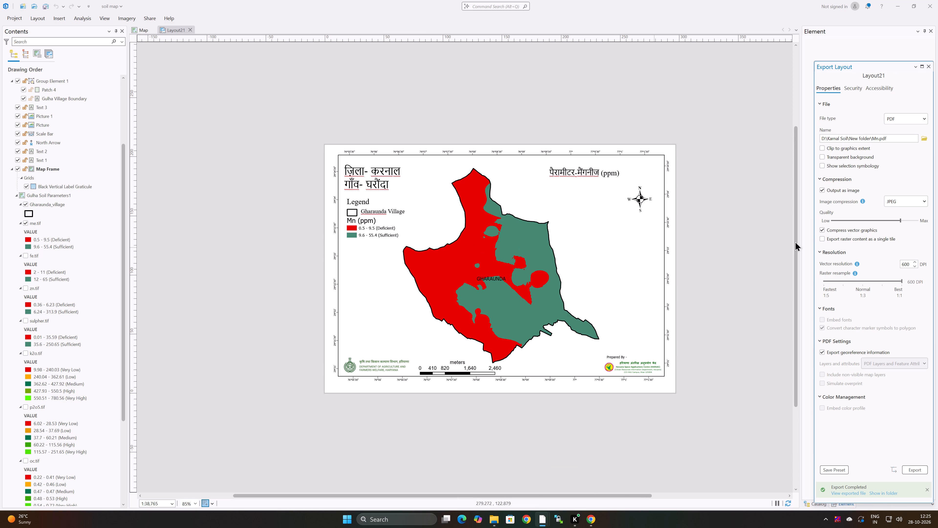
pyautogui.click(914, 470)
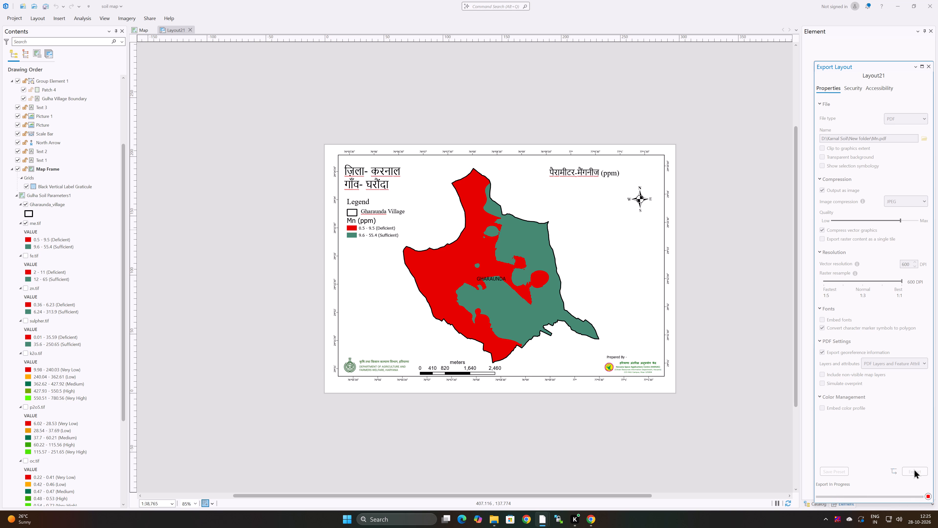
pyautogui.click(929, 67)
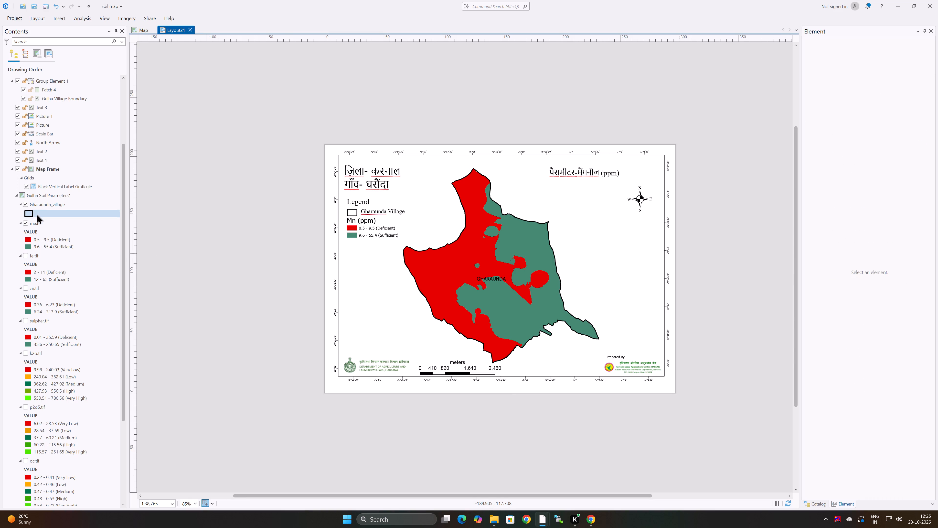
# Hide the manganese raster layer and show the fe.tif layer in the layout's map frame.
pyautogui.click(25, 222)
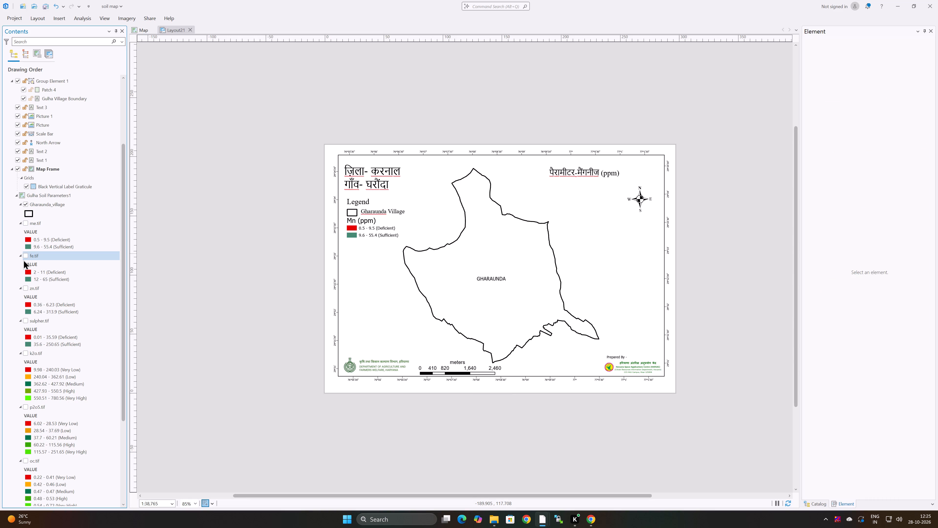
pyautogui.click(25, 254)
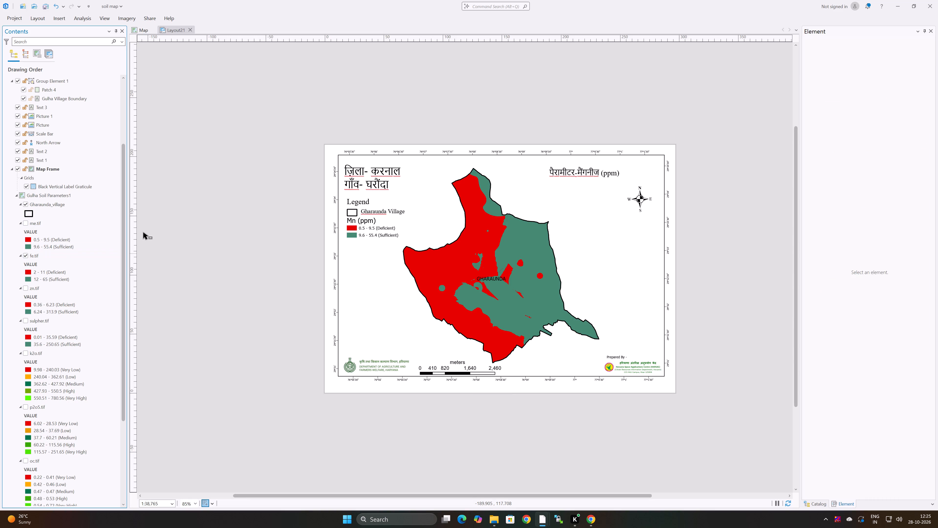
# Insert a new legend for the visible iron layer on the blank area beside the page and convert it to graphics.
pyautogui.click(59, 17)
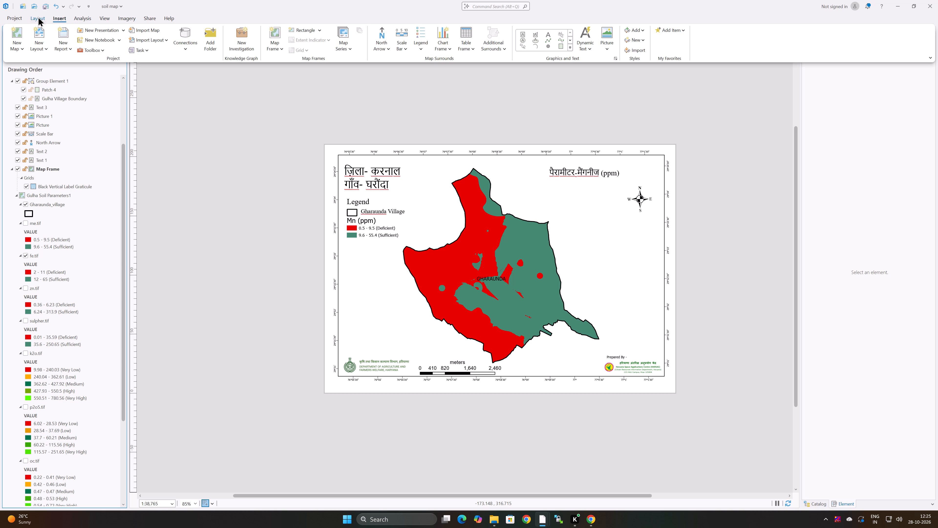
pyautogui.click(421, 33)
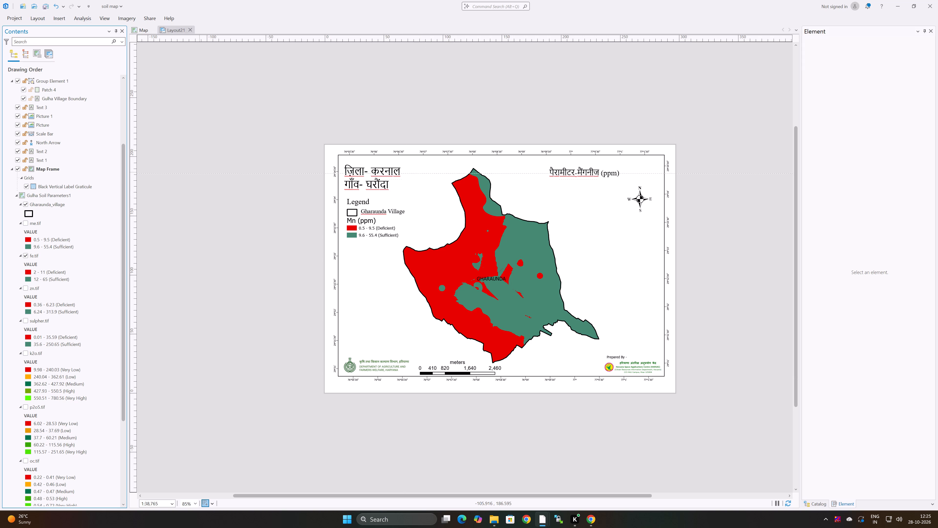
pyautogui.moveTo(193, 168); pyautogui.dragTo(261, 230)
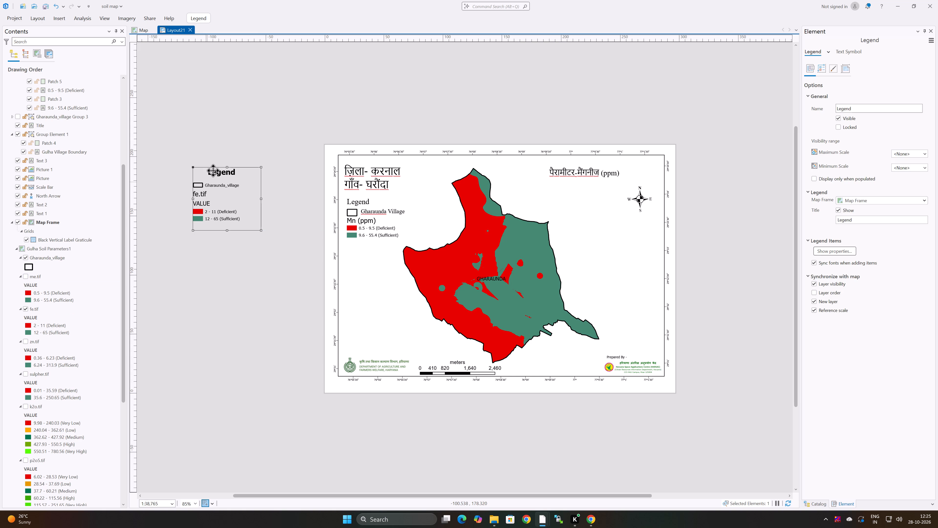
pyautogui.rightClick(229, 187)
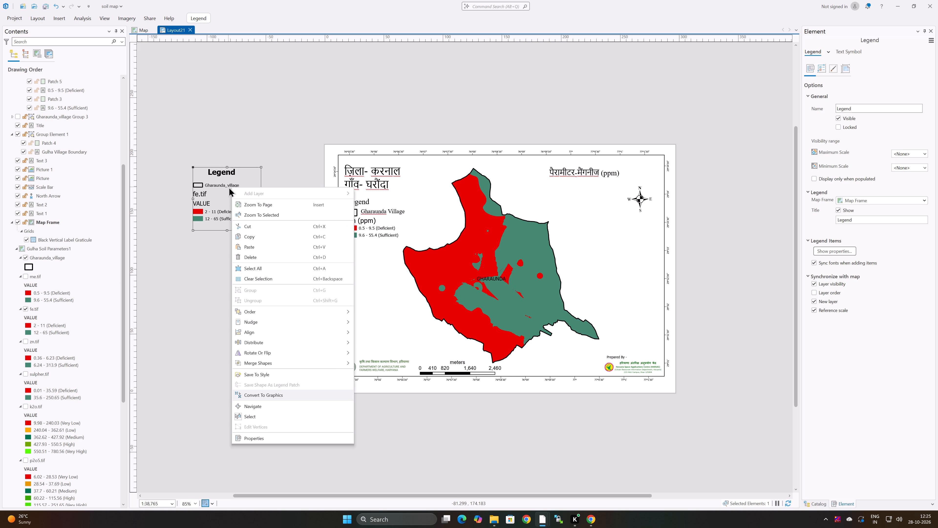
pyautogui.click(261, 393)
# Delete the Legend title, the Gharaunda_village label and its patch, and the VALUE heading from the new iron legend graphics.
pyautogui.moveTo(184, 158); pyautogui.dragTo(227, 179)
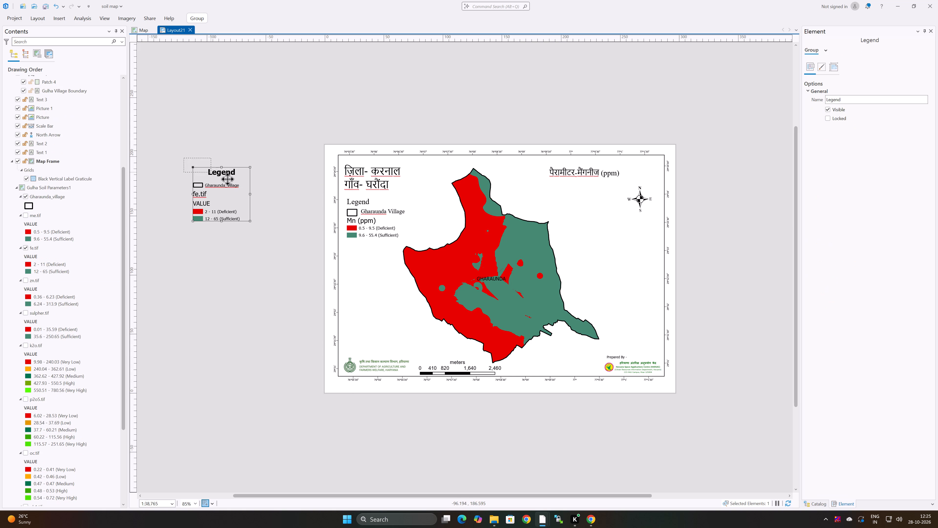
pyautogui.moveTo(227, 179); pyautogui.dragTo(233, 180)
pyautogui.click(226, 178)
pyautogui.doubleClick(222, 174)
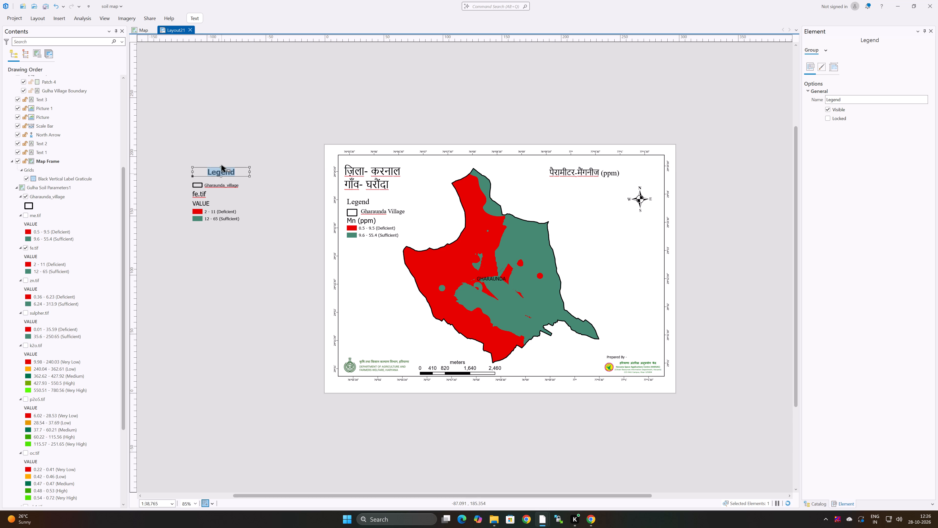
pyautogui.press('Delete')
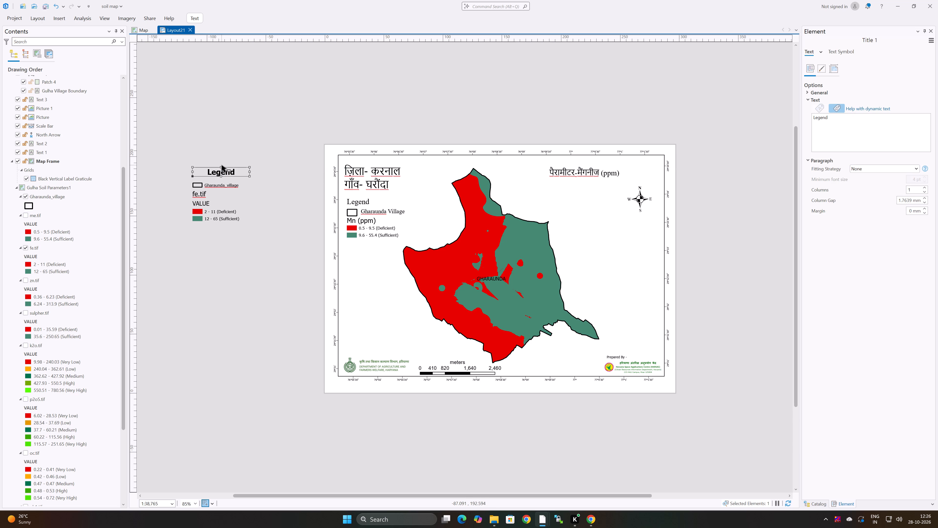
pyautogui.click(221, 186)
pyautogui.doubleClick(221, 186)
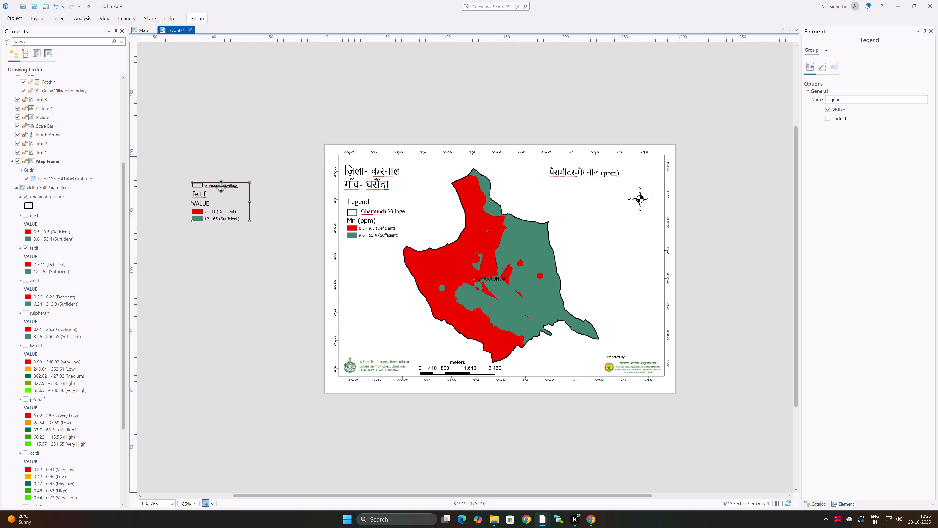
pyautogui.press('Delete')
pyautogui.click(196, 182)
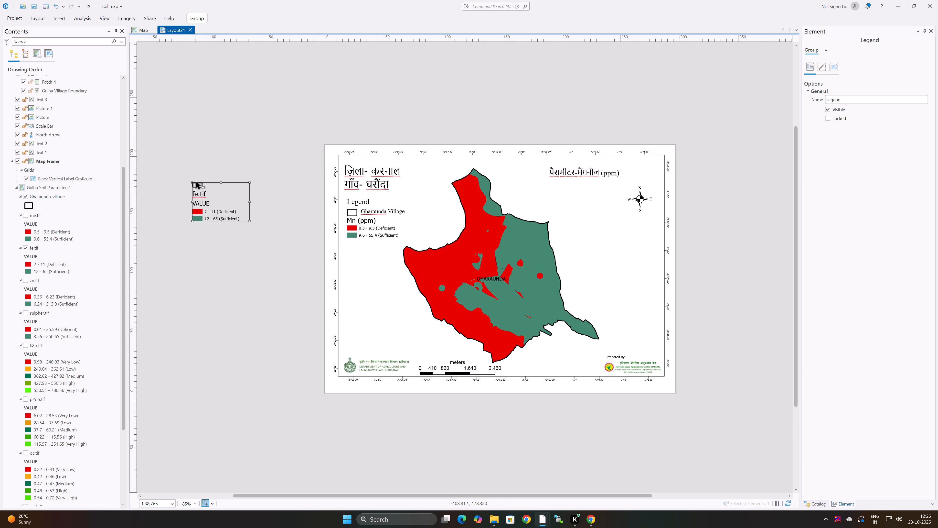
pyautogui.doubleClick(196, 182)
pyautogui.press('Delete')
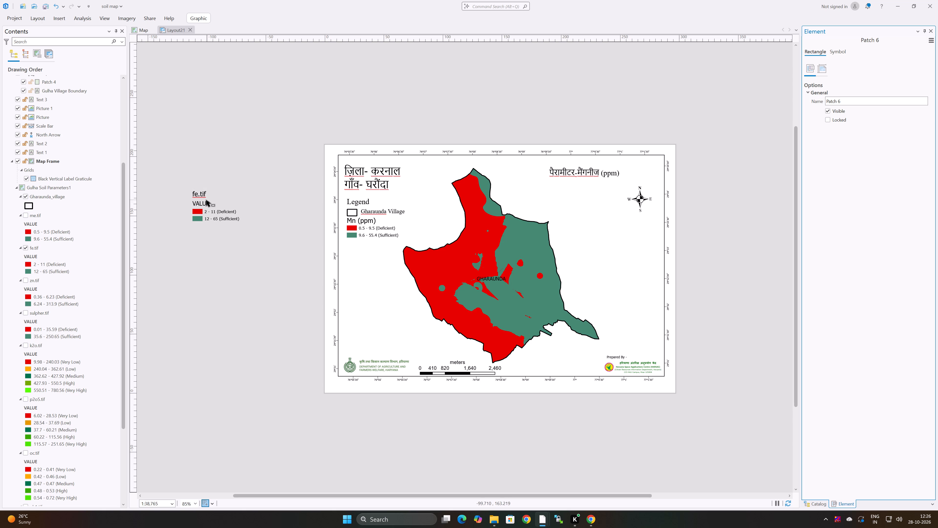
pyautogui.click(207, 203)
pyautogui.doubleClick(207, 203)
pyautogui.press('Delete')
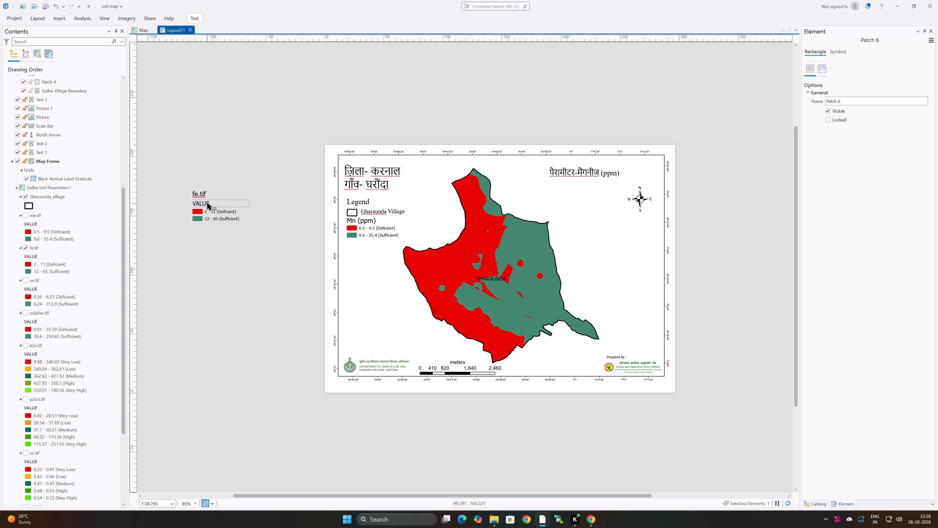
# Change the new legend's fe.tif heading to "Fe (ppm)".
pyautogui.doubleClick(201, 195)
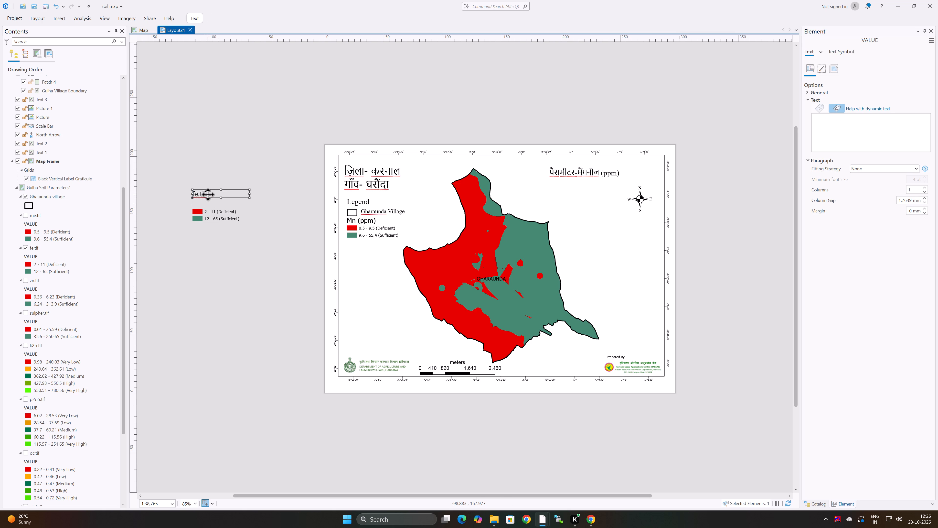
pyautogui.doubleClick(208, 194)
pyautogui.click(208, 191)
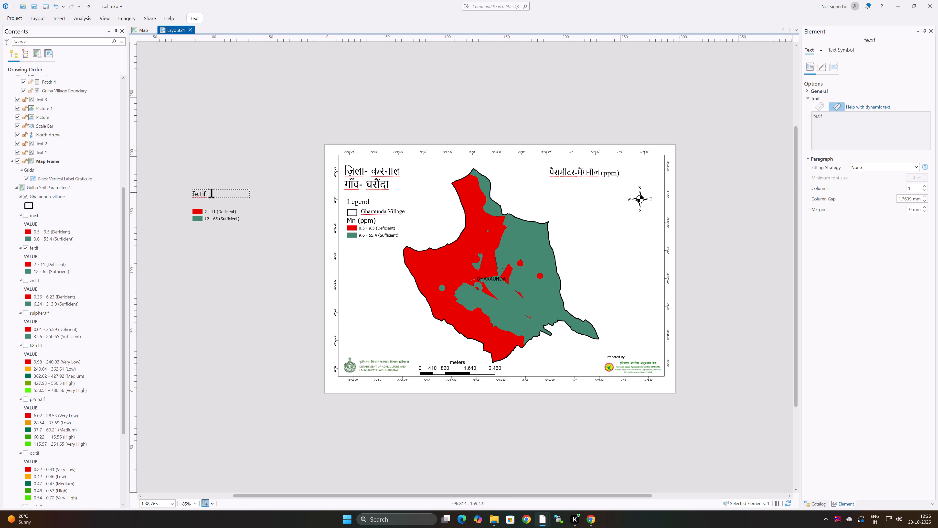
pyautogui.press('BackSpace')
pyautogui.press('BackSpace')
pyautogui.press('BackSpace')
pyautogui.press('BackSpace')
pyautogui.press('BackSpace')
pyautogui.press('BackSpace')
pyautogui.press('e')
pyautogui.press('space')
pyautogui.hotkey('shift', '(')
pyautogui.write('ppm')
pyautogui.hotkey('shift', ')')
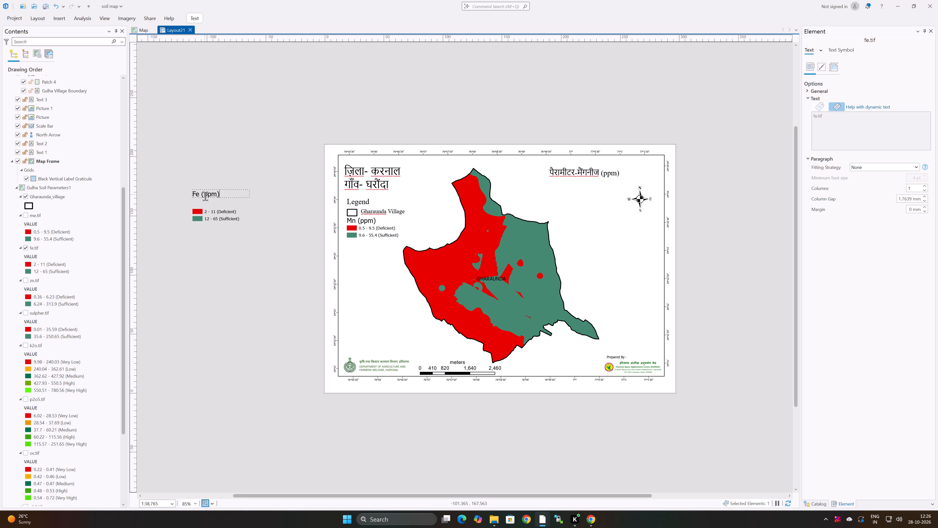
# Move the "Fe (ppm)" heading down so it sits directly above the red and green class patches of the iron legend.
pyautogui.click(216, 205)
pyautogui.moveTo(207, 193); pyautogui.dragTo(207, 193)
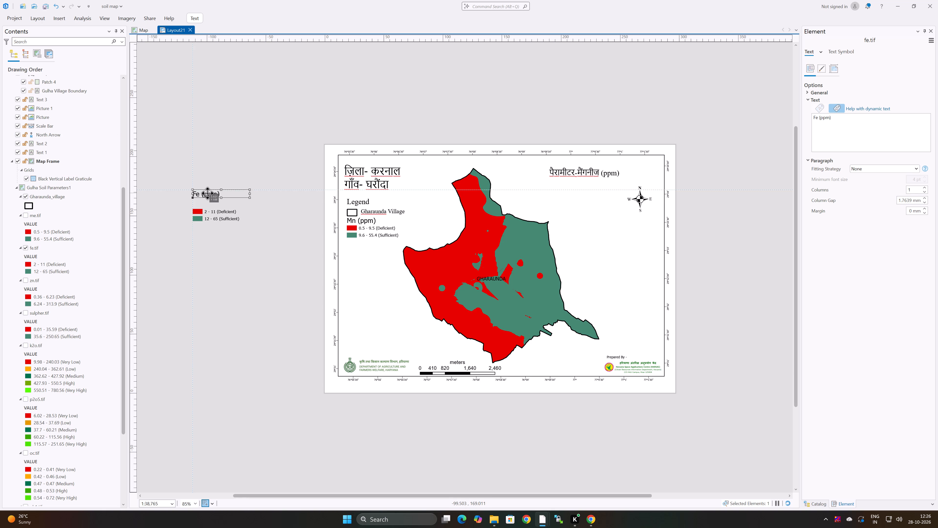
pyautogui.moveTo(207, 193); pyautogui.dragTo(209, 204)
pyautogui.click(232, 165)
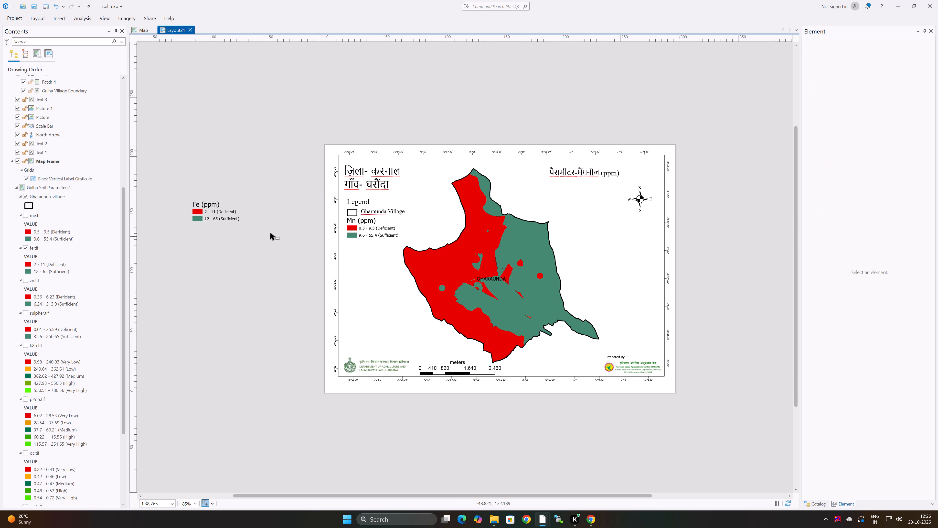
# Delete the old "Mn (ppm)" legend group from the layout page.
pyautogui.click(375, 227)
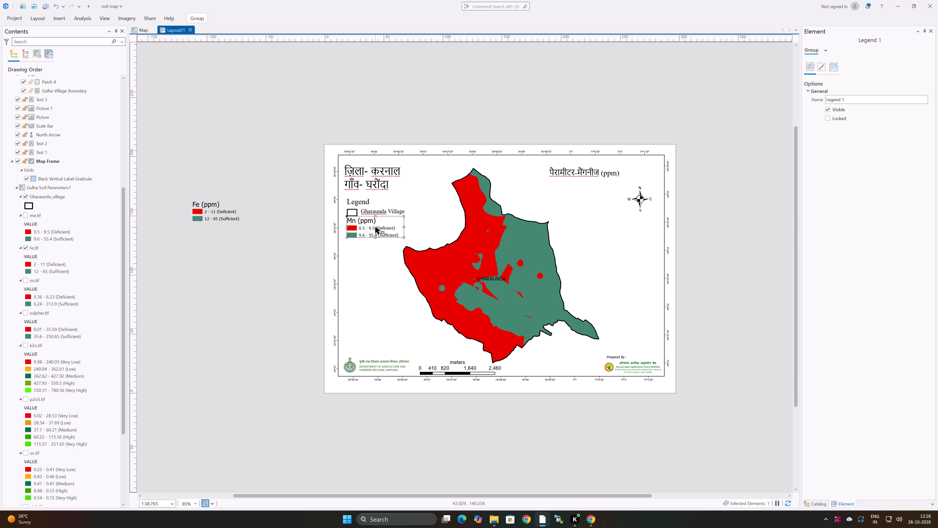
pyautogui.press('Delete')
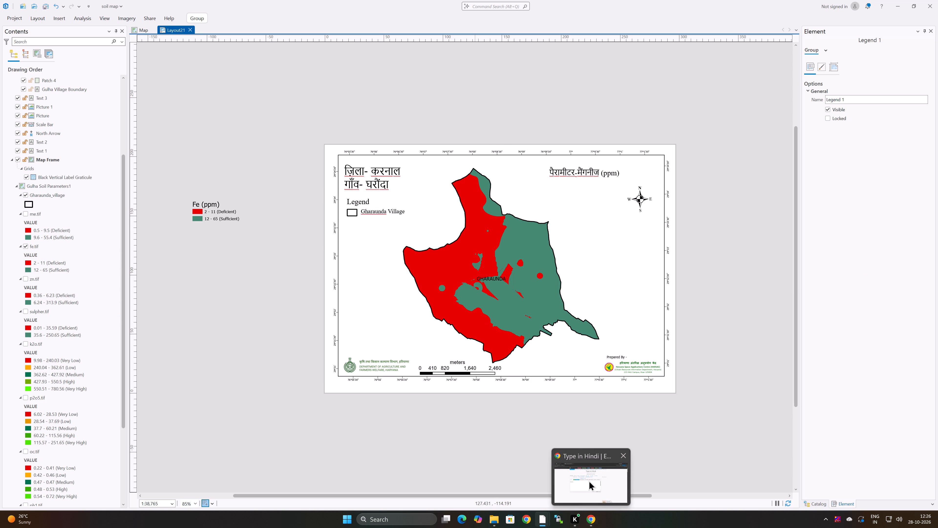
# Switch to the Chrome browser and search Google for "fe in soil".
pyautogui.click(589, 481)
pyautogui.click(59, 6)
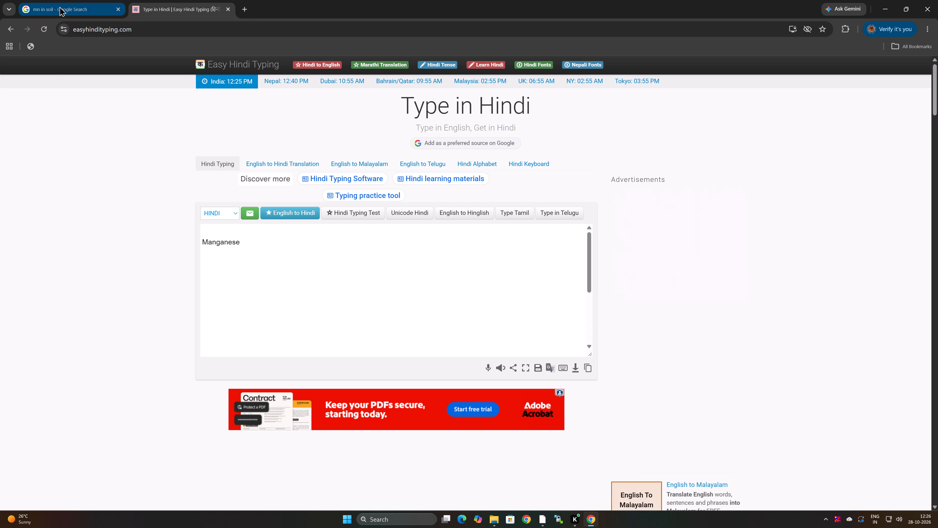
pyautogui.click(139, 80)
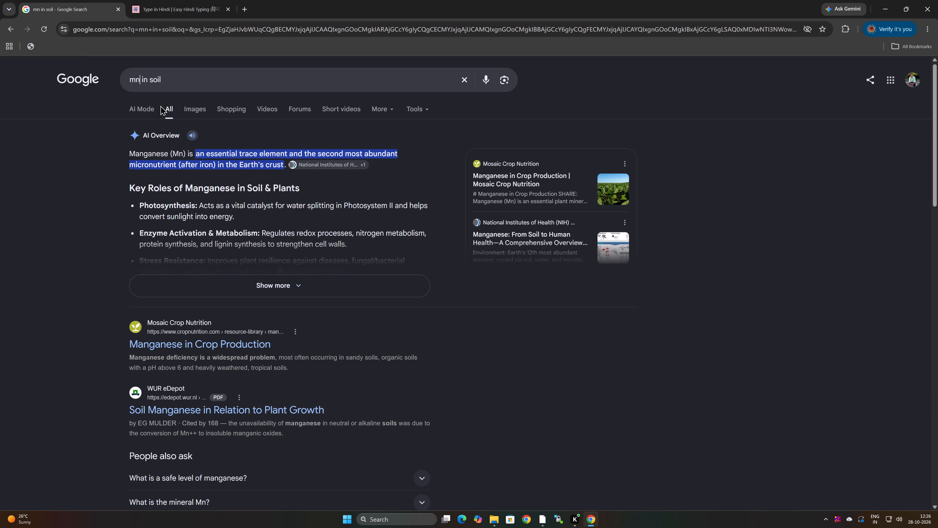
pyautogui.press('BackSpace')
pyautogui.press('BackSpace')
pyautogui.press('BackSpace')
pyautogui.press('BackSpace')
pyautogui.press('BackSpace')
pyautogui.press('BackSpace')
pyautogui.press('BackSpace')
pyautogui.press('BackSpace')
pyautogui.press('BackSpace')
pyautogui.press('BackSpace')
pyautogui.press('BackSpace')
pyautogui.write('fe')
pyautogui.press('Return')
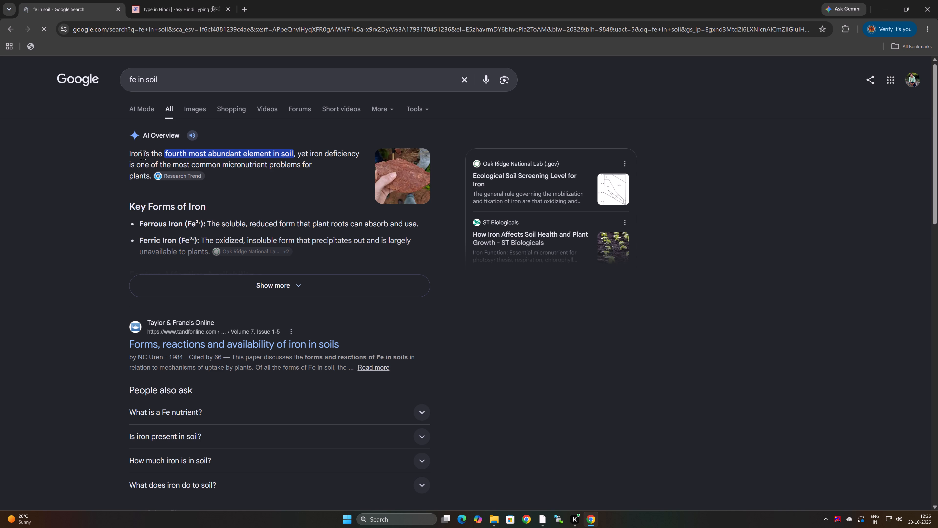
# Copy the word "Iron" from the search overview, convert it to Hindi on the Easy Hindi Typing page, and copy "आयरन".
pyautogui.moveTo(142, 155); pyautogui.dragTo(120, 155)
pyautogui.click(145, 191)
pyautogui.moveTo(142, 154); pyautogui.dragTo(119, 154)
pyautogui.hotkey('ctrl', 'c')
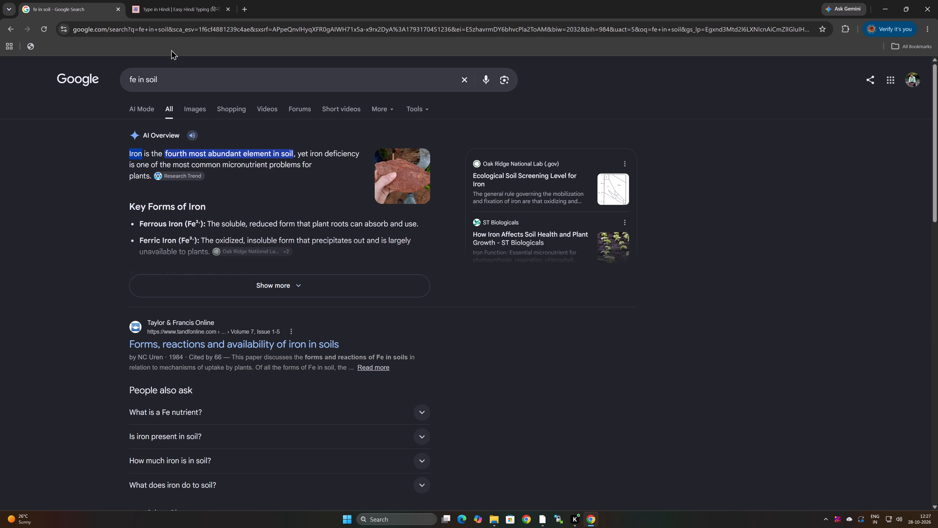
pyautogui.click(179, 8)
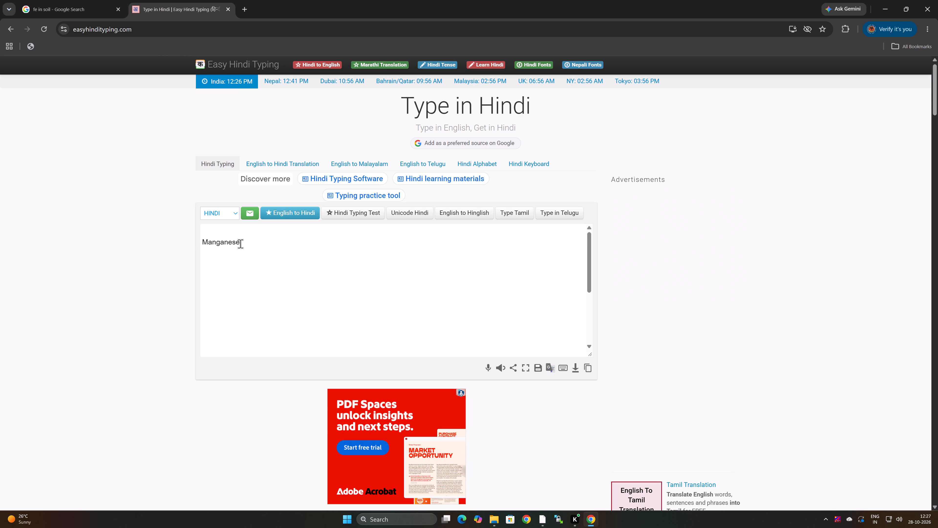
pyautogui.moveTo(242, 244); pyautogui.dragTo(180, 241)
pyautogui.hotkey('ctrl', 'v')
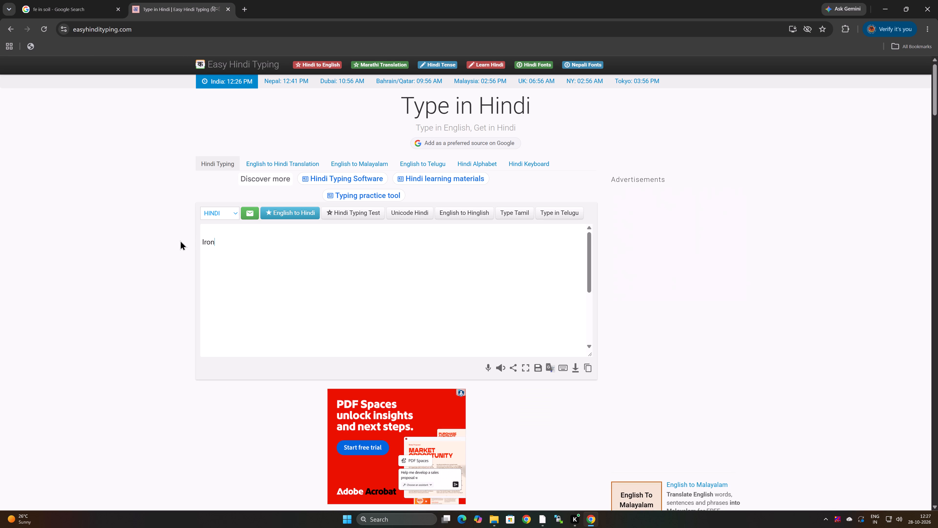
pyautogui.press('Return')
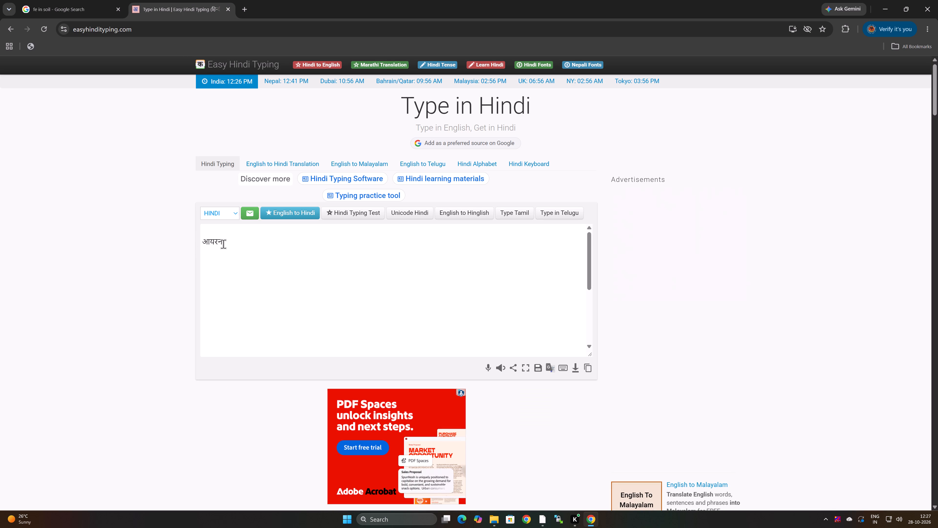
pyautogui.moveTo(223, 244); pyautogui.dragTo(188, 242)
pyautogui.hotkey('ctrl', 'c')
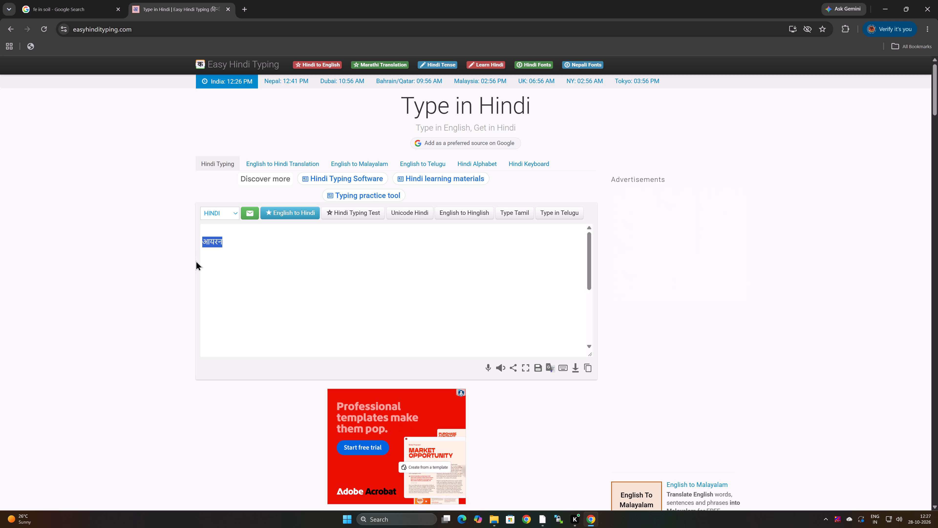
# Open the earlier Fe PDF from the Karnal Soil "soil map" folder to check its title and legend, and close it.
pyautogui.click(495, 519)
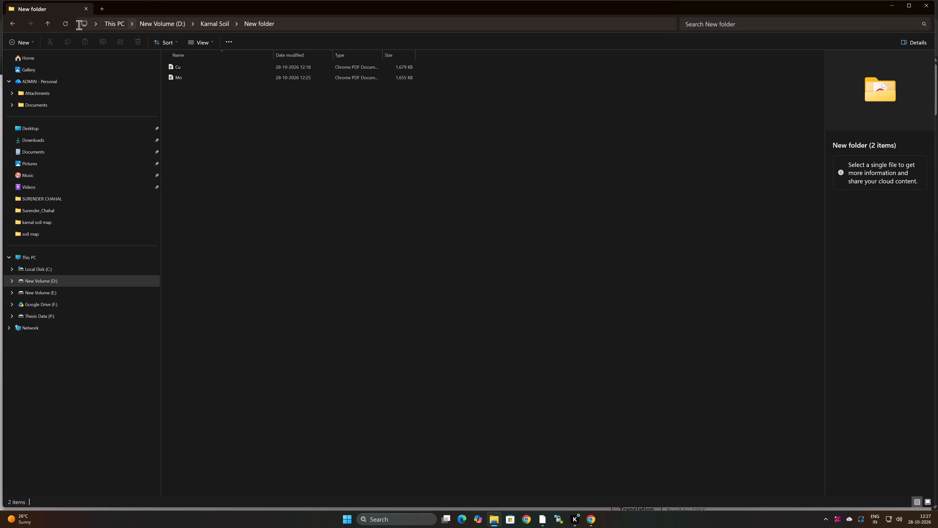
pyautogui.click(48, 23)
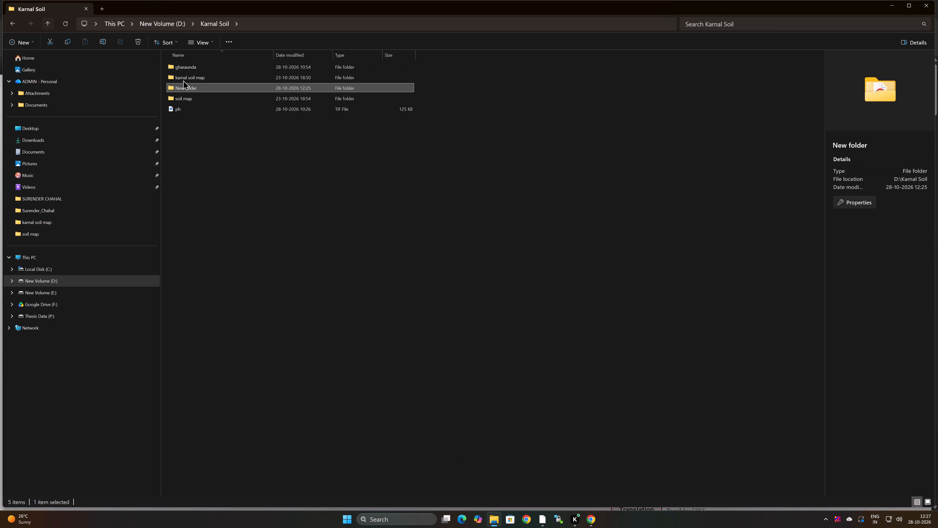
pyautogui.doubleClick(206, 97)
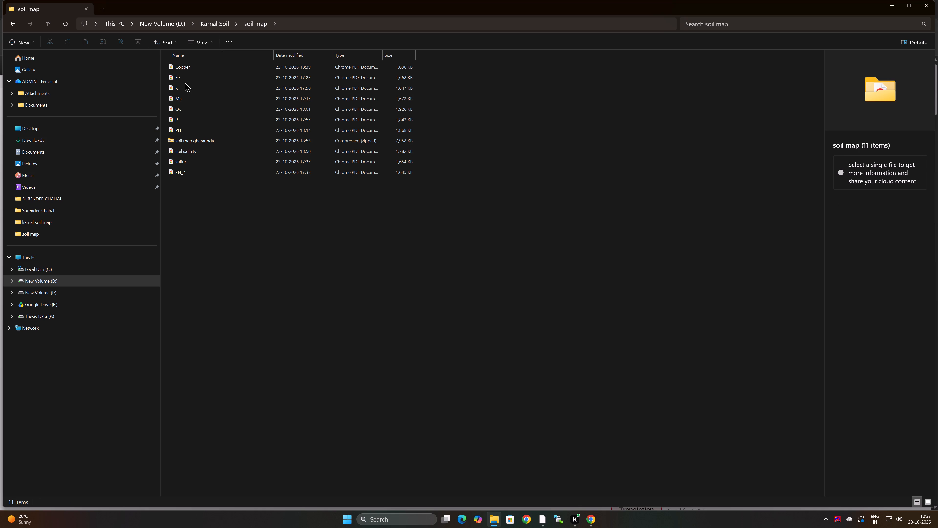
pyautogui.doubleClick(190, 77)
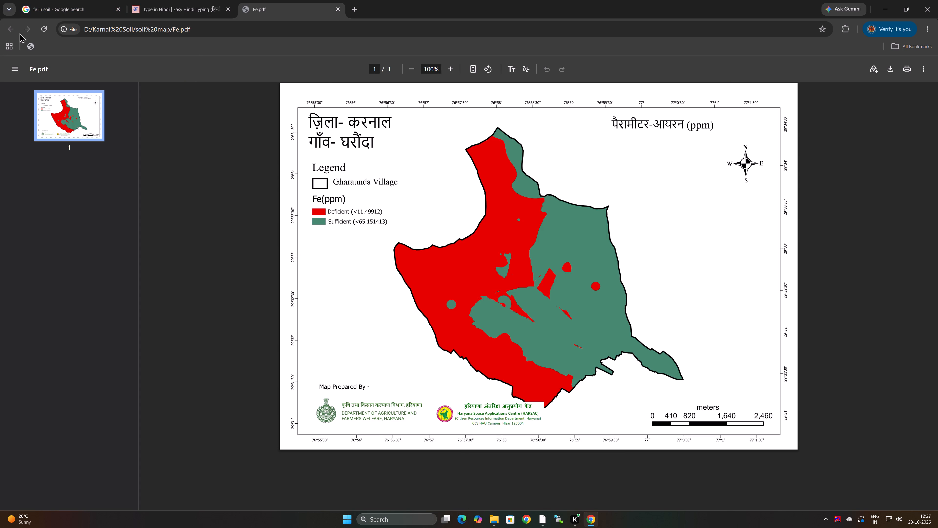
pyautogui.click(339, 10)
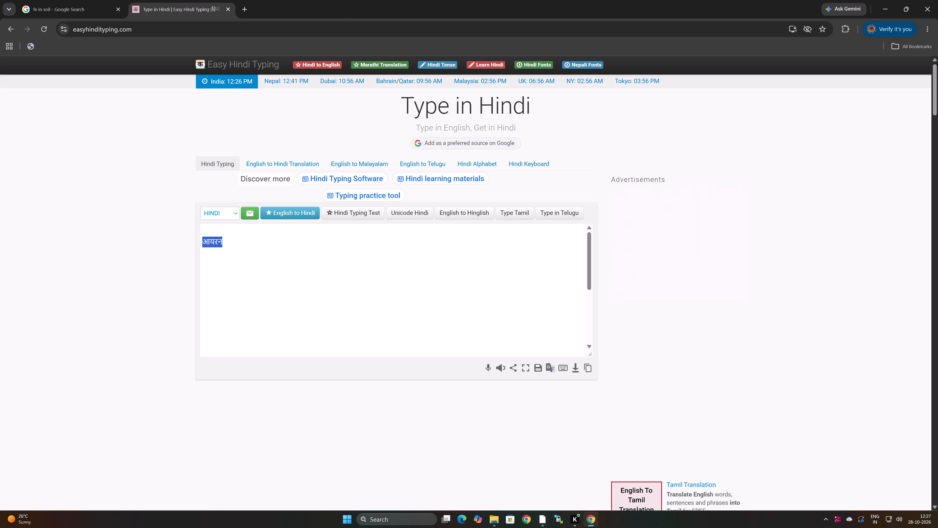
# Back in the ArcGIS Pro layout, replace "मैंगनीज" in the parameter title with the copied "आयरन", keeping "(ppm)".
pyautogui.click(557, 494)
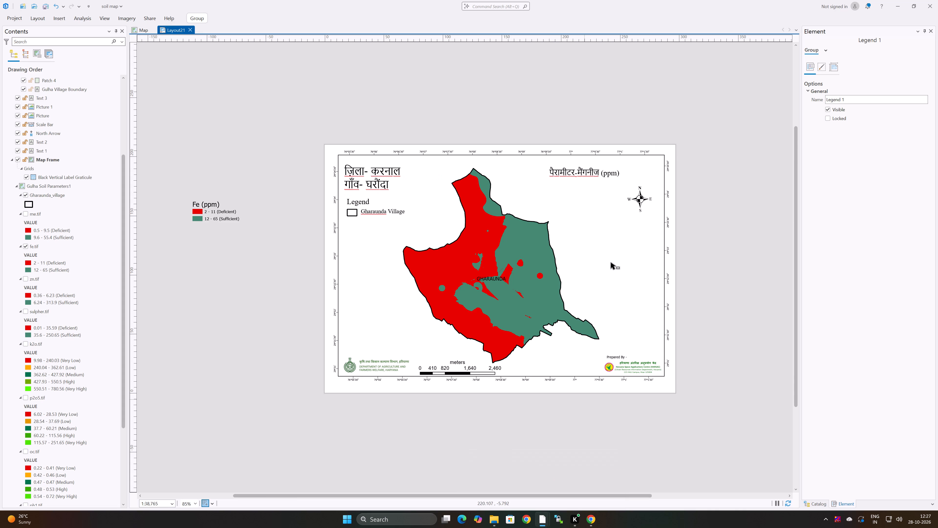
pyautogui.click(598, 173)
pyautogui.doubleClick(598, 173)
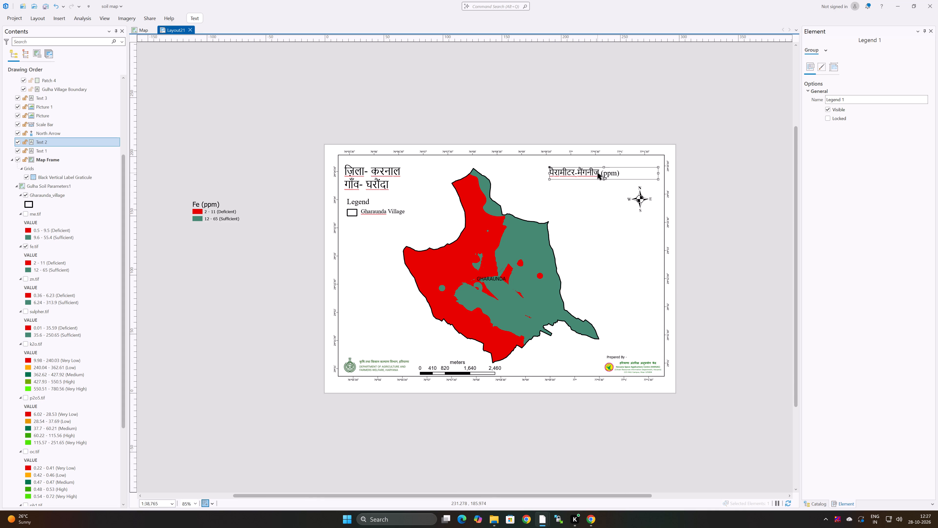
pyautogui.moveTo(599, 174); pyautogui.dragTo(580, 176)
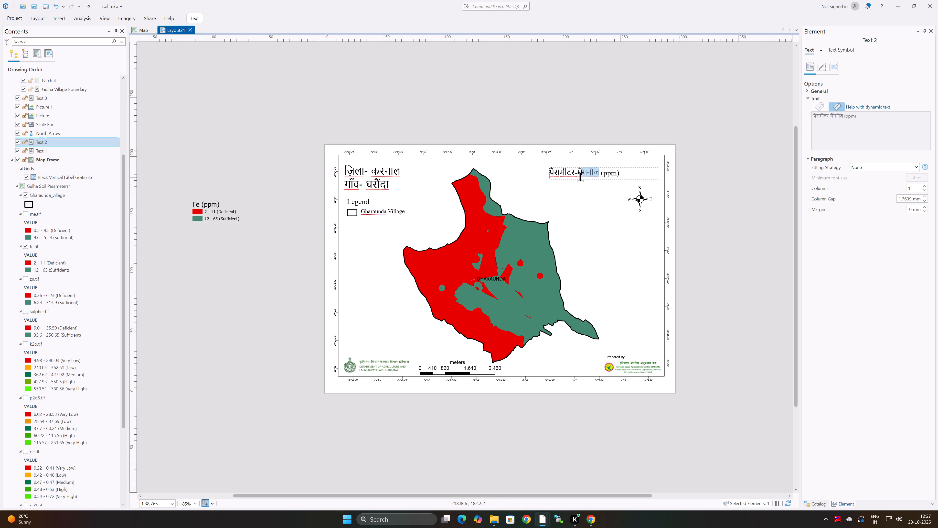
pyautogui.moveTo(580, 176); pyautogui.dragTo(577, 176)
pyautogui.hotkey('ctrl', 'v')
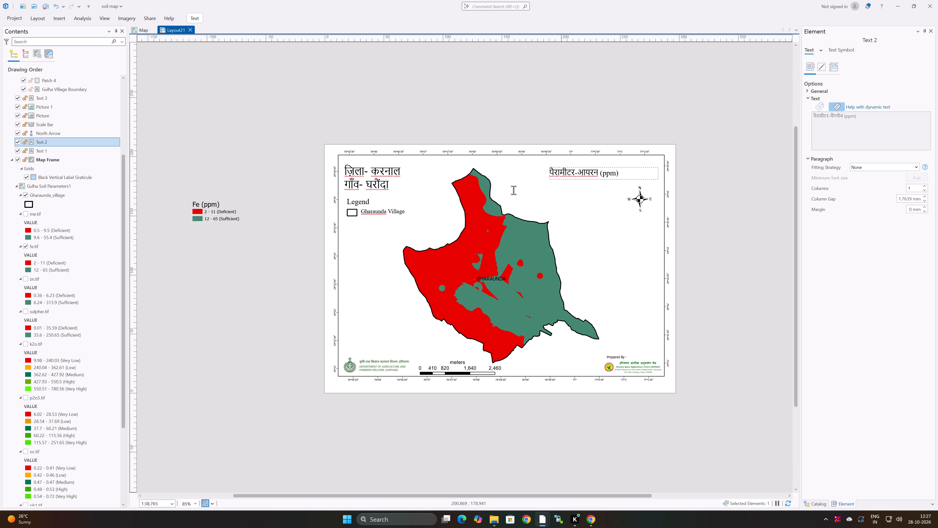
# Move the "Fe (ppm)" legend group onto the page, directly below the Gharaunda Village legend entry and aligned with it.
pyautogui.click(215, 215)
pyautogui.click(191, 210)
pyautogui.moveTo(185, 199); pyautogui.dragTo(214, 228)
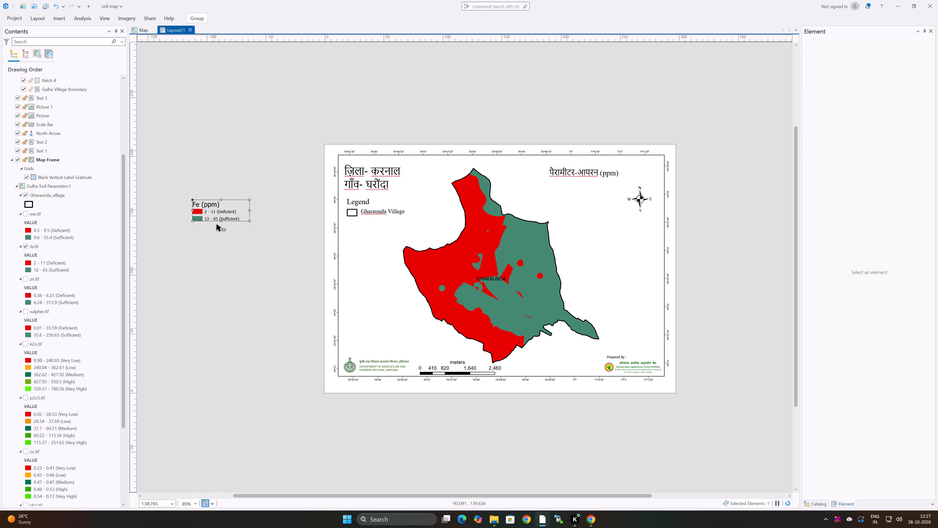
pyautogui.moveTo(205, 215); pyautogui.dragTo(371, 237)
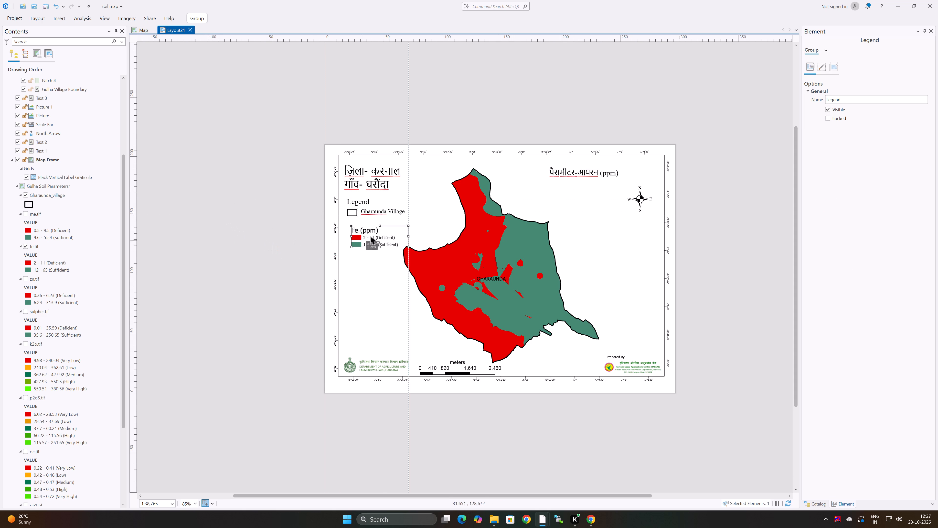
pyautogui.moveTo(371, 237); pyautogui.dragTo(361, 233)
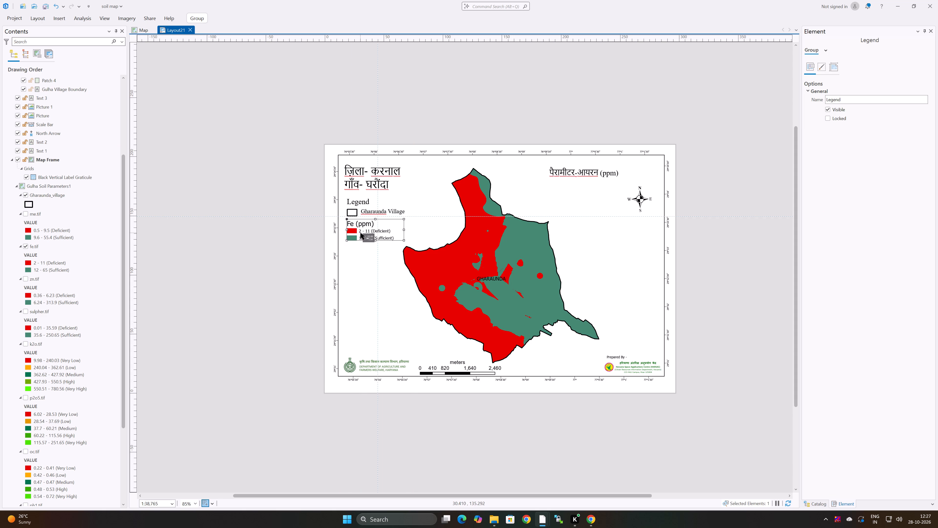
pyautogui.moveTo(361, 233); pyautogui.dragTo(360, 232)
pyautogui.click(277, 204)
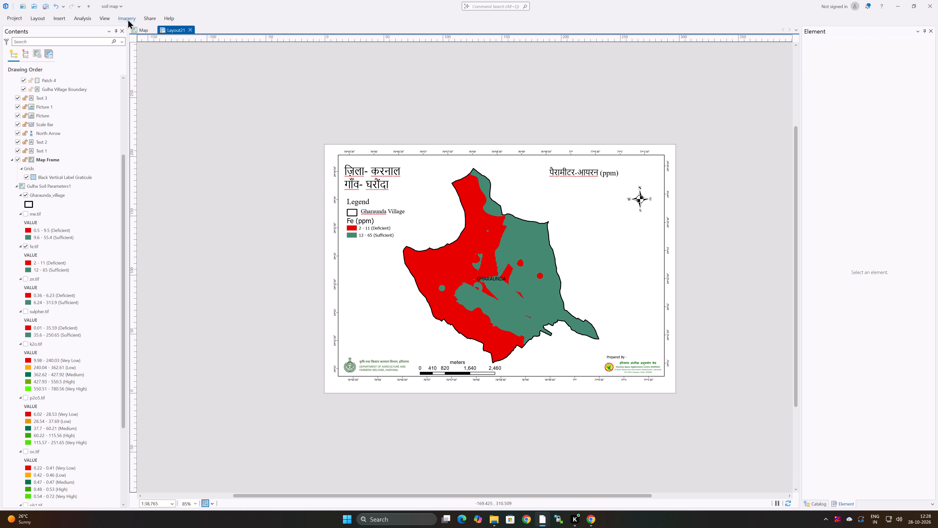
# Export the iron layout as a PDF named "Fe.pdf" in the "New folder" inside Karnal Soil.
pyautogui.click(152, 18)
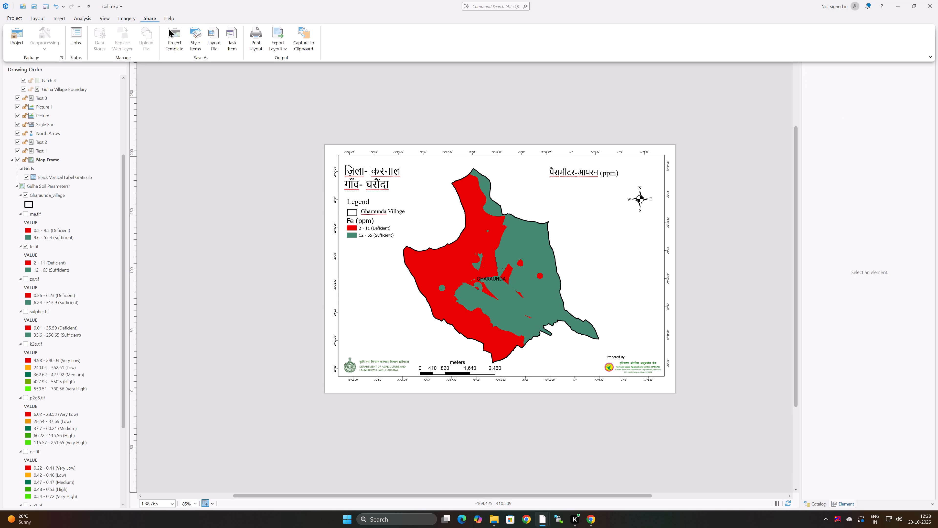
pyautogui.click(279, 38)
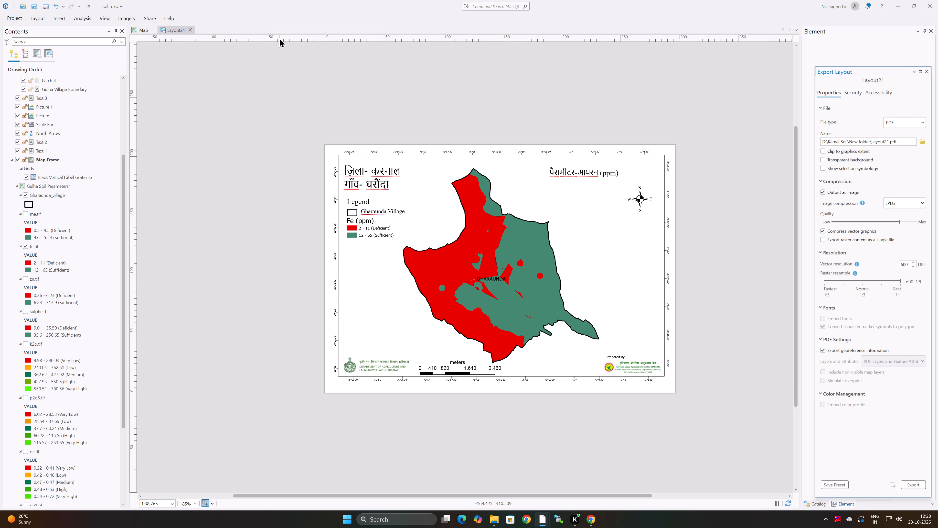
pyautogui.click(924, 139)
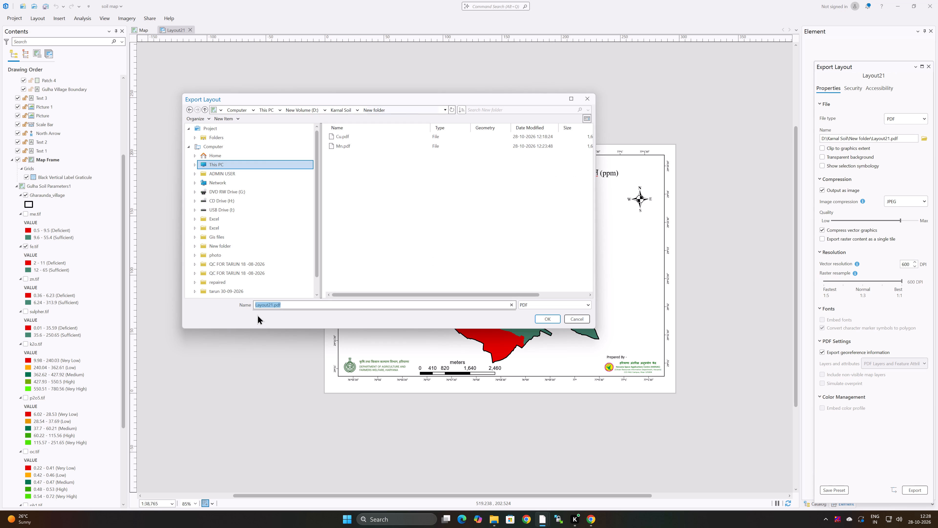
pyautogui.click(272, 302)
pyautogui.click(274, 305)
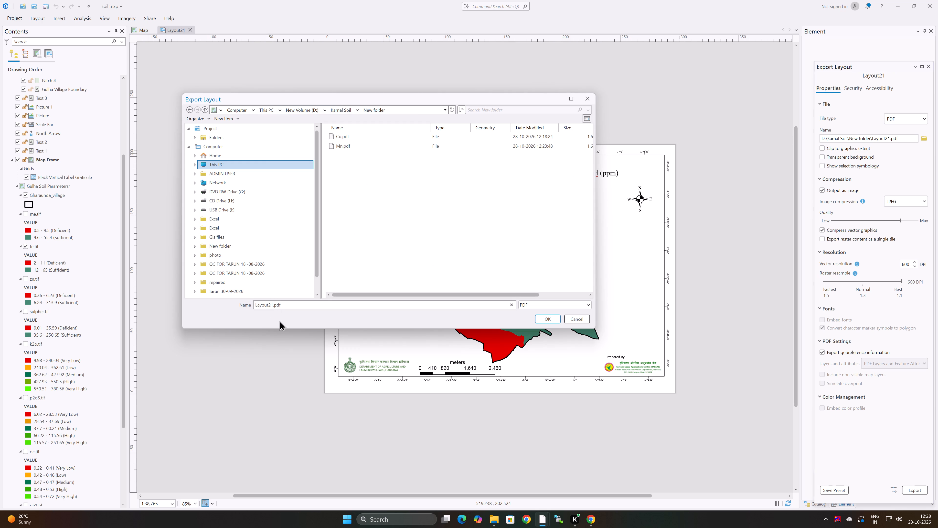
pyautogui.click(272, 306)
pyautogui.press('BackSpace')
pyautogui.press('BackSpace')
pyautogui.press('BackSpace')
pyautogui.press('BackSpace')
pyautogui.press('BackSpace')
pyautogui.press('BackSpace')
pyautogui.press('BackSpace')
pyautogui.press('BackSpace')
pyautogui.press('BackSpace')
pyautogui.press('BackSpace')
pyautogui.press('BackSpace')
pyautogui.press('BackSpace')
pyautogui.press('BackSpace')
pyautogui.press('BackSpace')
pyautogui.press('BackSpace')
pyautogui.press('BackSpace')
pyautogui.press('BackSpace')
pyautogui.press('BackSpace')
pyautogui.press('BackSpace')
pyautogui.press('BackSpace')
pyautogui.press('e')
pyautogui.press('BackSpace')
pyautogui.press('BackSpace')
pyautogui.press('e')
pyautogui.press('BackSpace')
pyautogui.press('f')
pyautogui.press('e')
pyautogui.click(547, 319)
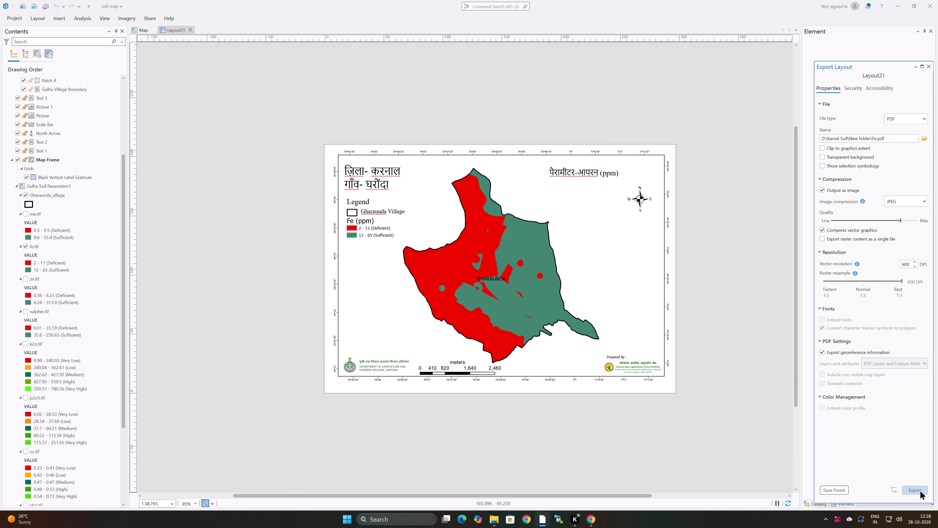
pyautogui.click(920, 490)
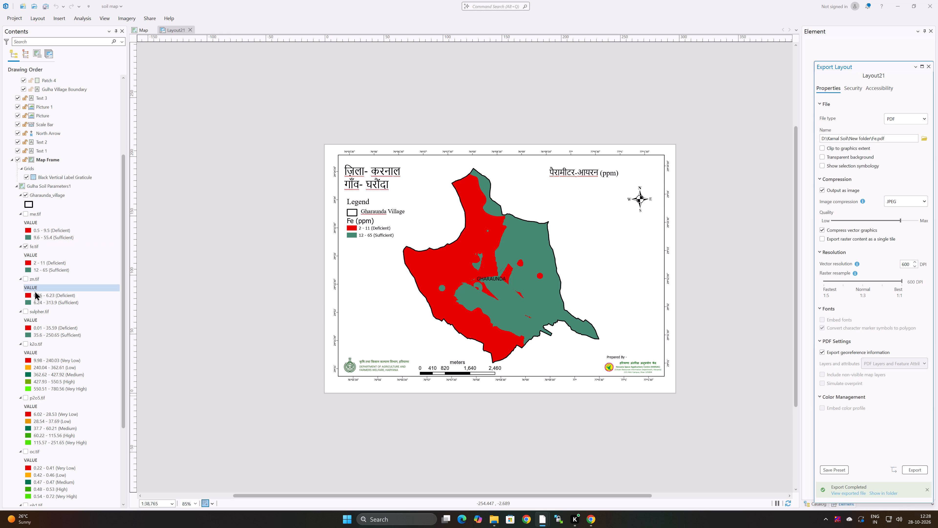
# Turn off the fe.tif layer and turn on zn.tif in the map frame, closing the export settings.
pyautogui.scroll(-4, 36, 289)
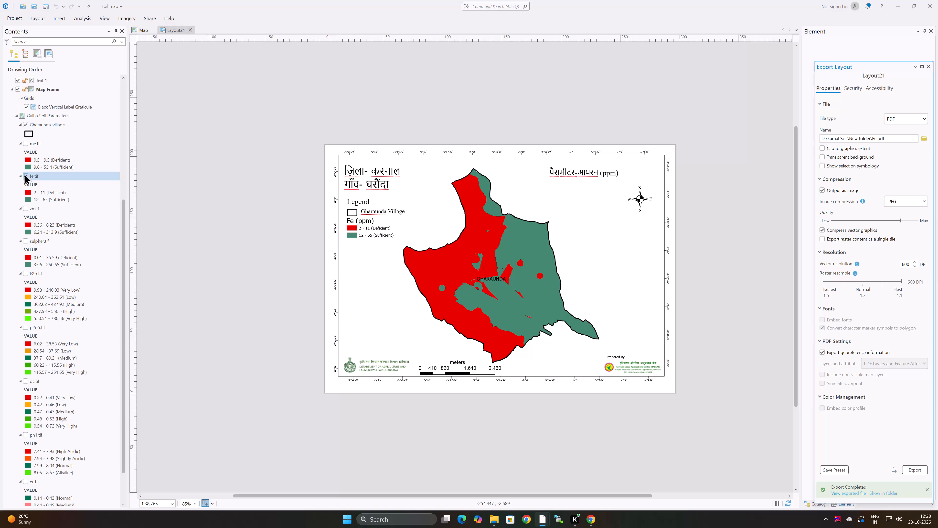
pyautogui.click(24, 174)
pyautogui.click(26, 208)
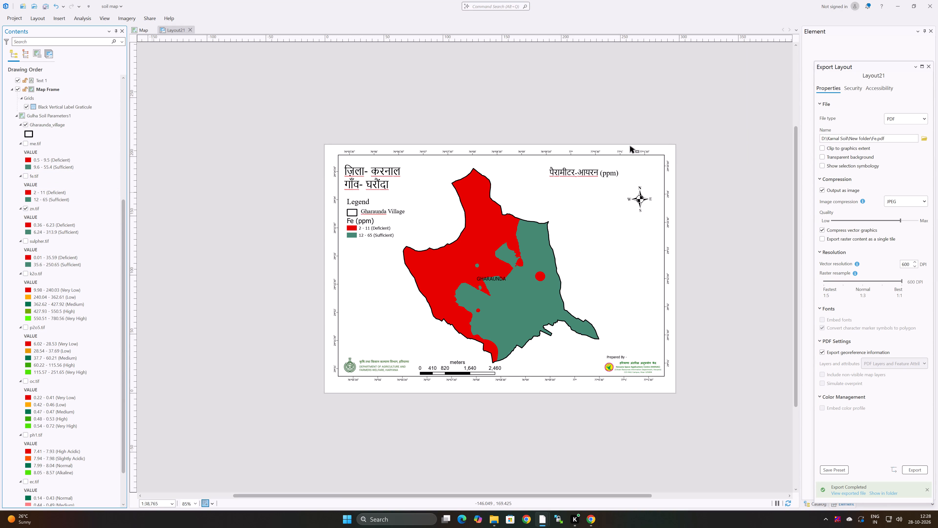
pyautogui.click(927, 66)
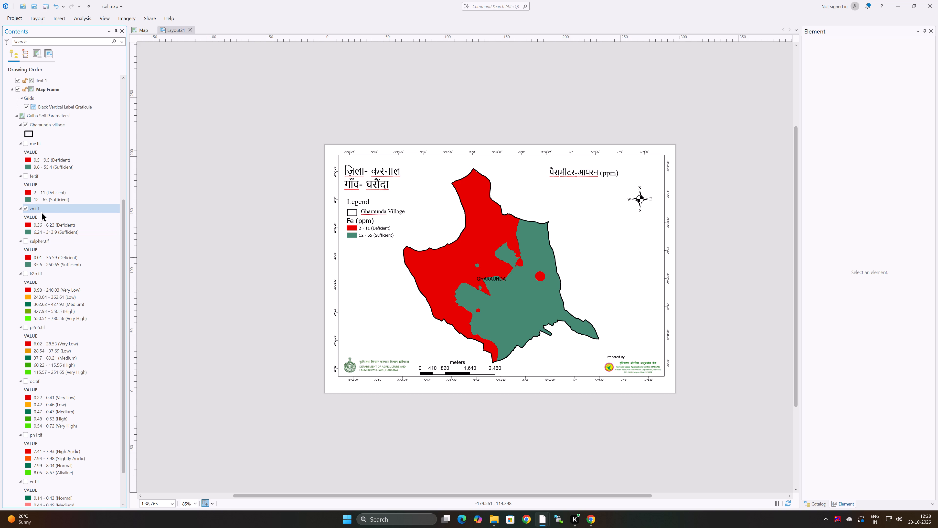
# Insert a legend for zn.tif in the empty area beside the page and convert it to graphics.
pyautogui.click(56, 207)
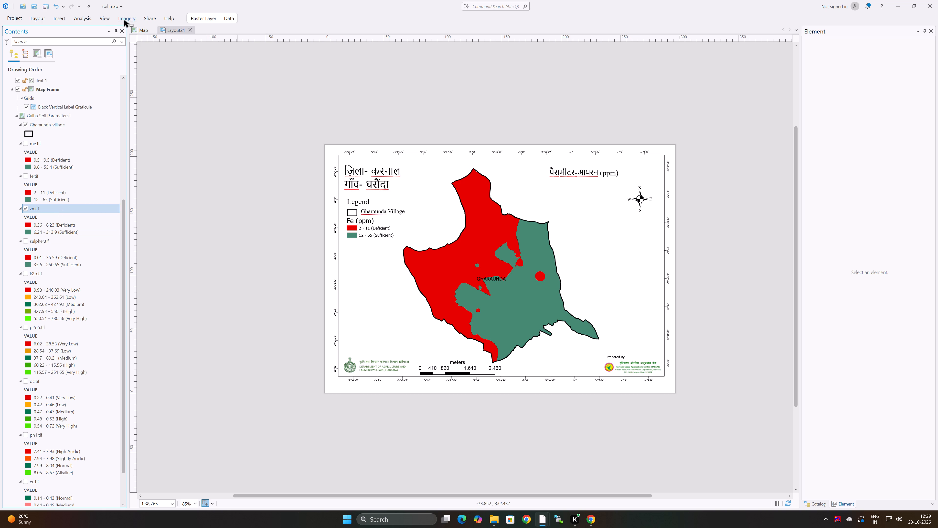
pyautogui.click(57, 18)
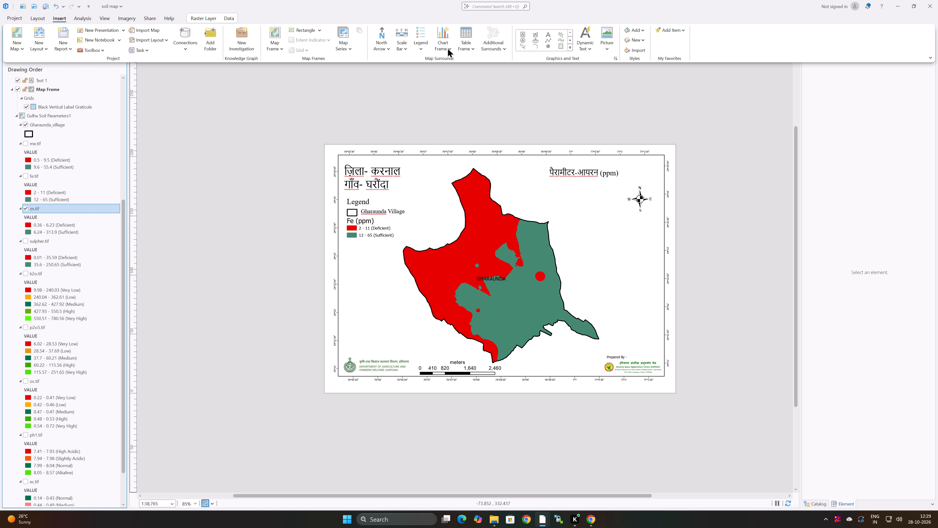
pyautogui.click(418, 32)
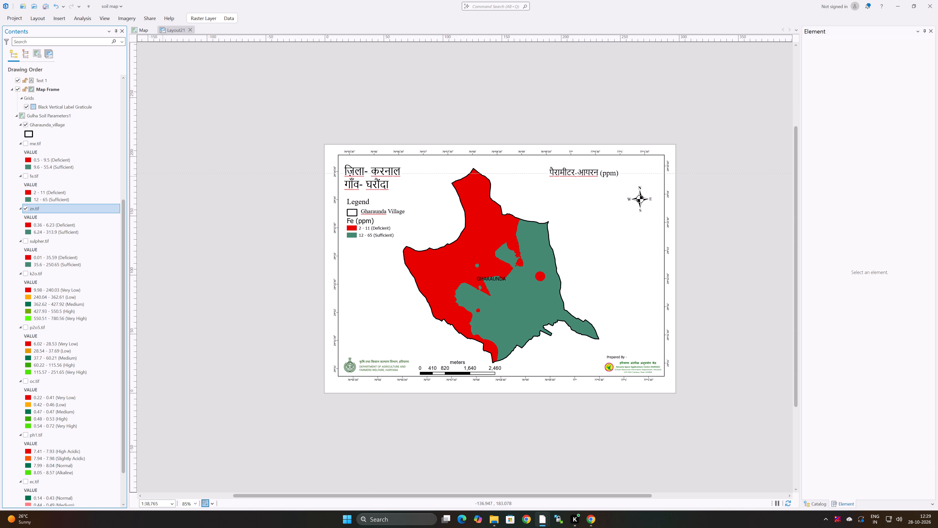
pyautogui.moveTo(156, 163); pyautogui.dragTo(253, 235)
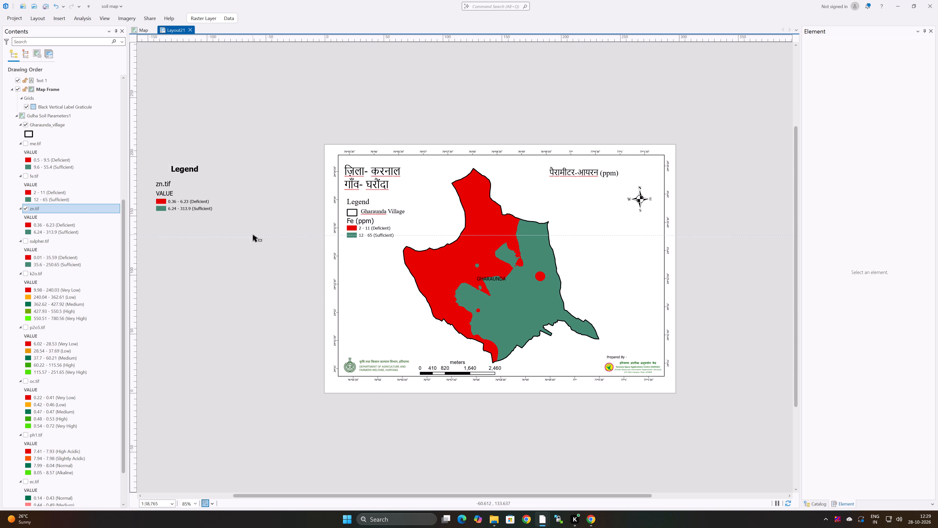
pyautogui.rightClick(199, 195)
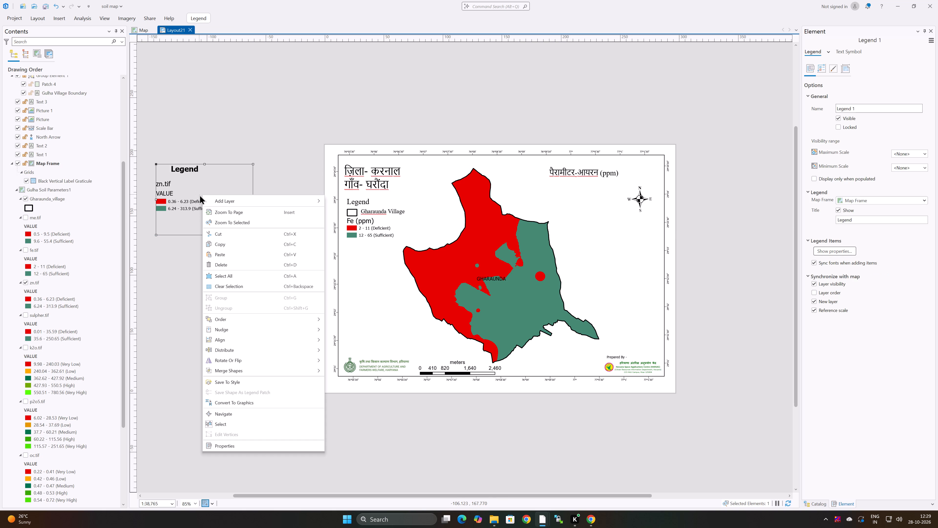
pyautogui.click(235, 402)
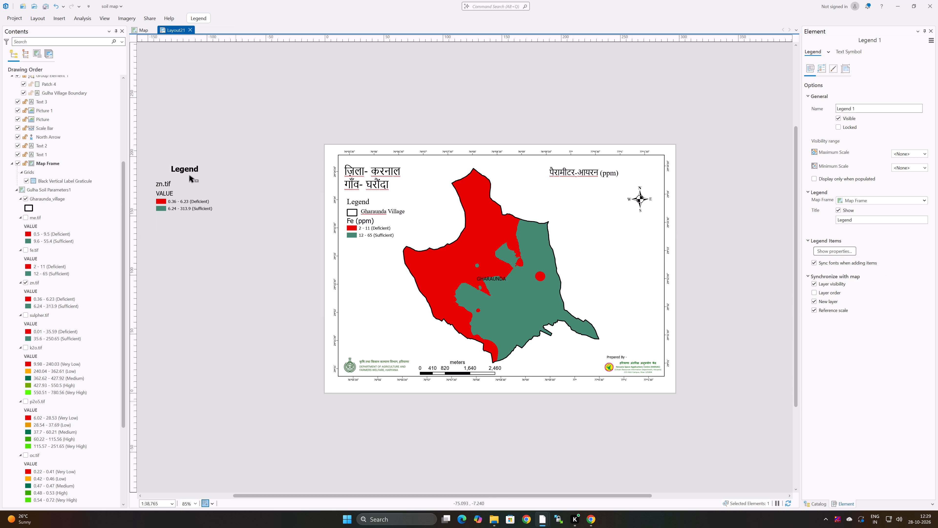
# Delete the "Legend" title and the "VALUE" heading from the converted zinc legend.
pyautogui.click(192, 165)
pyautogui.click(195, 171)
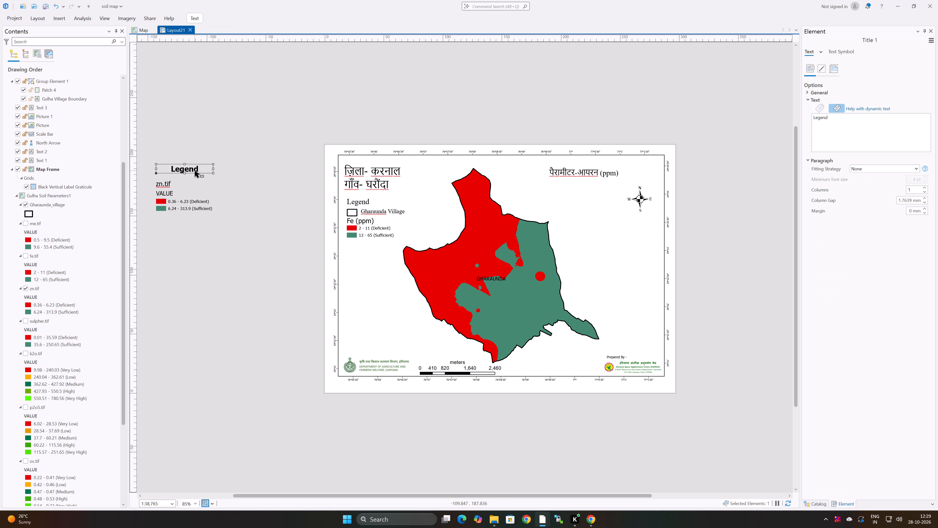
pyautogui.press('Delete')
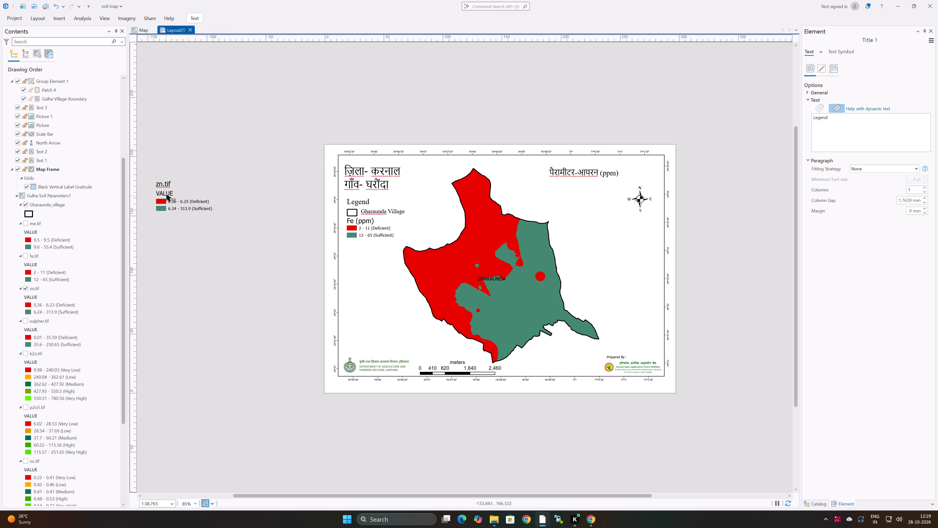
pyautogui.doubleClick(167, 195)
pyautogui.press('Delete')
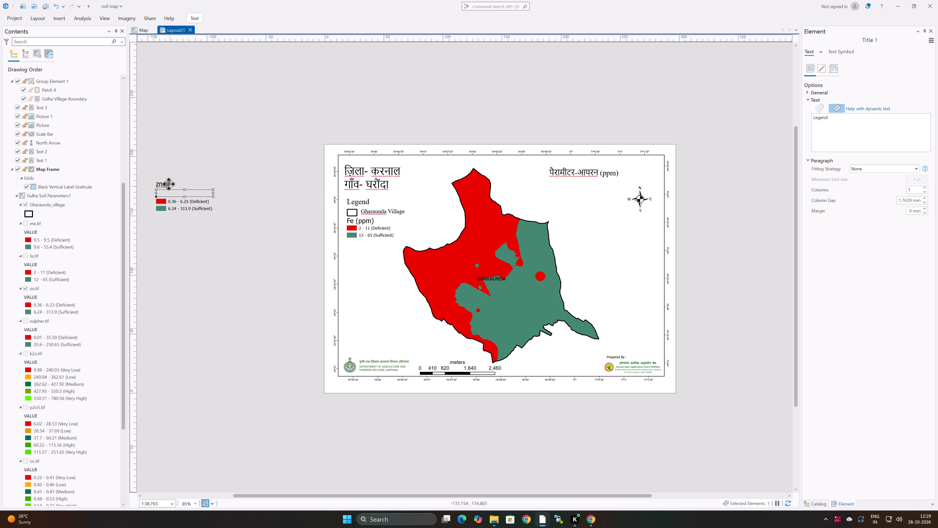
# Change the zinc legend's "zn.tif" heading text to "Zn (ppm)".
pyautogui.doubleClick(169, 184)
pyautogui.click(174, 185)
pyautogui.click(174, 184)
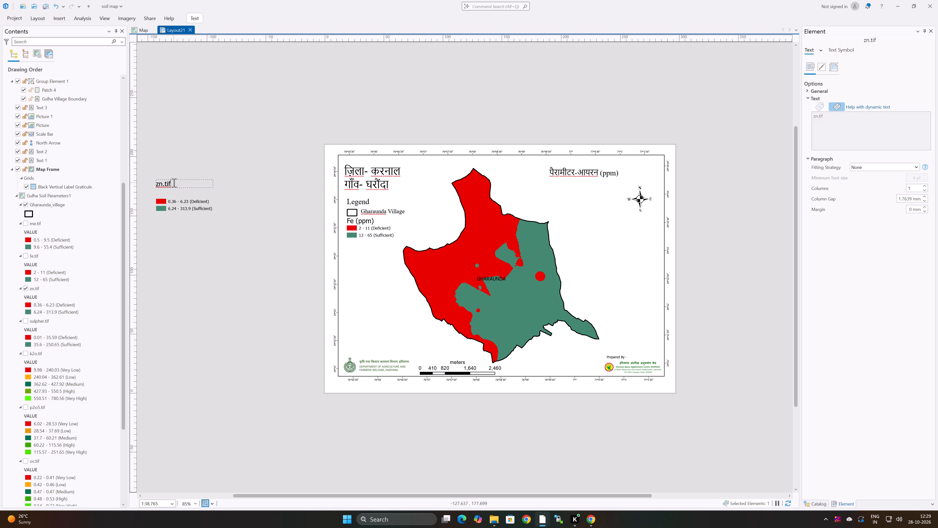
pyautogui.press('BackSpace')
pyautogui.press('BackSpace')
pyautogui.press('BackSpace')
pyautogui.press('BackSpace')
pyautogui.press('BackSpace')
pyautogui.press('BackSpace')
pyautogui.press('n')
pyautogui.press('space')
pyautogui.write('(')
pyautogui.write('ppm')
pyautogui.hotkey('shift', ')')
pyautogui.click(211, 270)
# Move the "Zn (ppm)" heading down to sit directly above its colour classes, aligned with the swatches' left edge.
pyautogui.moveTo(177, 183); pyautogui.dragTo(180, 192)
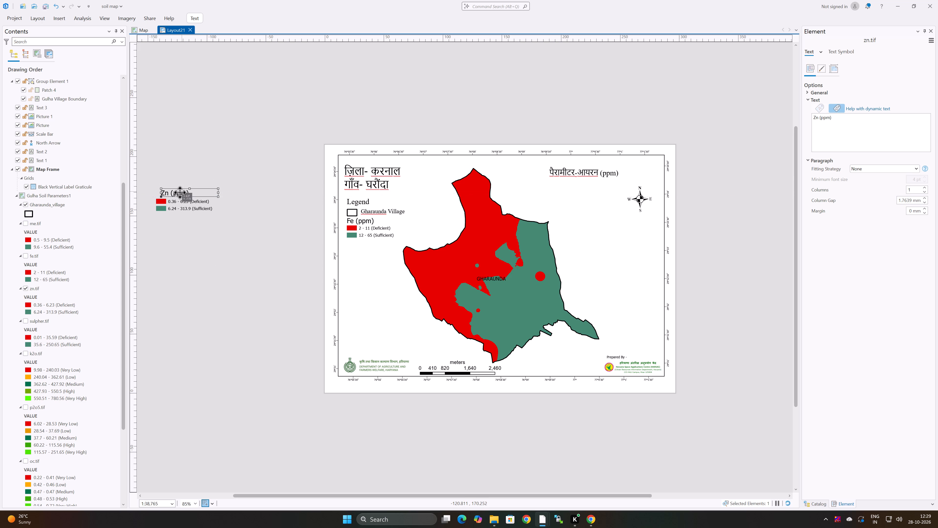
pyautogui.moveTo(180, 192); pyautogui.dragTo(178, 192)
pyautogui.click(181, 142)
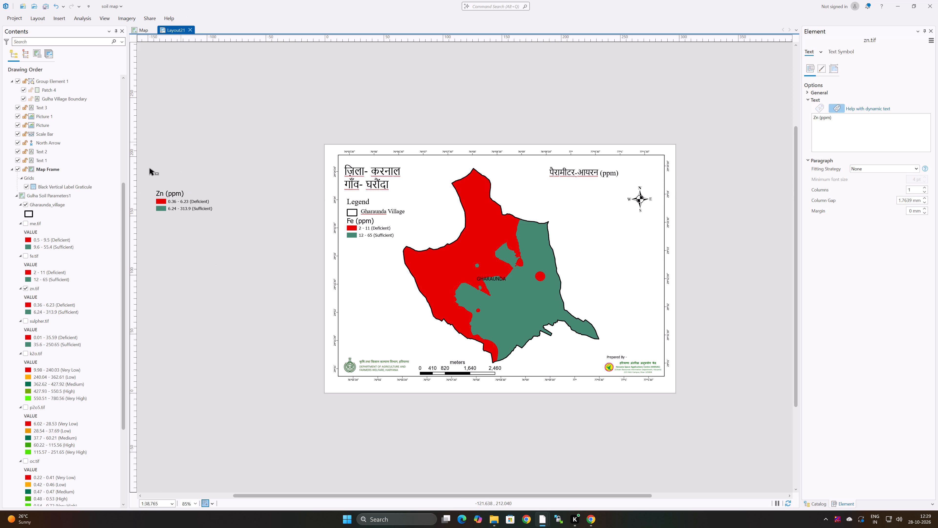
# Delete the old "Fe (ppm)" legend group from the page.
pyautogui.click(357, 227)
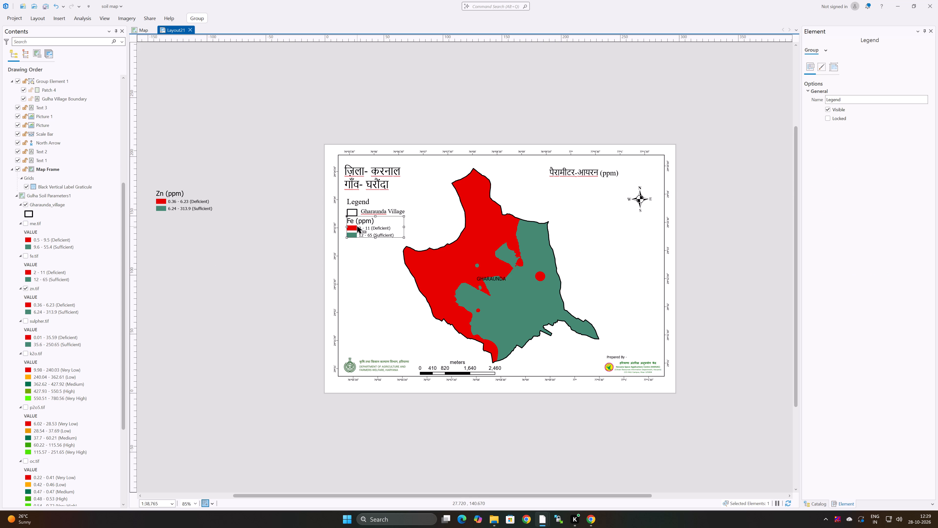
pyautogui.press('Delete')
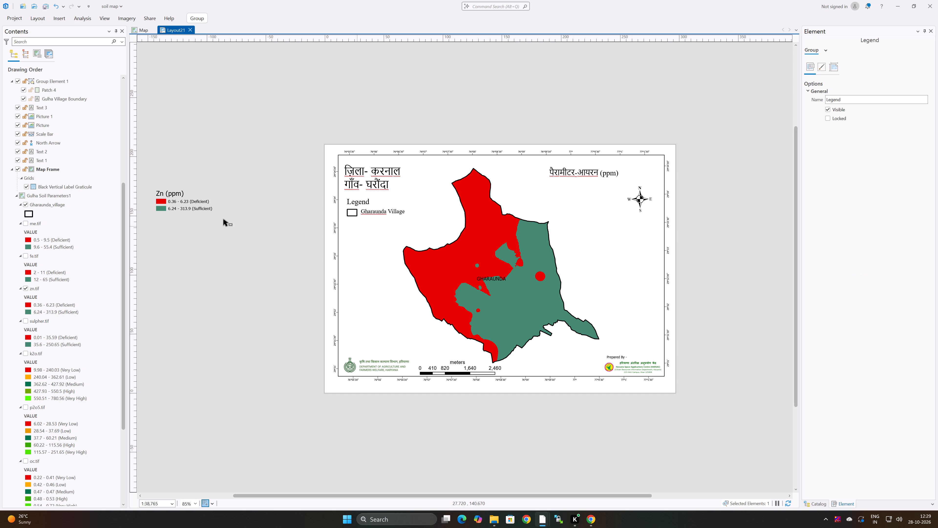
# Move the "Zn (ppm)" legend group onto the page, directly below the "Gharaunda Village" entry and aligned with its swatch's left edge.
pyautogui.moveTo(146, 186); pyautogui.dragTo(234, 242)
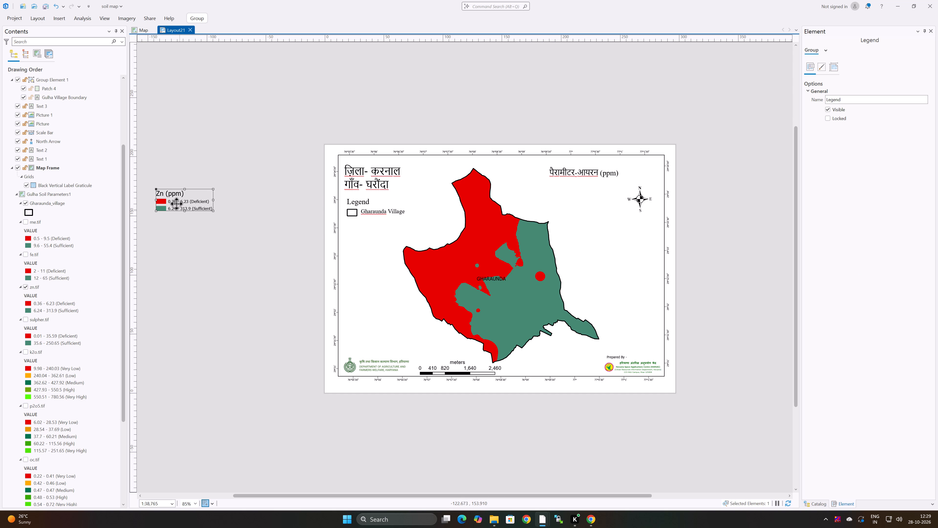
pyautogui.moveTo(175, 201); pyautogui.dragTo(381, 236)
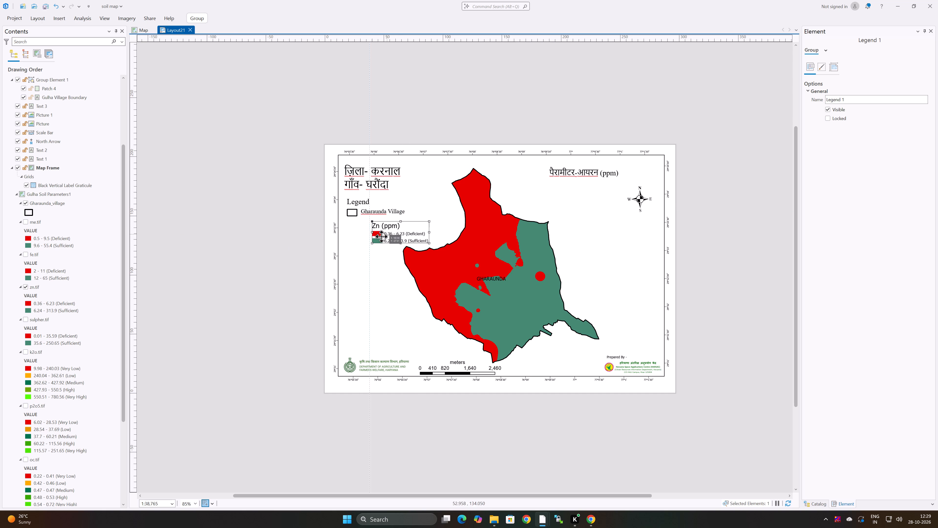
pyautogui.moveTo(381, 236); pyautogui.dragTo(367, 231)
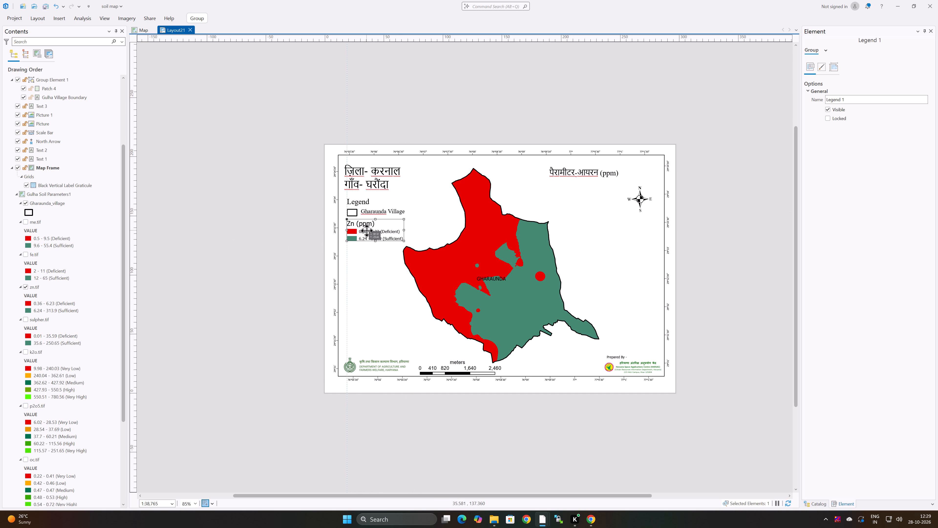
pyautogui.moveTo(367, 231); pyautogui.dragTo(366, 229)
pyautogui.click(259, 148)
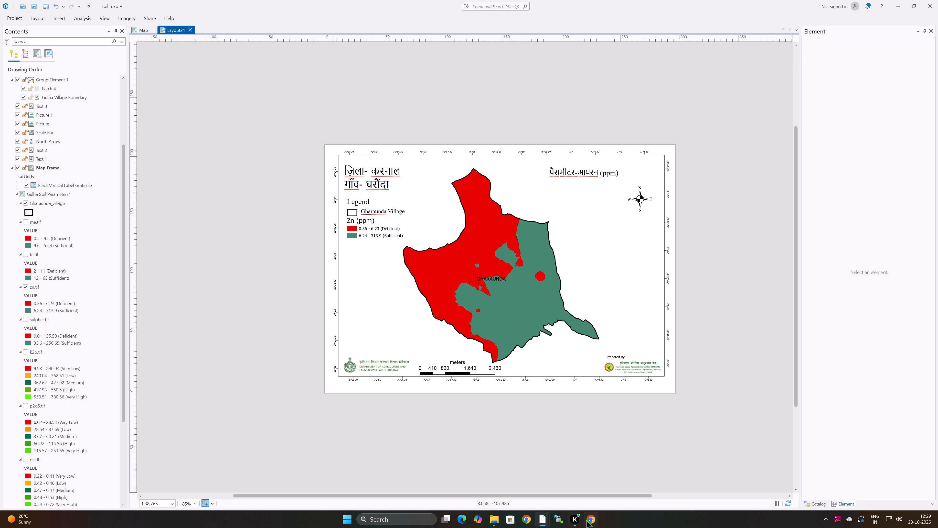
# Switch to Chrome, search Google for "zn in soil" and copy the word "Zinc" from the overview text.
pyautogui.click(590, 494)
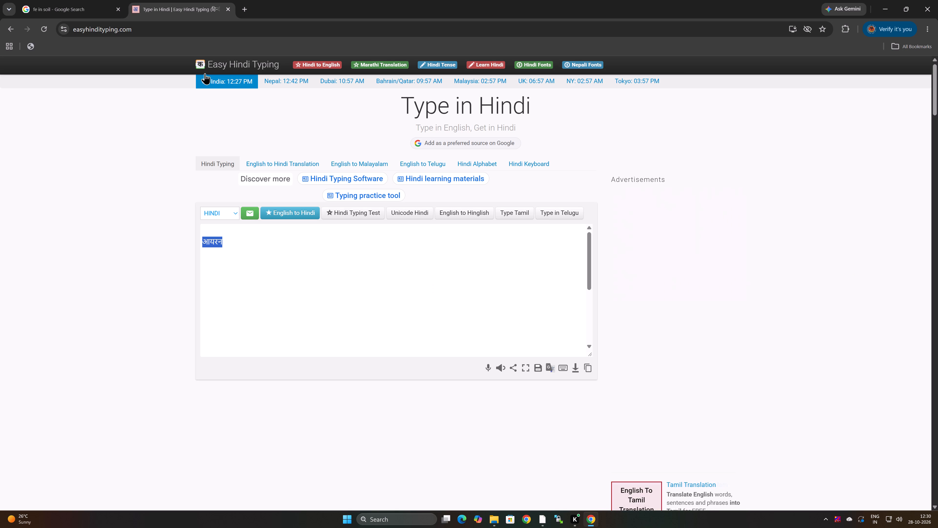
pyautogui.click(76, 4)
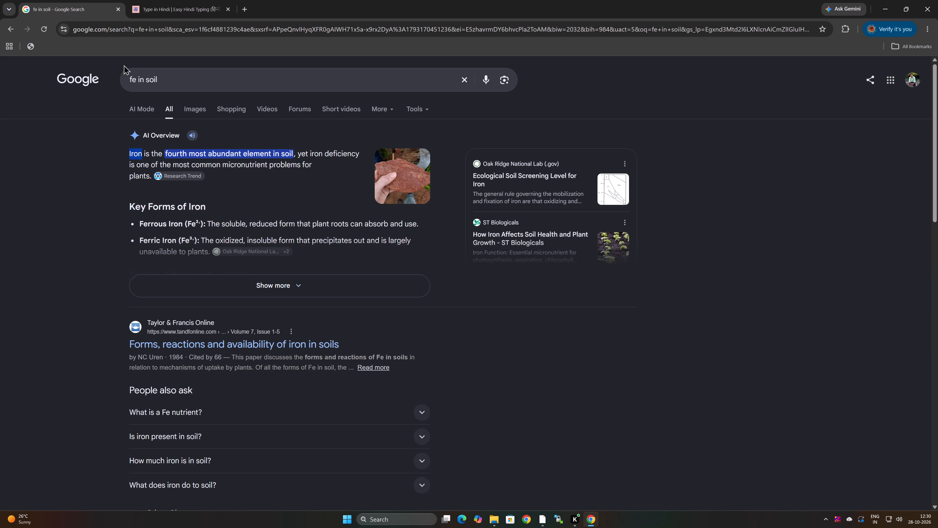
pyautogui.click(137, 79)
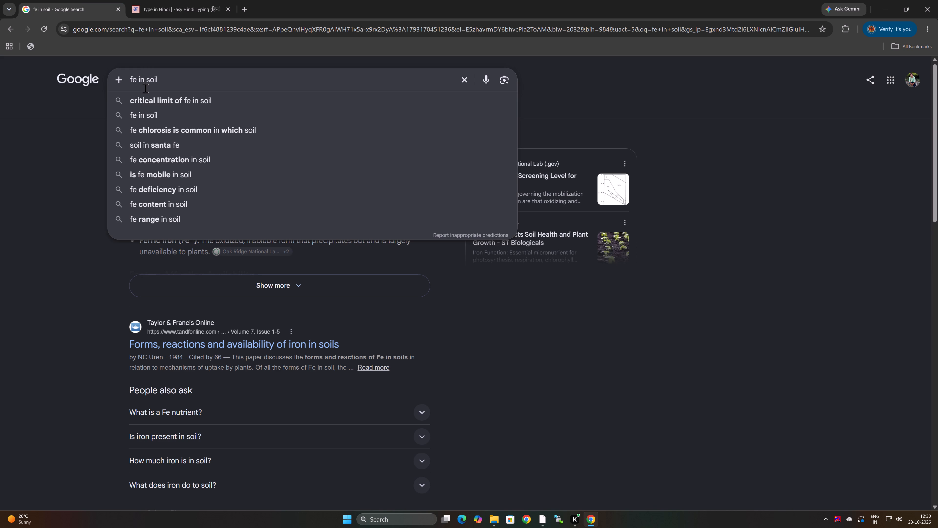
pyautogui.press('BackSpace')
pyautogui.press('BackSpace')
pyautogui.press('BackSpace')
pyautogui.press('BackSpace')
pyautogui.press('BackSpace')
pyautogui.press('BackSpace')
pyautogui.press('BackSpace')
pyautogui.press('BackSpace')
pyautogui.press('BackSpace')
pyautogui.press('BackSpace')
pyautogui.press('BackSpace')
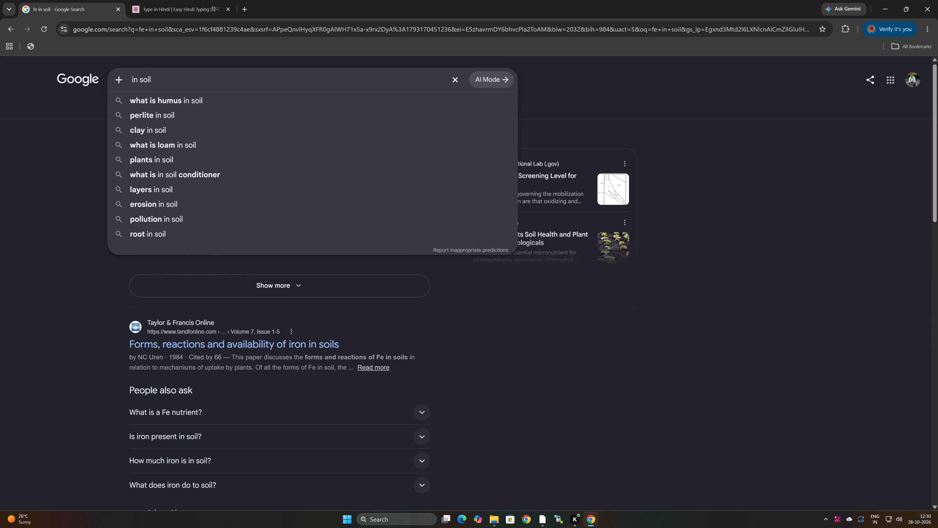
pyautogui.write('zn')
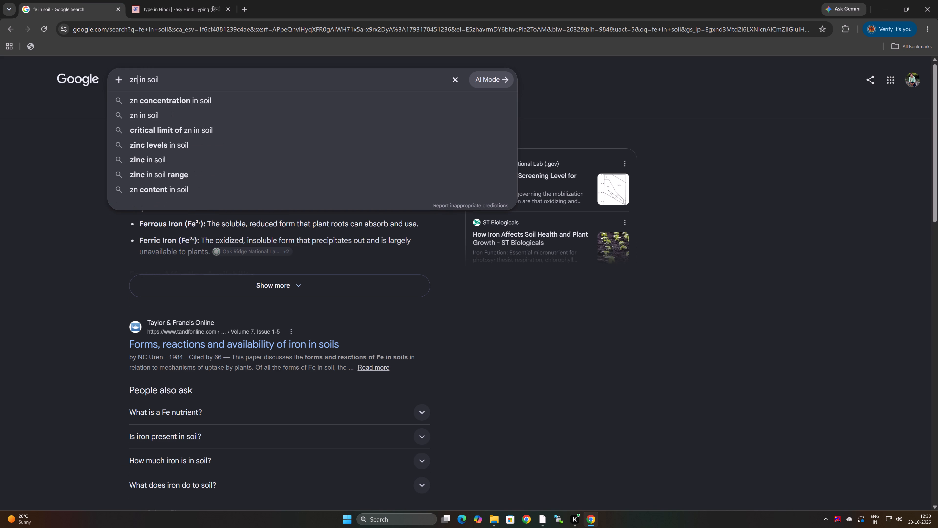
pyautogui.press('Return')
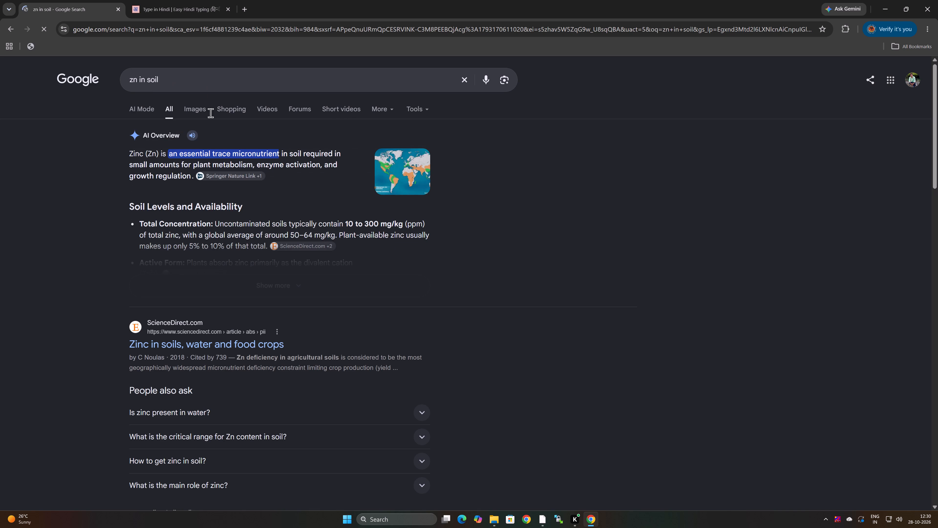
pyautogui.moveTo(146, 153); pyautogui.dragTo(98, 154)
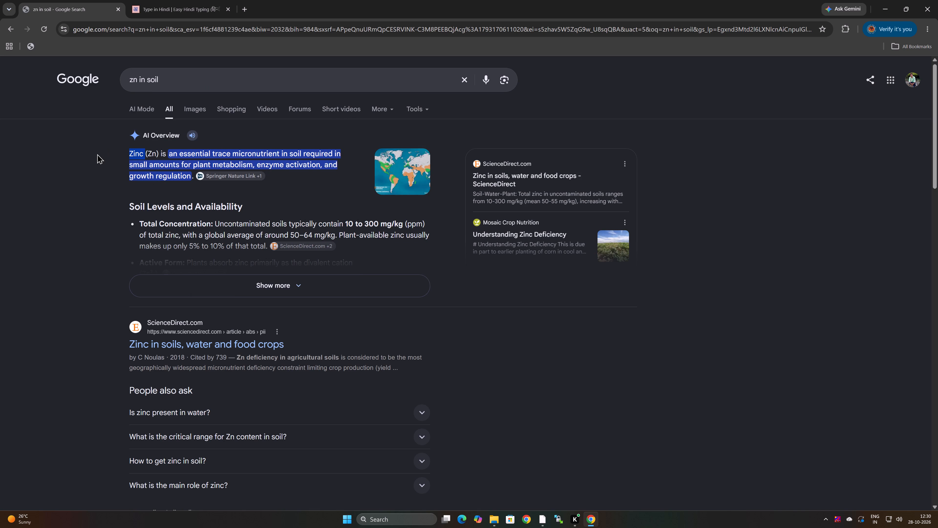
pyautogui.hotkey('ctrl', 'c')
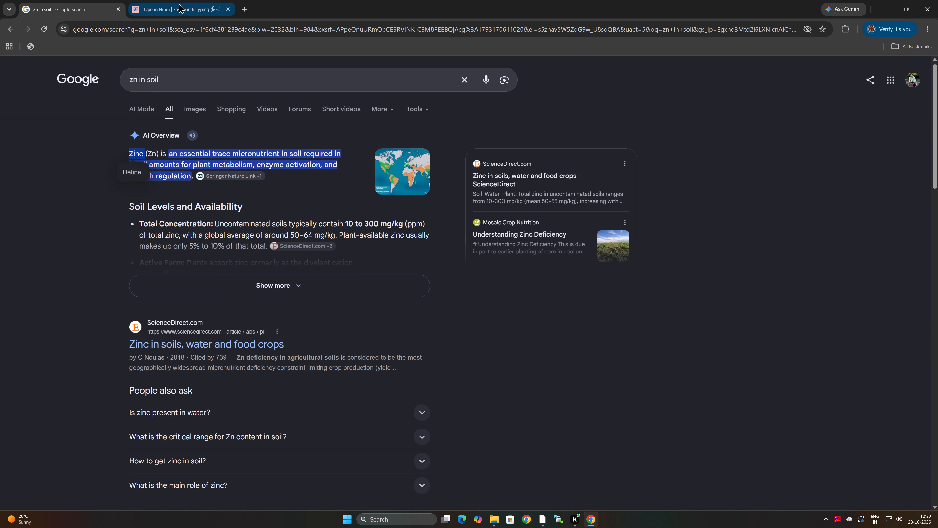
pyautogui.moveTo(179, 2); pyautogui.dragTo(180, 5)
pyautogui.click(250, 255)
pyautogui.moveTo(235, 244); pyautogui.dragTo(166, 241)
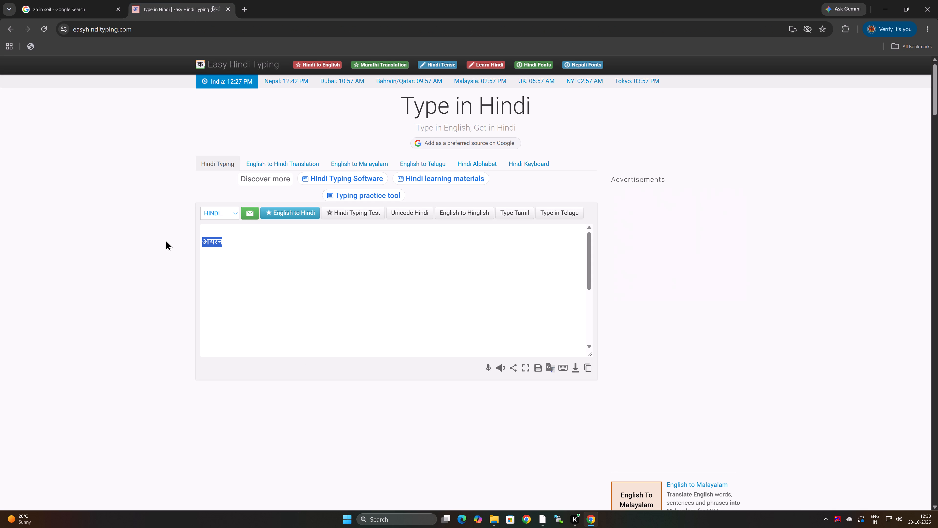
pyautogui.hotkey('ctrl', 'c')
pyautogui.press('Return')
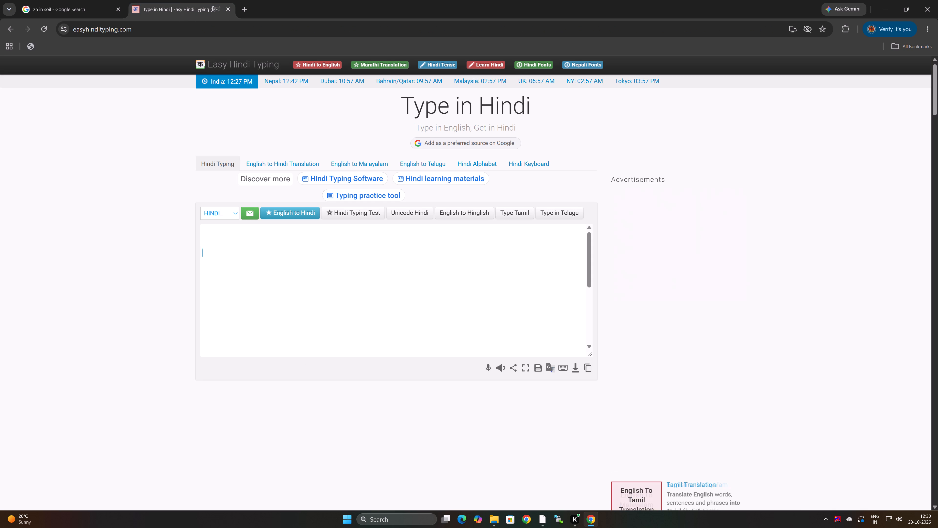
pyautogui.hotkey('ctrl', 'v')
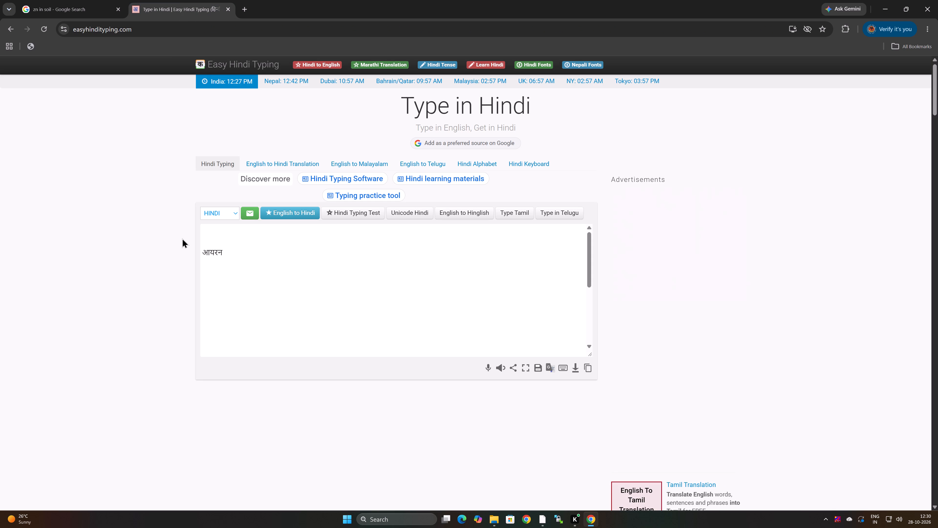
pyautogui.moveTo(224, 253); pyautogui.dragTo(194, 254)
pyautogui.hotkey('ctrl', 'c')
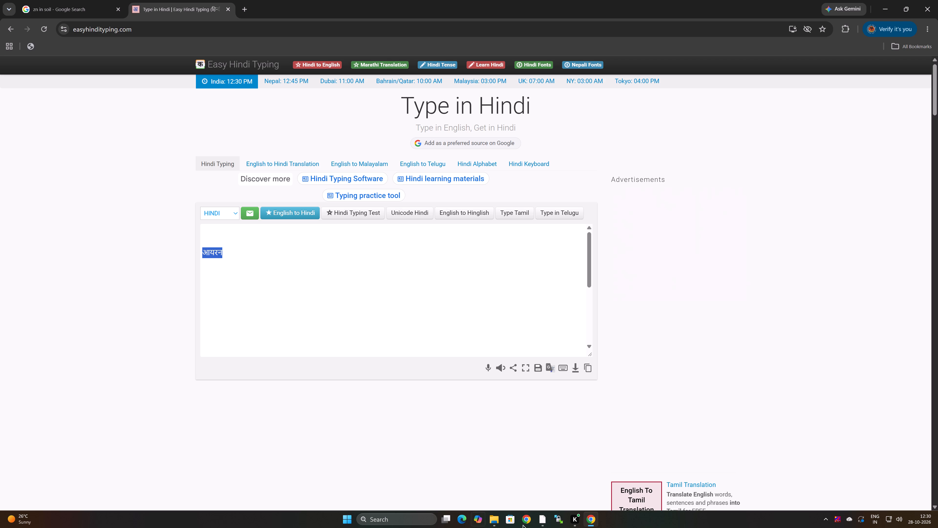
# Copy "Zinc" from the search overview and convert it to "जिंक" on the first line of the Easy Hindi Typing page.
pyautogui.click(62, 12)
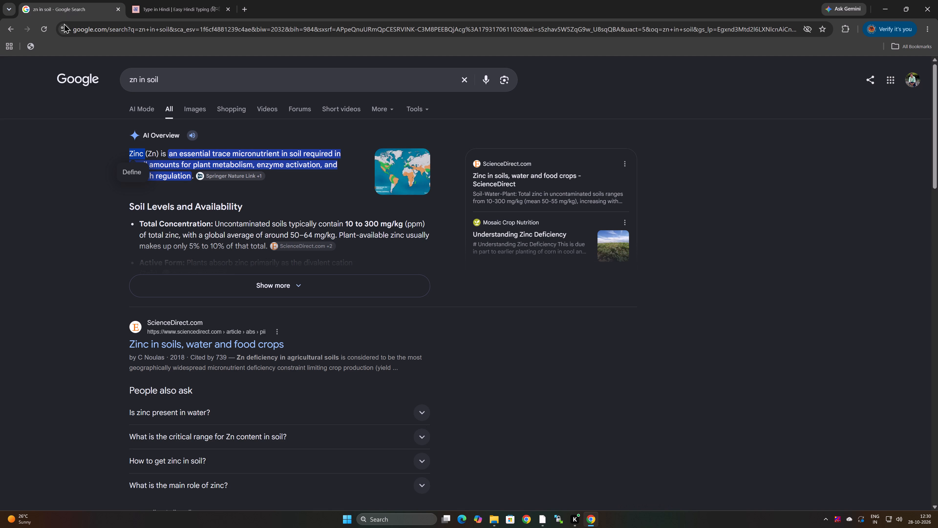
pyautogui.click(138, 151)
pyautogui.moveTo(144, 153); pyautogui.dragTo(131, 154)
pyautogui.click(151, 210)
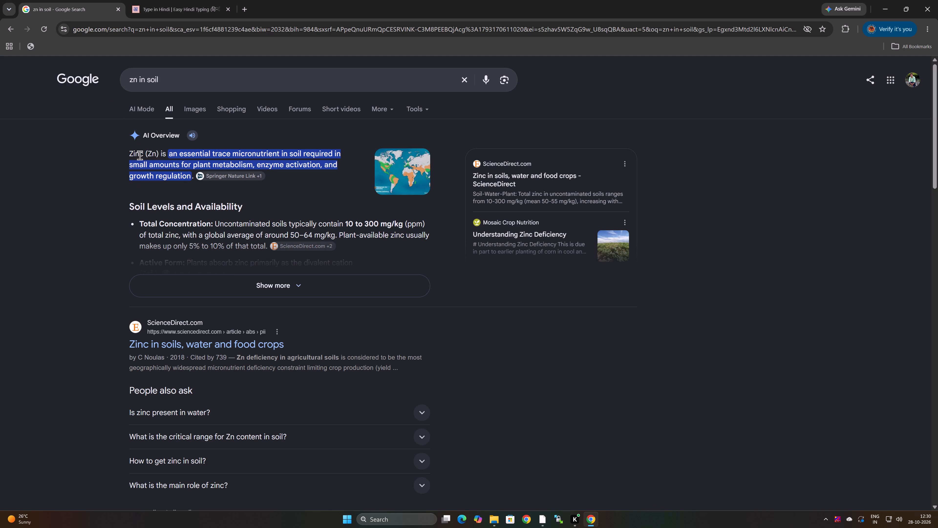
pyautogui.moveTo(144, 154); pyautogui.dragTo(113, 150)
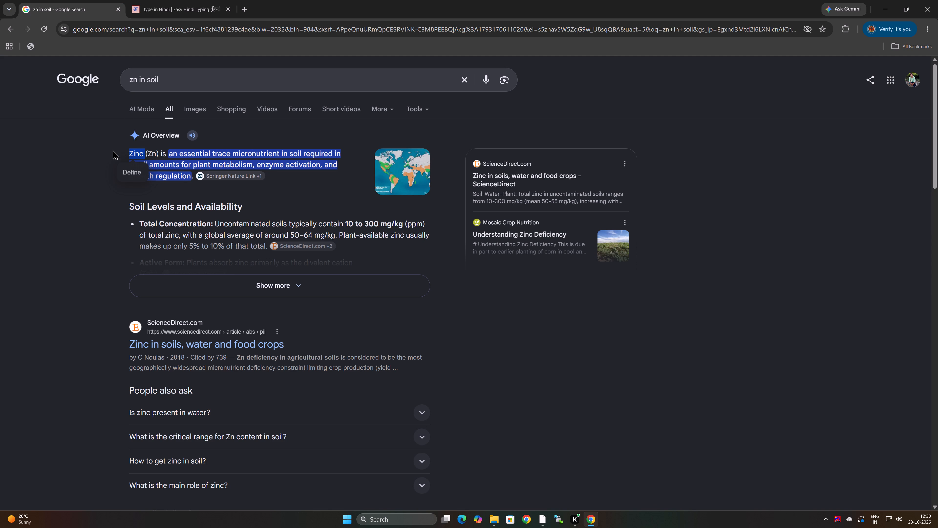
pyautogui.hotkey('ctrl', 'c')
pyautogui.hotkey('ctrl', 'c')
pyautogui.click(186, 11)
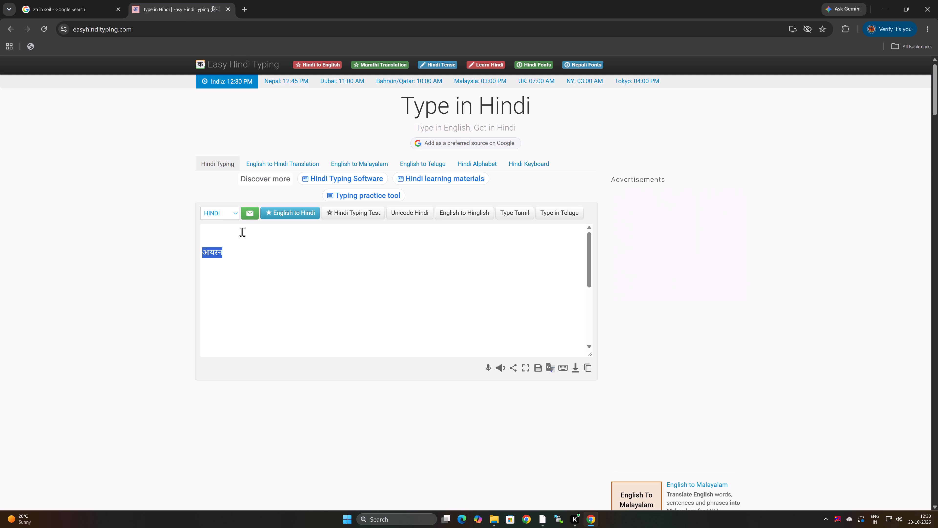
pyautogui.click(229, 230)
pyautogui.hotkey('ctrl', 'v')
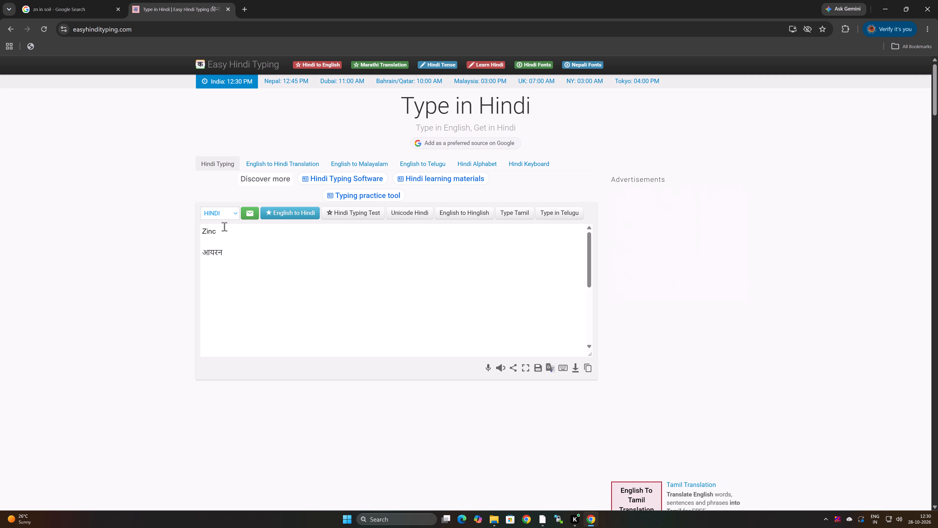
pyautogui.press('Return')
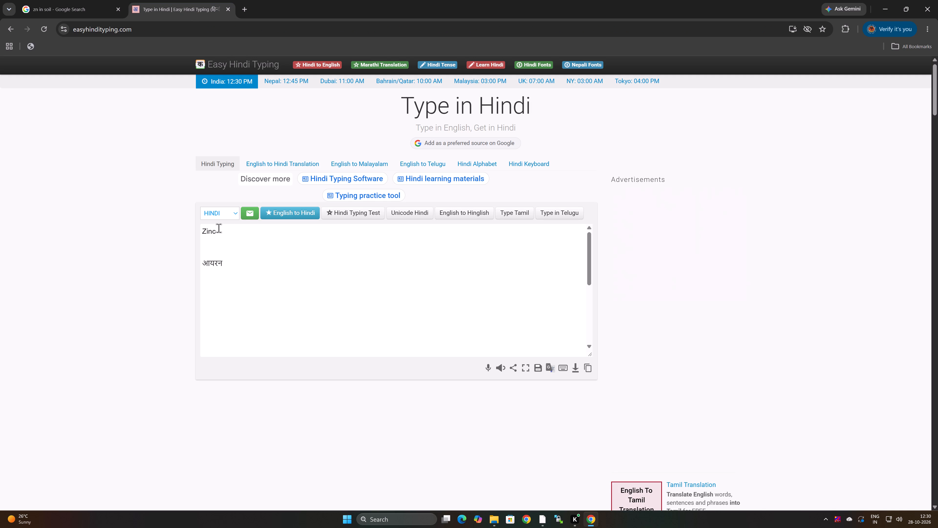
pyautogui.click(215, 231)
pyautogui.click(215, 232)
pyautogui.press('Return')
# Copy "जिंक" and, back in ArcGIS Pro, replace "आयरन" with it in the layout's parameter title.
pyautogui.moveTo(219, 231); pyautogui.dragTo(187, 229)
pyautogui.hotkey('ctrl', 'c')
pyautogui.hotkey('ctrl', 'c')
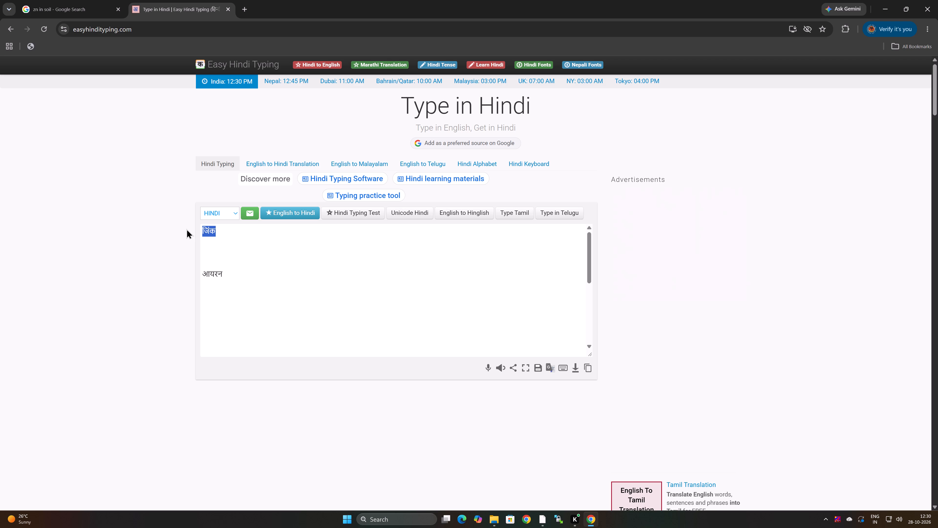
pyautogui.click(542, 520)
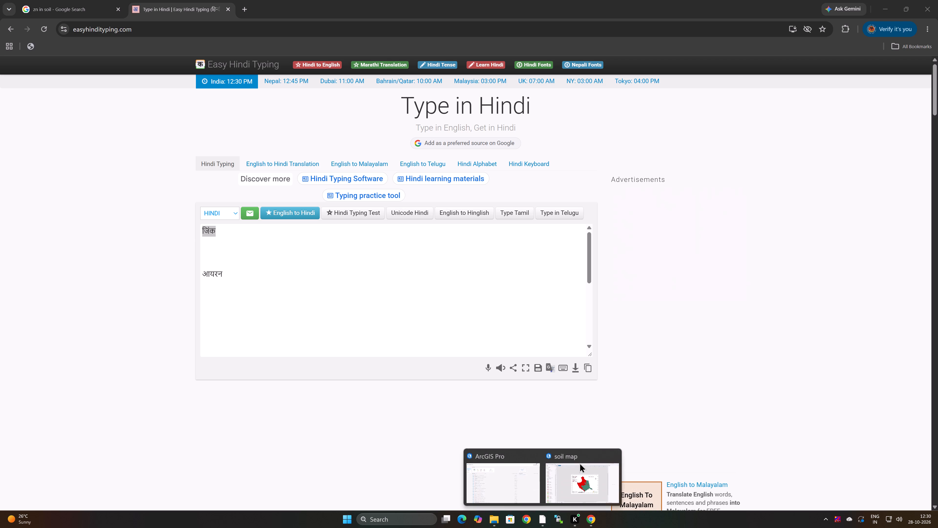
pyautogui.click(589, 494)
pyautogui.doubleClick(598, 173)
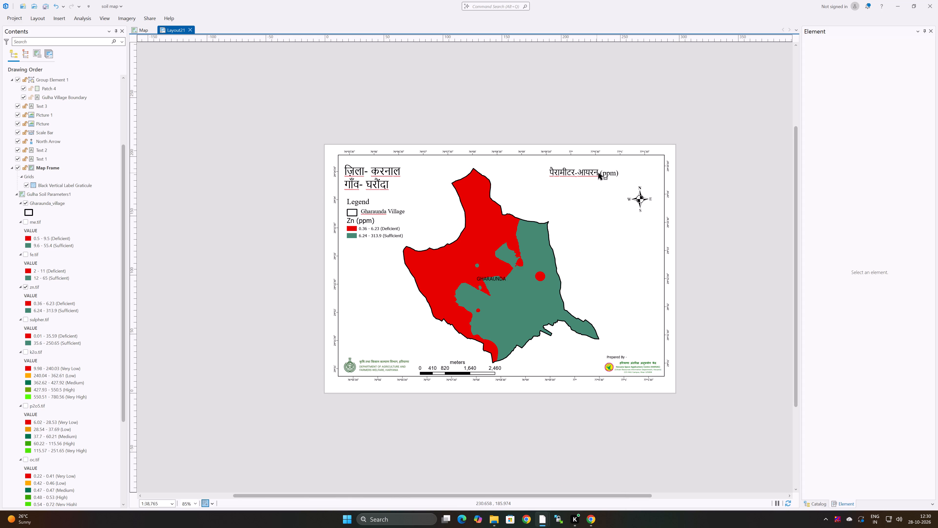
pyautogui.click(597, 173)
pyautogui.moveTo(599, 174); pyautogui.dragTo(597, 174)
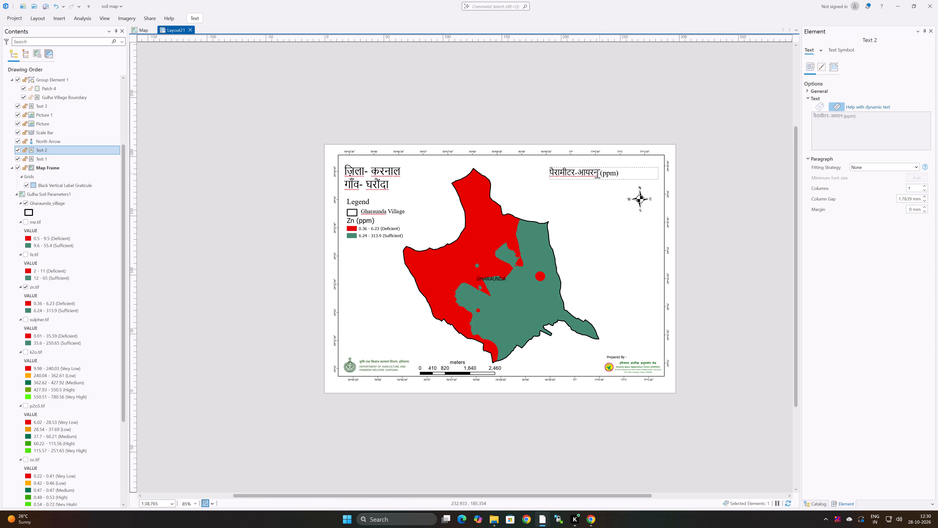
pyautogui.moveTo(597, 174); pyautogui.dragTo(579, 175)
pyautogui.hotkey('ctrl', 'v')
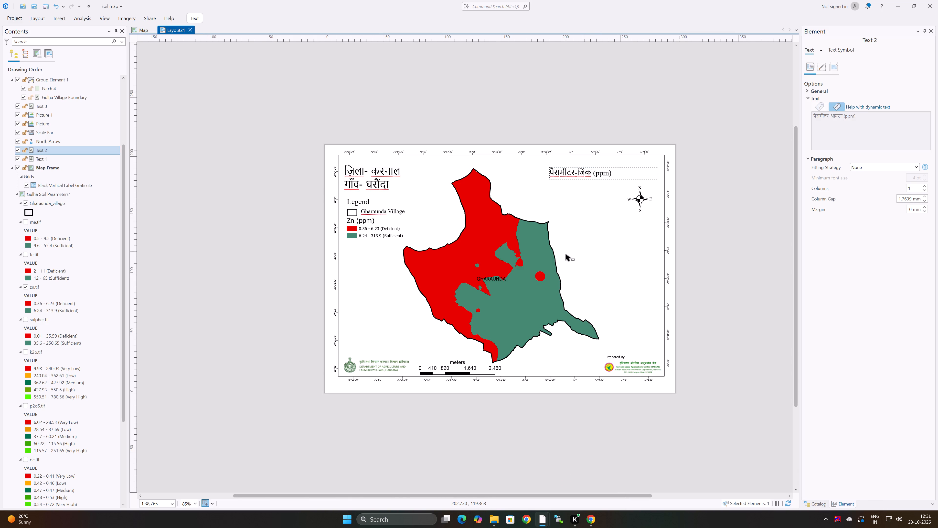
pyautogui.click(566, 254)
pyautogui.click(431, 109)
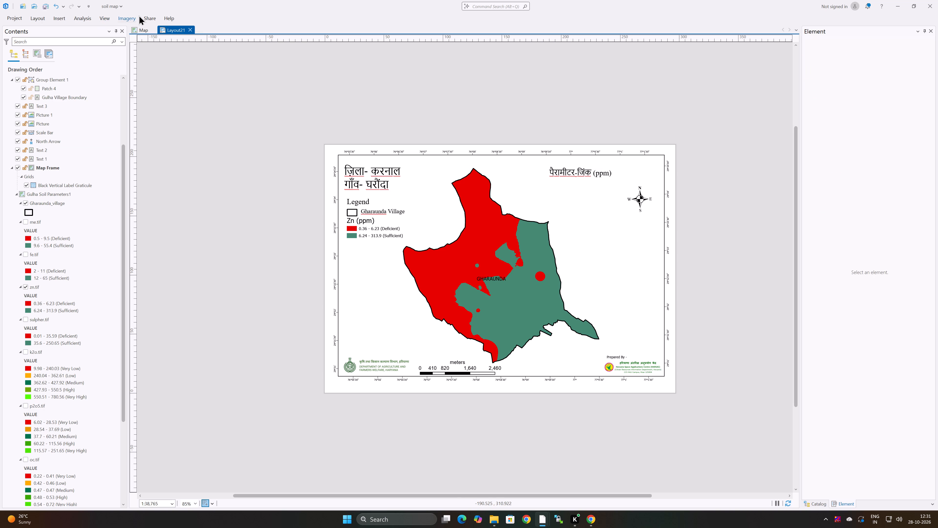
# Set up a Flattened PDF export of the zinc layout with a vector resolution of 600 DPI.
pyautogui.click(154, 18)
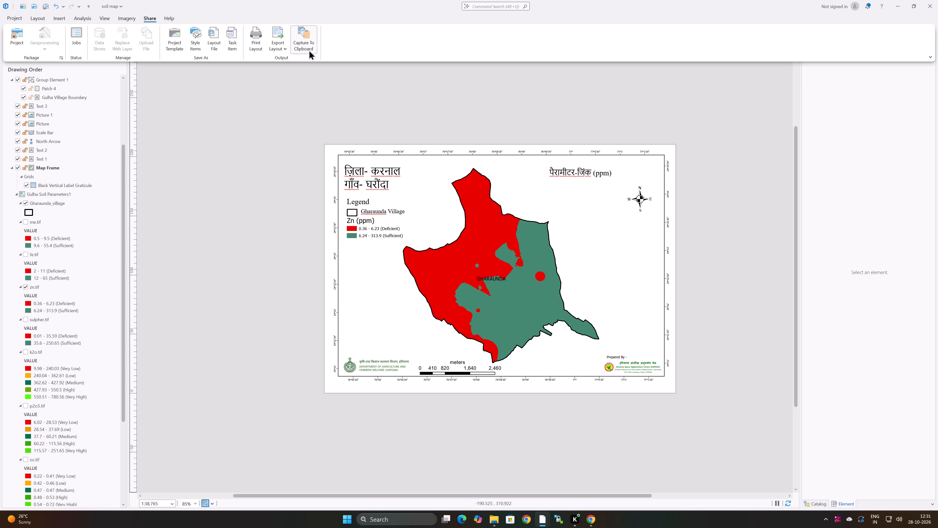
pyautogui.click(275, 39)
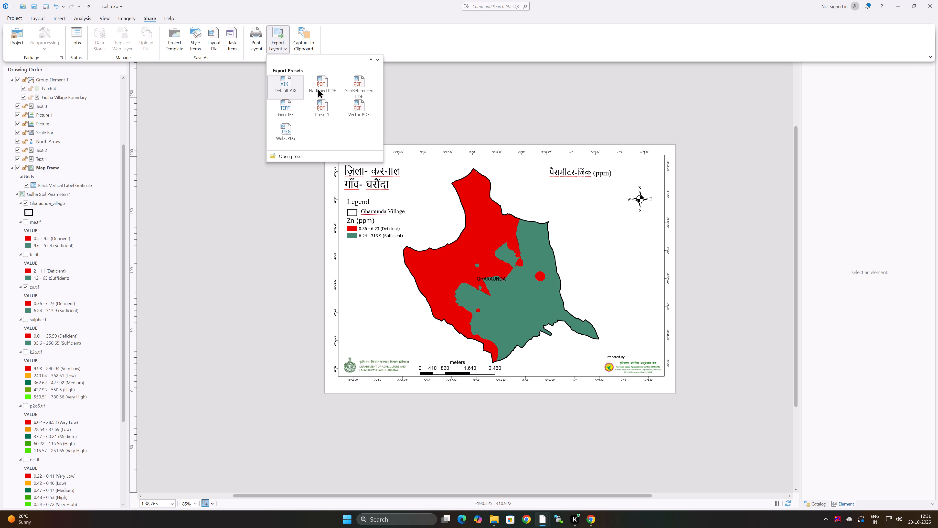
pyautogui.click(318, 85)
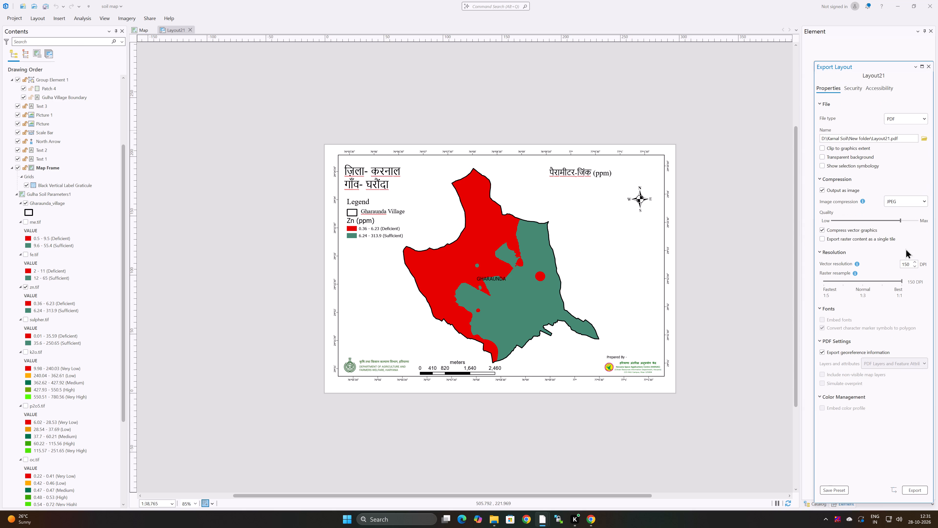
pyautogui.moveTo(911, 264); pyautogui.dragTo(892, 268)
pyautogui.write('600')
pyautogui.click(901, 139)
# Set the export's output file to Zn.pdf in the New folder directory under Karnal Soil.
pyautogui.click(922, 137)
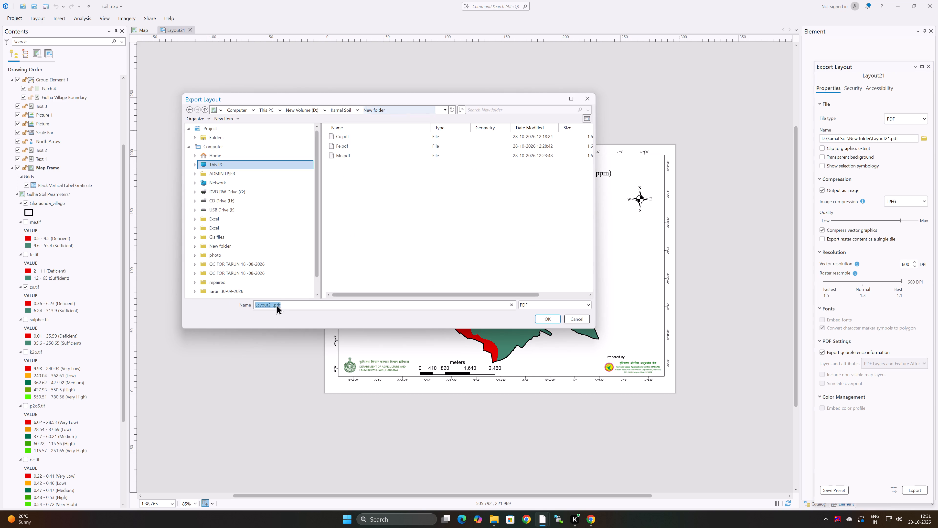
pyautogui.click(274, 304)
pyautogui.click(273, 304)
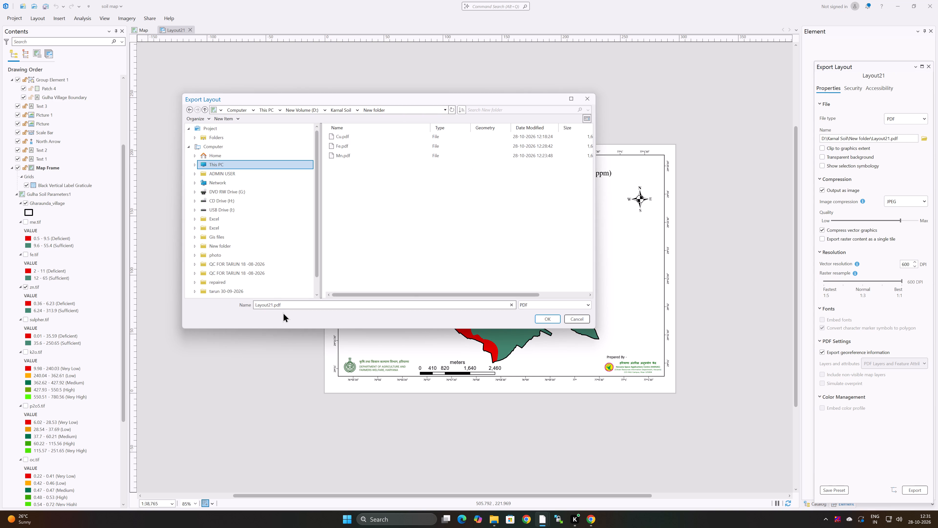
pyautogui.press('BackSpace')
pyautogui.press('BackSpace')
pyautogui.press('BackSpace')
pyautogui.press('BackSpace')
pyautogui.press('BackSpace')
pyautogui.press('BackSpace')
pyautogui.press('BackSpace')
pyautogui.press('BackSpace')
pyautogui.press('BackSpace')
pyautogui.press('BackSpace')
pyautogui.press('BackSpace')
pyautogui.press('BackSpace')
pyautogui.press('BackSpace')
pyautogui.press('BackSpace')
pyautogui.press('BackSpace')
pyautogui.press('BackSpace')
pyautogui.press('BackSpace')
pyautogui.press('n')
pyautogui.click(558, 319)
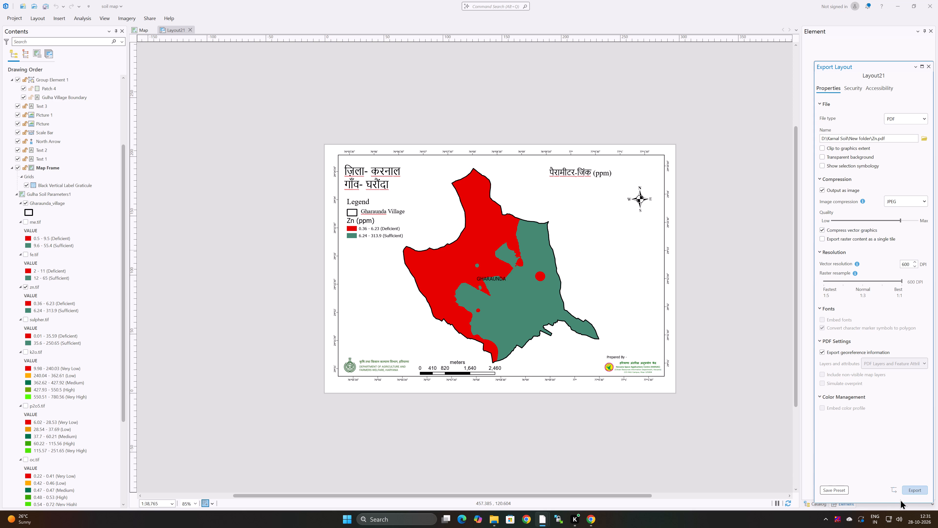
# Export the zinc layout to PDF and close the export settings.
pyautogui.click(913, 492)
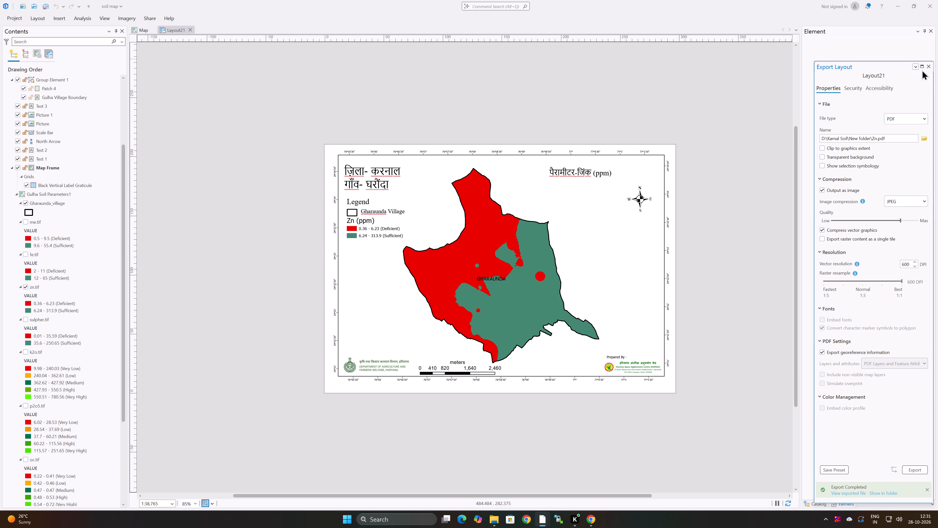
pyautogui.click(927, 66)
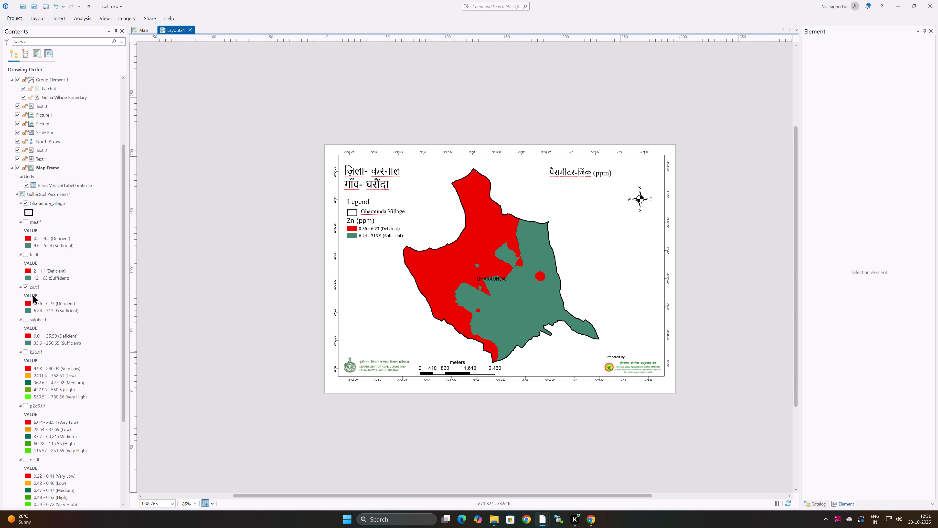
# Hide the zn.tif layer and show the sulpher.tif layer in the layout's map frame.
pyautogui.scroll(-2, 34, 295)
pyautogui.scroll(-2, 33, 269)
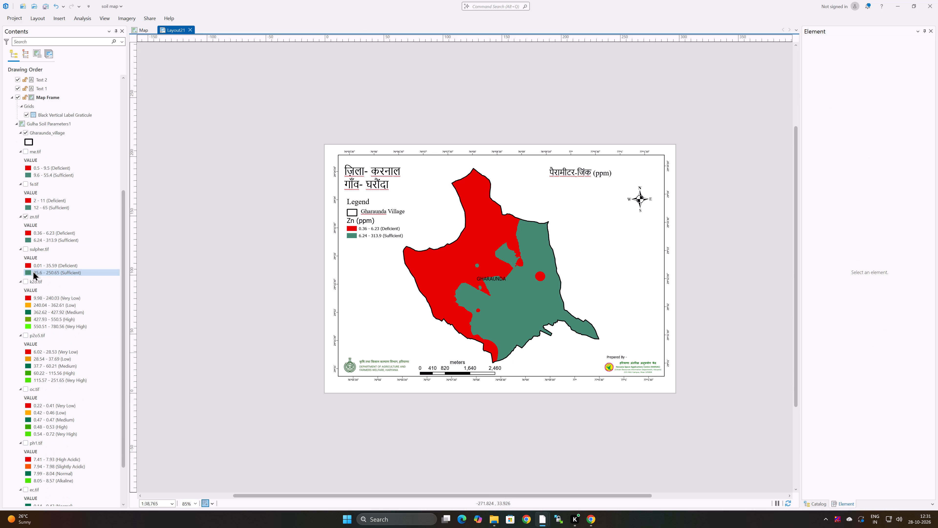
pyautogui.click(23, 216)
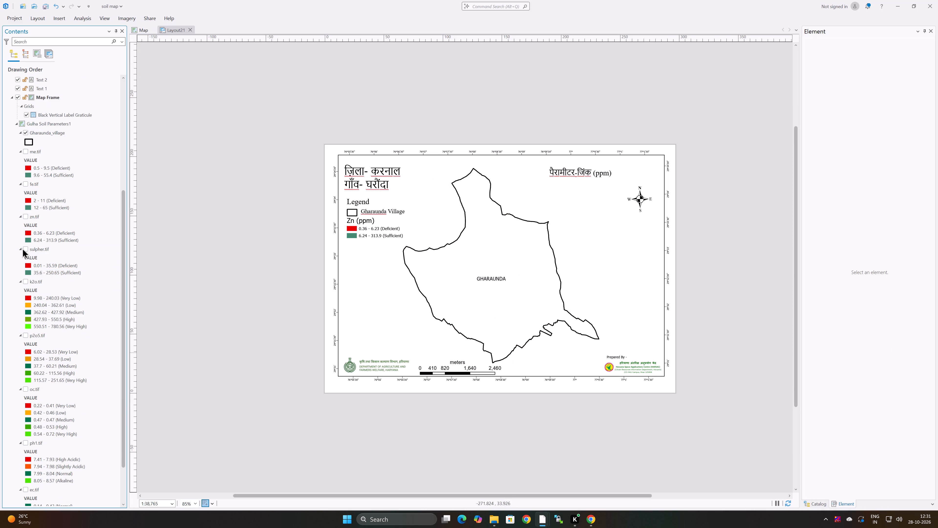
pyautogui.click(25, 248)
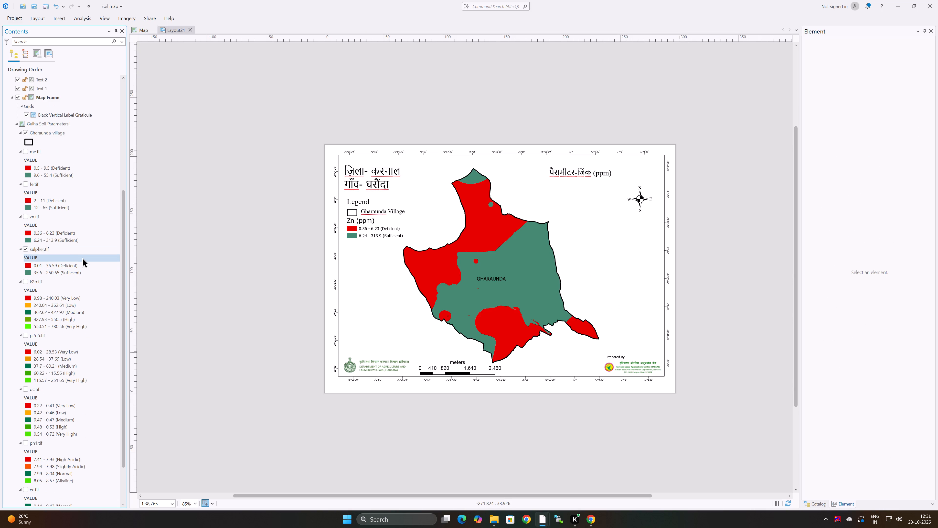
# Delete the "Zn (ppm)" legend group below the "Gharaunda Village" entry.
pyautogui.click(370, 230)
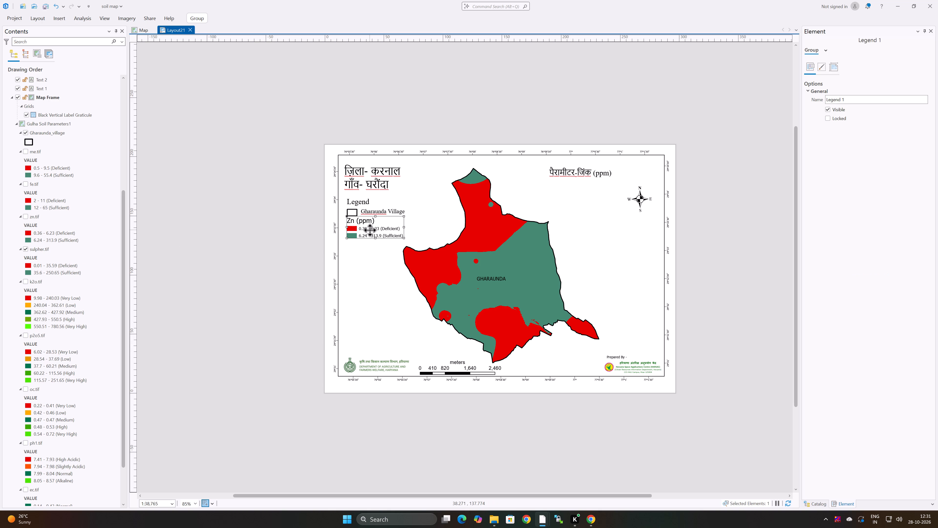
pyautogui.press('Delete')
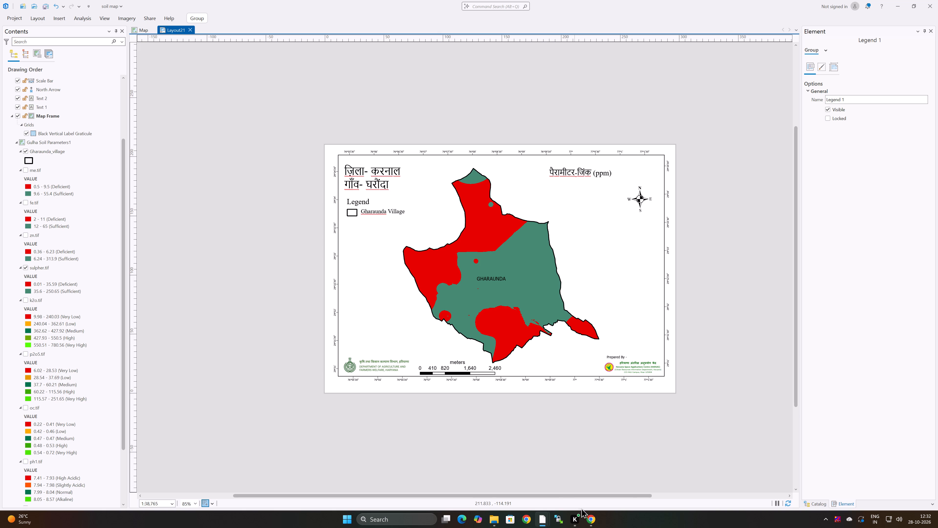
# Switch to Chrome, search Google for "sulfer in soil" and copy the word "sulfur" from the overview text.
pyautogui.click(588, 492)
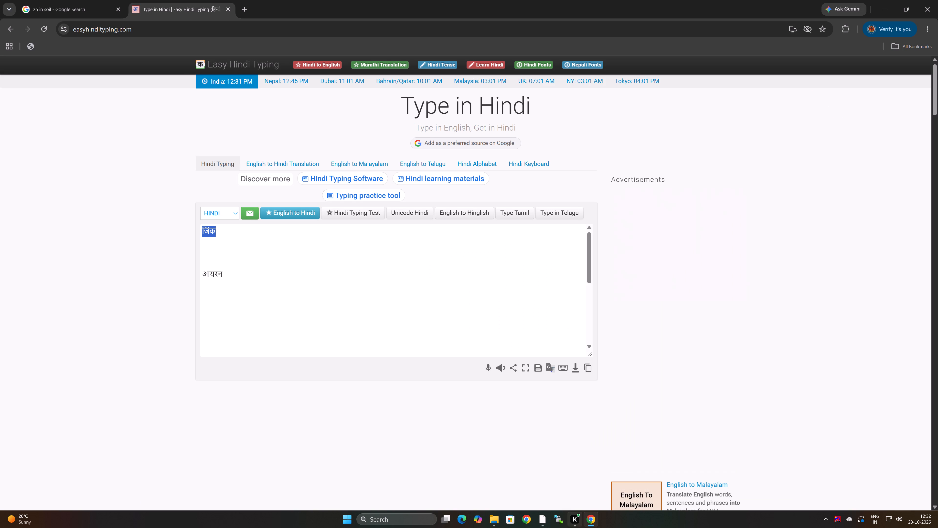
pyautogui.click(51, 8)
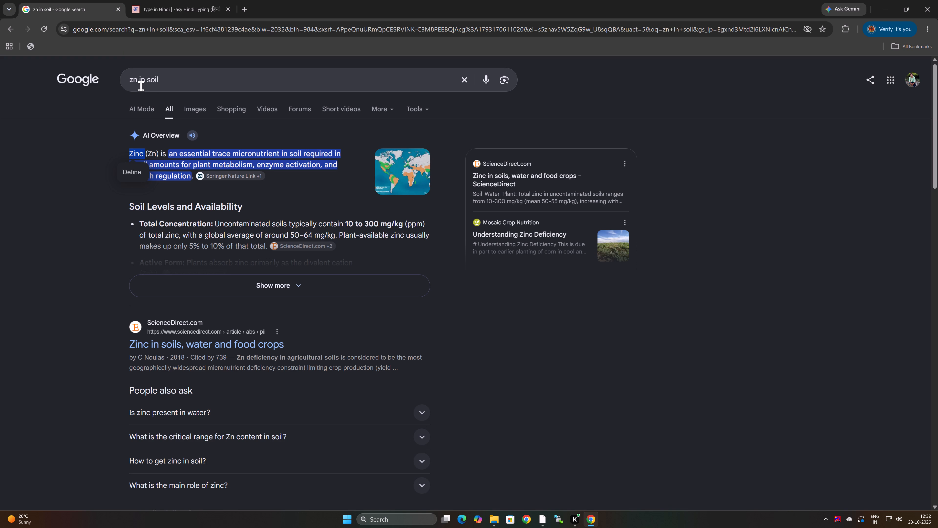
pyautogui.moveTo(137, 83); pyautogui.dragTo(129, 83)
pyautogui.write('sul')
pyautogui.write('fer')
pyautogui.press('Return')
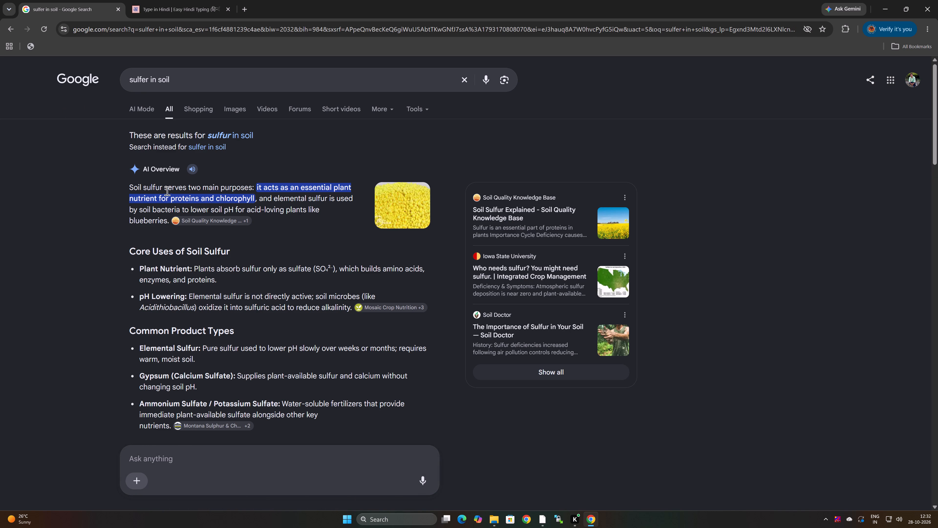
pyautogui.moveTo(162, 189); pyautogui.dragTo(144, 188)
pyautogui.hotkey('ctrl', 'c')
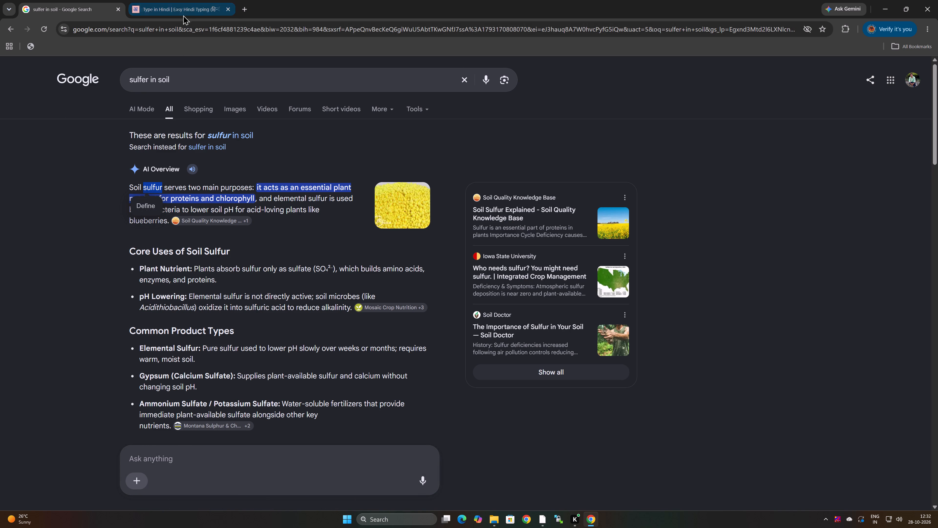
# Replace "जिंक" on the first line of the Easy Hindi Typing page with "sulfur" converted to "सल्फर".
pyautogui.click(183, 14)
pyautogui.click(224, 231)
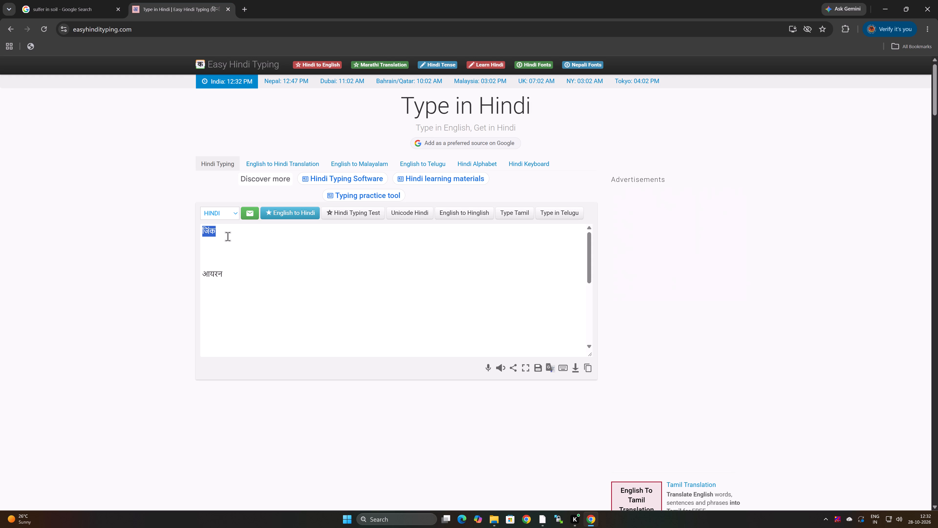
pyautogui.click(226, 233)
pyautogui.moveTo(226, 233); pyautogui.dragTo(186, 234)
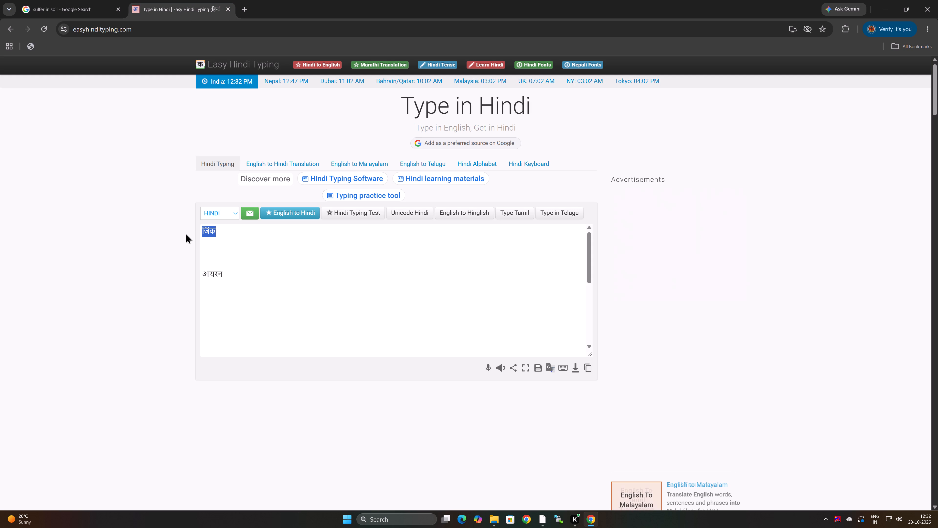
pyautogui.press('Delete')
pyautogui.hotkey('ctrl', 'v')
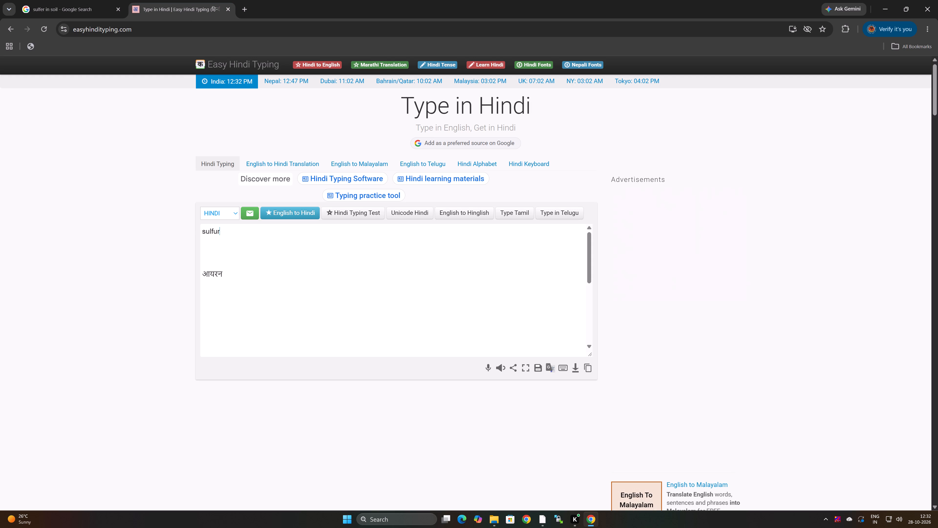
pyautogui.press('Return')
# Copy "सल्फर" and, back in ArcGIS Pro, replace "जिंक" with it in the layout's parameter title.
pyautogui.moveTo(224, 231); pyautogui.dragTo(180, 236)
pyautogui.hotkey('ctrl', 'c')
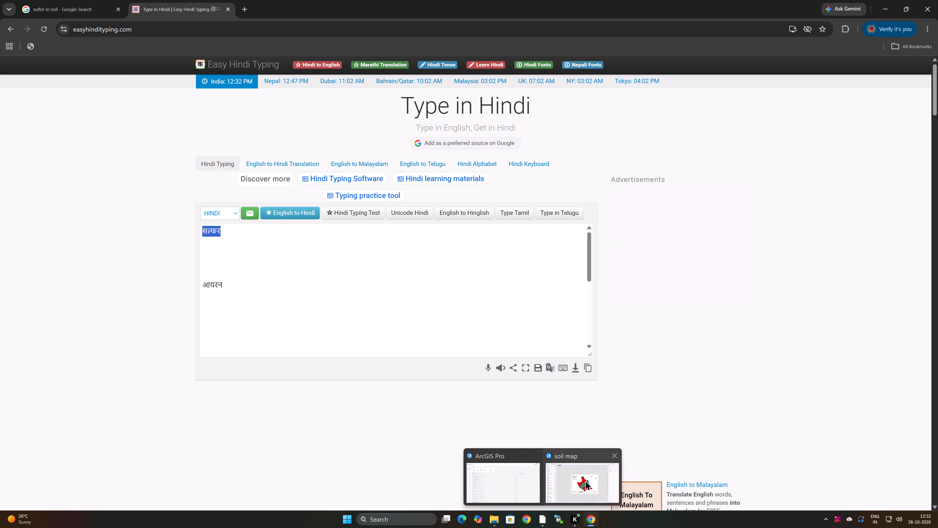
pyautogui.click(585, 480)
pyautogui.doubleClick(590, 171)
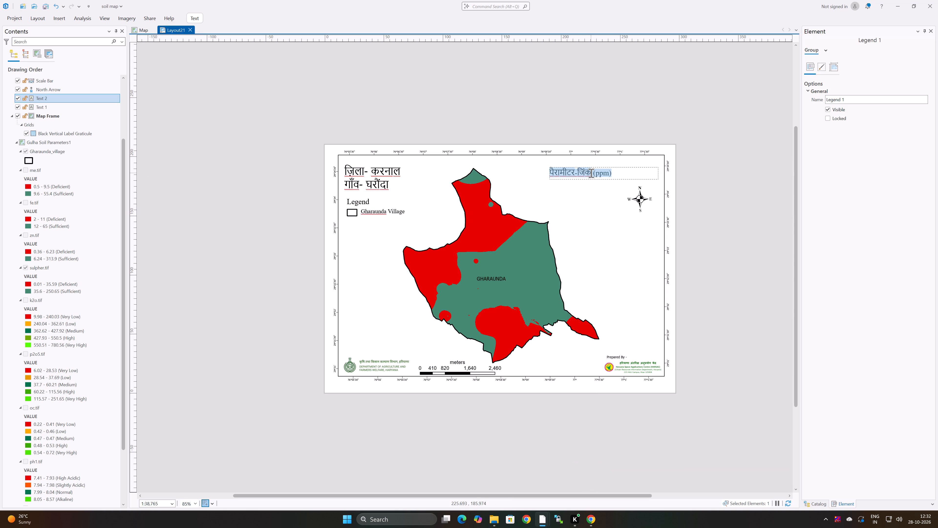
pyautogui.click(593, 173)
pyautogui.moveTo(591, 173); pyautogui.dragTo(578, 172)
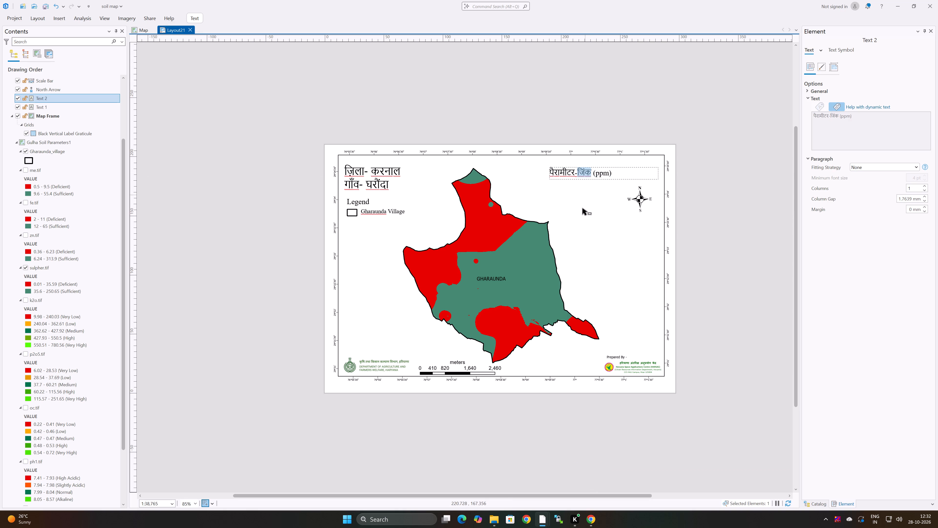
pyautogui.hotkey('ctrl', 'v')
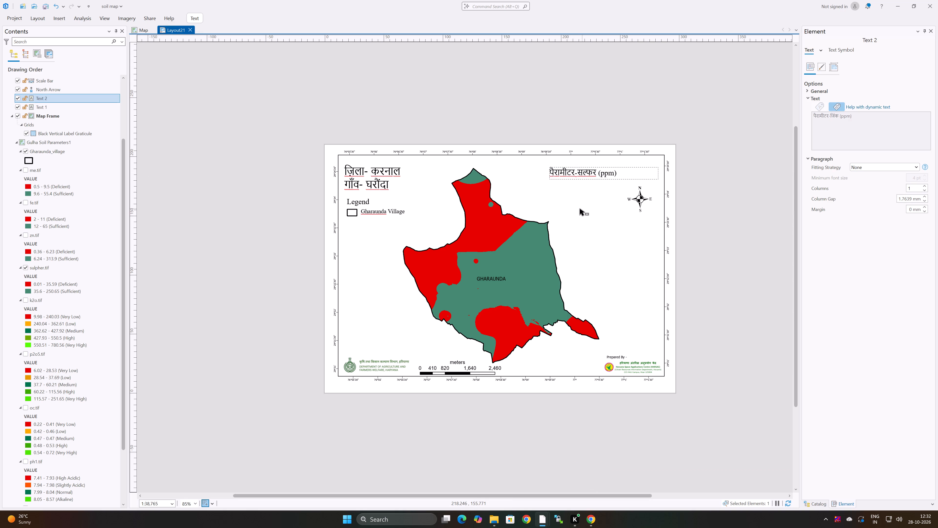
pyautogui.click(356, 222)
# Insert a legend for the sulpher.tif layer in the empty area beside the page, left of the map.
pyautogui.click(47, 268)
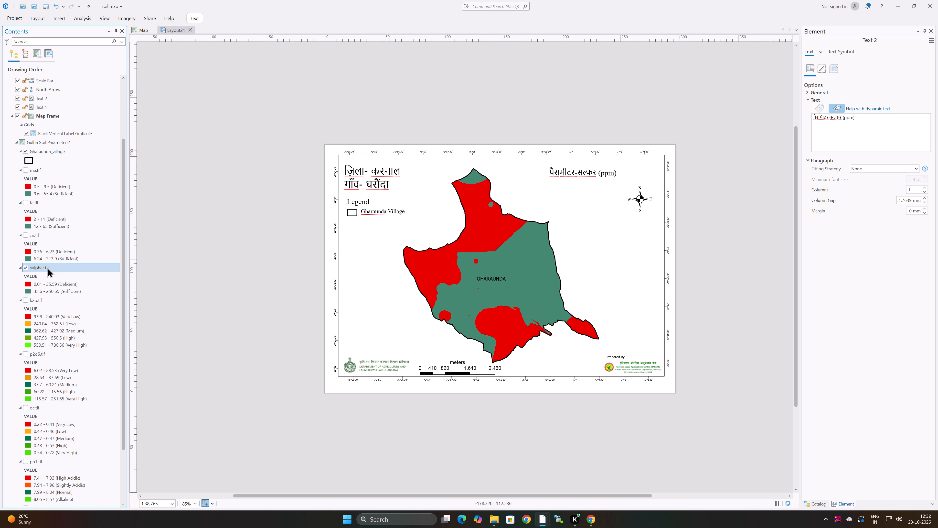
pyautogui.click(57, 20)
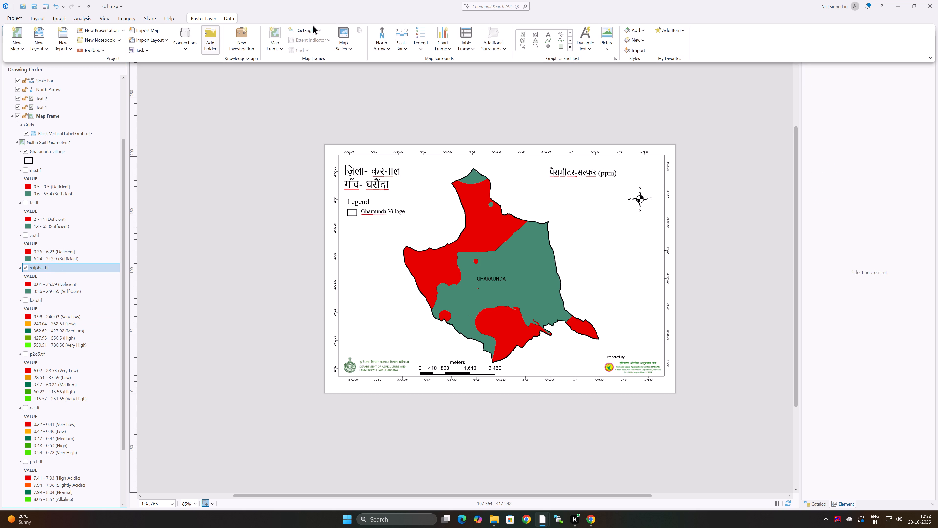
pyautogui.click(417, 33)
pyautogui.moveTo(171, 186); pyautogui.dragTo(217, 243)
# Convert the new sulpher.tif legend beside the page to graphics.
pyautogui.rightClick(201, 209)
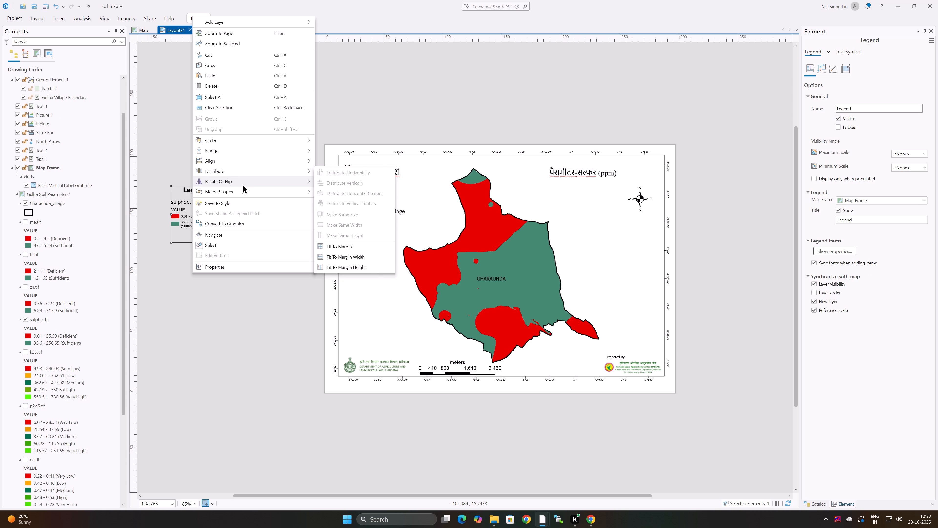
pyautogui.click(233, 223)
# Clear the "Legend" title and the "VALUE" heading from the converted sulpher.tif legend.
pyautogui.click(194, 189)
pyautogui.click(194, 189)
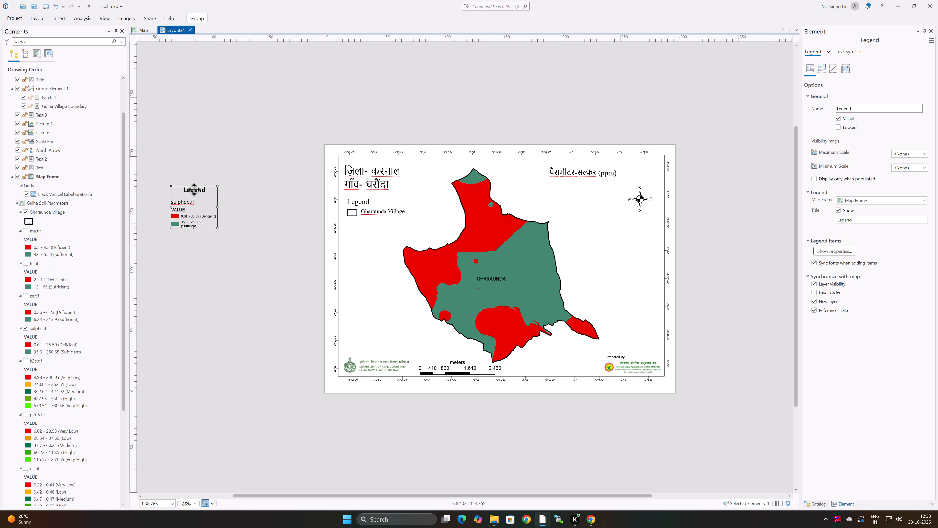
pyautogui.press('Delete')
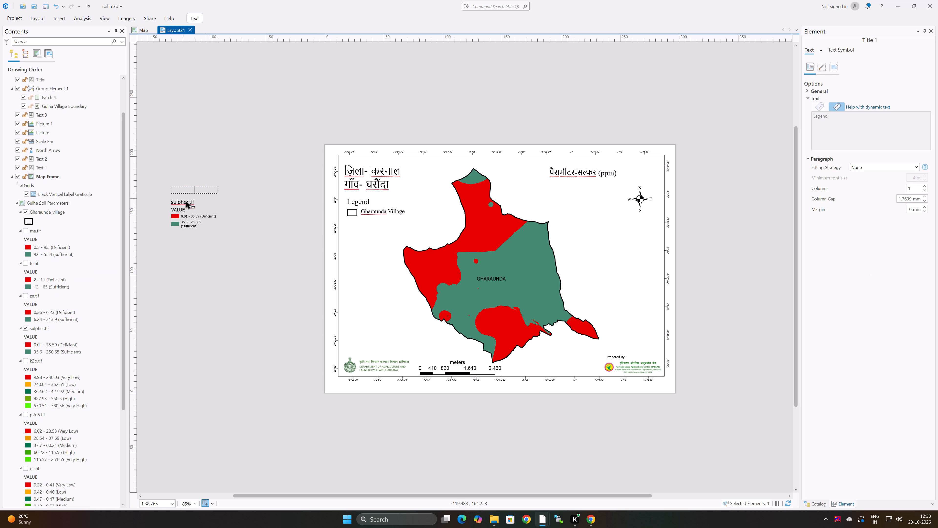
pyautogui.click(186, 210)
pyautogui.click(185, 210)
pyautogui.doubleClick(182, 210)
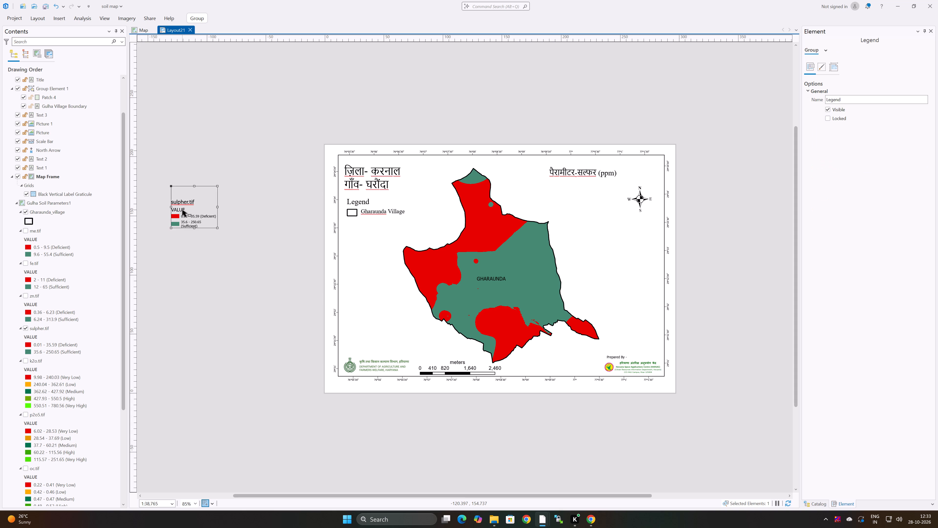
pyautogui.press('Delete')
# Delete all the text of the "sulpher.tif" heading in the converted legend.
pyautogui.doubleClick(190, 205)
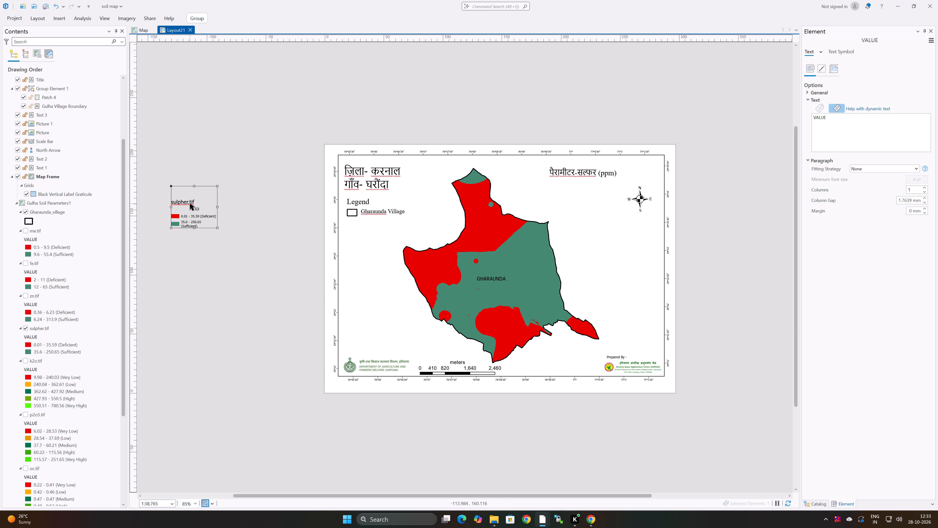
pyautogui.tripleClick(203, 202)
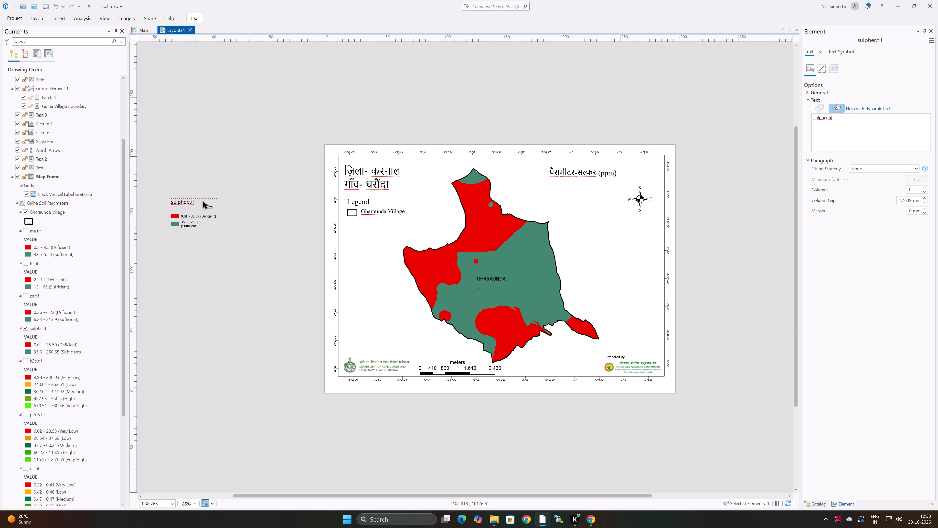
pyautogui.click(200, 201)
pyautogui.scroll(1, 200, 201)
pyautogui.moveTo(196, 205); pyautogui.dragTo(241, 211, button='middle')
pyautogui.press('BackSpace')
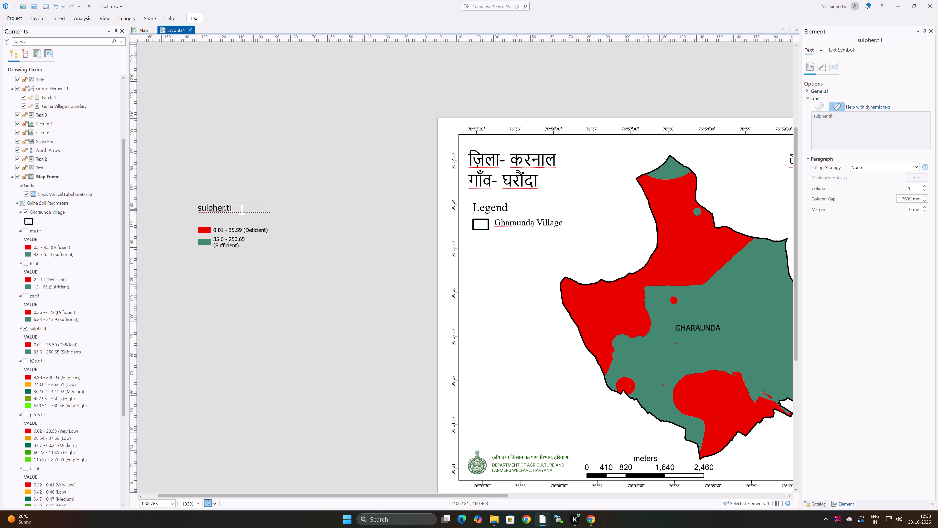
pyautogui.press('BackSpace')
pyautogui.press('BackSpace')
pyautogui.press('BackSpace')
pyautogui.press('BackSpace')
pyautogui.press('BackSpace')
pyautogui.press('BackSpace')
pyautogui.press('BackSpace')
pyautogui.press('BackSpace')
pyautogui.press('BackSpace')
pyautogui.press('BackSpace')
pyautogui.press('BackSpace')
pyautogui.press('BackSpace')
pyautogui.press('BackSpace')
pyautogui.press('BackSpace')
pyautogui.press('BackSpace')
pyautogui.press('BackSpace')
pyautogui.press('BackSpace')
pyautogui.press('BackSpace')
pyautogui.press('BackSpace')
pyautogui.press('BackSpace')
pyautogui.press('BackSpace')
pyautogui.press('BackSpace')
pyautogui.press('BackSpace')
# Remove the space before "(Sufficient)" in the green class label of the converted legend.
pyautogui.doubleClick(224, 241)
pyautogui.doubleClick(224, 241)
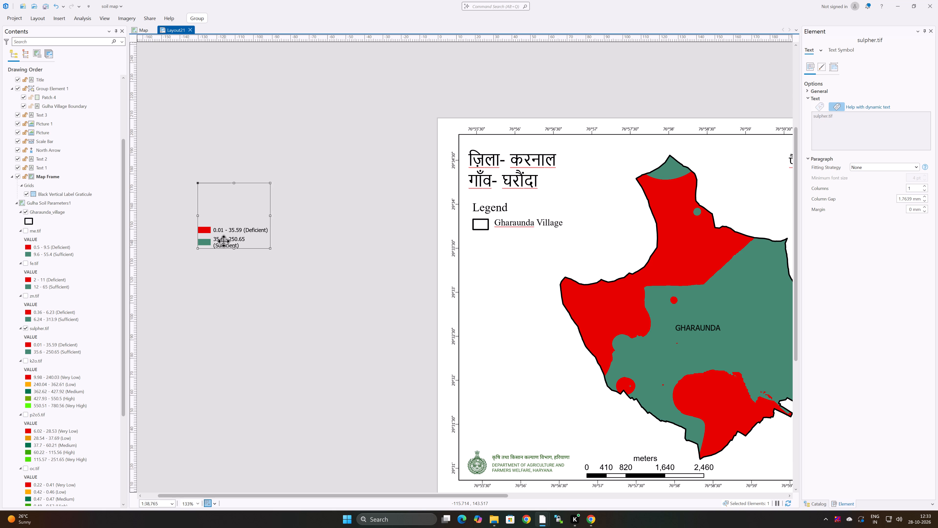
pyautogui.doubleClick(244, 240)
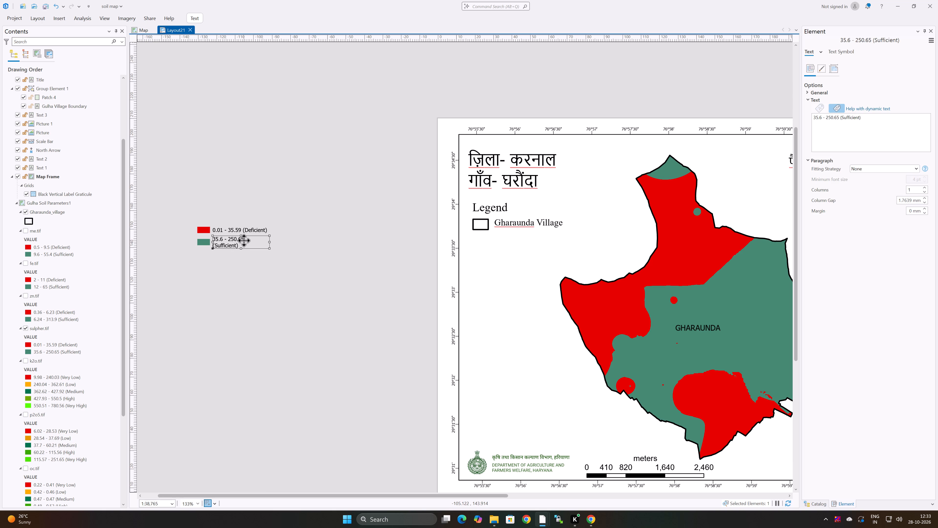
pyautogui.click(246, 239)
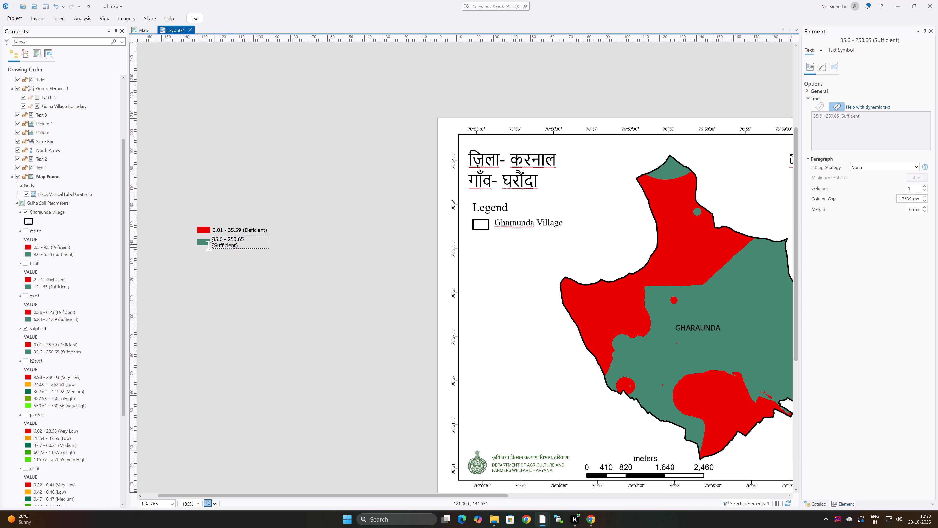
pyautogui.click(213, 246)
pyautogui.doubleClick(217, 246)
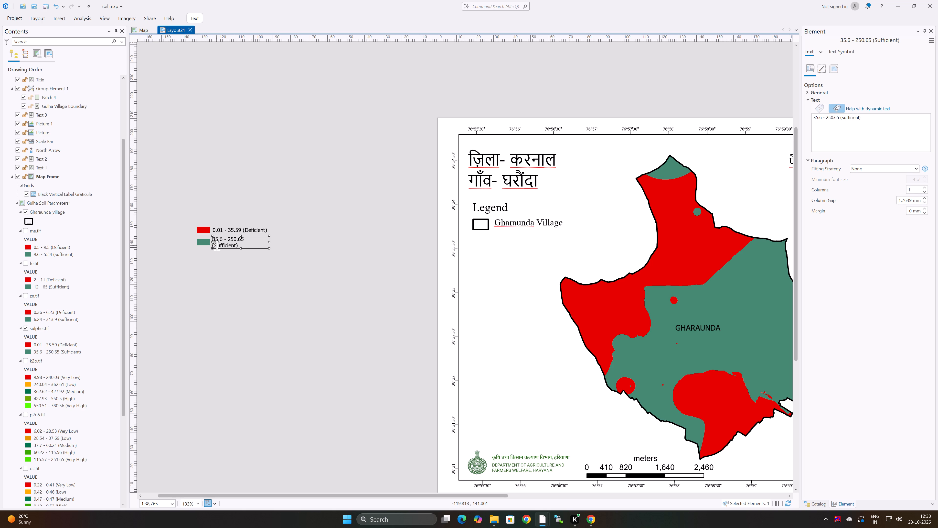
pyautogui.click(213, 244)
pyautogui.click(213, 245)
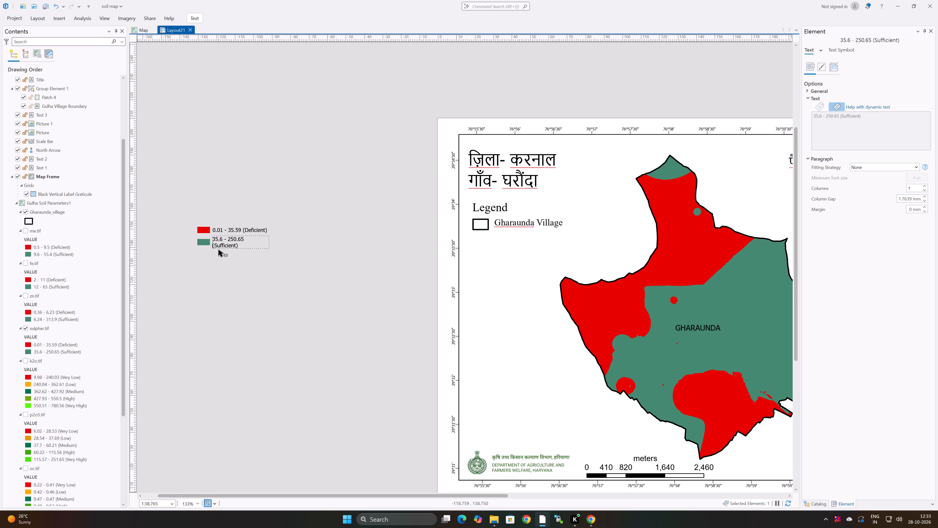
pyautogui.press('BackSpace')
pyautogui.click(228, 245)
pyautogui.doubleClick(222, 241)
pyautogui.click(221, 243)
pyautogui.click(221, 244)
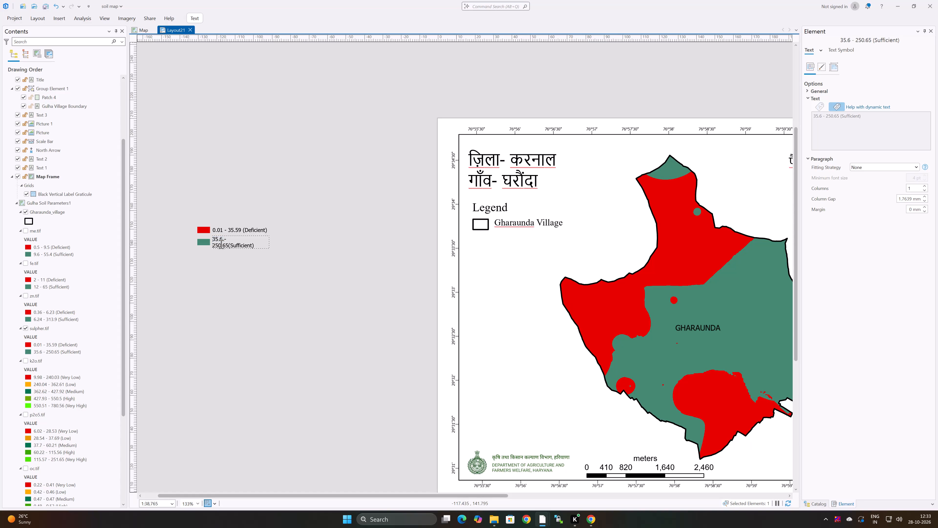
pyautogui.click(224, 265)
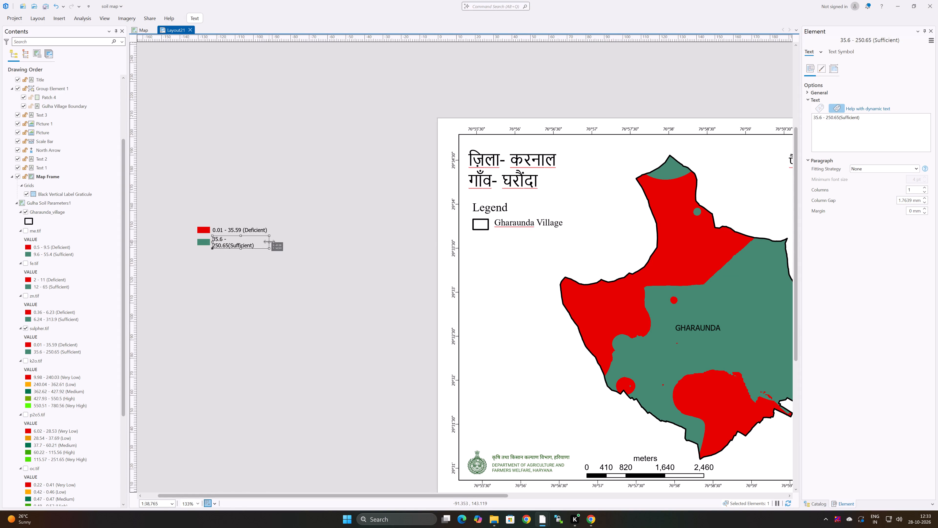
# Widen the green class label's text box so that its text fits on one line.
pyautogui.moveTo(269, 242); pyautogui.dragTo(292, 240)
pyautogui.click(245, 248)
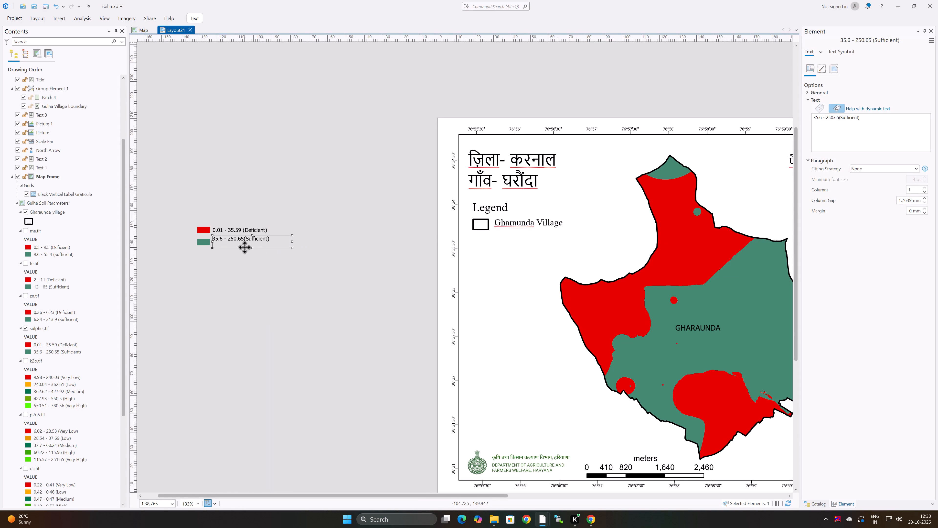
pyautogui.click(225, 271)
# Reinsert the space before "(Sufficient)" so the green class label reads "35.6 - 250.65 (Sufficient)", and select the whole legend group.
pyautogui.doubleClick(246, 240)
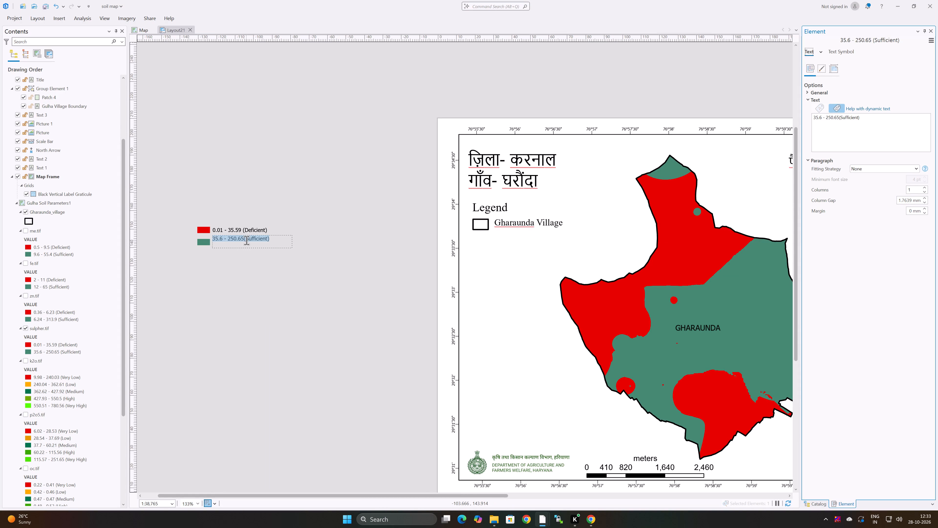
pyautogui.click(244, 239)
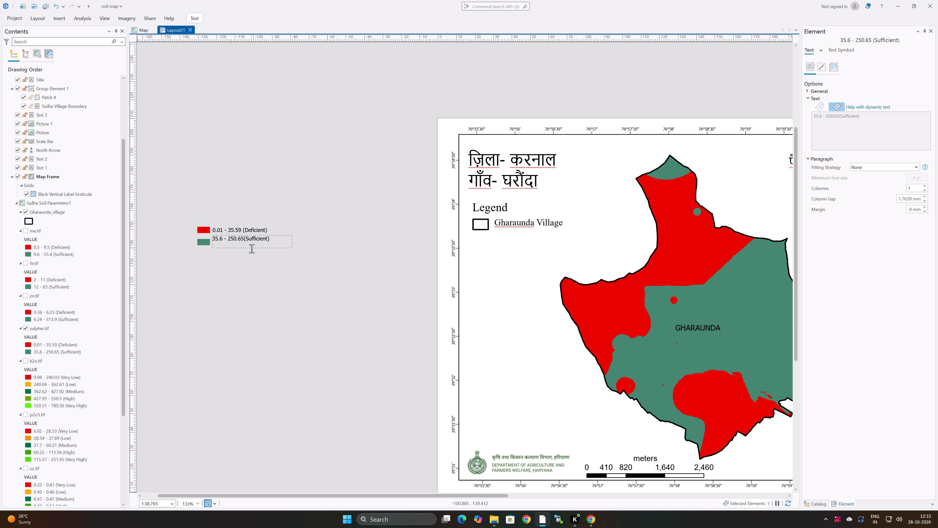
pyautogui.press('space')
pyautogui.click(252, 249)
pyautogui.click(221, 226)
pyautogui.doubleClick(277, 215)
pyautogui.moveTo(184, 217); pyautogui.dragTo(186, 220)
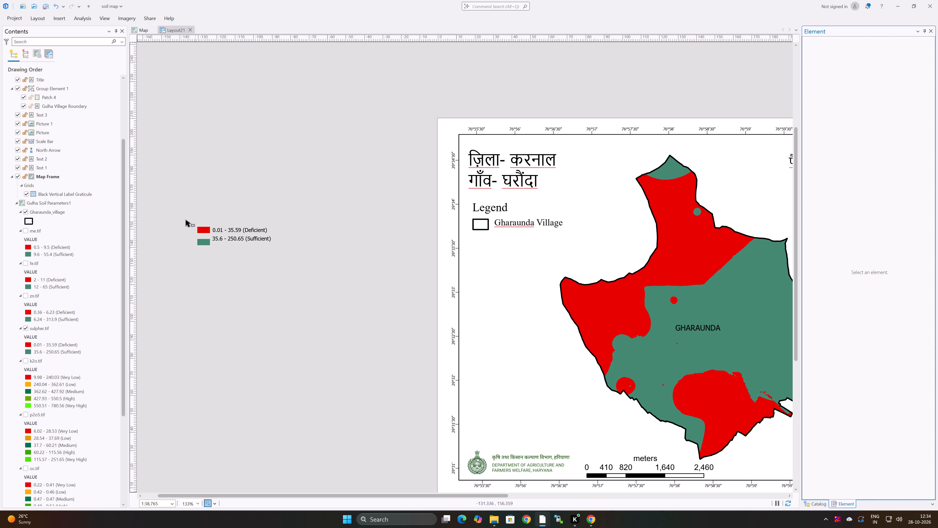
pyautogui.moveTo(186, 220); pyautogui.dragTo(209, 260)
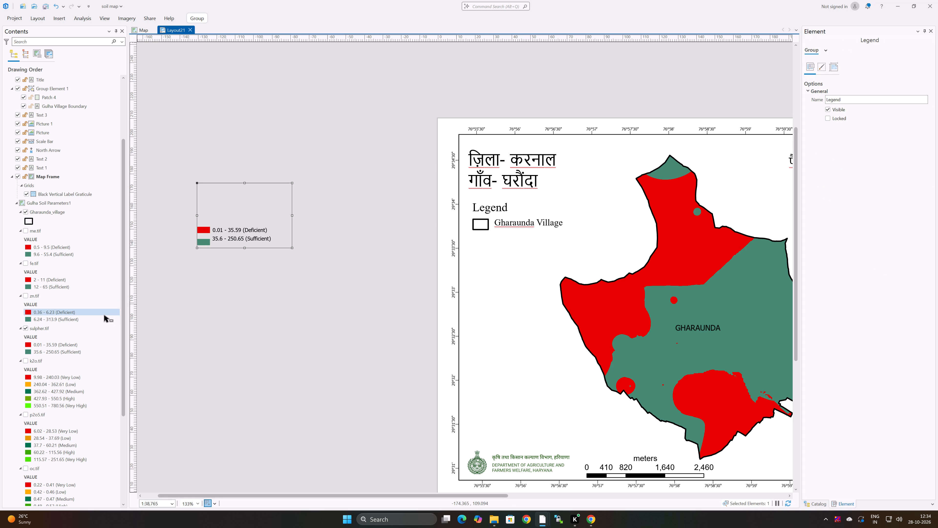
# Open sulfur.pdf from the Karnal Soil "soil map" folder to check the reference legend's heading and labels, and return to ArcGIS Pro.
pyautogui.click(490, 492)
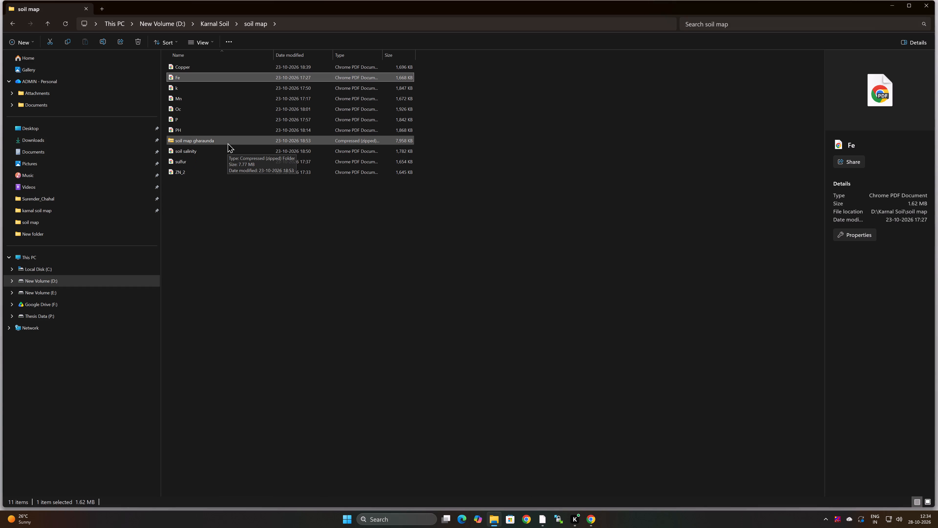
pyautogui.doubleClick(198, 159)
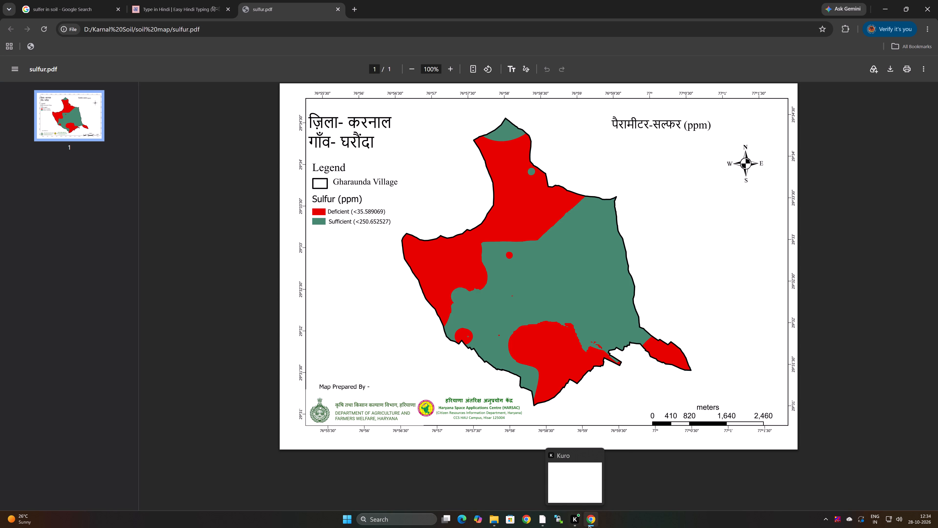
pyautogui.click(583, 492)
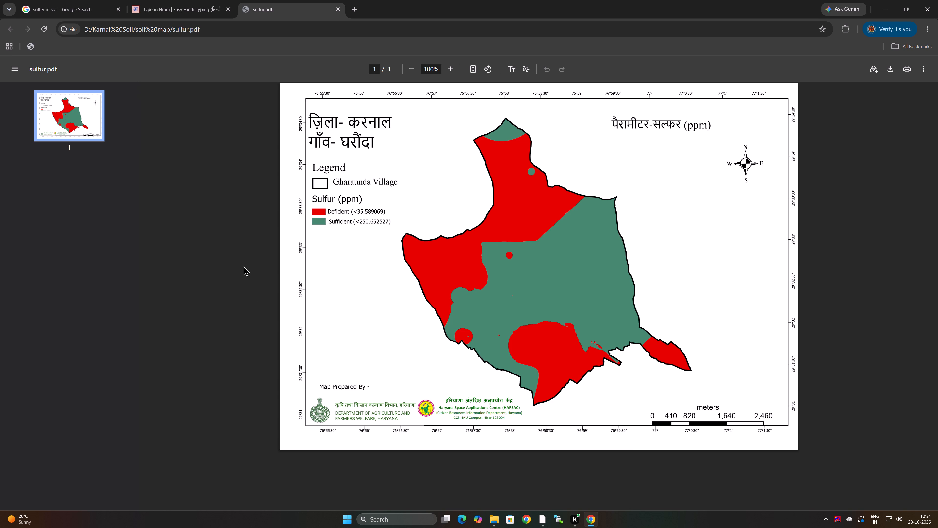
pyautogui.click(571, 480)
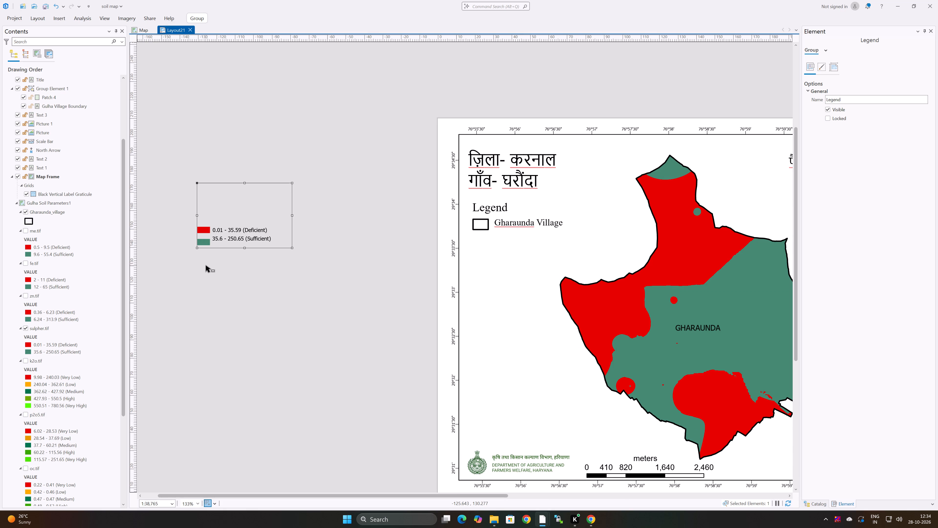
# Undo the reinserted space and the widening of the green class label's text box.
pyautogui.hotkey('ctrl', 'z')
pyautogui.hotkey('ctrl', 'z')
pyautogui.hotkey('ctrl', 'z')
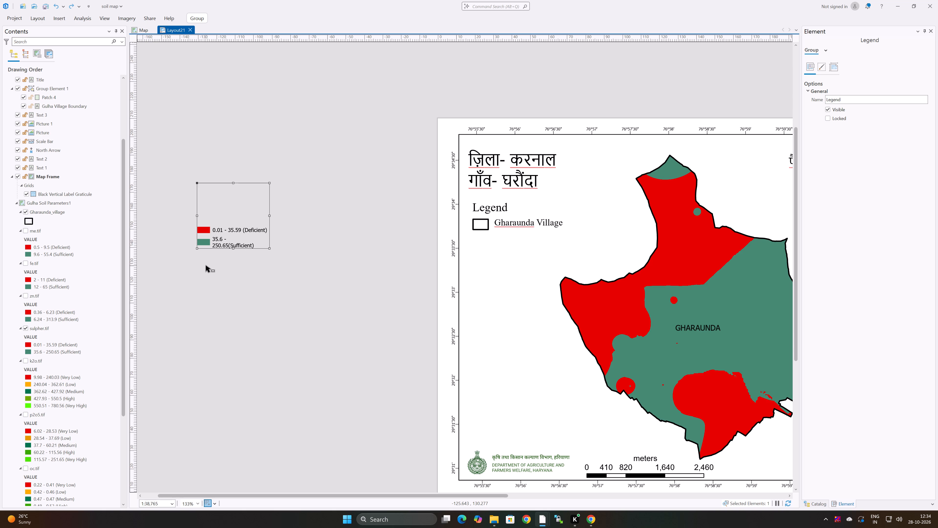
# Undo the recent edits to the off-page sulphur legend, back to the point where it has its sulpher.tif heading.
pyautogui.hotkey('ctrl', 'z')
pyautogui.hotkey('ctrl', 'z')
pyautogui.hotkey('ctrl', 'z')
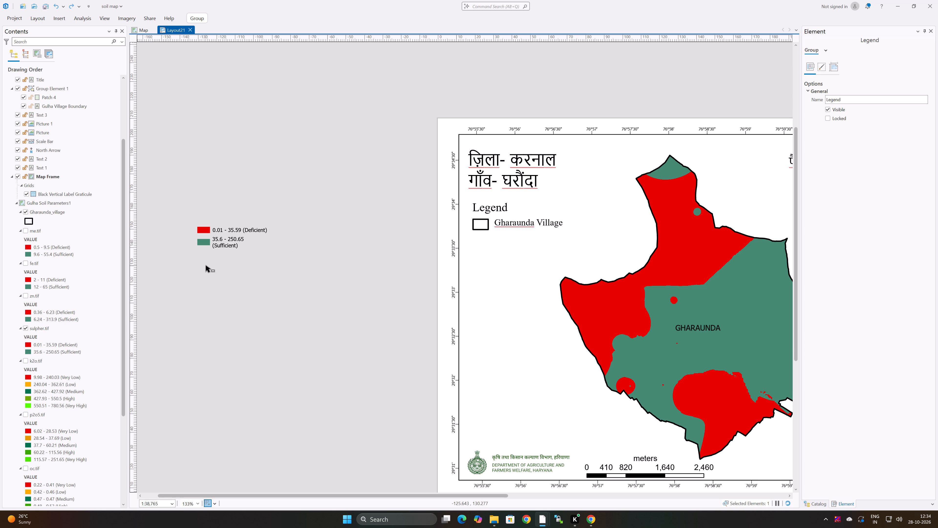
pyautogui.hotkey('ctrl', 'z')
pyautogui.hotkey('ctrl', 'z')
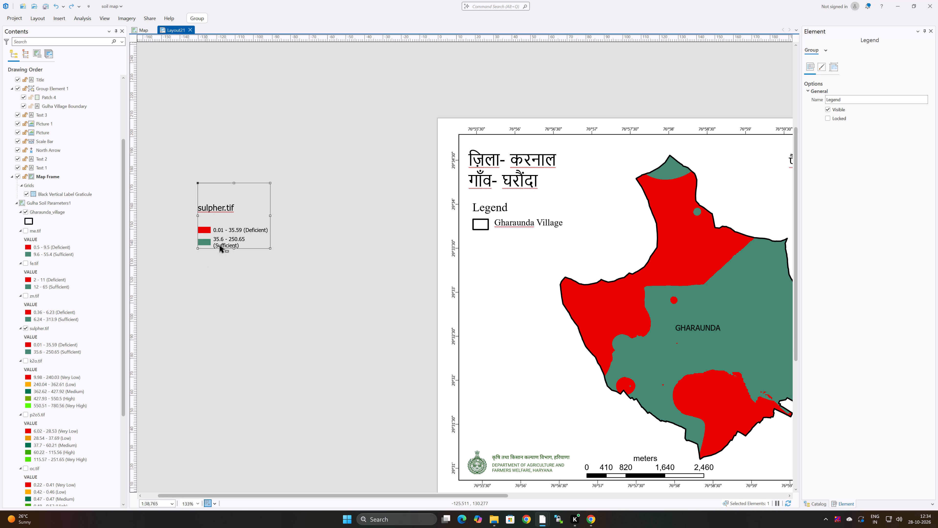
# Change the sulpher.tif legend heading to "Sulpher (ppm)".
pyautogui.doubleClick(223, 209)
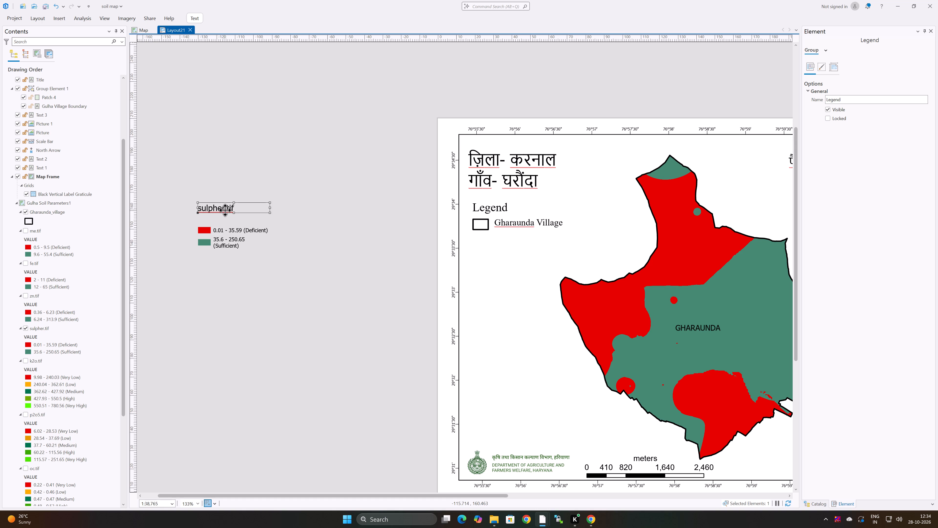
pyautogui.doubleClick(239, 207)
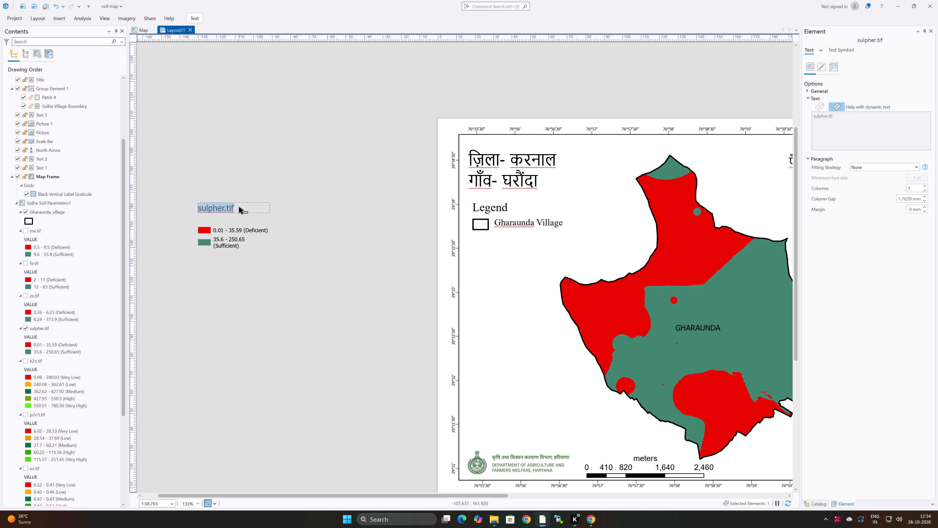
pyautogui.click(239, 207)
pyautogui.click(238, 208)
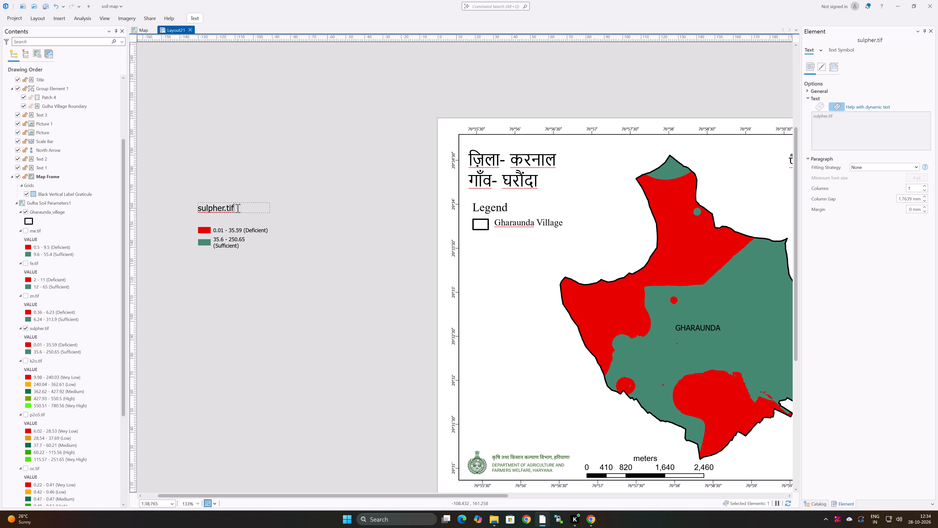
pyautogui.press('BackSpace')
pyautogui.press('BackSpace')
pyautogui.press('BackSpace')
pyautogui.press('BackSpace')
pyautogui.press('space')
pyautogui.hotkey('shift', '(')
pyautogui.write('ppm')
pyautogui.hotkey('shift', ')')
pyautogui.click(202, 210)
pyautogui.press('BackSpace')
pyautogui.press('s')
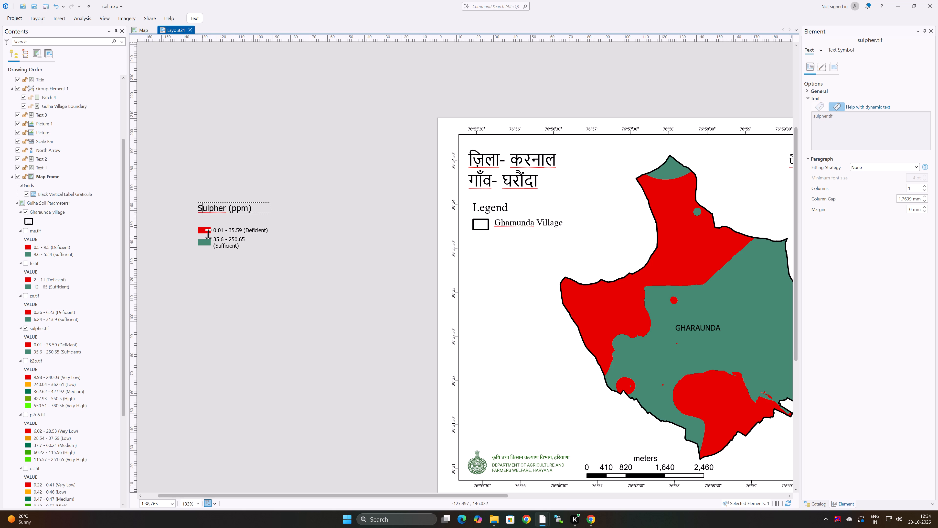
pyautogui.click(242, 230)
# Move the Sulpher (ppm) heading down so it sits directly above the red Deficient class.
pyautogui.moveTo(224, 206); pyautogui.dragTo(226, 210)
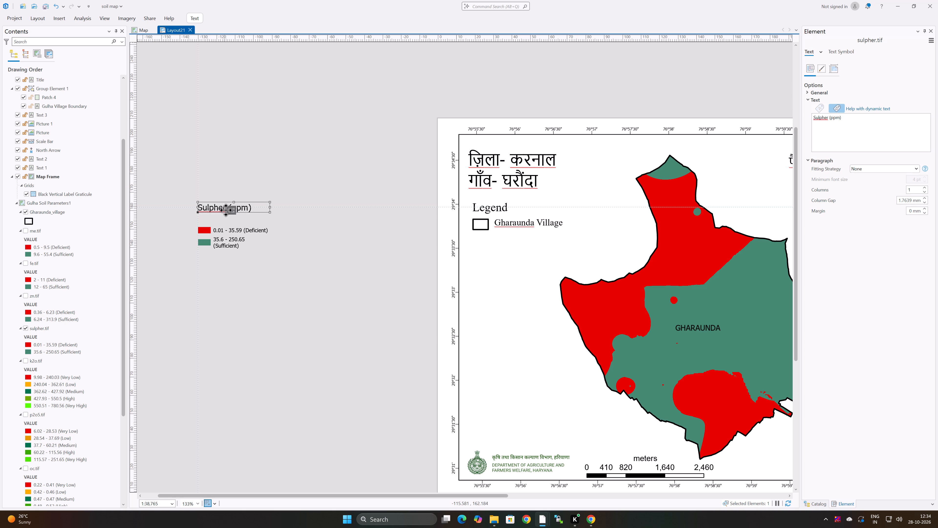
pyautogui.moveTo(226, 210); pyautogui.dragTo(226, 219)
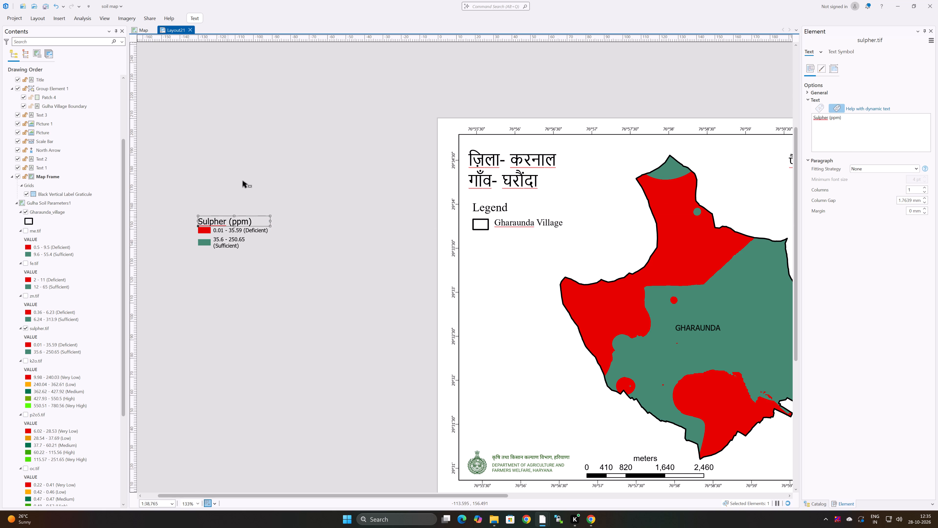
pyautogui.click(242, 180)
# Widen the text box of the "35.6 - 250.65 (Sufficient)" legend label so the text fits on one line.
pyautogui.doubleClick(230, 244)
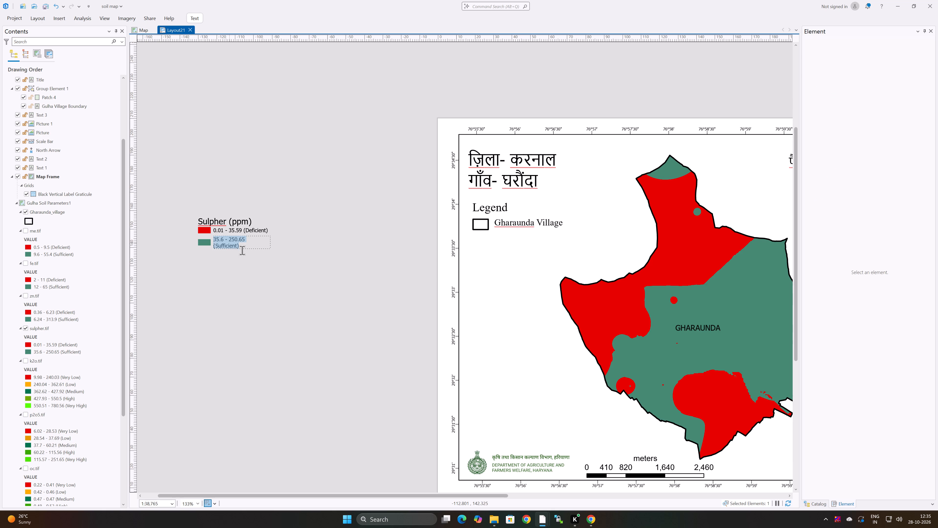
pyautogui.click(237, 244)
pyautogui.click(246, 230)
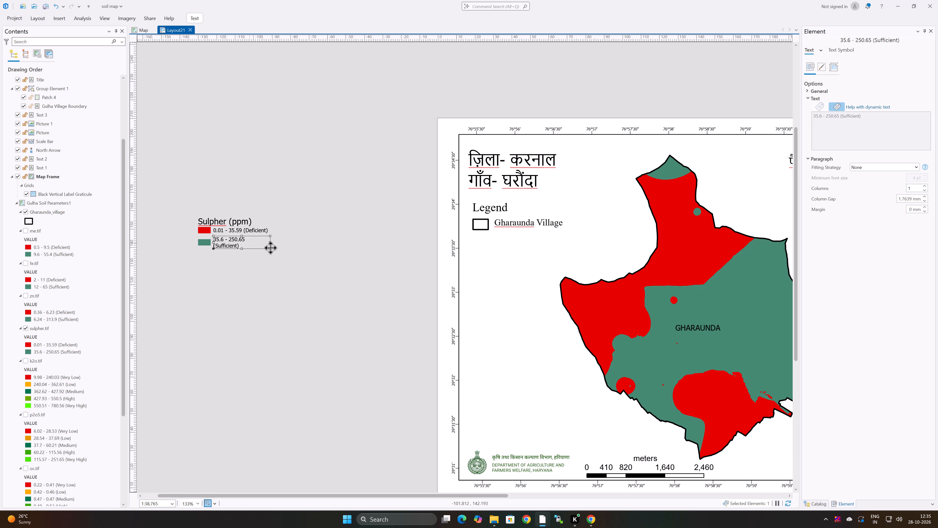
pyautogui.moveTo(269, 242); pyautogui.dragTo(288, 244)
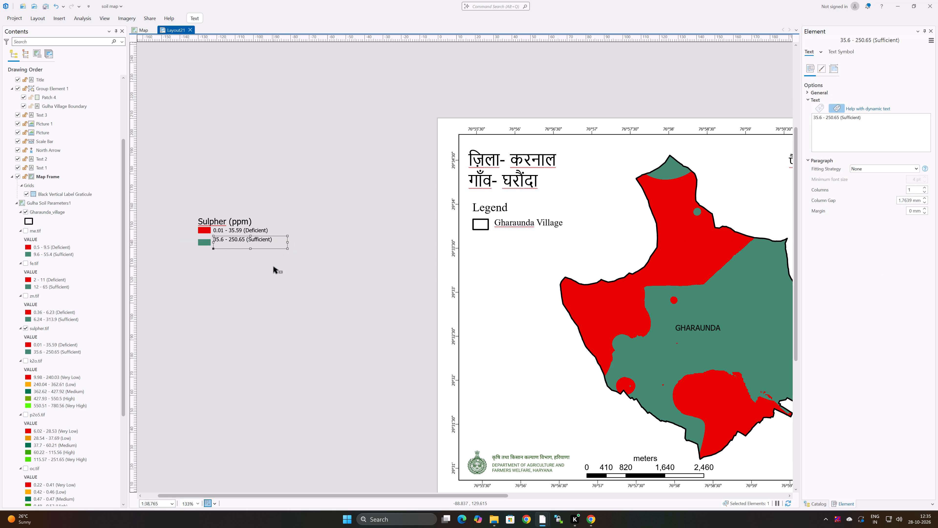
pyautogui.click(261, 269)
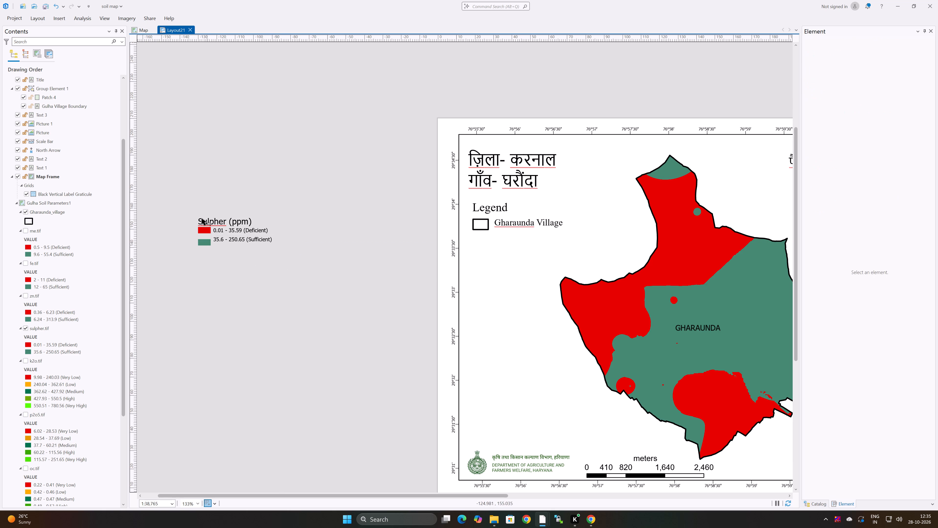
# Move the "35.6 - 250.65 (Sufficient)" label down slightly to line up with its green patch.
pyautogui.click(205, 243)
pyautogui.click(228, 239)
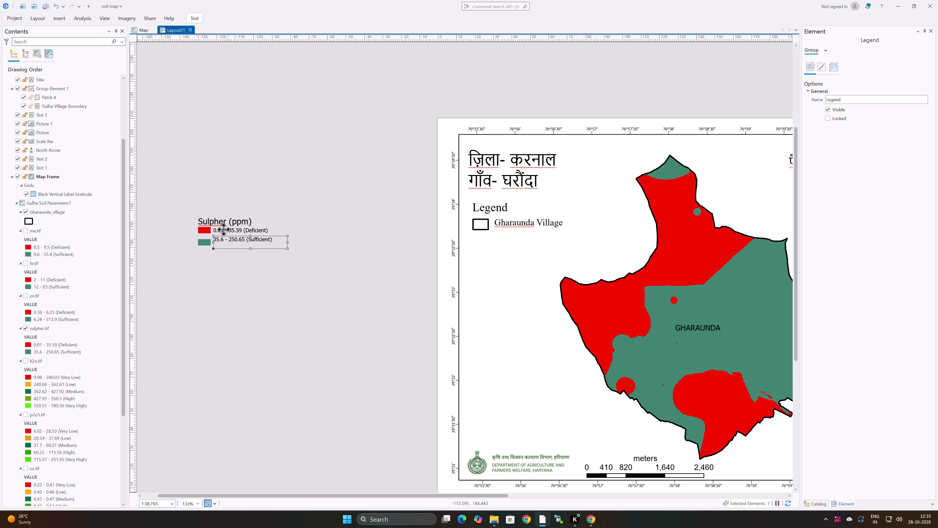
pyautogui.moveTo(227, 242); pyautogui.dragTo(227, 246)
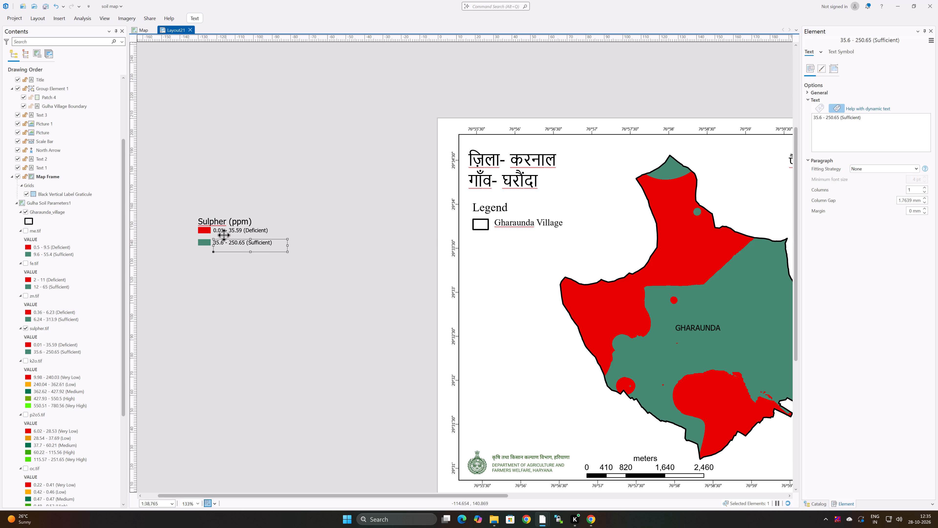
pyautogui.click(234, 181)
# Move the whole sulphur legend group onto the page, beneath the Gharaunda Village entry and aligned with its boundary symbol.
pyautogui.moveTo(176, 174); pyautogui.dragTo(350, 288)
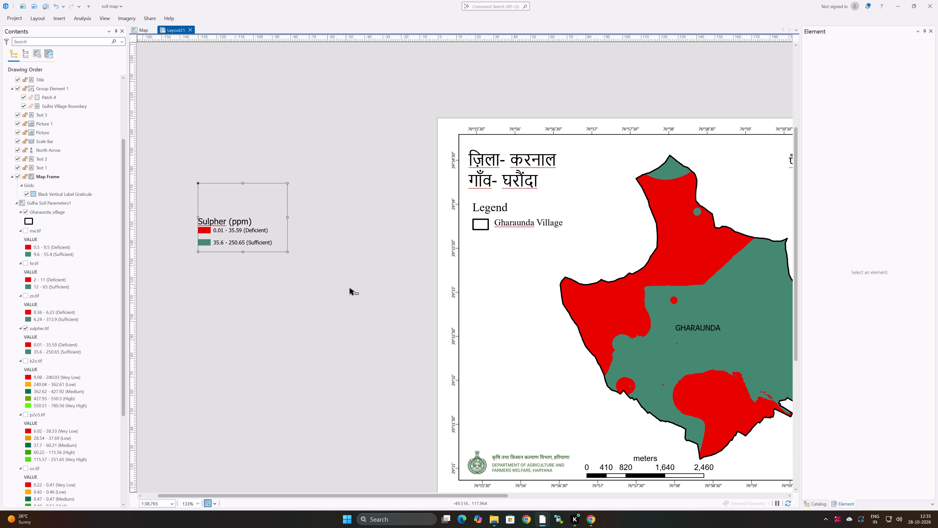
pyautogui.click(238, 232)
pyautogui.moveTo(217, 193); pyautogui.dragTo(214, 193)
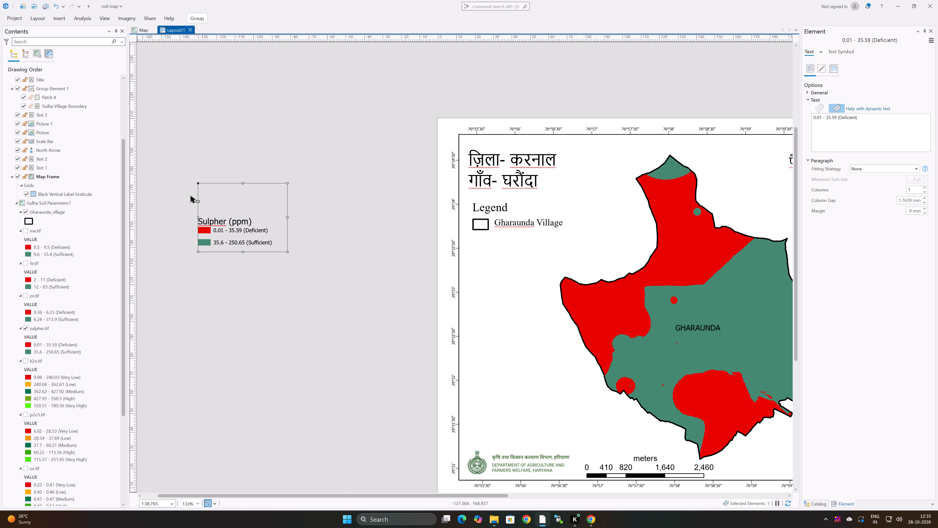
pyautogui.moveTo(182, 198); pyautogui.dragTo(182, 201)
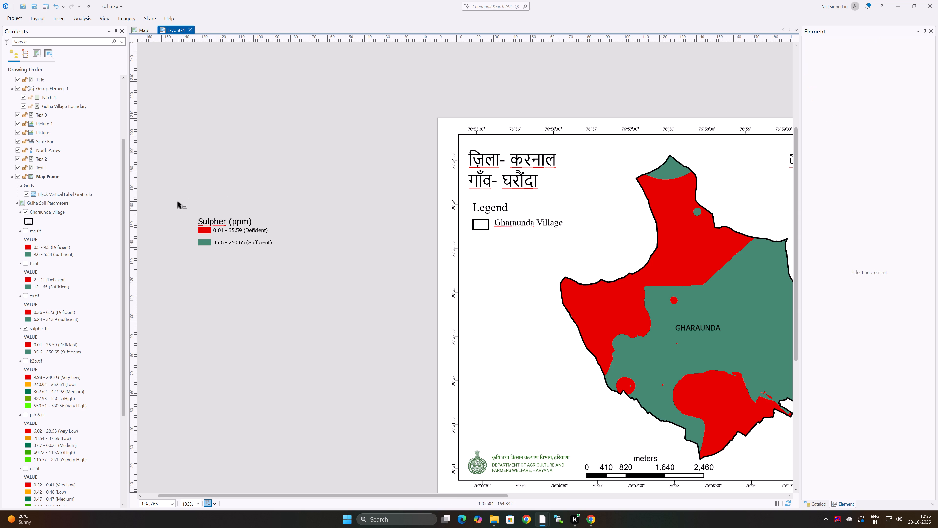
pyautogui.moveTo(178, 202); pyautogui.dragTo(269, 300)
pyautogui.moveTo(223, 229); pyautogui.dragTo(482, 269)
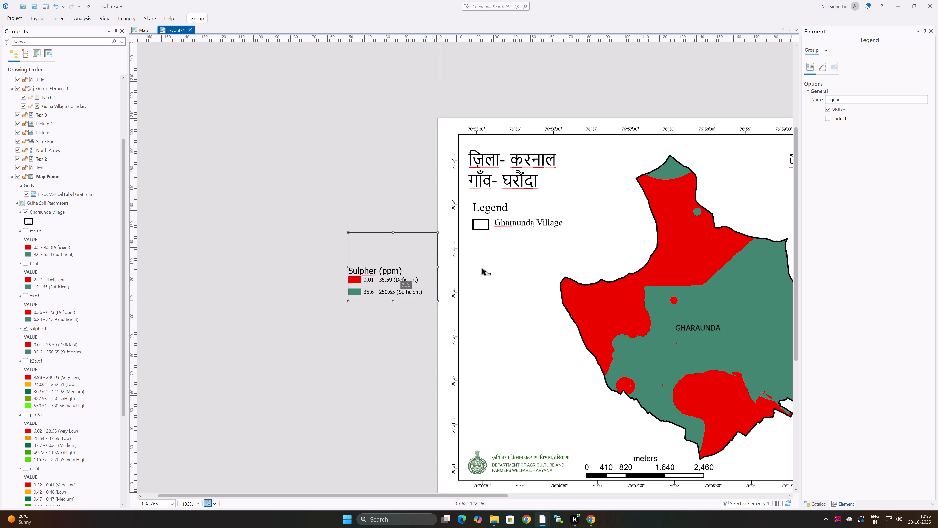
pyautogui.moveTo(482, 269); pyautogui.dragTo(495, 244)
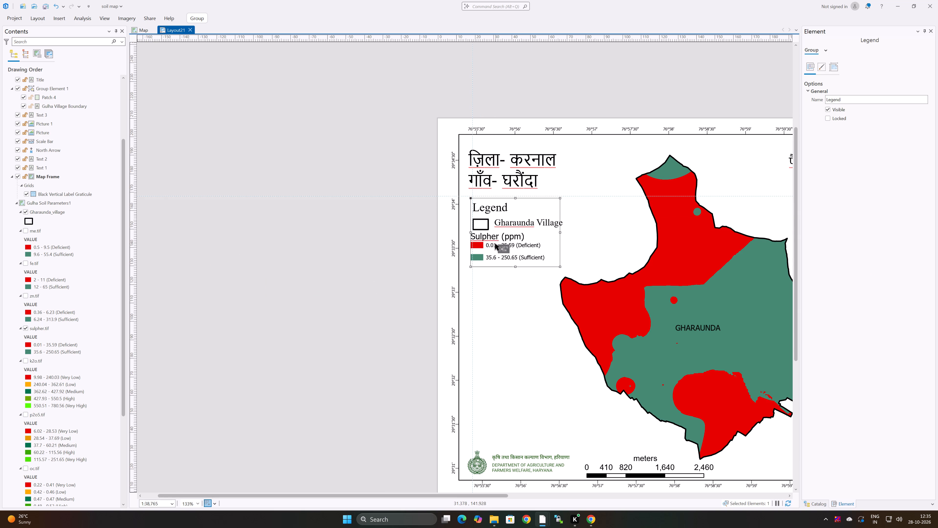
pyautogui.moveTo(495, 244); pyautogui.dragTo(497, 244)
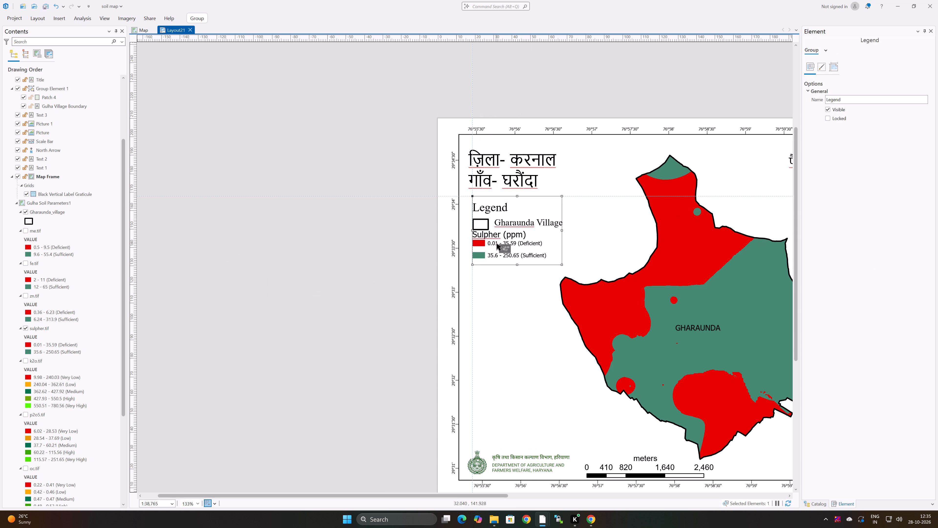
pyautogui.moveTo(497, 244); pyautogui.dragTo(497, 245)
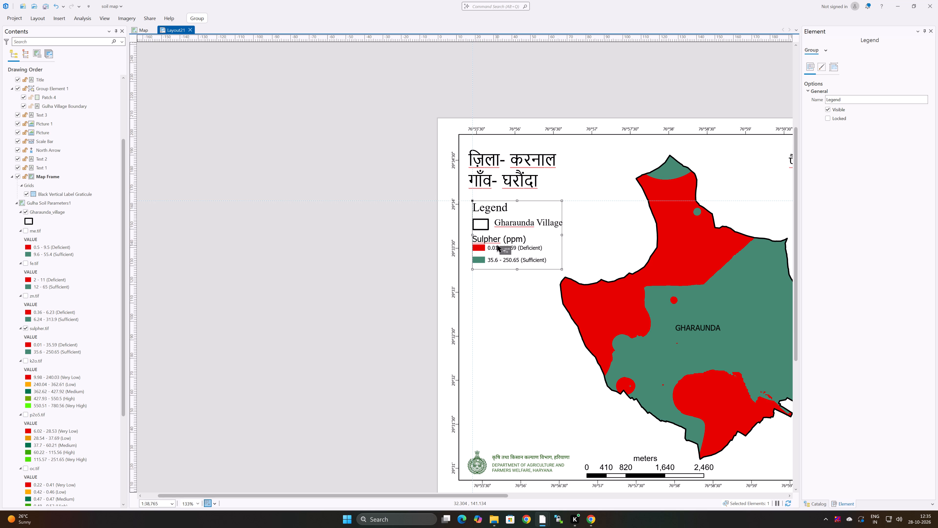
pyautogui.moveTo(497, 245); pyautogui.dragTo(497, 244)
pyautogui.moveTo(497, 244); pyautogui.dragTo(498, 245)
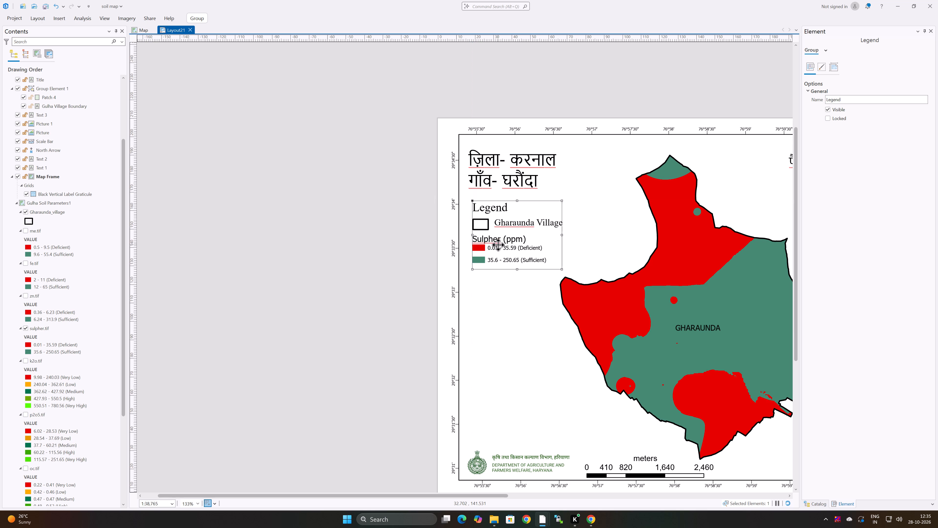
pyautogui.click(419, 224)
# Check the placement of the sulphur legend on the full layout page.
pyautogui.scroll(-3, 527, 259)
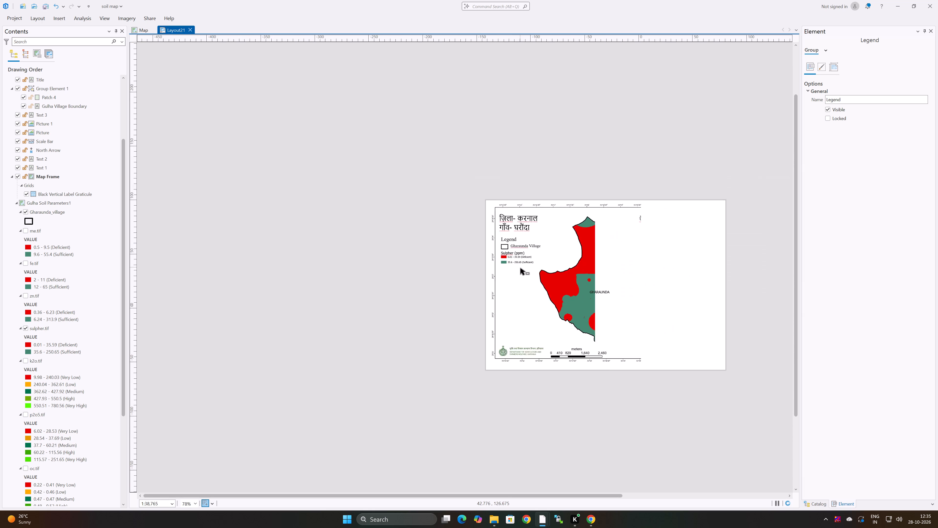
pyautogui.moveTo(548, 269); pyautogui.dragTo(347, 265, button='middle')
pyautogui.scroll(2, 393, 270)
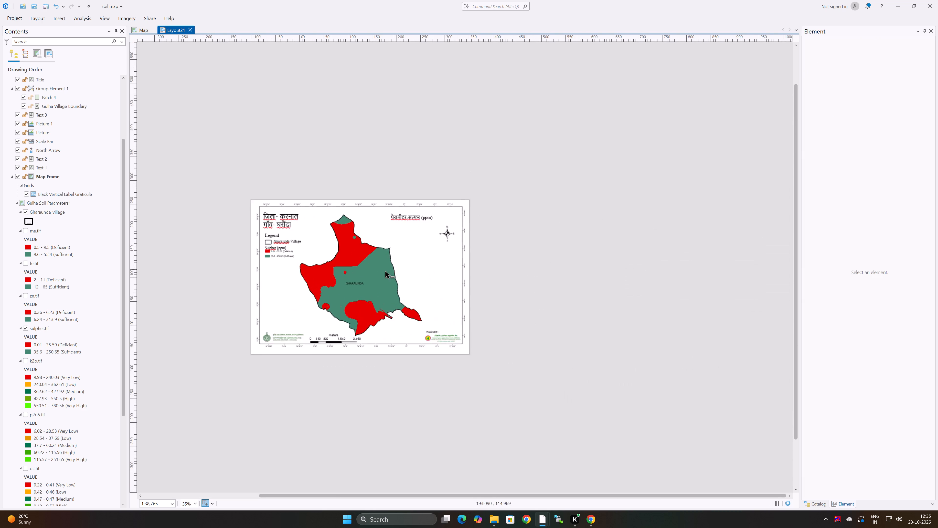
pyautogui.moveTo(332, 269); pyautogui.dragTo(434, 236, button='middle')
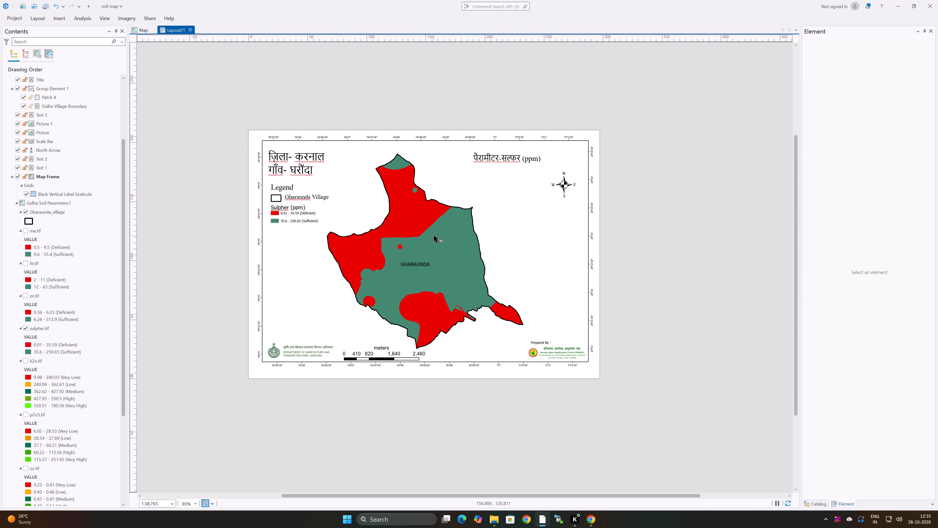
pyautogui.click(279, 208)
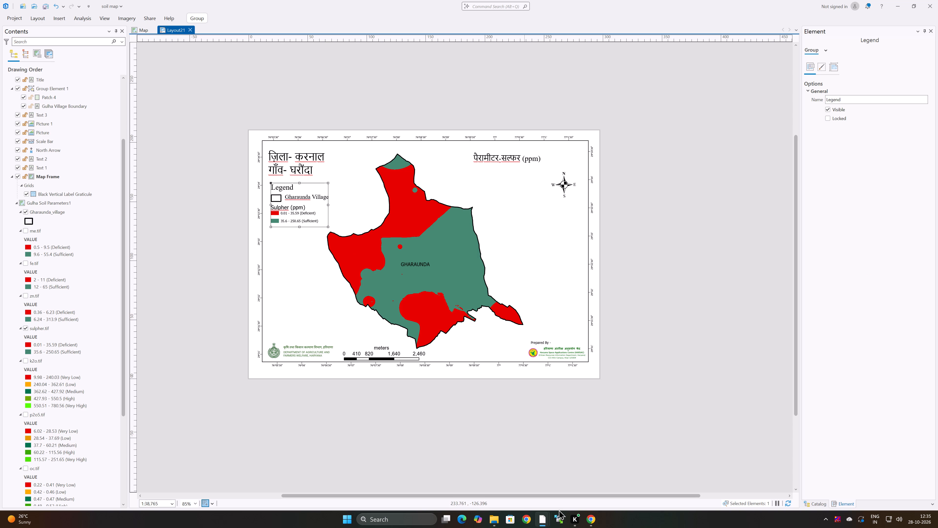
# Switch to Chrome and close the exported sulfur.pdf map.
pyautogui.click(604, 472)
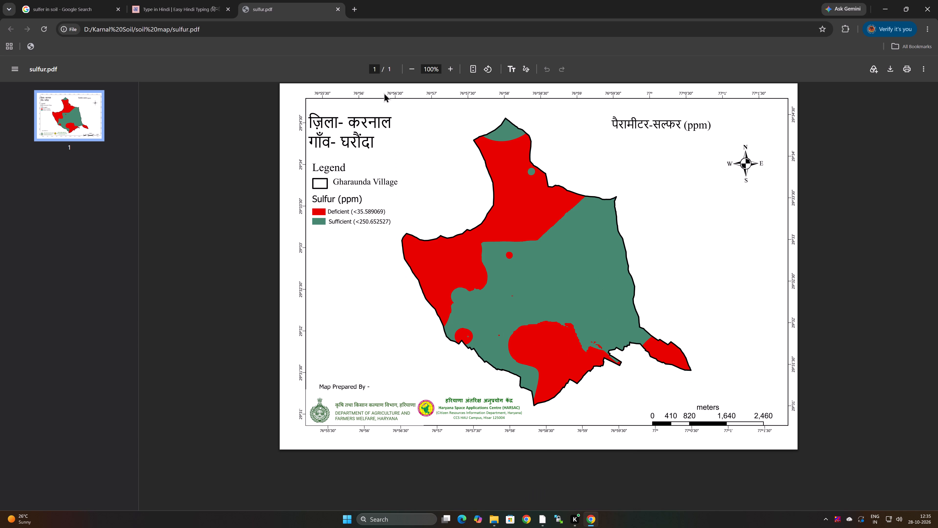
pyautogui.click(336, 11)
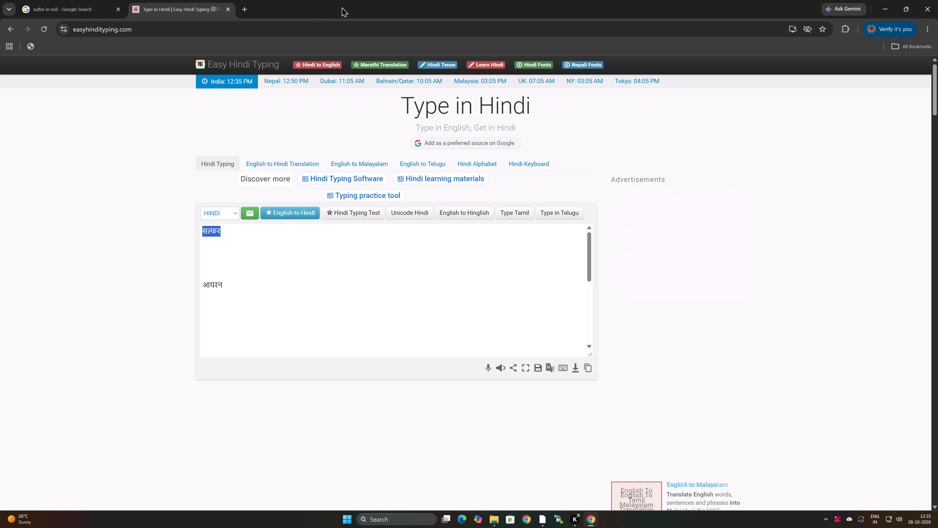
# Read through the Google results for "sulfer in soil" to check how the nutrient's name is spelled.
pyautogui.moveTo(74, 7); pyautogui.dragTo(77, 9)
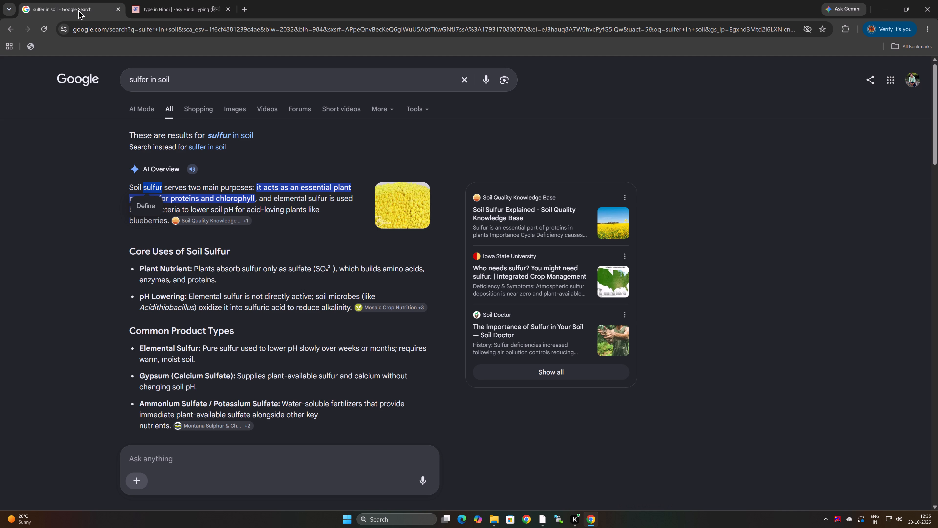
pyautogui.scroll(-1, 224, 289)
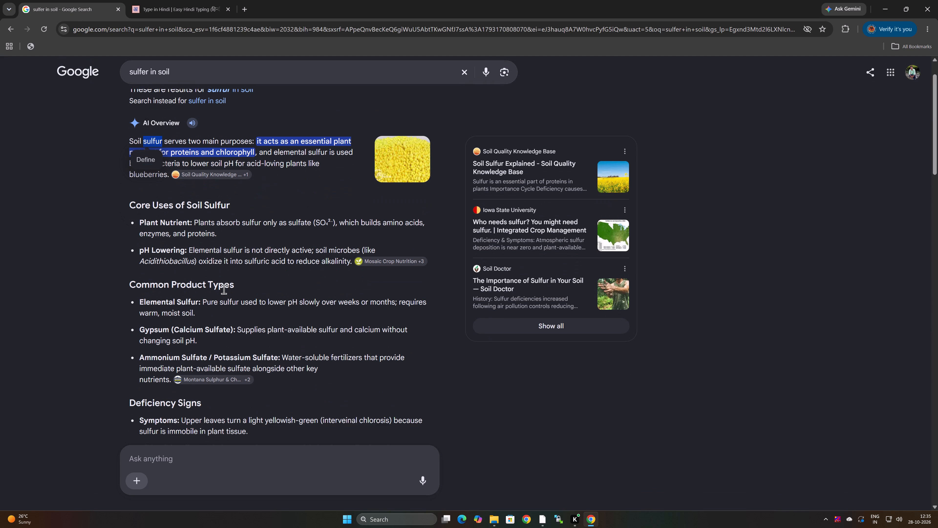
pyautogui.scroll(-7, 272, 266)
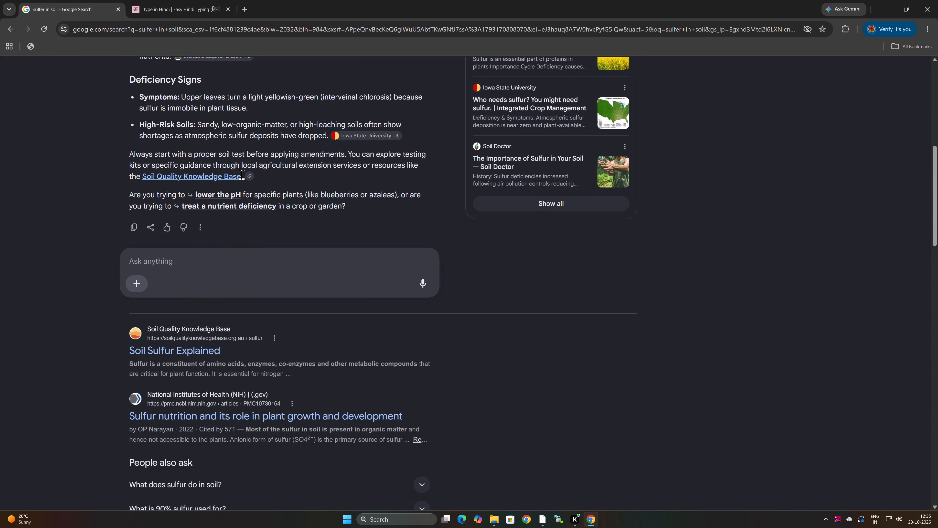
pyautogui.click(186, 160)
pyautogui.scroll(9, 206, 176)
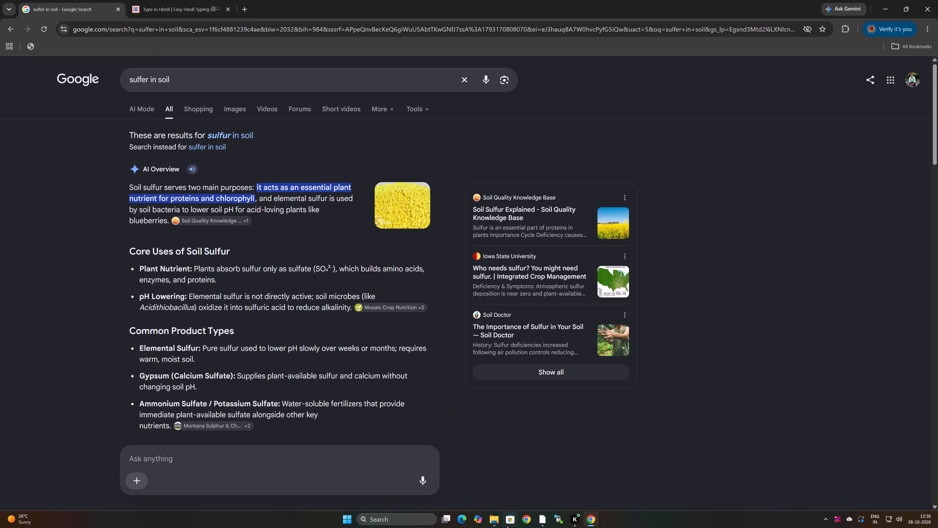
# Open the previously exported sulfur.pdf from the Karnal Soil "soil map" folder in File Explorer.
pyautogui.click(607, 472)
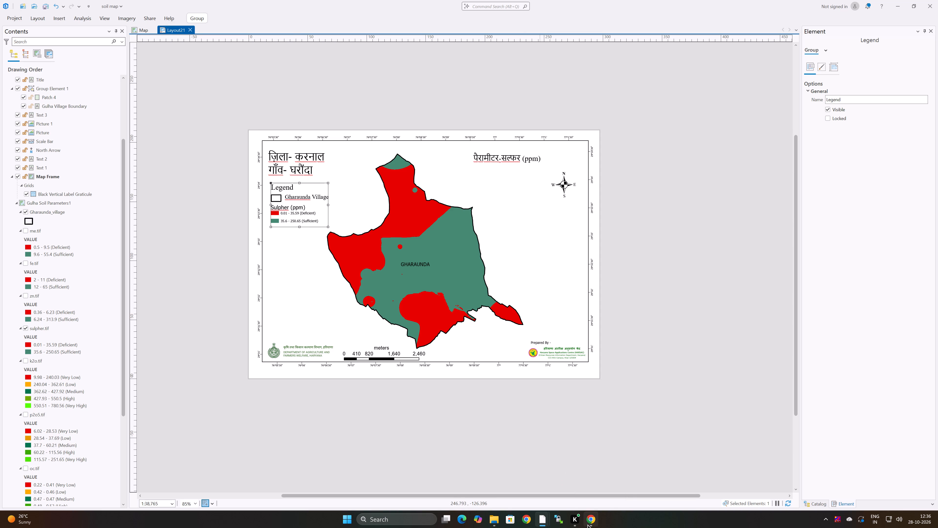
pyautogui.click(606, 483)
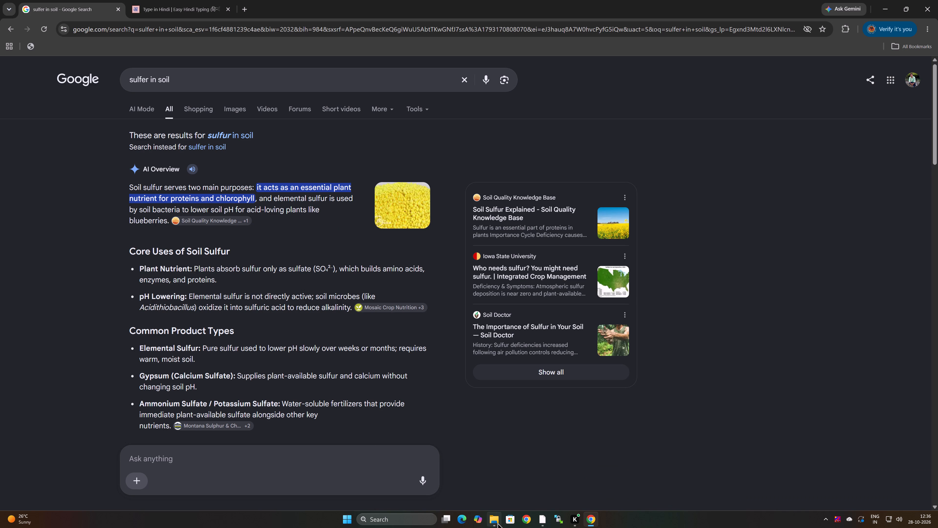
pyautogui.click(490, 496)
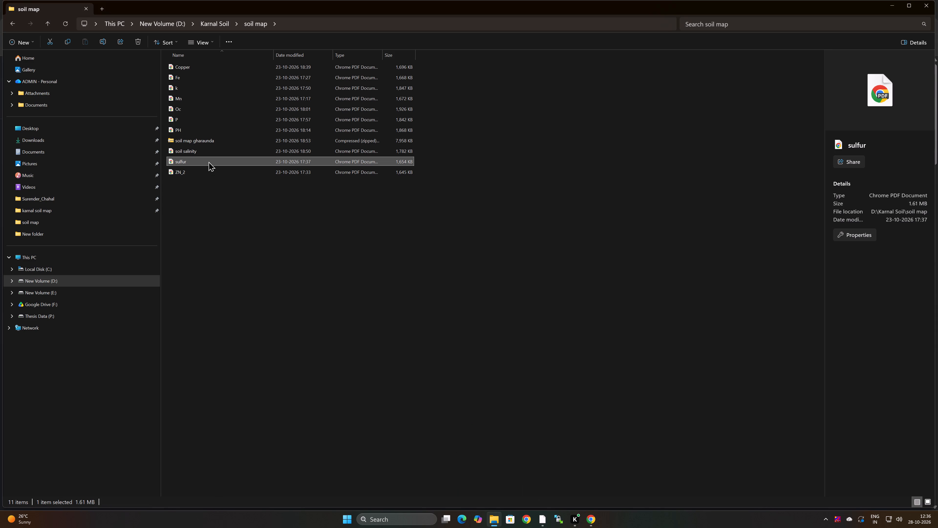
pyautogui.doubleClick(208, 161)
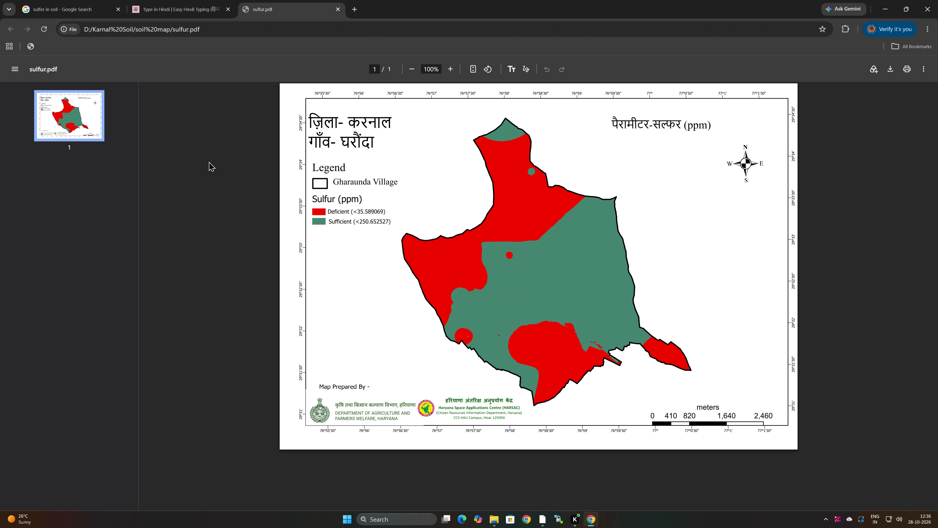
# Switch to the ArcGIS Pro soil map layout and change the sulphur legend heading to "Sulfer (ppm)".
pyautogui.click(545, 520)
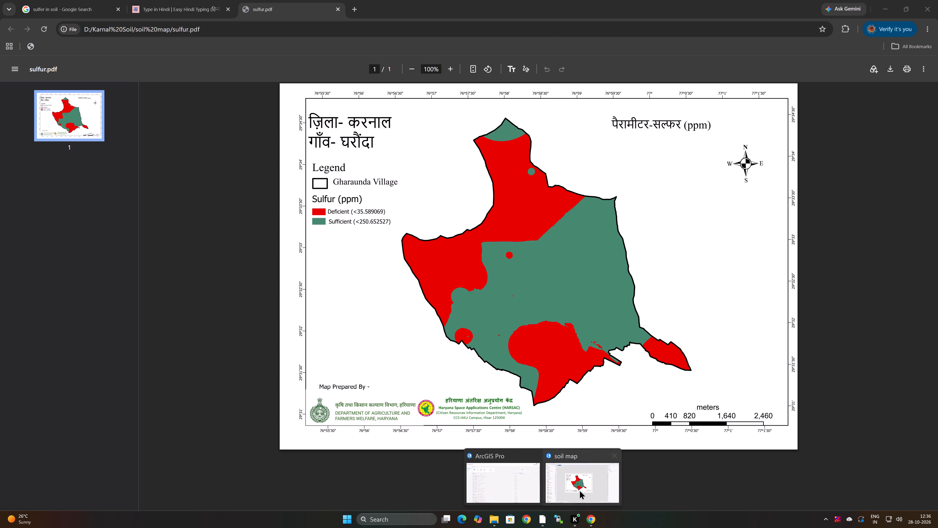
pyautogui.click(580, 490)
pyautogui.doubleClick(290, 208)
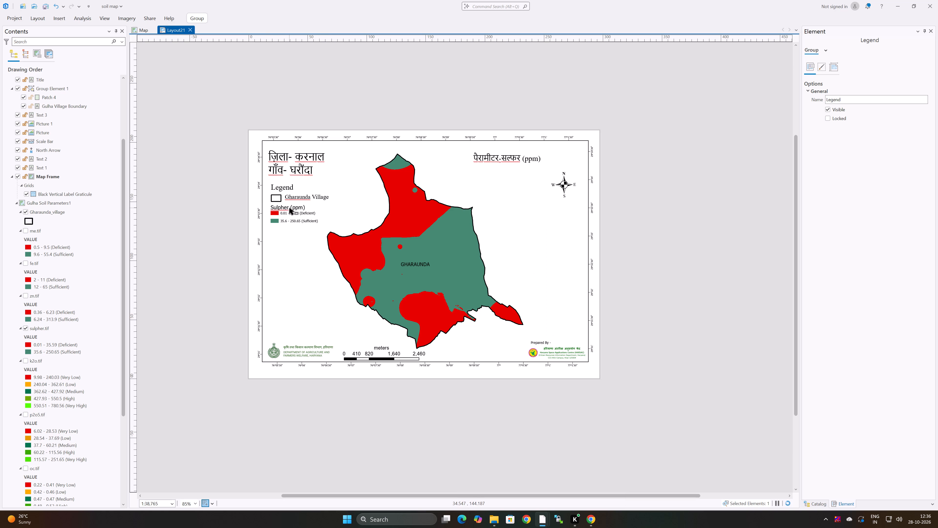
pyautogui.doubleClick(282, 206)
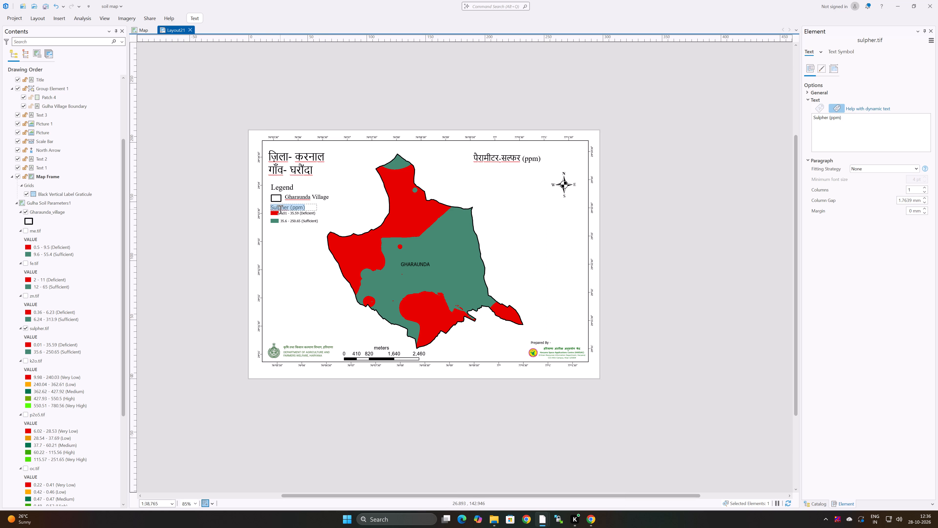
pyautogui.click(280, 209)
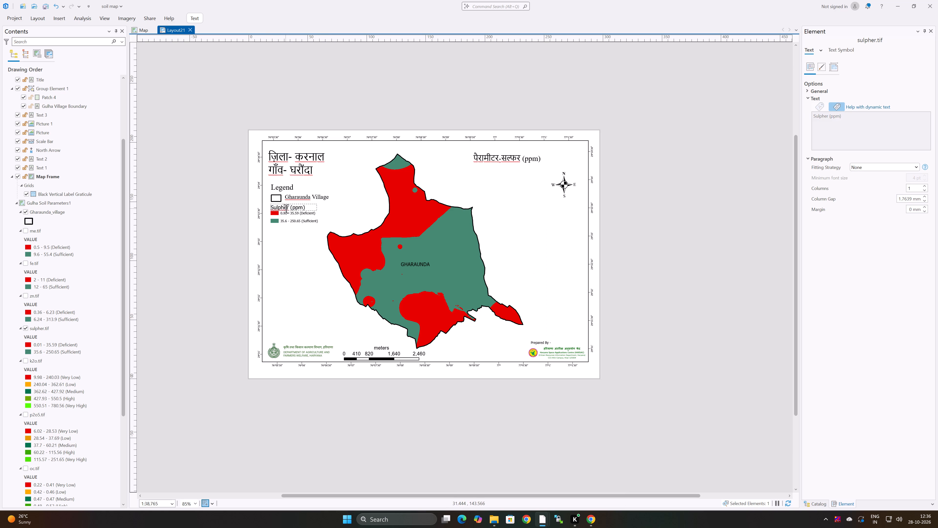
pyautogui.click(284, 208)
pyautogui.press('BackSpace')
pyautogui.press('BackSpace')
pyautogui.press('BackSpace')
pyautogui.press('l')
pyautogui.press('f')
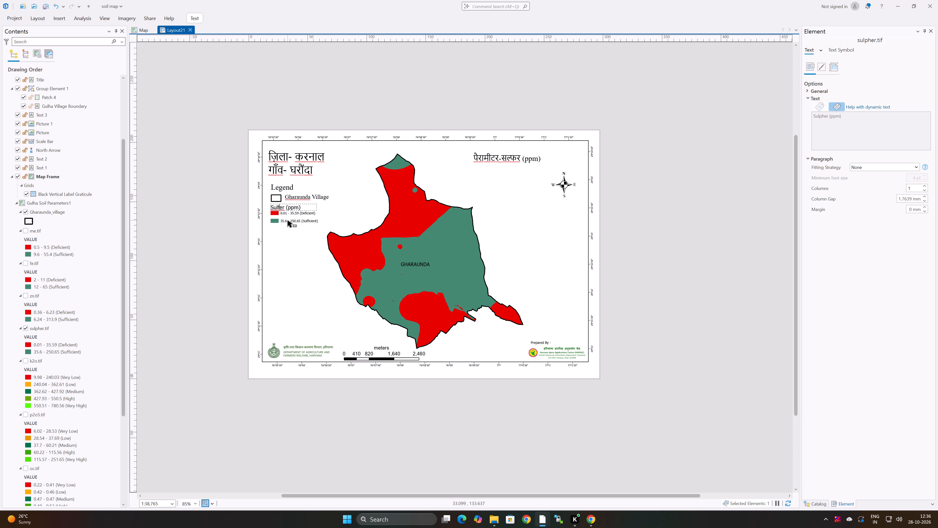
pyautogui.press('Return')
pyautogui.hotkey('ctrl', 'z')
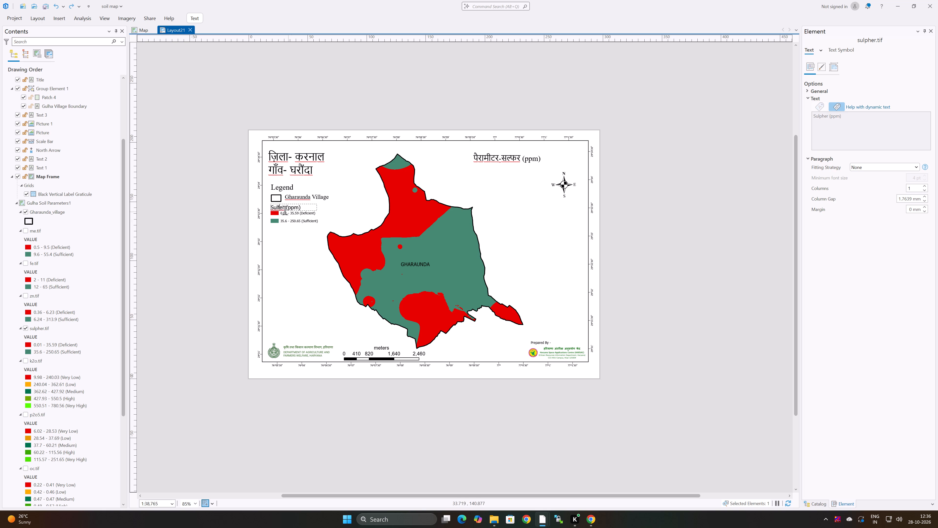
pyautogui.click(285, 209)
pyautogui.click(286, 208)
pyautogui.press('BackSpace')
pyautogui.press('space')
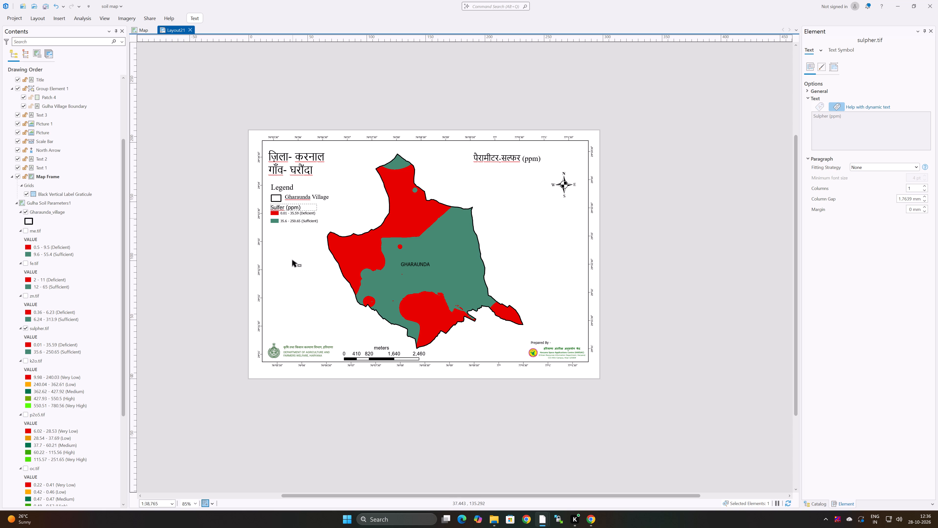
pyautogui.click(292, 262)
pyautogui.click(320, 86)
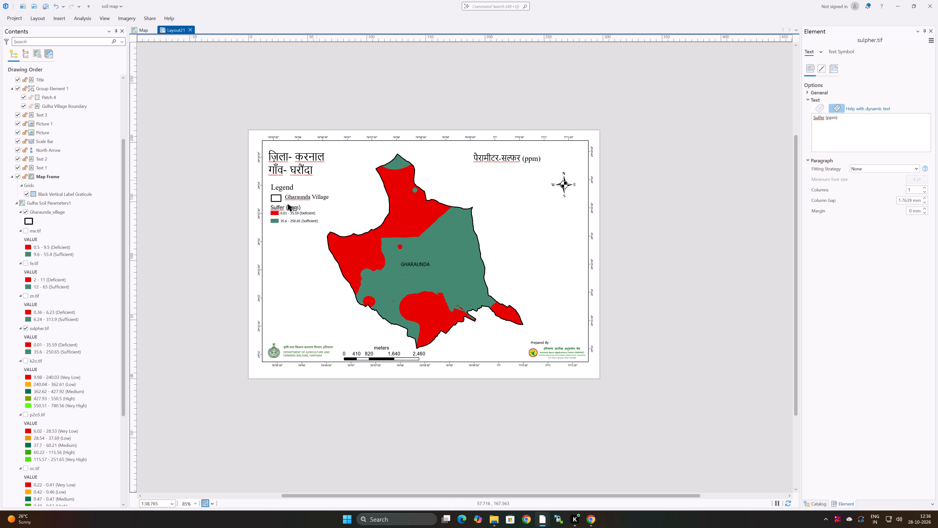
# Check the heading's spelling against sulfur.pdf in Chrome and correct the legend heading in ArcGIS Pro to "Sulfur (ppm)".
pyautogui.scroll(3, 287, 205)
pyautogui.moveTo(299, 256); pyautogui.dragTo(360, 253, button='middle')
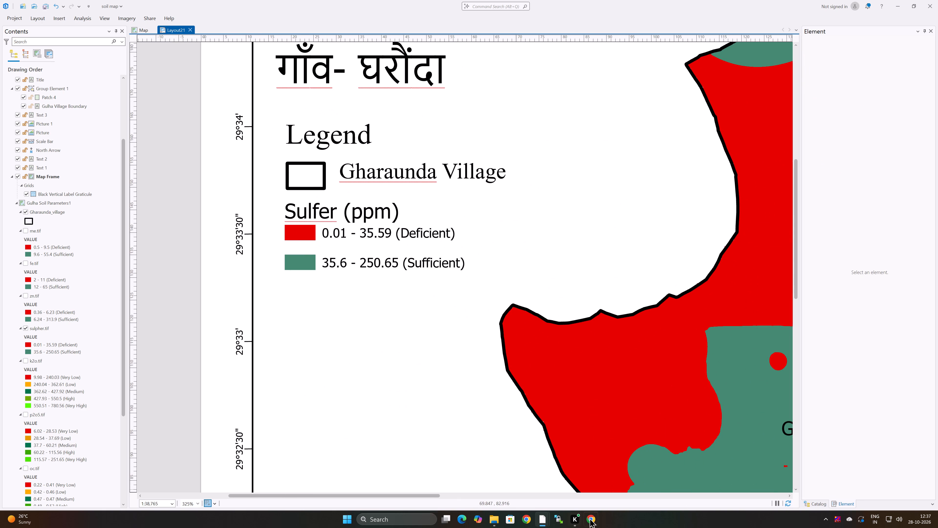
pyautogui.click(597, 490)
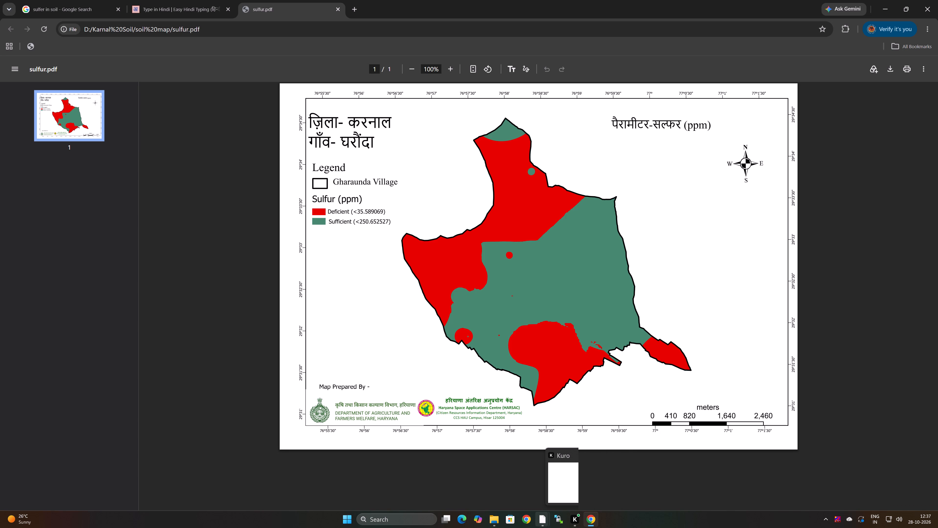
pyautogui.click(574, 487)
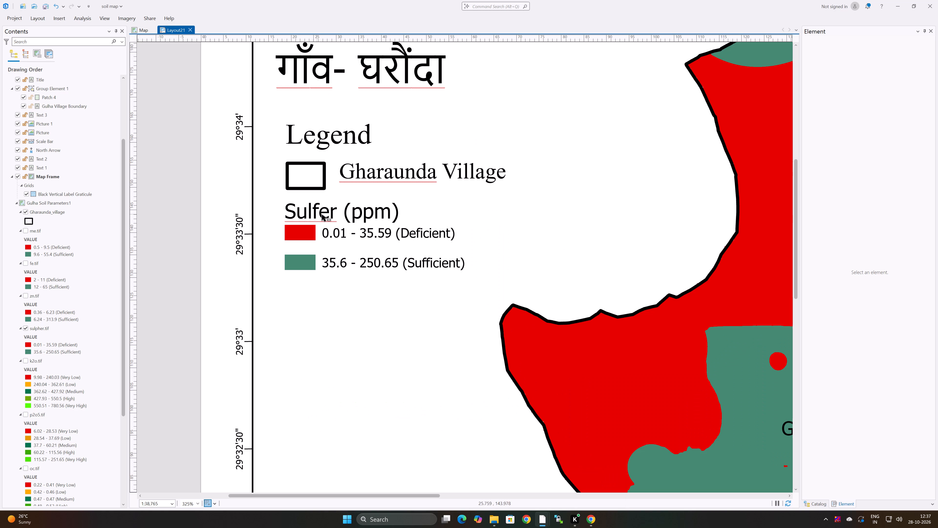
pyautogui.doubleClick(326, 213)
pyautogui.click(328, 213)
pyautogui.click(330, 214)
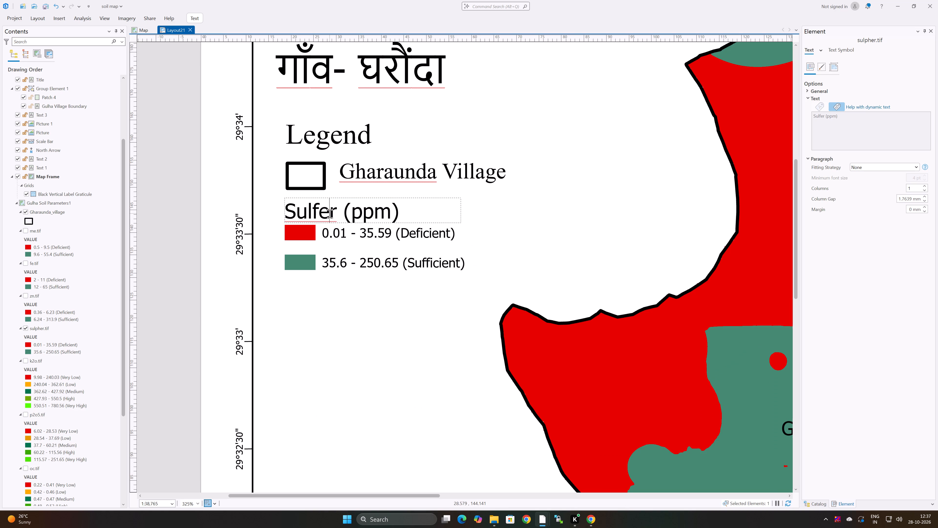
pyautogui.press('BackSpace')
pyautogui.press('u')
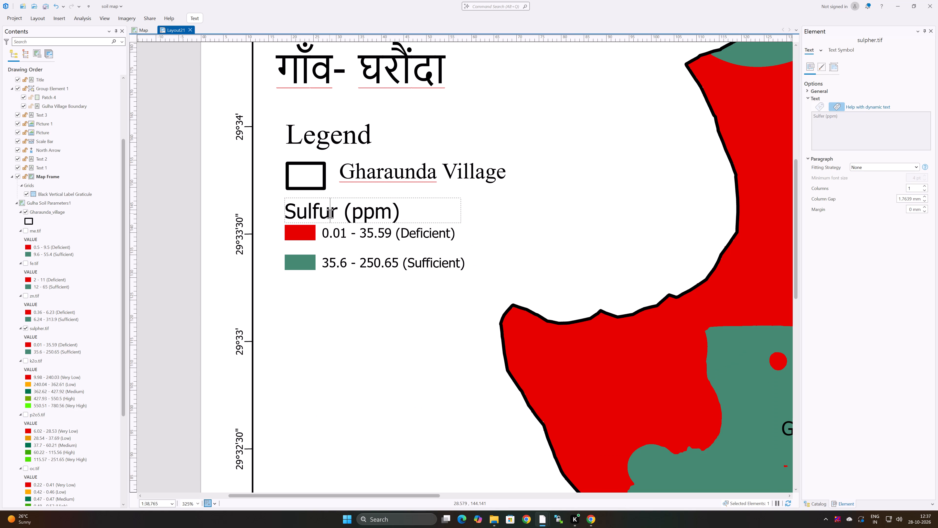
pyautogui.click(350, 299)
pyautogui.click(175, 187)
# Start exporting the sulfur map layout using the Flattened PDF export preset.
pyautogui.scroll(-6, 484, 232)
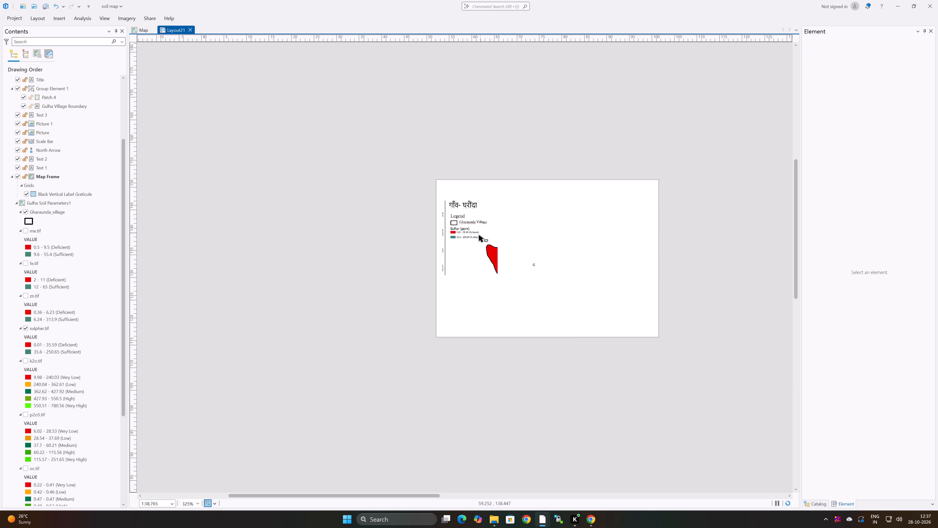
pyautogui.moveTo(525, 263); pyautogui.dragTo(381, 268, button='middle')
pyautogui.scroll(3, 379, 251)
pyautogui.moveTo(248, 265); pyautogui.dragTo(410, 268, button='middle')
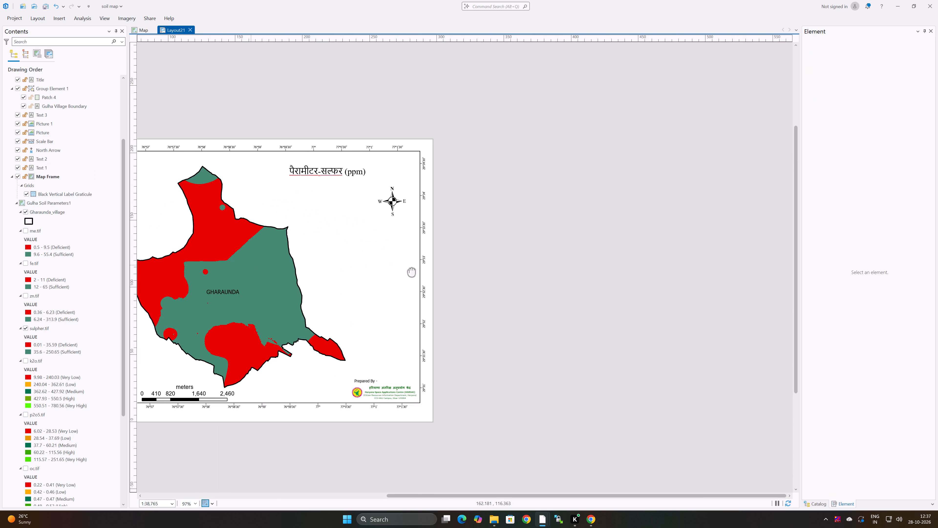
pyautogui.moveTo(410, 268); pyautogui.dragTo(476, 267, button='middle')
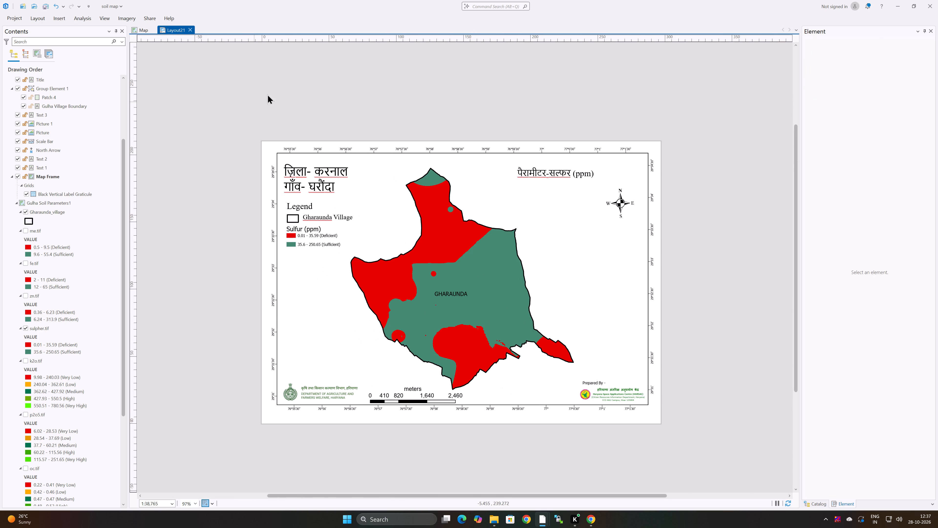
pyautogui.click(151, 18)
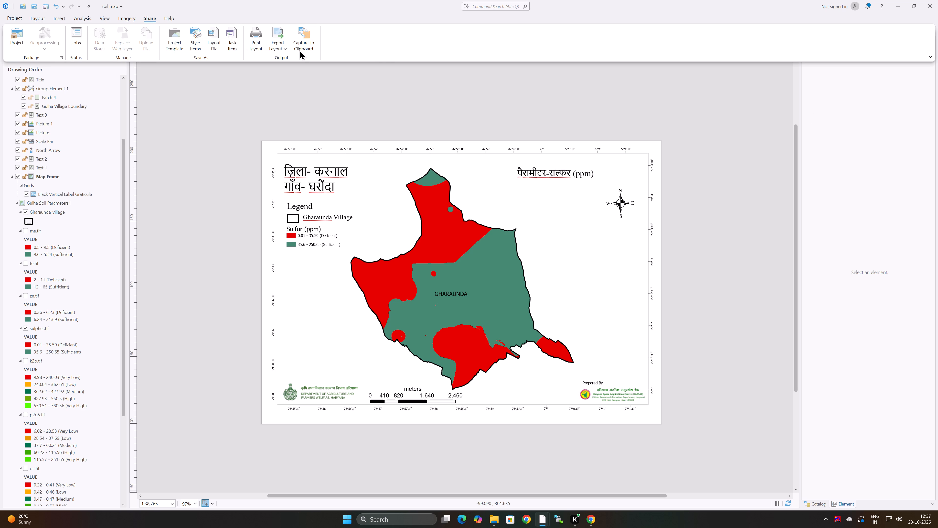
pyautogui.click(277, 33)
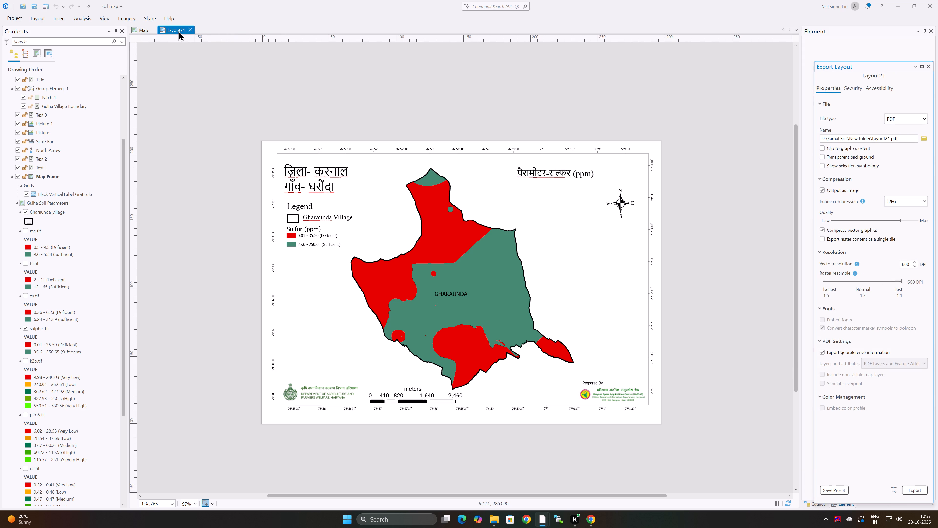
pyautogui.click(153, 19)
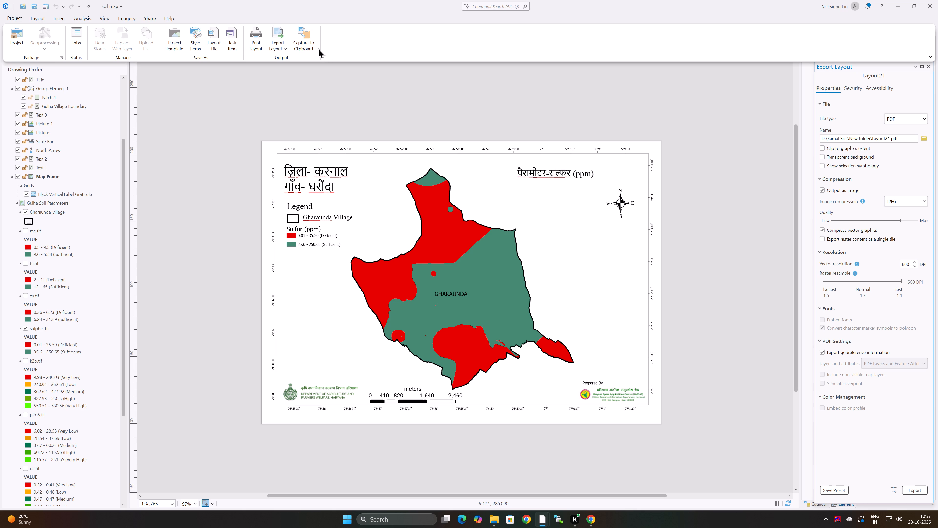
pyautogui.click(284, 47)
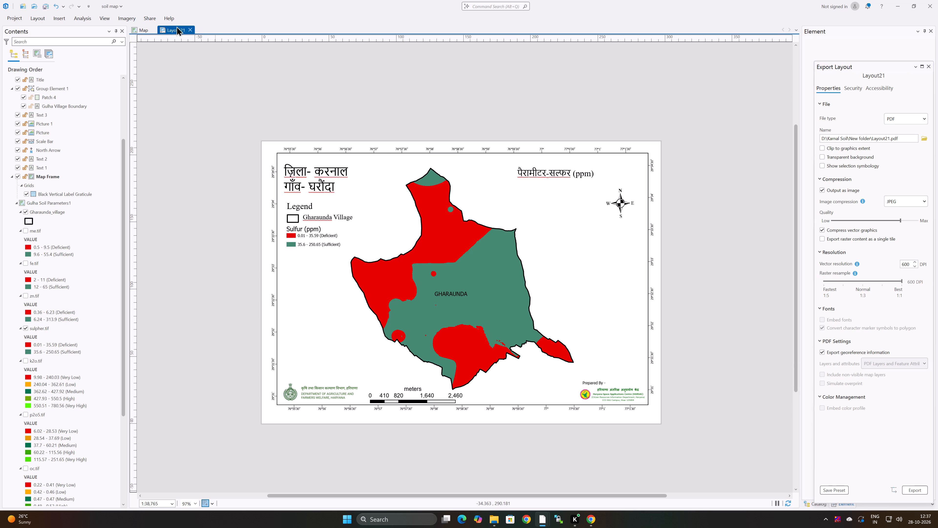
pyautogui.click(147, 19)
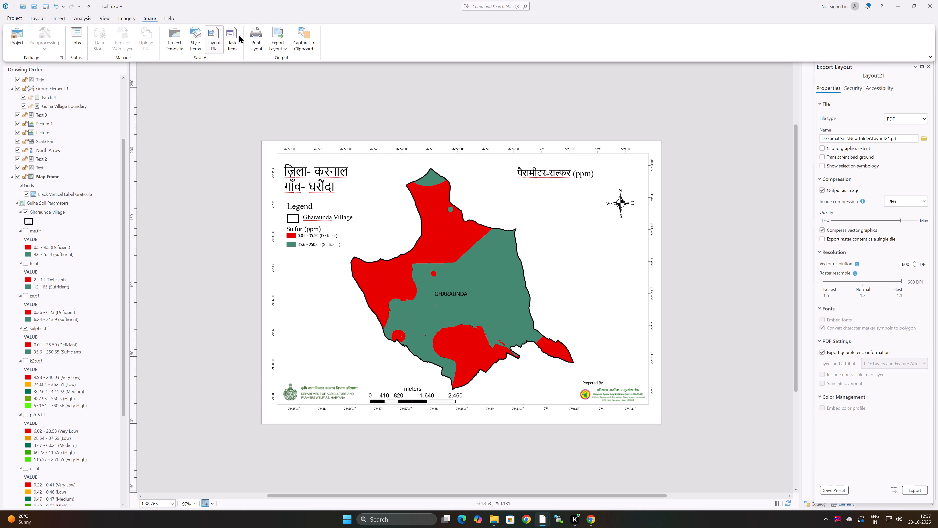
pyautogui.click(285, 50)
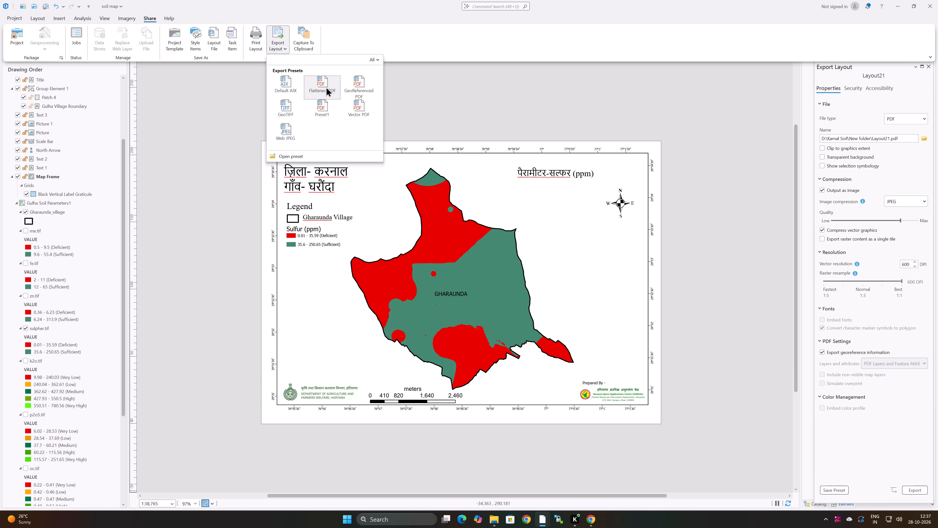
pyautogui.click(326, 85)
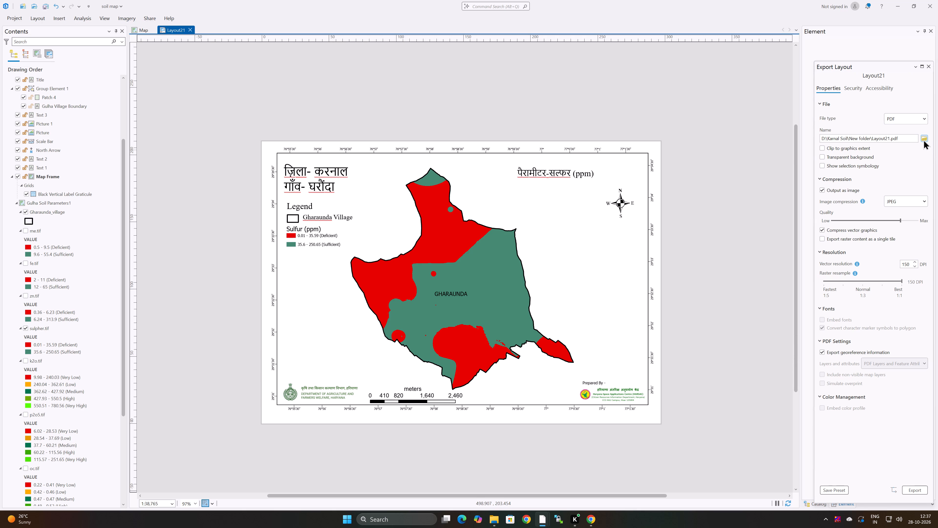
# Name the export file sulfur.pdf in the New folder inside Karnal Soil on drive D.
pyautogui.click(923, 138)
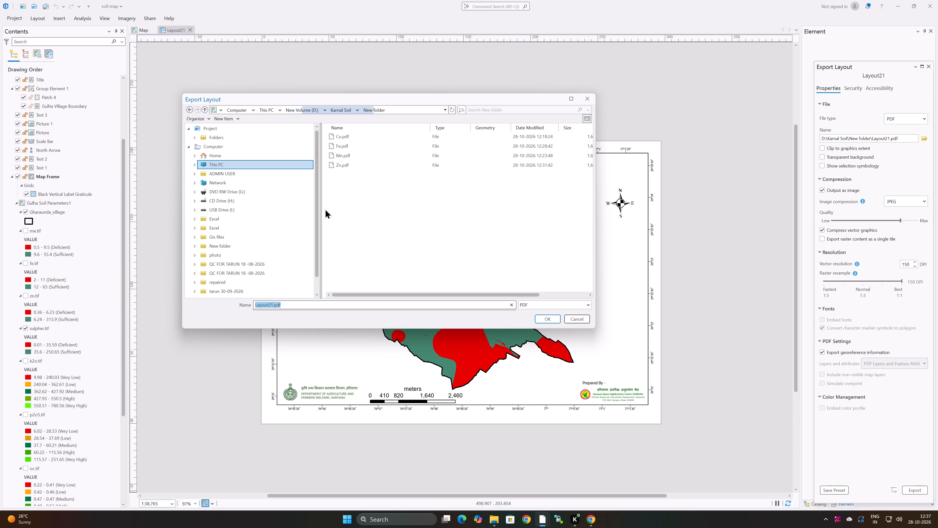
pyautogui.click(273, 304)
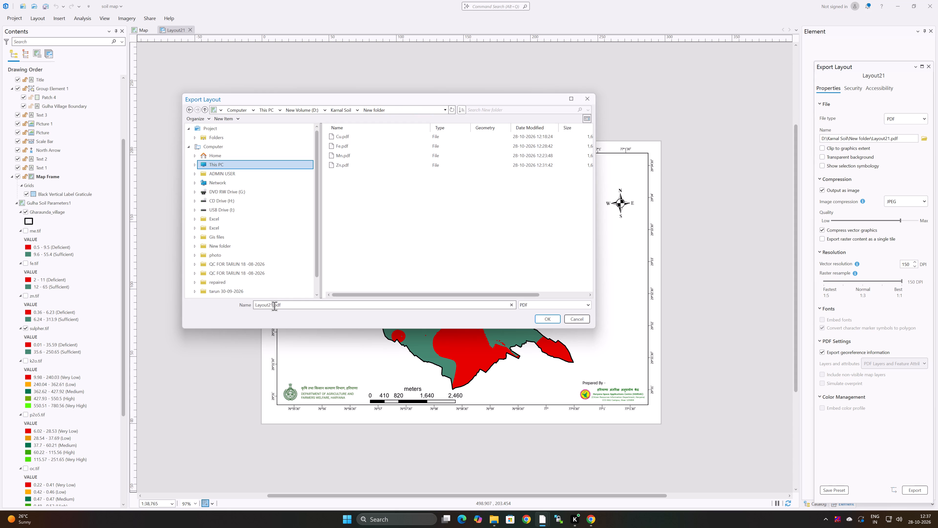
pyautogui.click(273, 306)
pyautogui.press('BackSpace')
pyautogui.press('BackSpace')
pyautogui.press('BackSpace')
pyautogui.press('BackSpace')
pyautogui.press('BackSpace')
pyautogui.press('BackSpace')
pyautogui.press('BackSpace')
pyautogui.press('BackSpace')
pyautogui.press('BackSpace')
pyautogui.press('BackSpace')
pyautogui.press('BackSpace')
pyautogui.press('BackSpace')
pyautogui.press('BackSpace')
pyautogui.press('BackSpace')
pyautogui.press('BackSpace')
pyautogui.press('BackSpace')
pyautogui.press('BackSpace')
pyautogui.press('BackSpace')
pyautogui.write('su')
pyautogui.write('lfur')
pyautogui.click(545, 319)
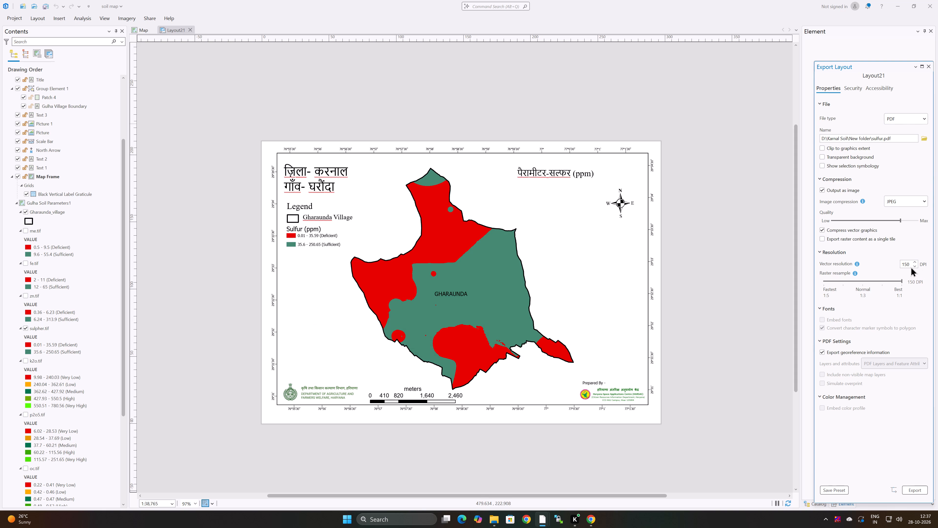
# Set the vector resolution to 600 DPI, export the layout and close the export settings.
pyautogui.moveTo(910, 264); pyautogui.dragTo(876, 267)
pyautogui.write('600')
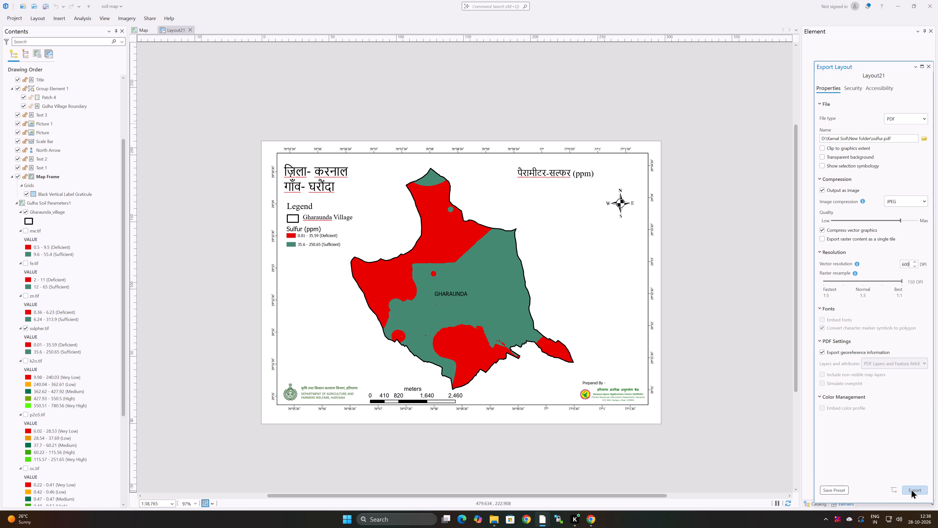
pyautogui.click(913, 489)
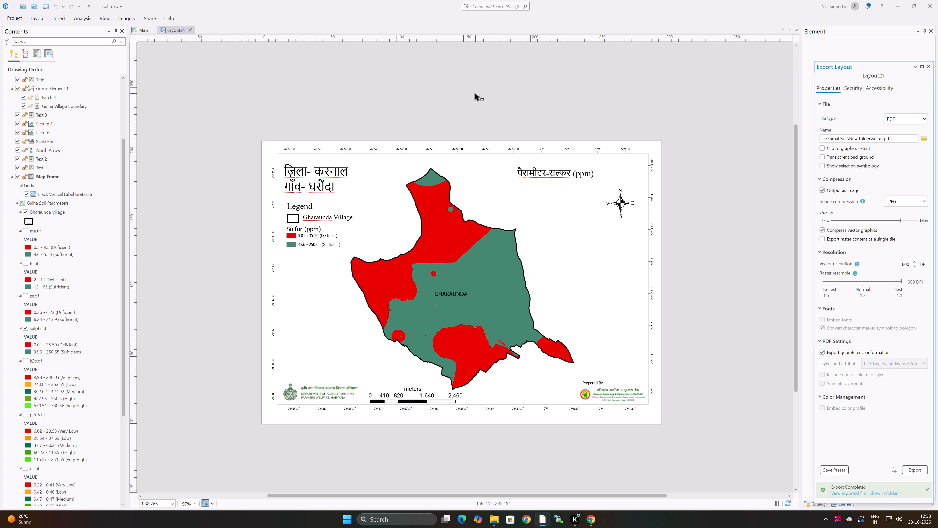
pyautogui.click(928, 64)
# Hide the sulpher.tif layer and show the k2o.tif layer in the layout's map frame.
pyautogui.scroll(-5, 35, 314)
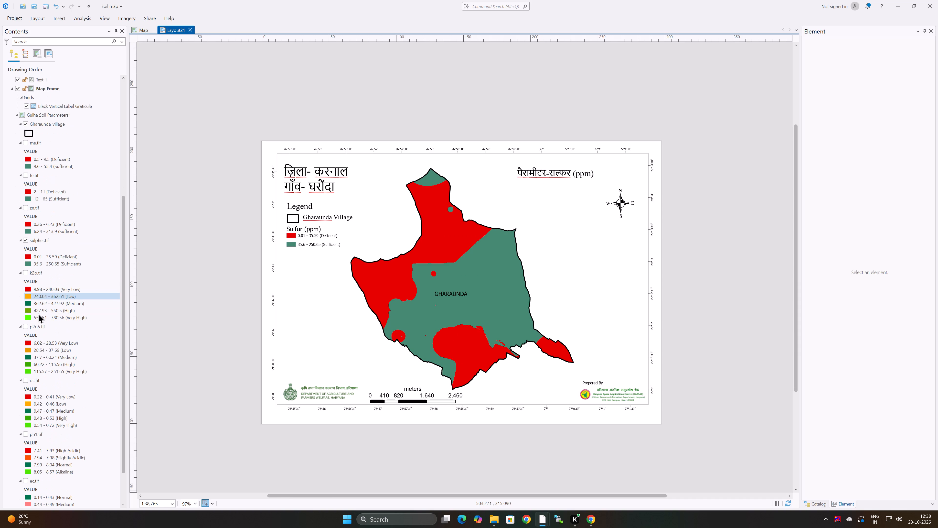
pyautogui.click(24, 241)
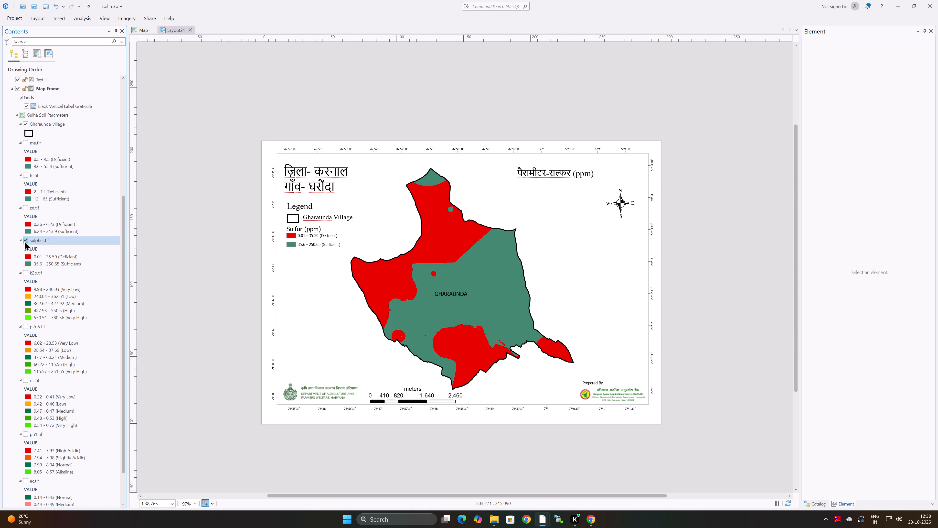
pyautogui.click(26, 273)
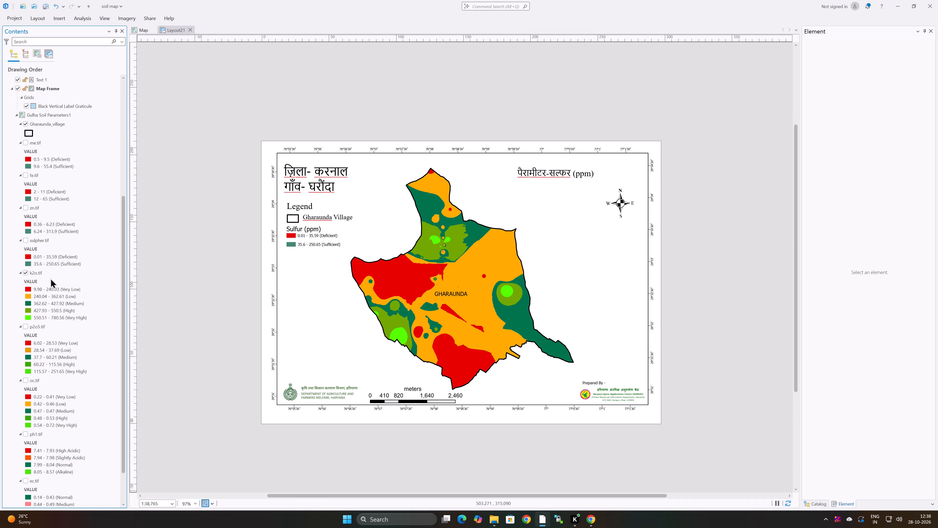
pyautogui.click(59, 273)
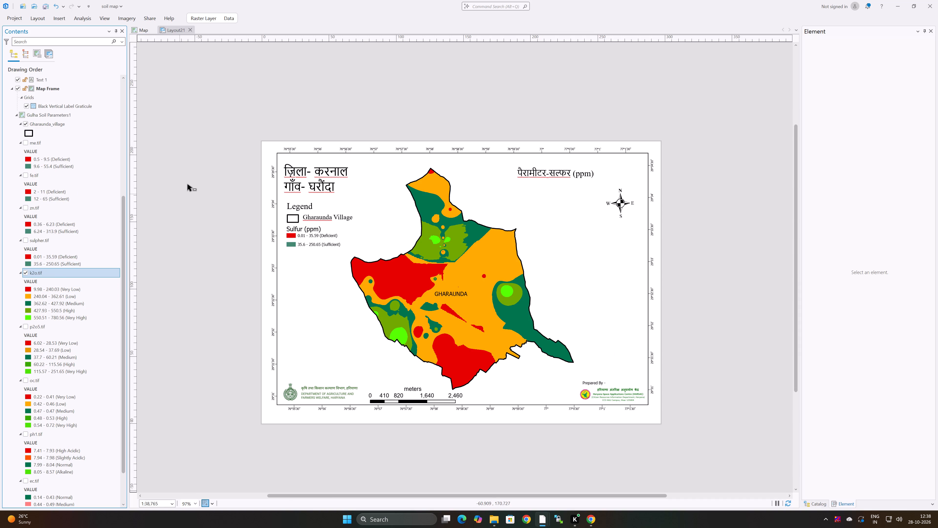
# Delete the "Sulfur (ppm)" heading from the legend group.
pyautogui.click(316, 231)
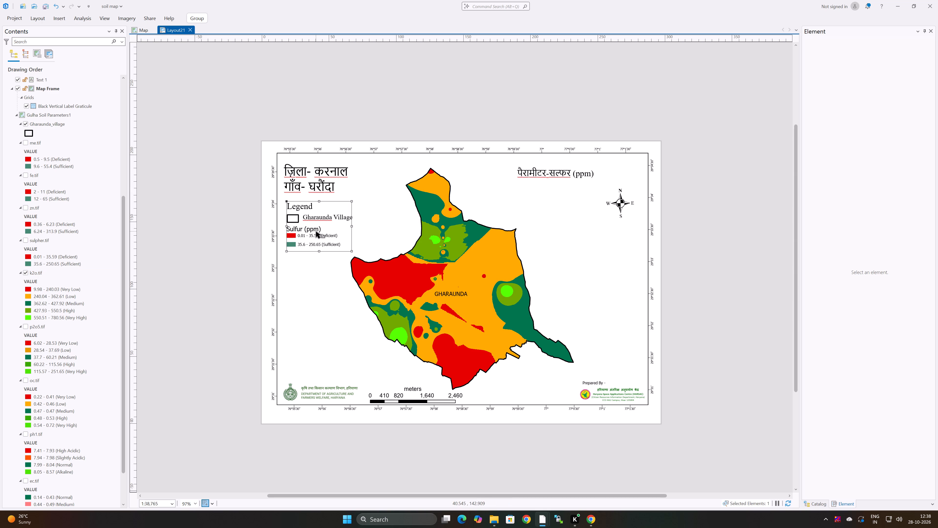
pyautogui.click(310, 232)
pyautogui.doubleClick(305, 236)
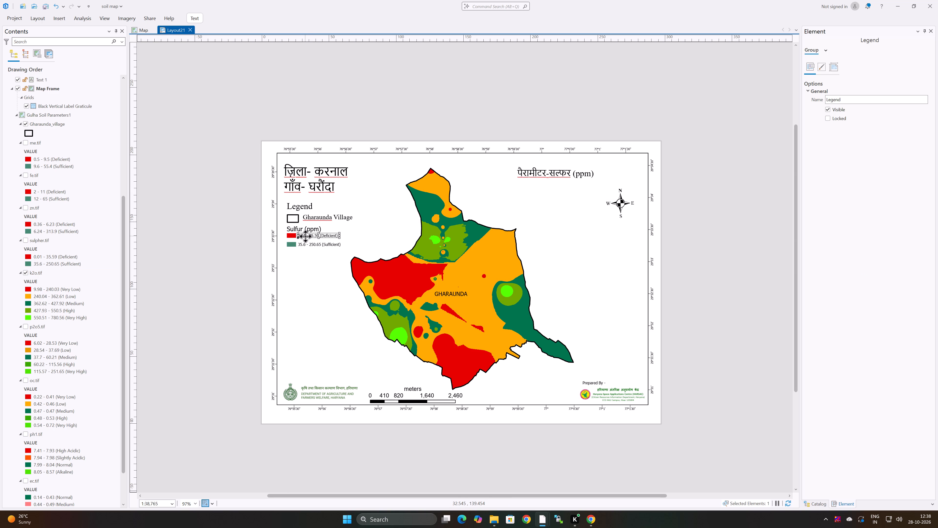
pyautogui.click(286, 227)
pyautogui.click(291, 231)
pyautogui.click(297, 225)
pyautogui.click(293, 245)
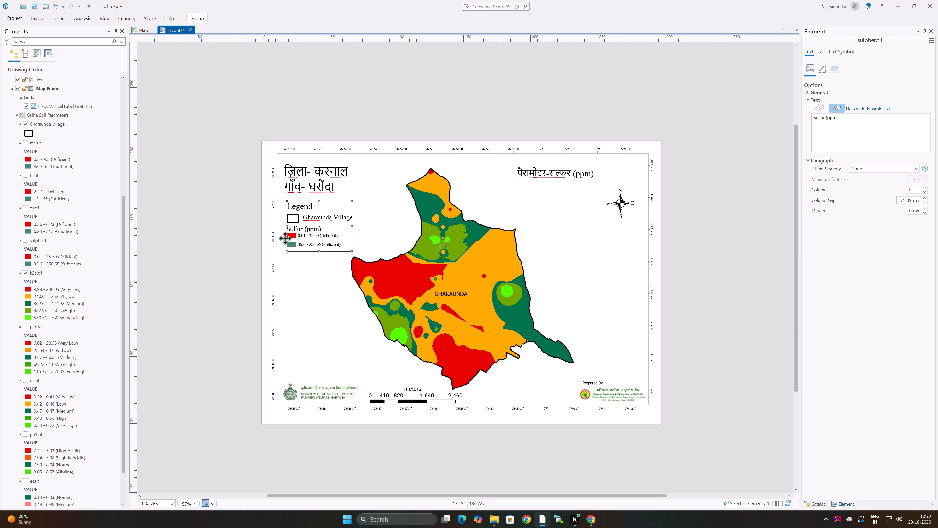
pyautogui.click(269, 113)
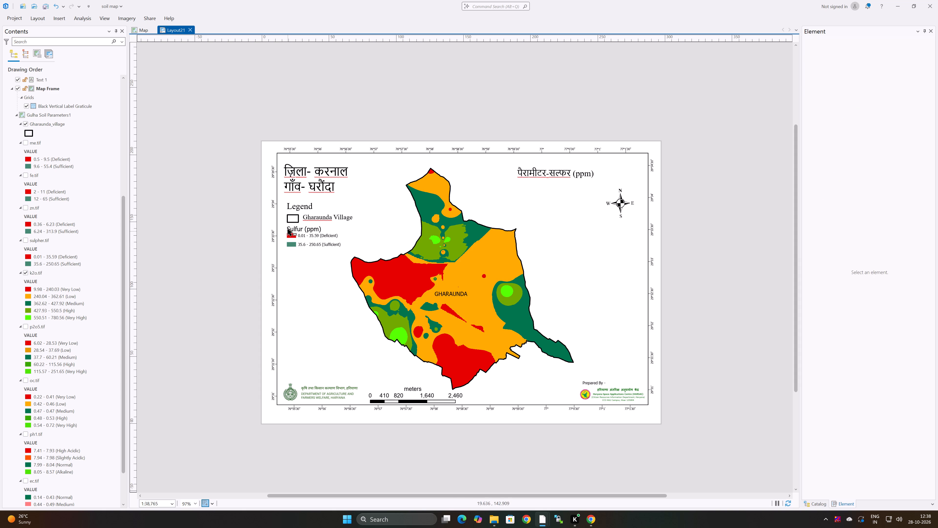
pyautogui.moveTo(288, 229); pyautogui.dragTo(329, 251)
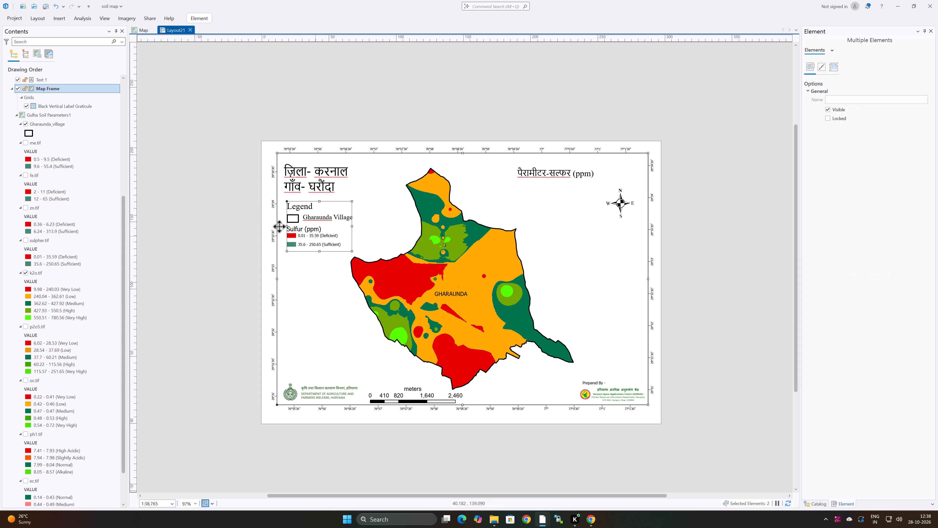
pyautogui.moveTo(297, 96); pyautogui.dragTo(300, 92)
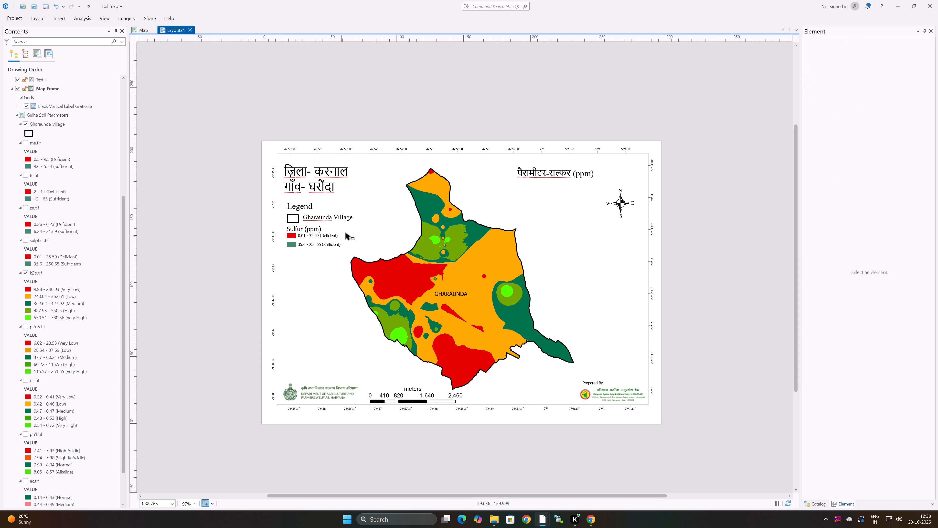
pyautogui.moveTo(346, 233); pyautogui.dragTo(282, 256)
pyautogui.moveTo(282, 256); pyautogui.dragTo(283, 256)
pyautogui.click(300, 227)
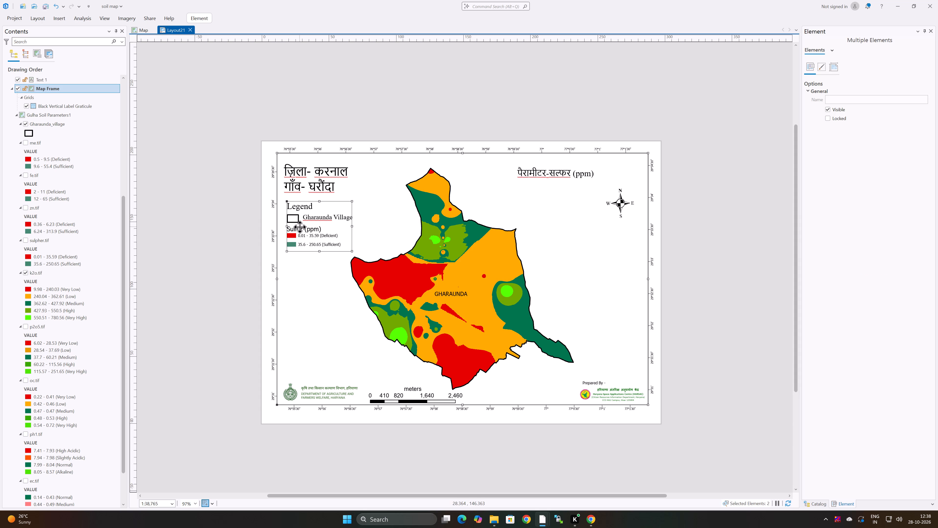
pyautogui.press('Delete')
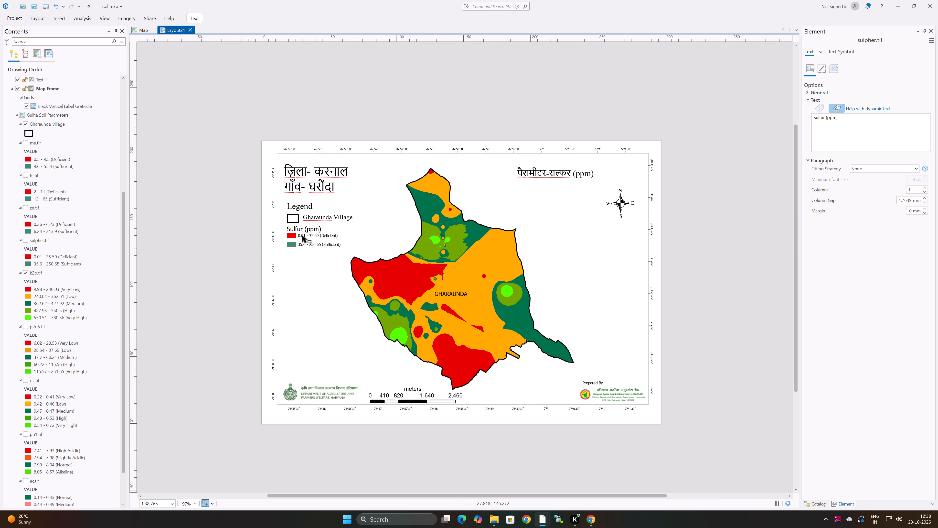
# Delete both sulfur class labels and their red and green colour patches from the legend group.
pyautogui.click(295, 234)
pyautogui.click(286, 234)
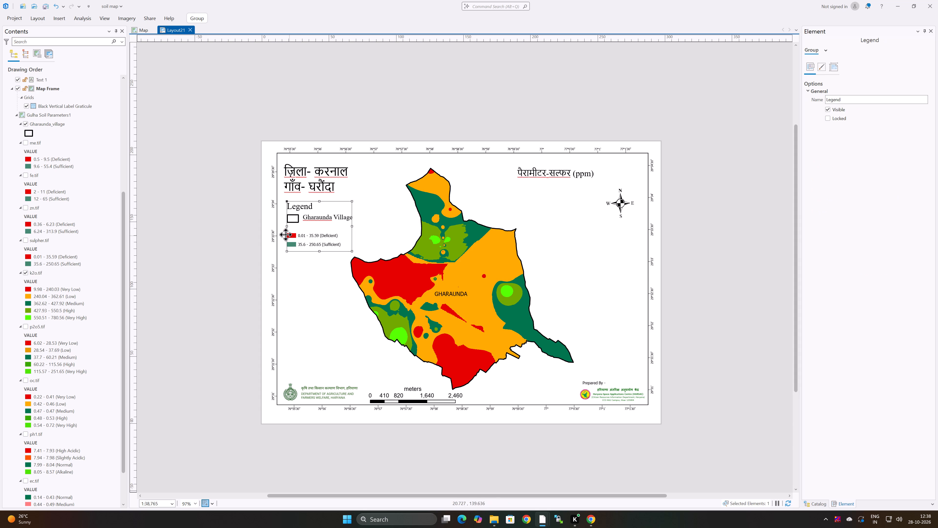
pyautogui.doubleClick(318, 237)
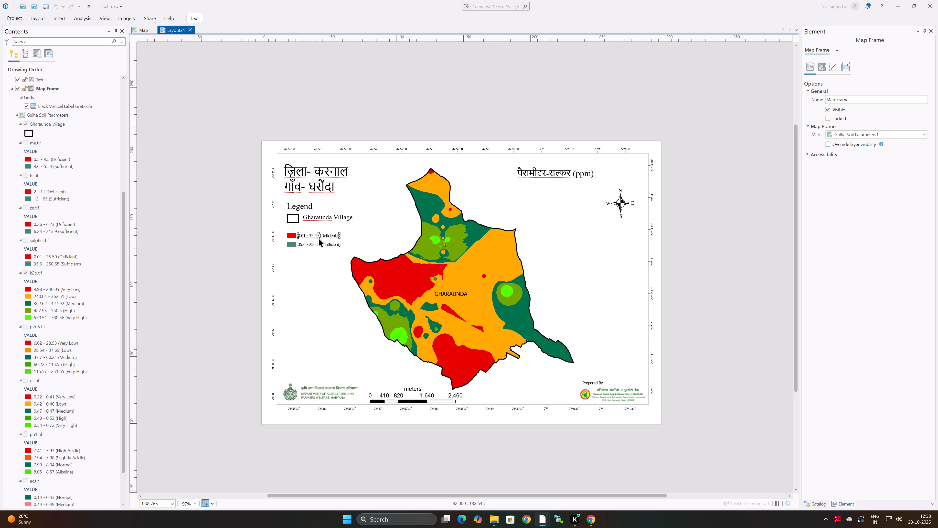
pyautogui.press('Delete')
pyautogui.doubleClick(311, 244)
pyautogui.press('Delete')
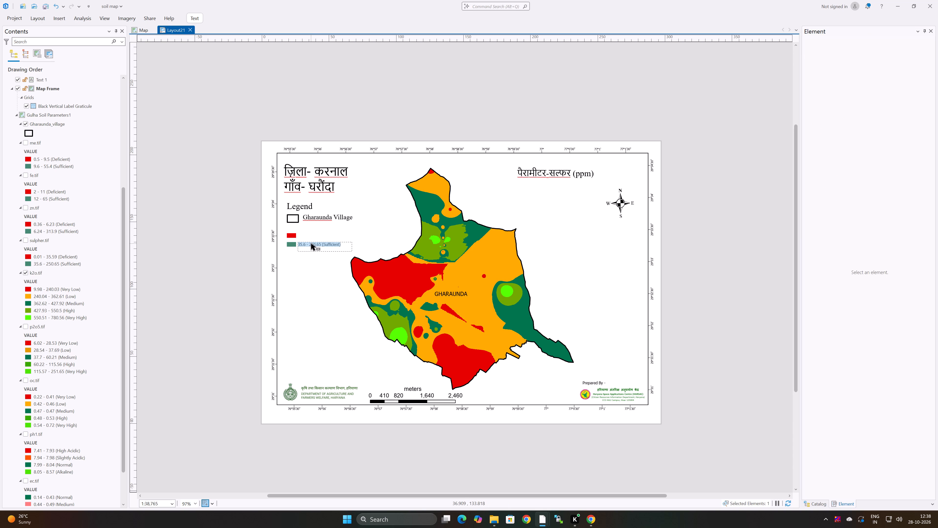
pyautogui.doubleClick(290, 237)
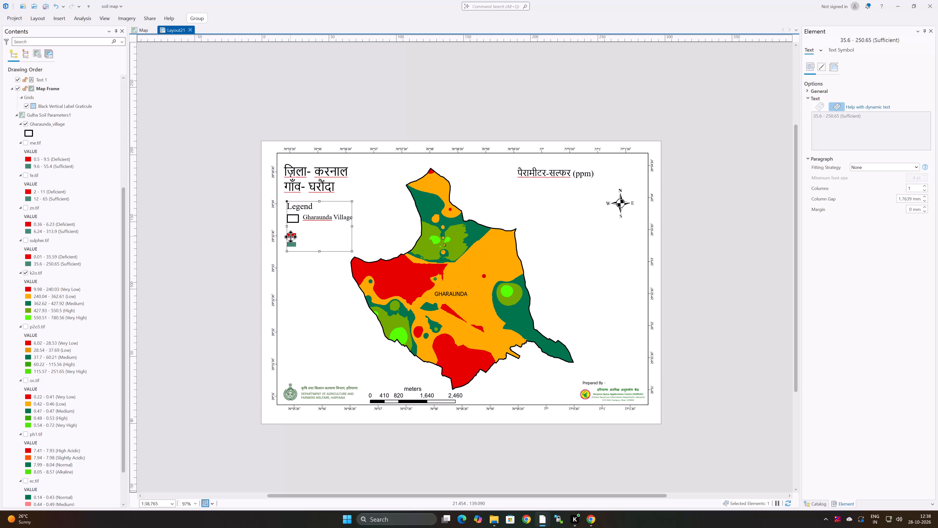
pyautogui.doubleClick(290, 237)
pyautogui.press('Delete')
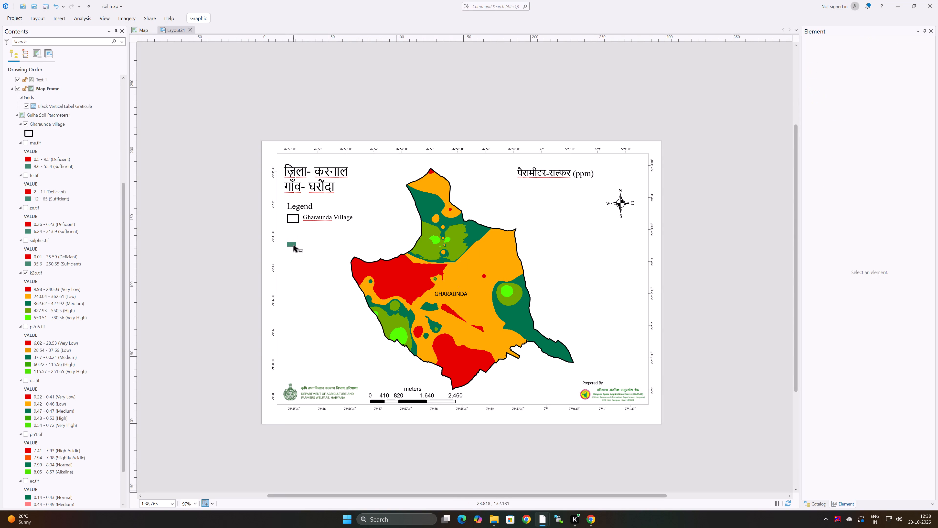
pyautogui.doubleClick(294, 245)
pyautogui.press('Delete')
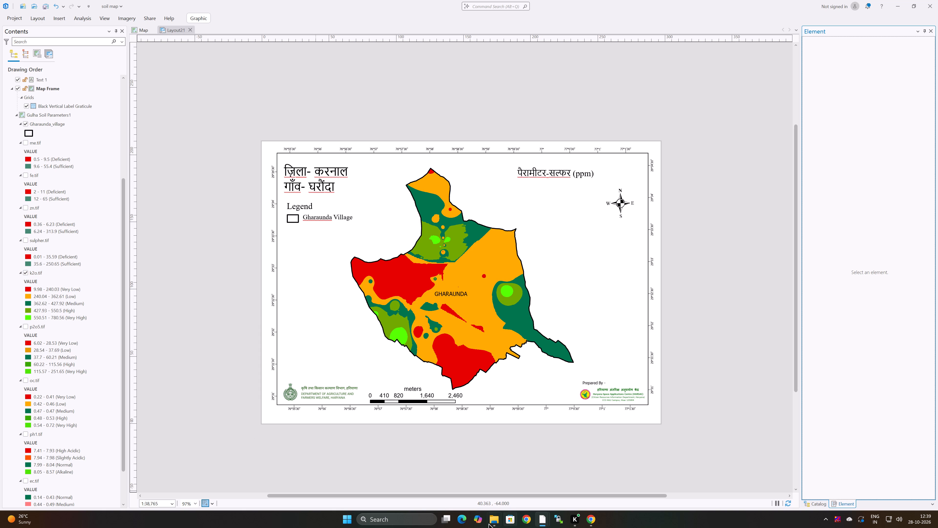
# Switch to File Explorer and open k.pdf from the soil map folder inside Karnal Soil as a reference.
pyautogui.click(483, 483)
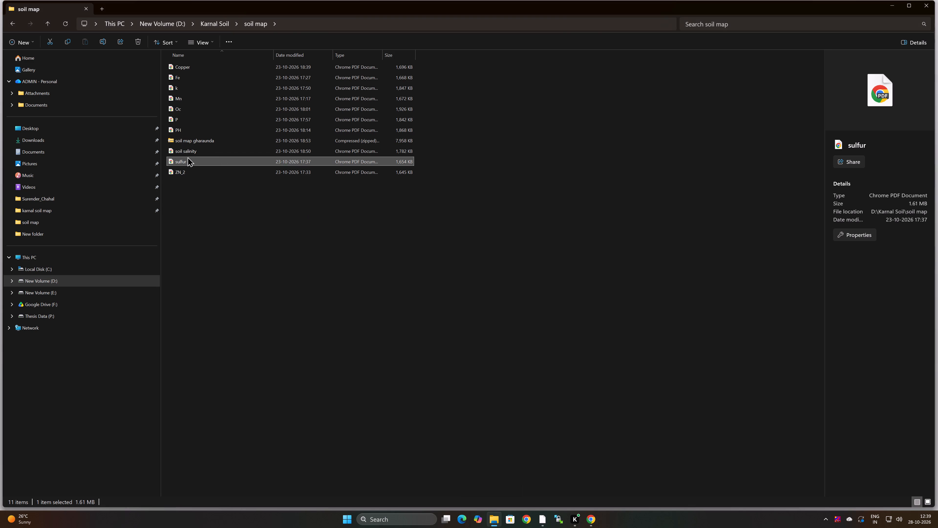
pyautogui.doubleClick(187, 87)
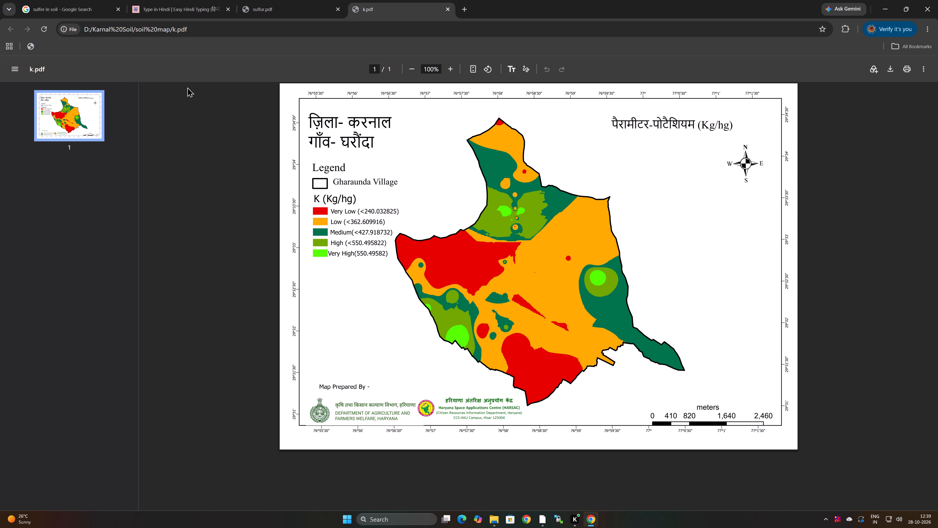
# Search Google for "k in soil" and copy the word "Potassium" from the answer to "What is K in soil?".
pyautogui.click(56, 9)
pyautogui.moveTo(148, 80); pyautogui.dragTo(117, 82)
pyautogui.press('k')
pyautogui.press('Return')
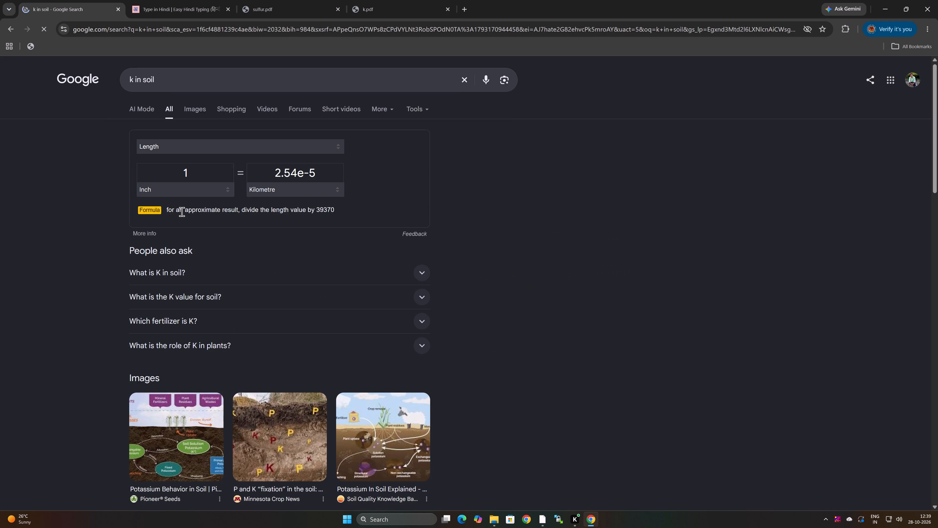
pyautogui.scroll(-3, 182, 212)
pyautogui.scroll(6, 182, 212)
pyautogui.click(145, 277)
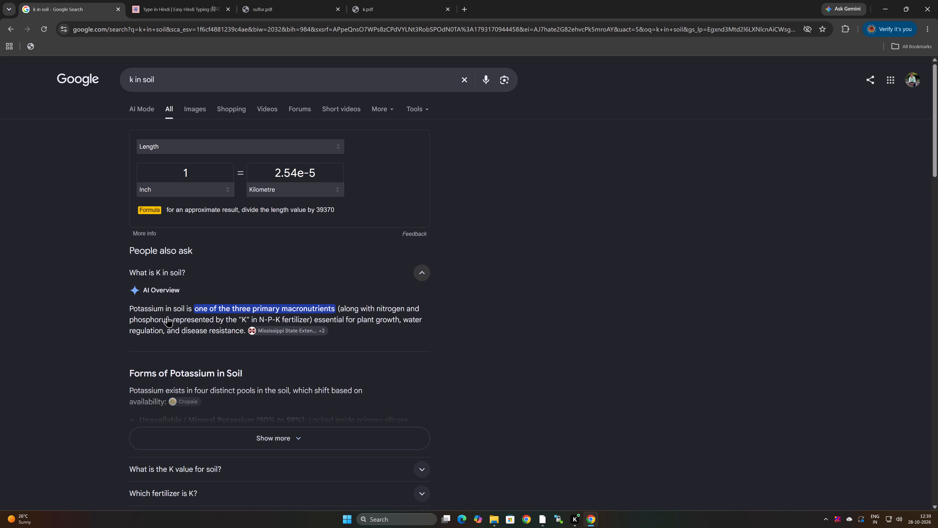
pyautogui.moveTo(164, 309); pyautogui.dragTo(114, 307)
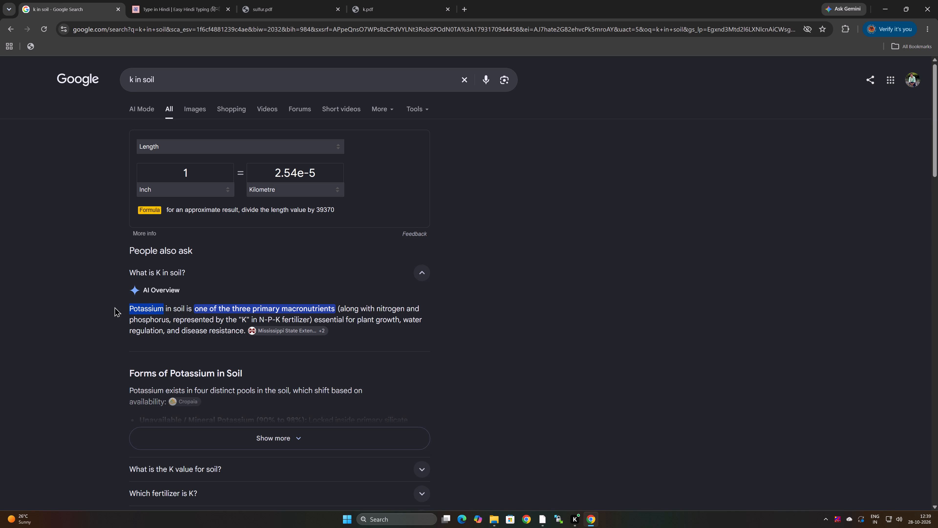
pyautogui.hotkey('ctrl', 'c')
pyautogui.hotkey('ctrl', 'c')
# On the Easy Hindi Typing page, replace सल्फर with "Potassium", convert it to Hindi and copy the resulting word.
pyautogui.click(162, 11)
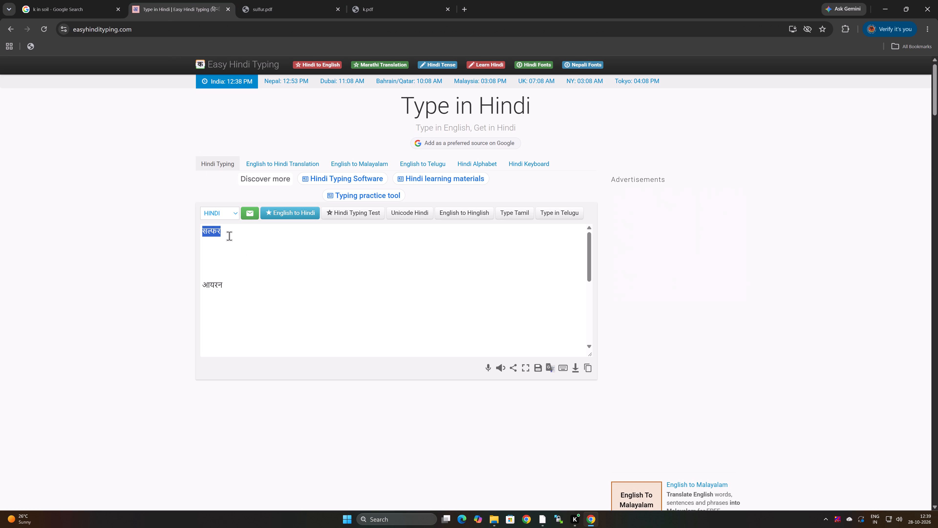
pyautogui.keyDown('ctrl'); pyautogui.click(229, 235); pyautogui.keyUp('ctrl')
pyautogui.keyDown('ctrl'); pyautogui.moveTo(229, 235); pyautogui.dragTo(229, 235); pyautogui.keyUp('ctrl')
pyautogui.keyDown('ctrl'); pyautogui.moveTo(229, 235); pyautogui.dragTo(188, 231); pyautogui.keyUp('ctrl')
pyautogui.hotkey('ctrl', 'v')
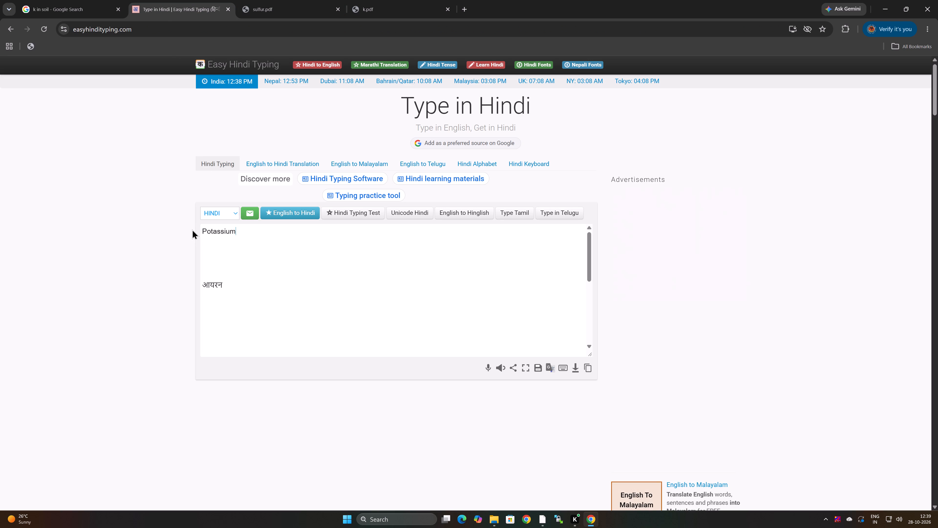
pyautogui.press('Return')
pyautogui.moveTo(234, 231); pyautogui.dragTo(182, 232)
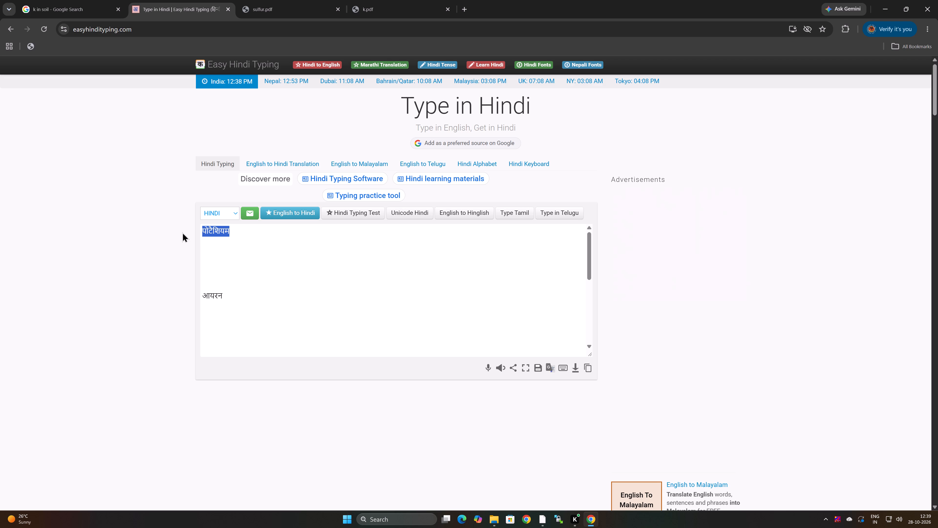
pyautogui.hotkey('ctrl', 'c')
pyautogui.hotkey('ctrl', 'c')
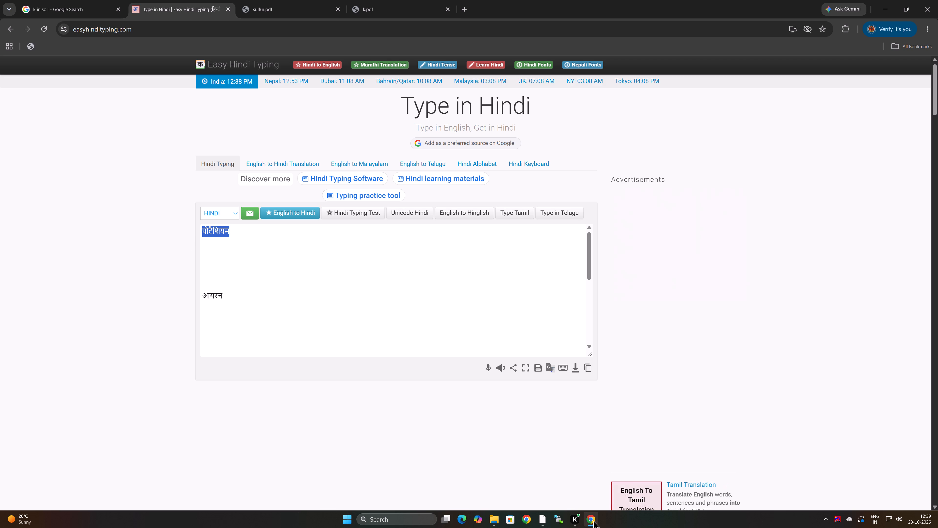
# Check the title in k.pdf, return to ArcGIS Pro and replace सल्फर with पोटेशियम in the layout's parameter title.
pyautogui.click(398, 14)
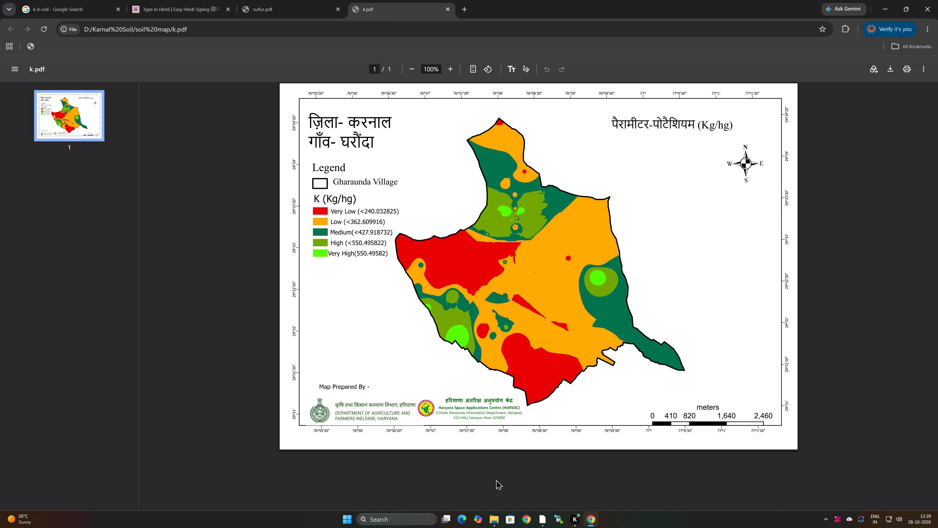
pyautogui.click(596, 483)
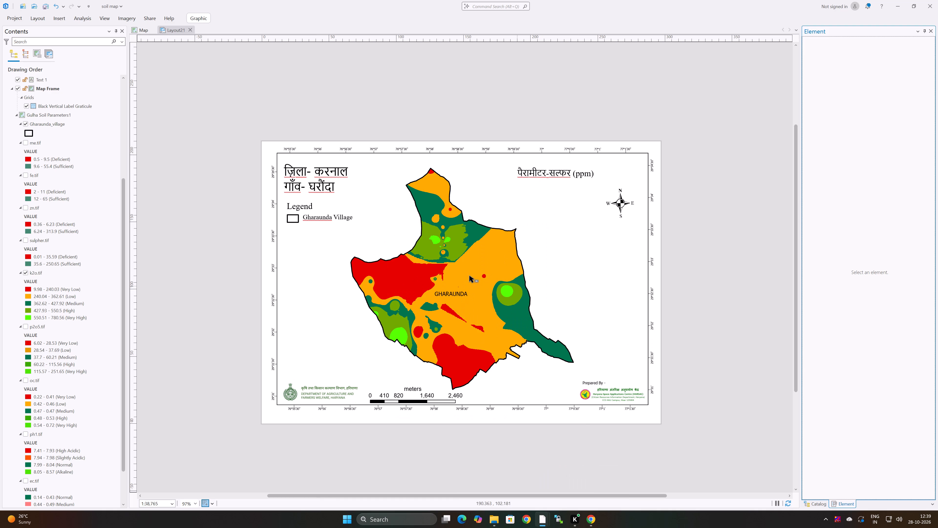
pyautogui.click(564, 174)
pyautogui.click(565, 173)
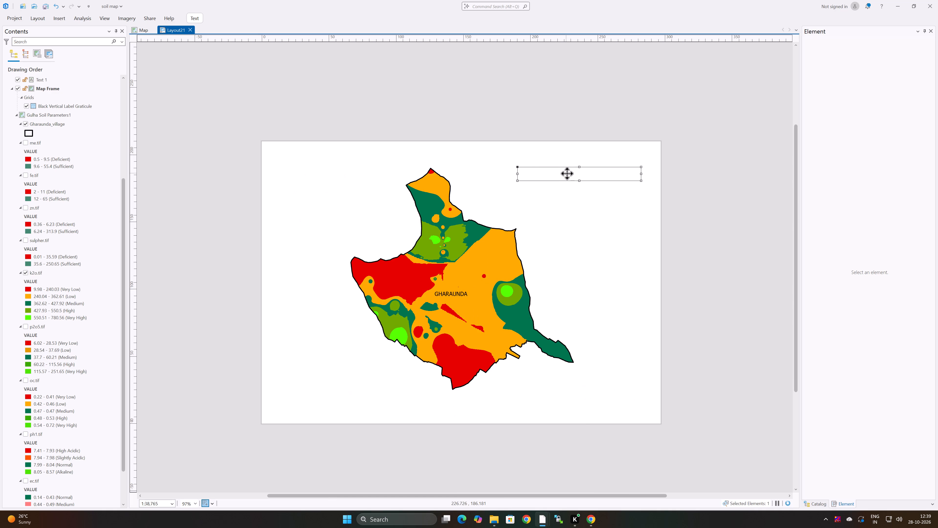
pyautogui.doubleClick(568, 174)
pyautogui.click(570, 174)
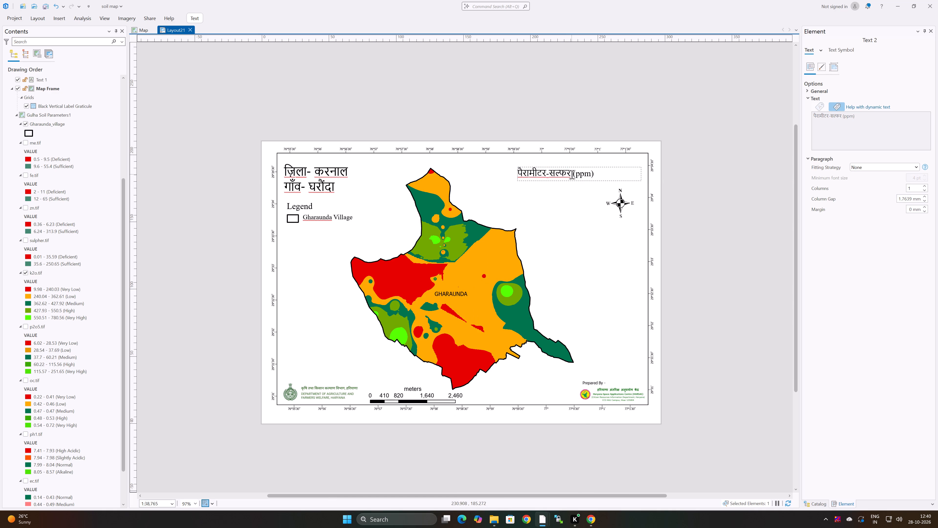
pyautogui.moveTo(572, 175); pyautogui.dragTo(549, 175)
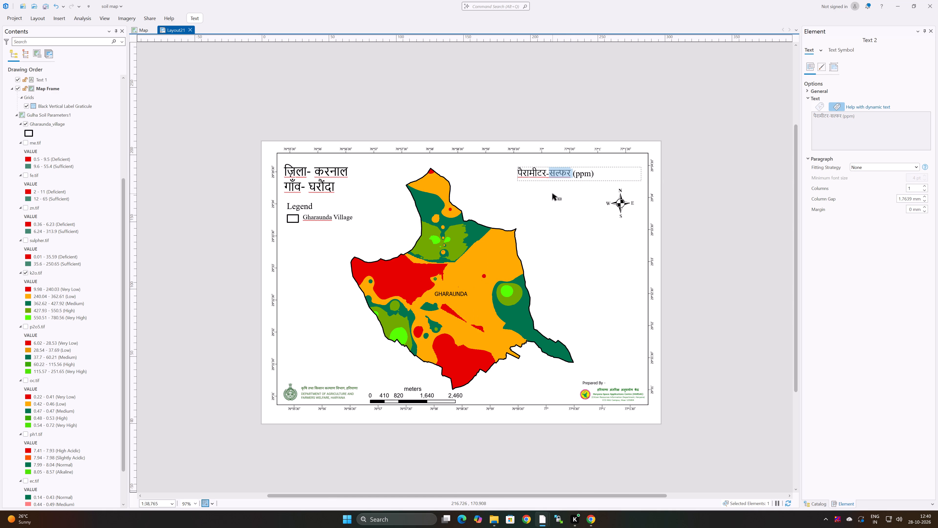
pyautogui.hotkey('ctrl', 'v')
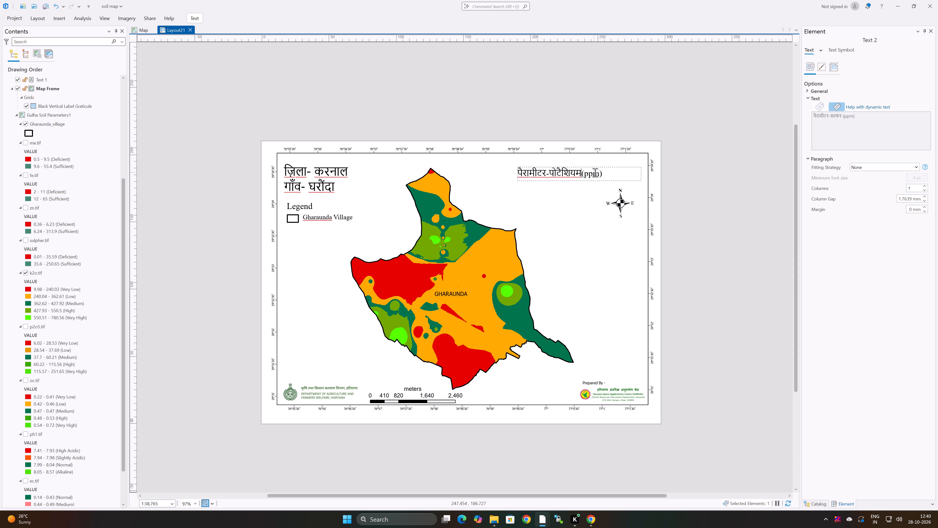
# Change the unit in the parameter title's brackets to Kg/hg and finish editing the text.
pyautogui.click(599, 175)
pyautogui.press('BackSpace')
pyautogui.press('BackSpace')
pyautogui.press('BackSpace')
pyautogui.press('k')
pyautogui.press('g')
pyautogui.press('/')
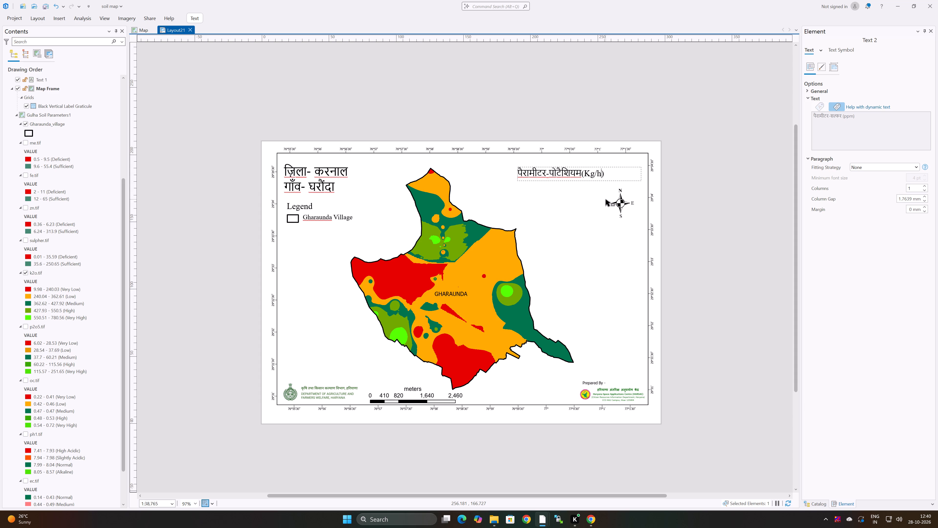
pyautogui.press('g')
pyautogui.click(325, 228)
pyautogui.click(417, 112)
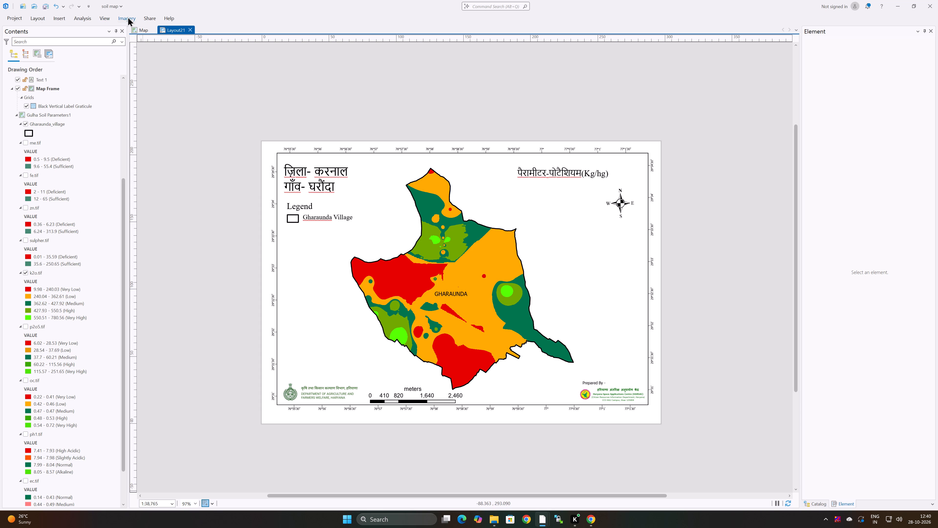
# Insert a new legend for the map frame in the blank area outside the page, beside the existing legend.
pyautogui.click(55, 18)
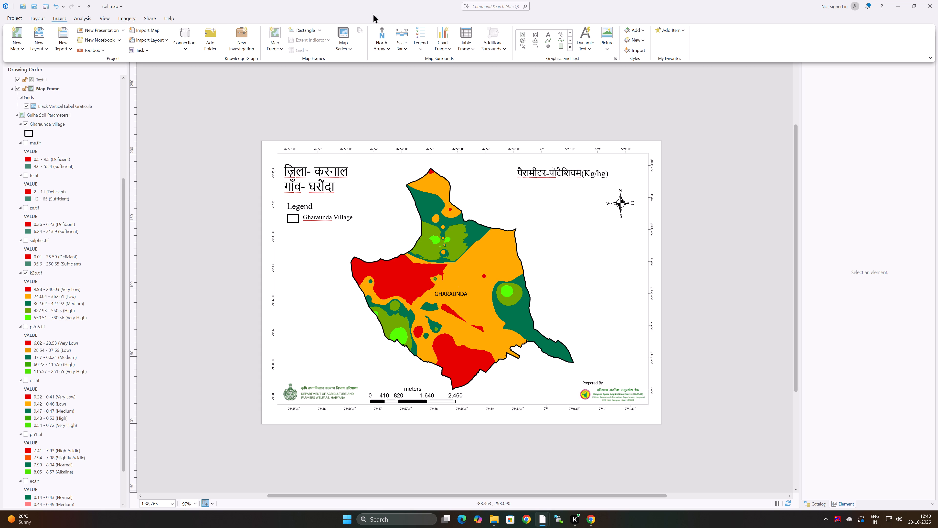
pyautogui.click(417, 30)
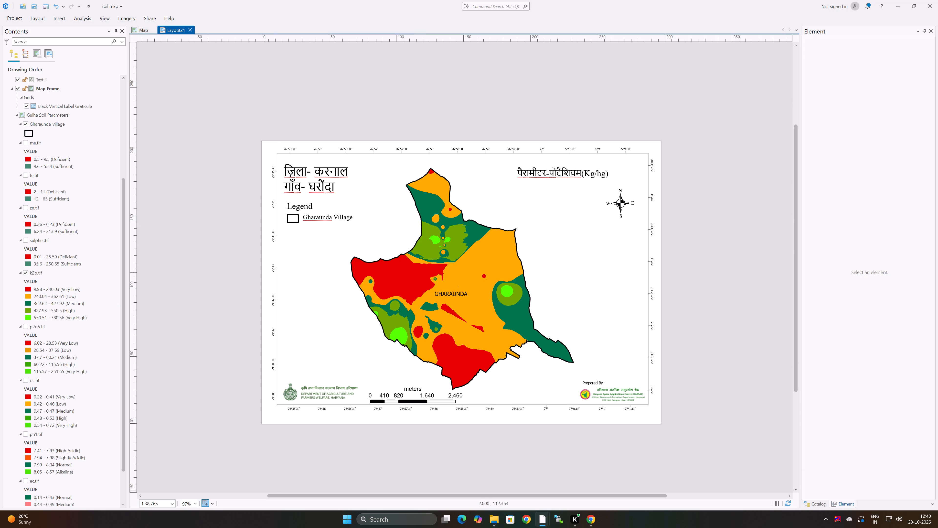
pyautogui.moveTo(331, 268); pyautogui.dragTo(482, 258, button='middle')
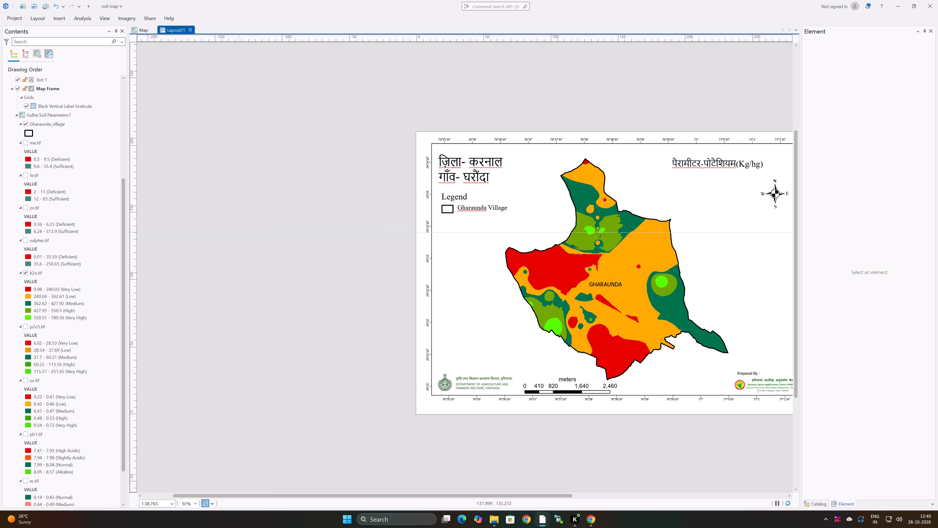
pyautogui.moveTo(202, 208); pyautogui.dragTo(320, 296)
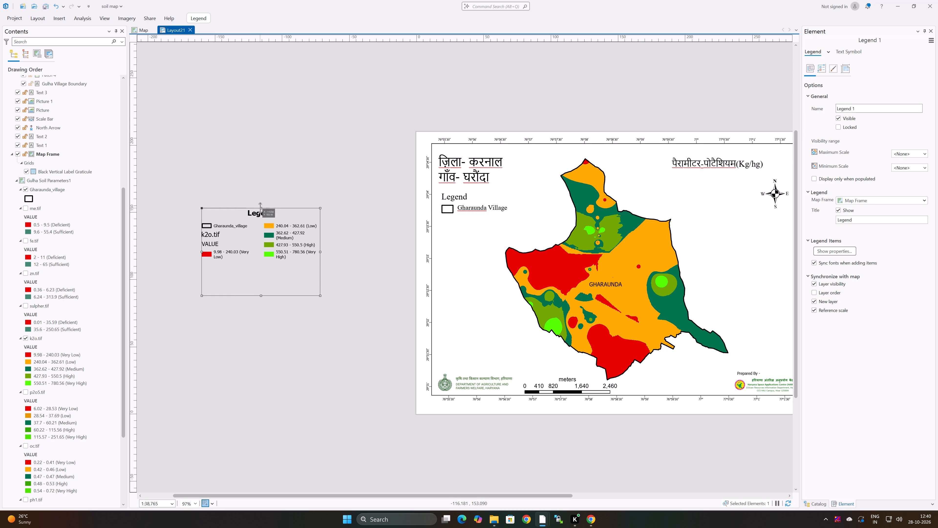
# Extend the new legend's frame upward so its classes stack in a single column, and convert the legend to graphics.
pyautogui.moveTo(260, 208); pyautogui.dragTo(258, 163)
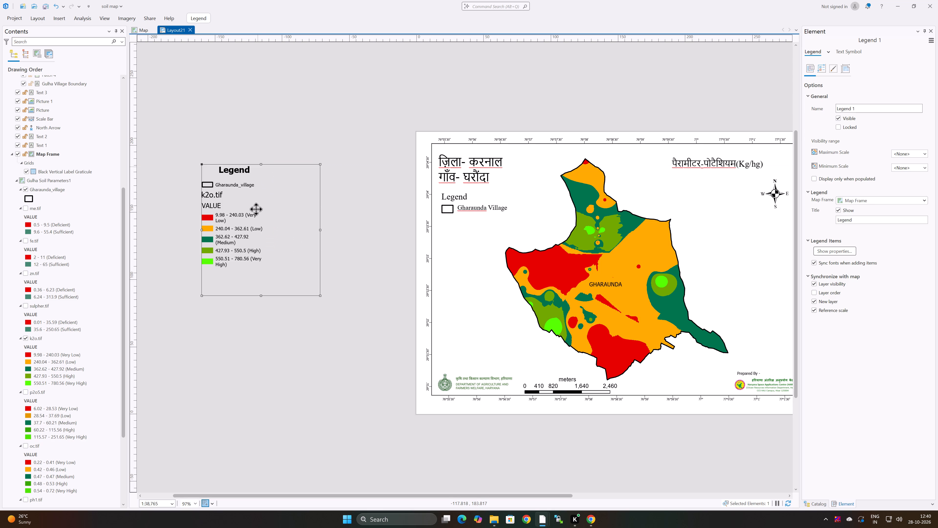
pyautogui.rightClick(223, 206)
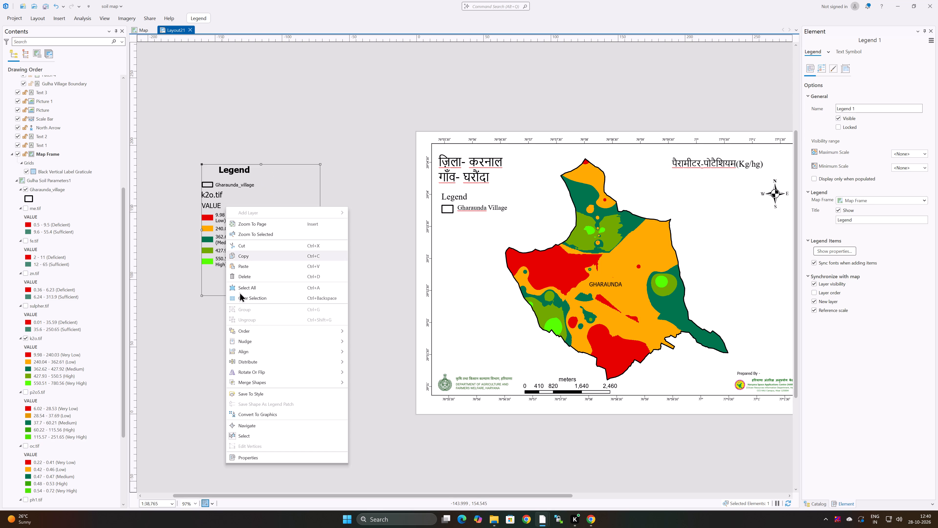
pyautogui.click(252, 413)
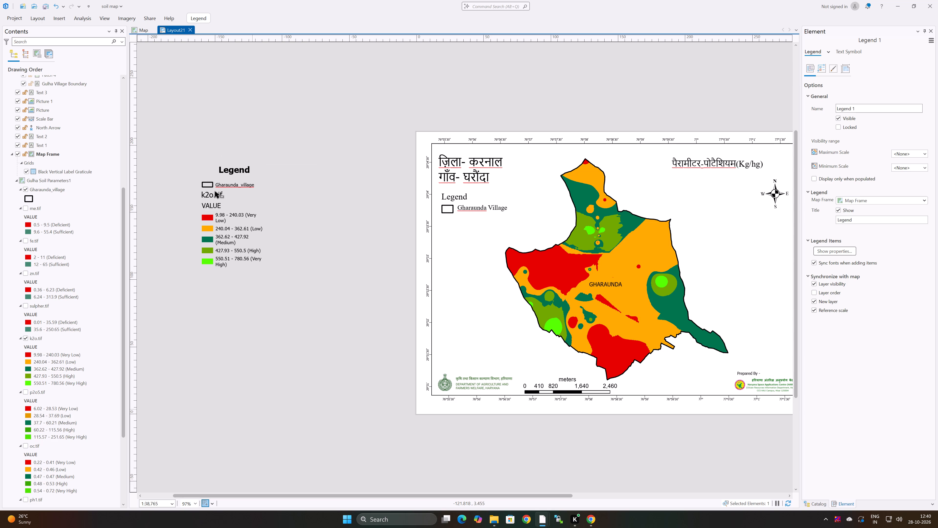
# Remove the VALUE label, the Legend title and the Gharaunda_village label from the converted legend.
pyautogui.click(208, 207)
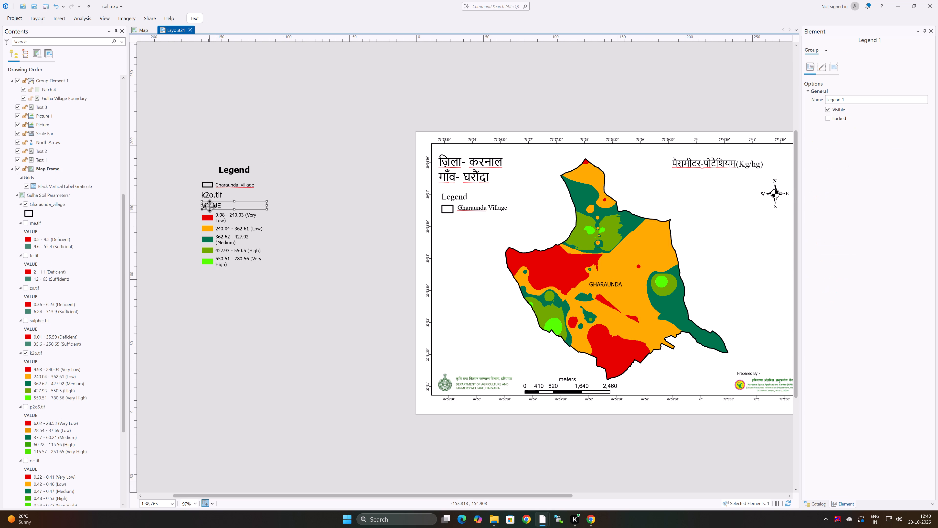
pyautogui.press('Delete')
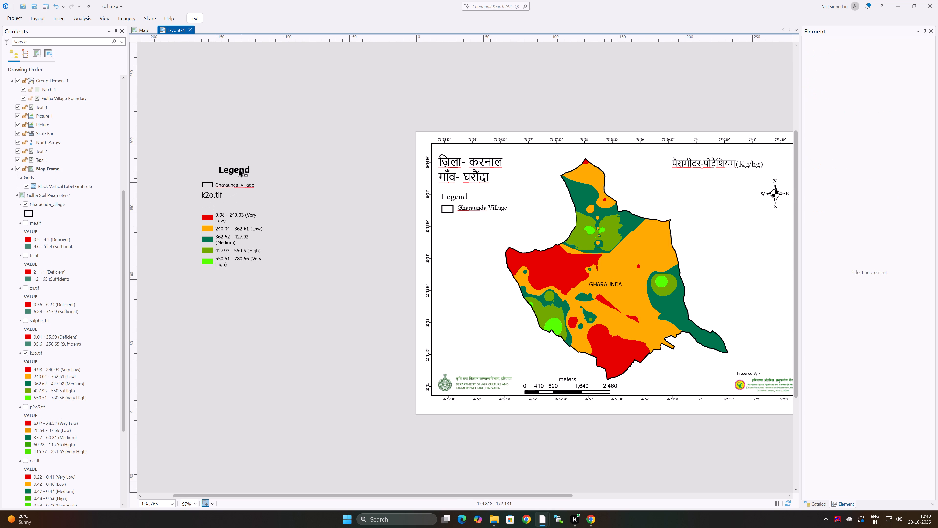
pyautogui.doubleClick(239, 170)
pyautogui.press('Delete')
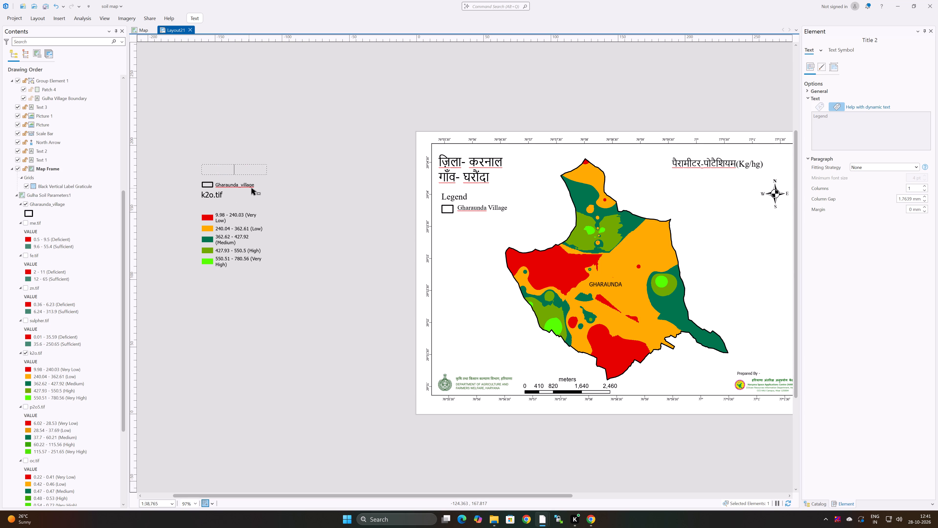
pyautogui.click(254, 186)
pyautogui.click(209, 187)
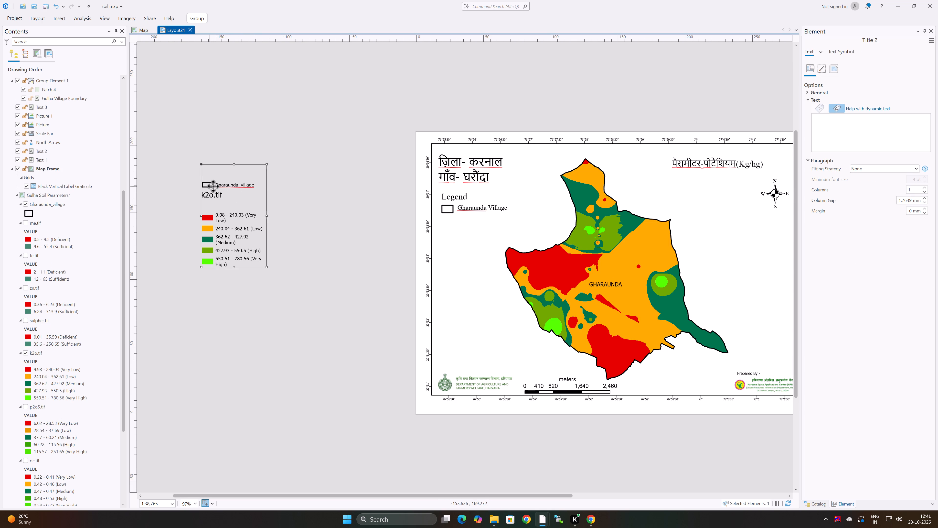
pyautogui.doubleClick(221, 186)
pyautogui.press('Delete')
pyautogui.click(204, 185)
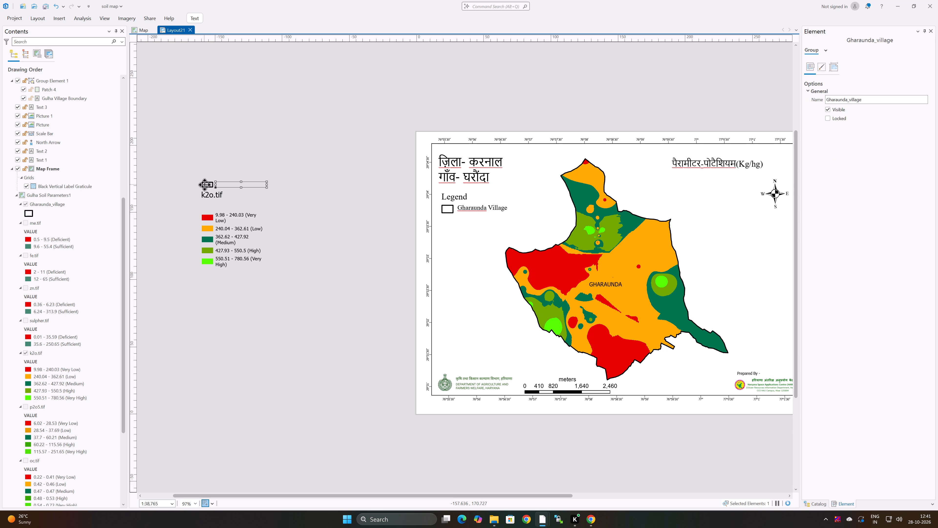
pyautogui.press('Delete')
# Clear the k2o.tif heading text in the converted legend.
pyautogui.doubleClick(219, 195)
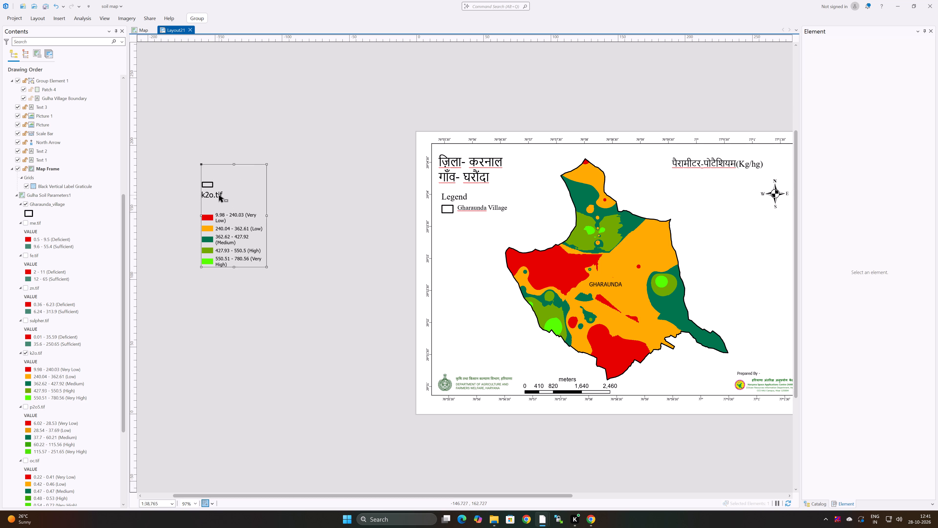
pyautogui.click(225, 194)
pyautogui.press('Delete')
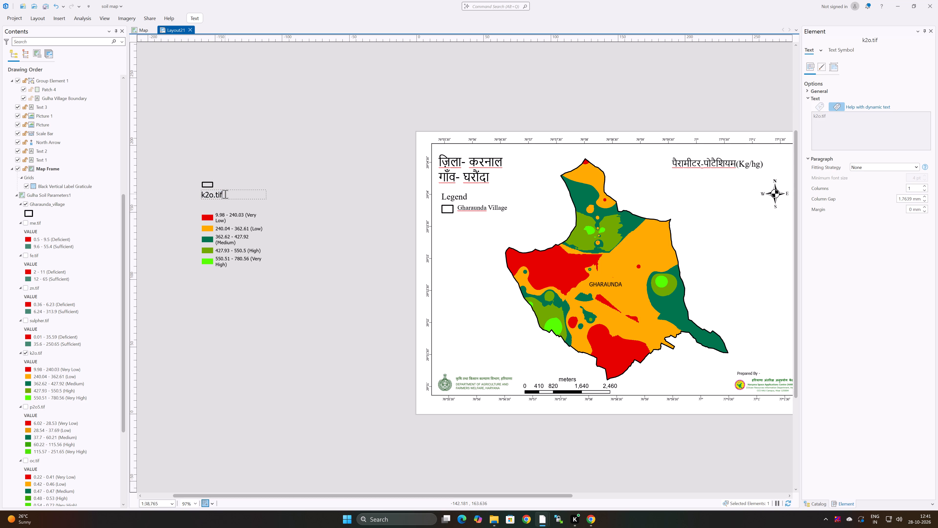
pyautogui.press('Delete')
pyautogui.press('Delete')
pyautogui.press('BackSpace')
pyautogui.press('BackSpace')
pyautogui.press('BackSpace')
pyautogui.press('BackSpace')
pyautogui.press('BackSpace')
pyautogui.press('BackSpace')
pyautogui.press('BackSpace')
pyautogui.press('BackSpace')
# Check the legend heading in k.pdf, return to ArcGIS Pro and enter K (Kg/hg) as the legend's heading.
pyautogui.click(599, 489)
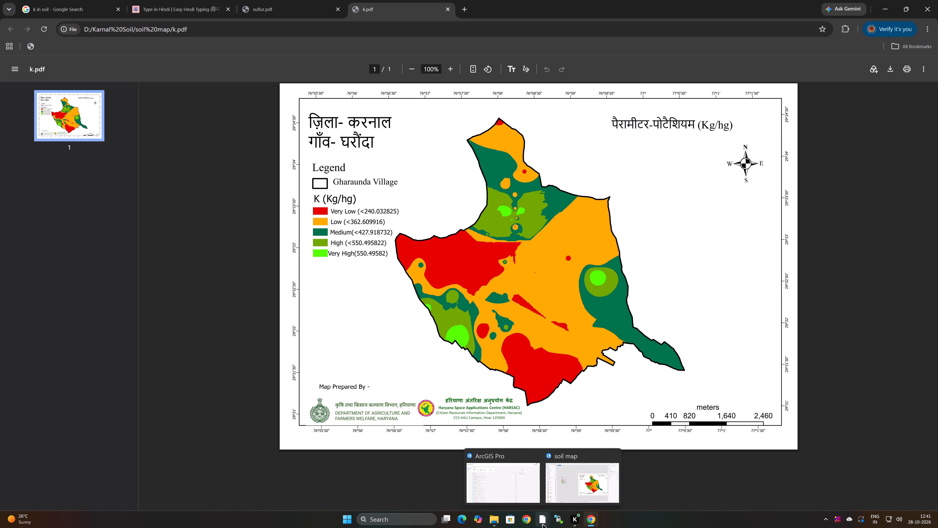
pyautogui.click(585, 486)
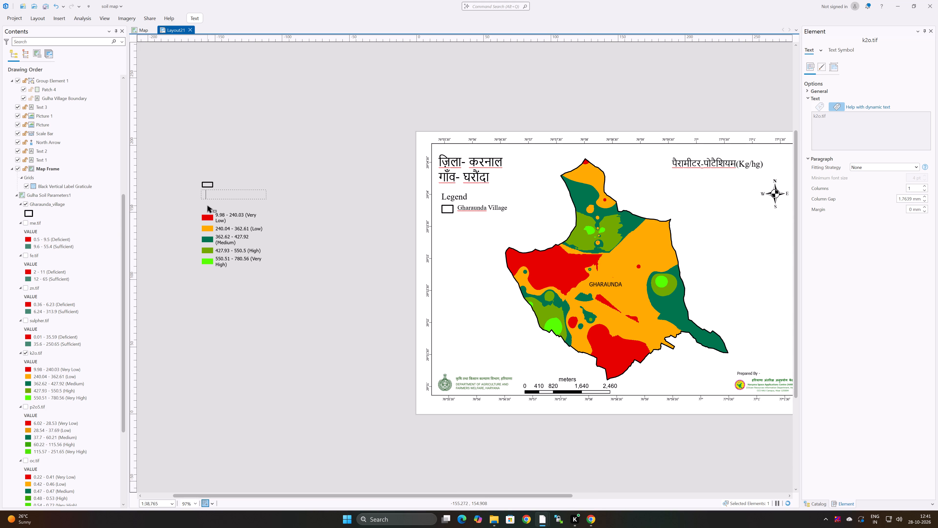
pyautogui.press('space')
pyautogui.hotkey('shift', '(')
pyautogui.press('g')
pyautogui.press('/')
pyautogui.press('h')
pyautogui.press('g')
pyautogui.hotkey('shift', ')')
pyautogui.click(245, 154)
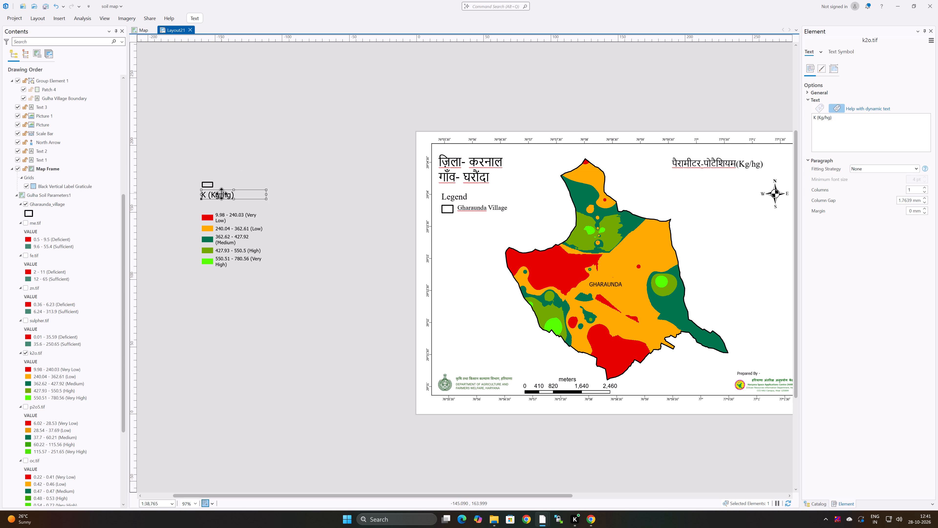
# Move the K (Kg/hg) heading down to just above the red class and delete the leftover village outline patch.
pyautogui.moveTo(217, 194); pyautogui.dragTo(219, 209)
pyautogui.click(207, 180)
pyautogui.click(210, 183)
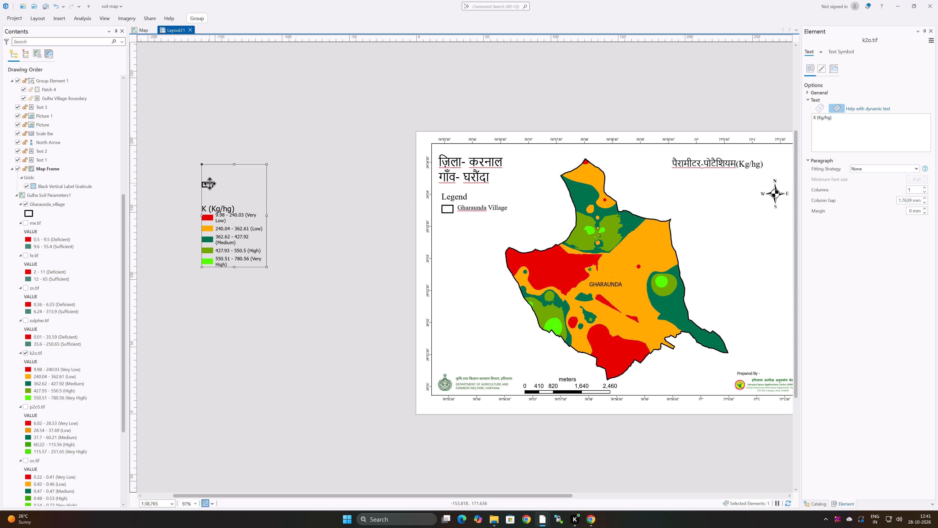
pyautogui.doubleClick(210, 183)
pyautogui.press('Delete')
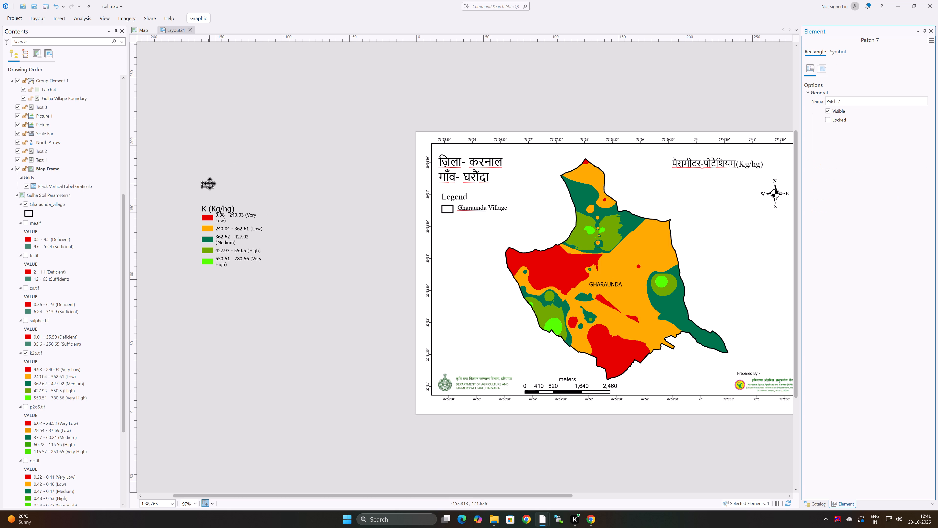
# Shift the legend group slightly downward and widen it so that each class label fits on one line.
pyautogui.click(234, 221)
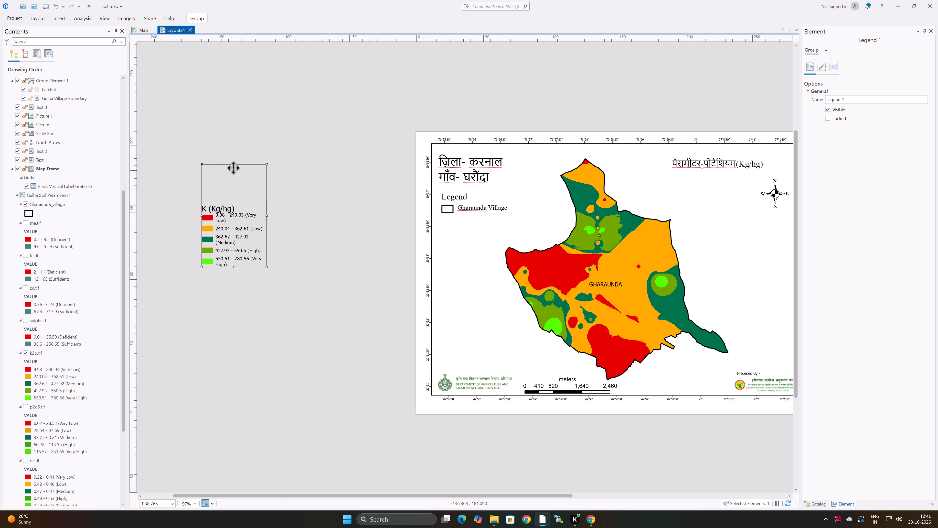
pyautogui.moveTo(233, 163); pyautogui.dragTo(236, 185)
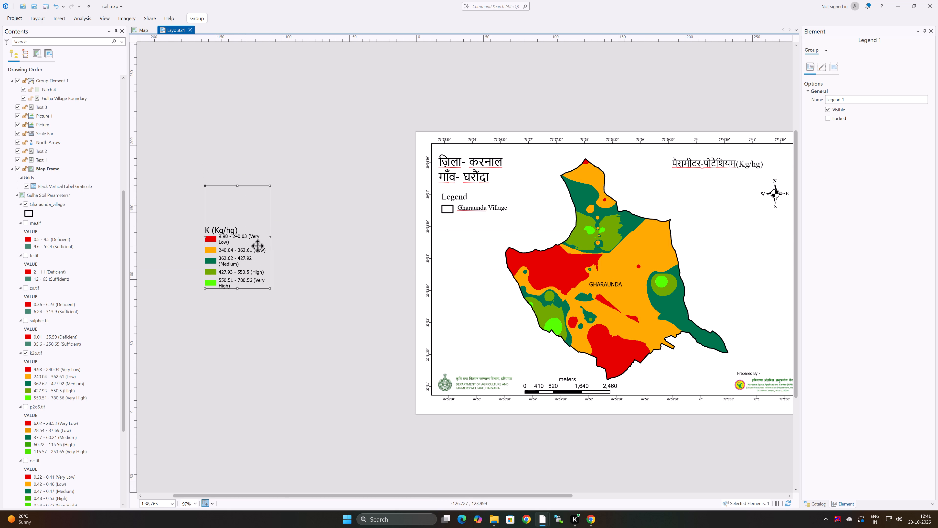
pyautogui.moveTo(270, 236); pyautogui.dragTo(321, 242)
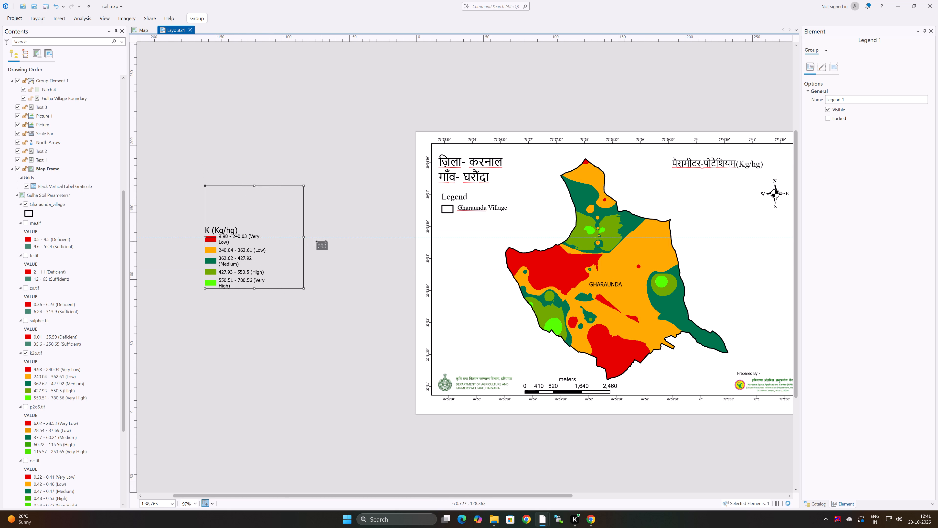
pyautogui.moveTo(321, 242); pyautogui.dragTo(327, 242)
pyautogui.click(259, 301)
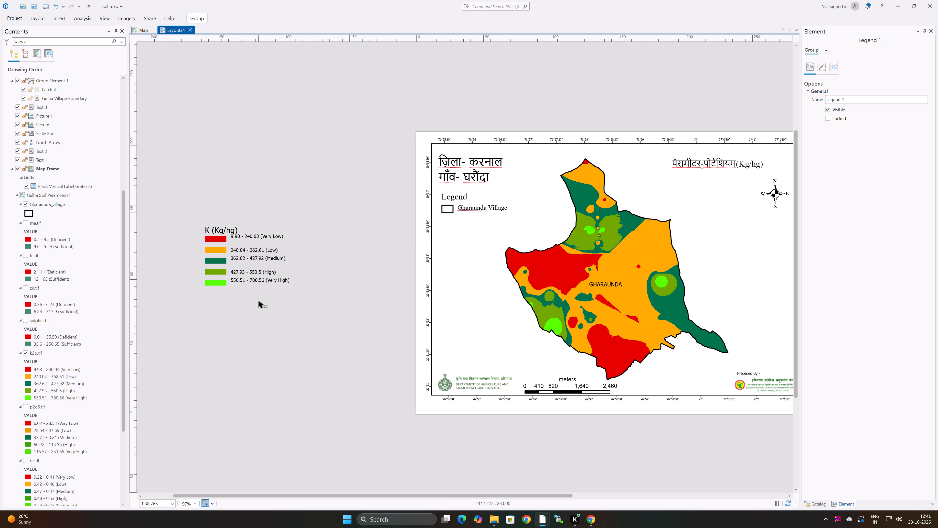
# Nudge the Medium and Very Low class labels down to line up with their colour patches.
pyautogui.click(242, 253)
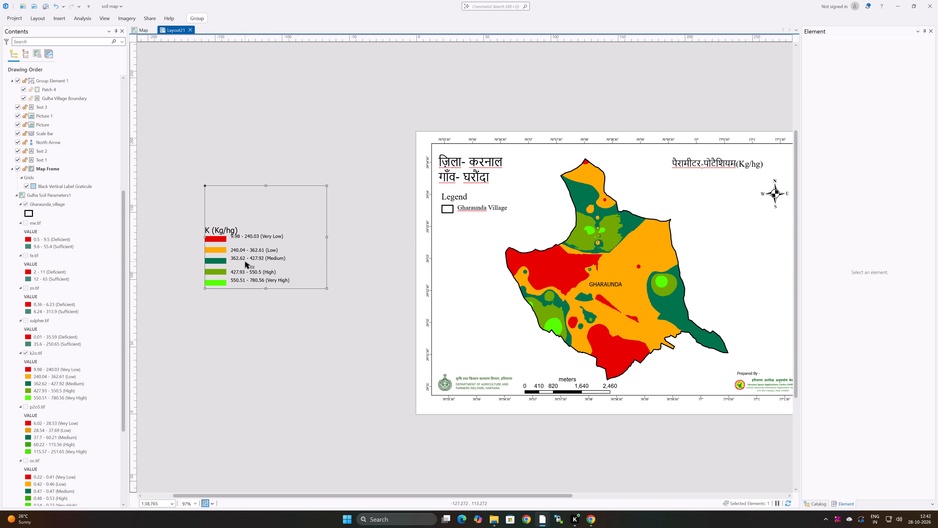
pyautogui.doubleClick(243, 259)
pyautogui.click(244, 258)
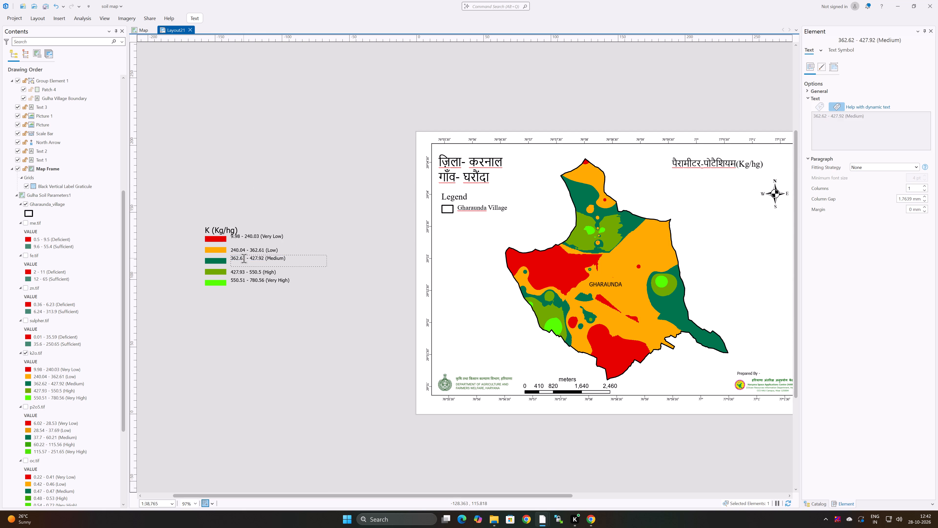
pyautogui.click(245, 272)
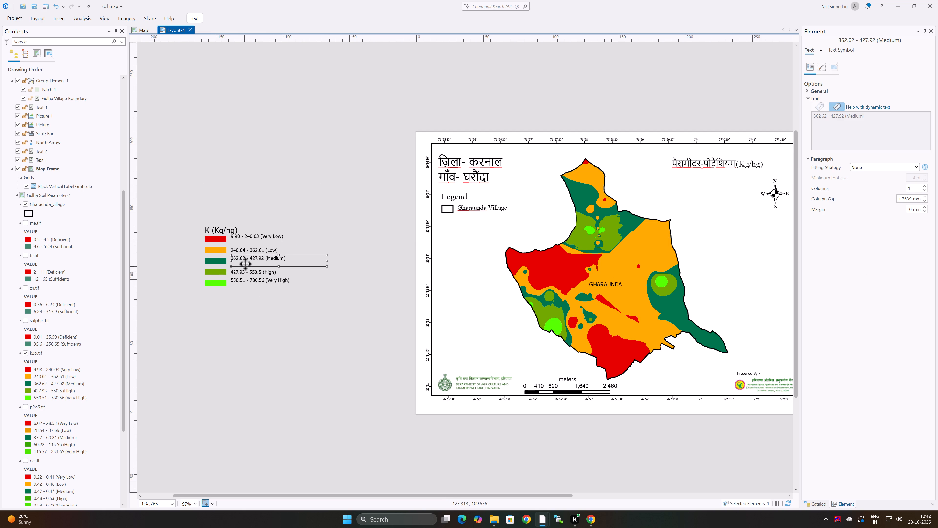
pyautogui.click(245, 260)
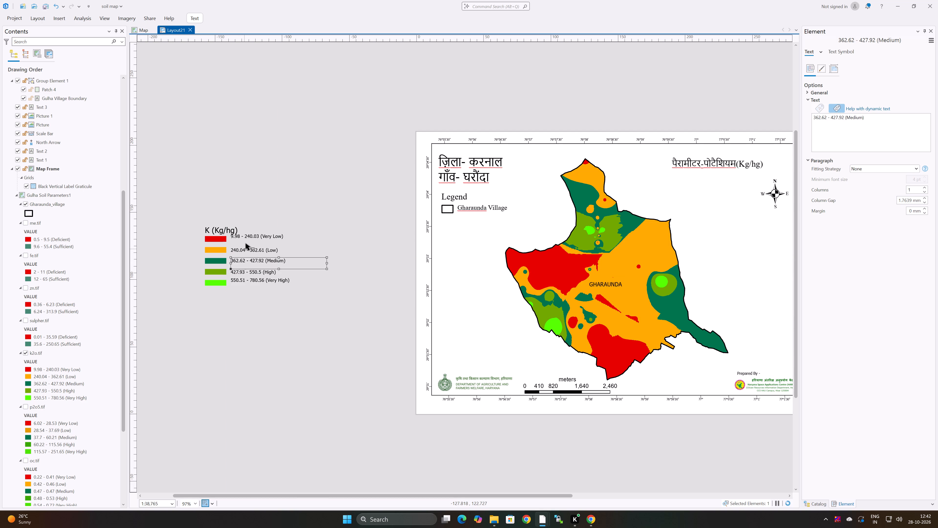
pyautogui.click(250, 213)
pyautogui.doubleClick(249, 236)
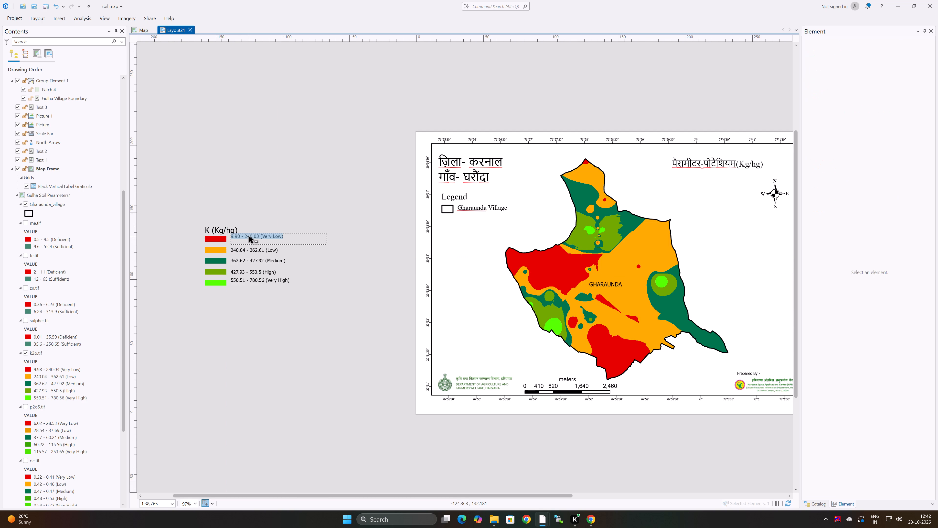
pyautogui.click(259, 219)
pyautogui.moveTo(256, 235); pyautogui.dragTo(254, 239)
pyautogui.click(252, 211)
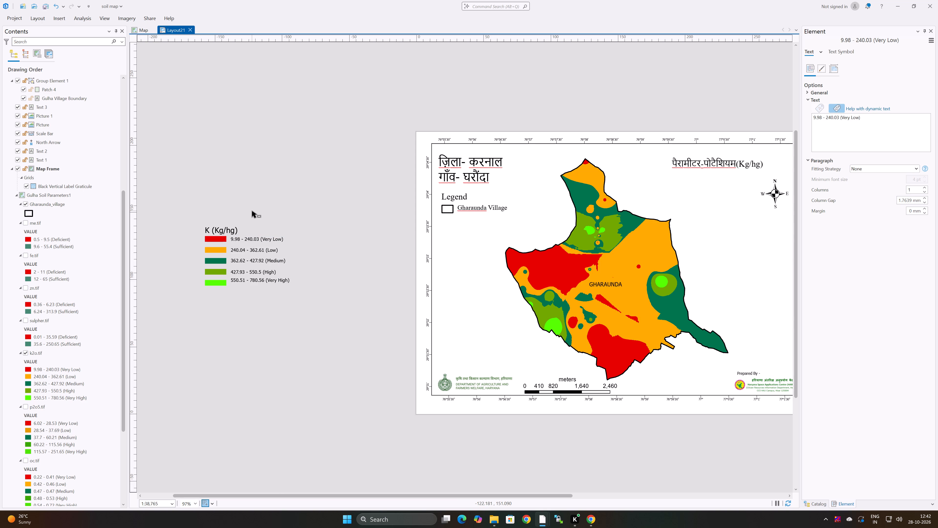
# Nudge the 550.51 - 780.56 (Very High) label down to line up with its bright green patch.
pyautogui.doubleClick(252, 279)
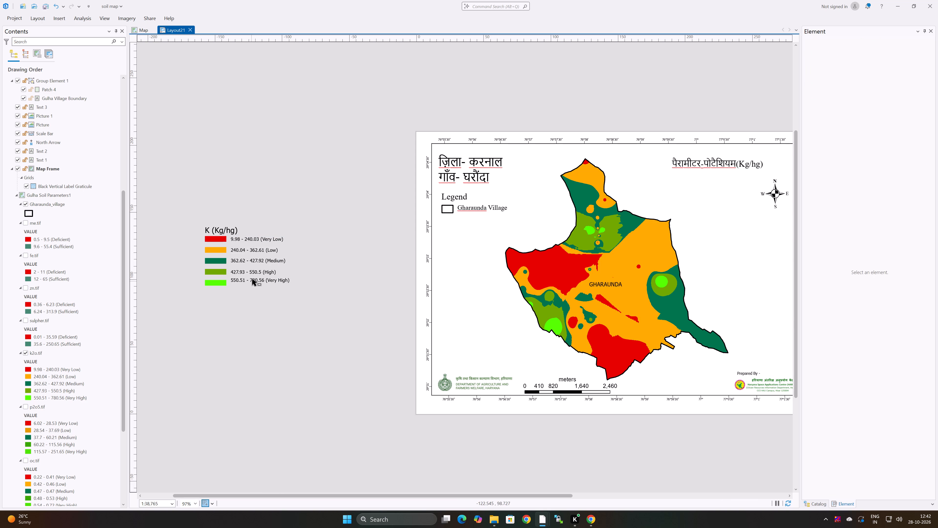
pyautogui.click(257, 306)
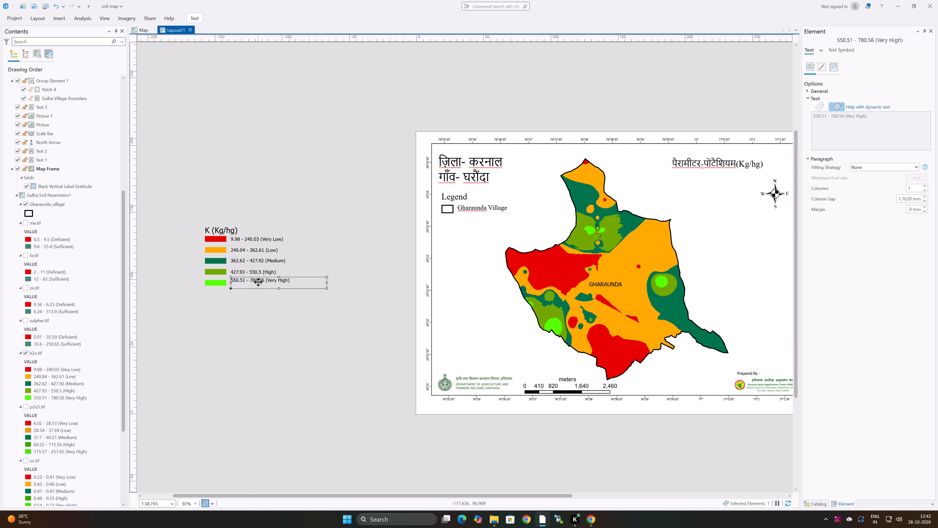
pyautogui.moveTo(258, 281); pyautogui.dragTo(258, 284)
pyautogui.click(262, 181)
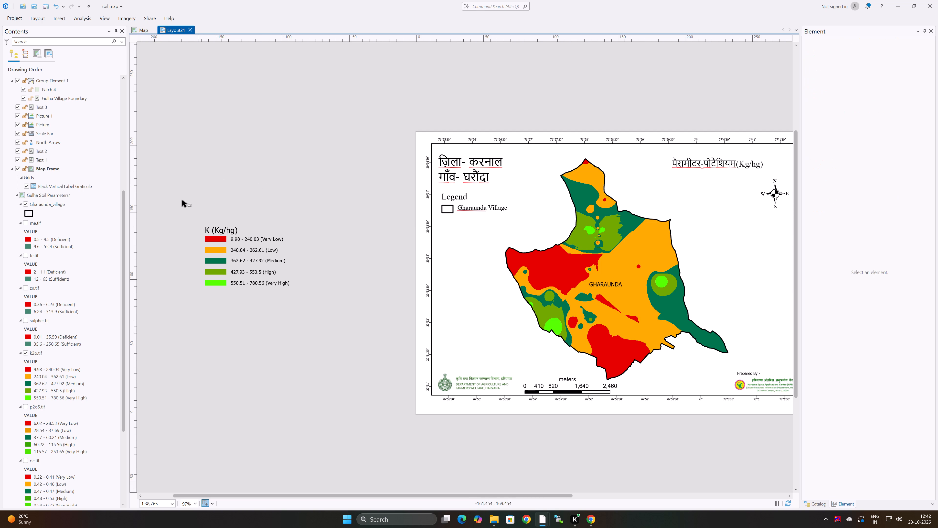
# Move the whole K (Kg/hg) legend group onto the layout page, directly below the Gharaunda Village legend entry.
pyautogui.moveTo(182, 200); pyautogui.dragTo(278, 305)
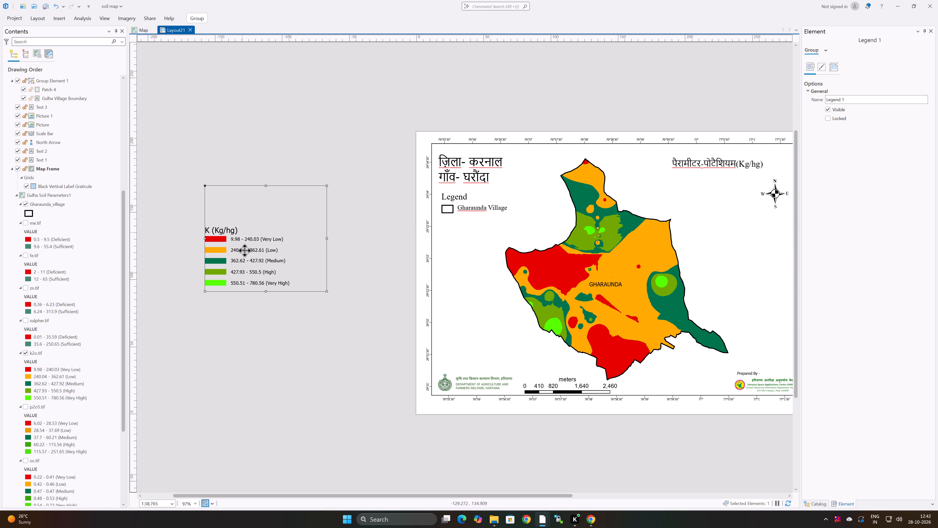
pyautogui.click(244, 252)
pyautogui.click(234, 192)
pyautogui.click(192, 196)
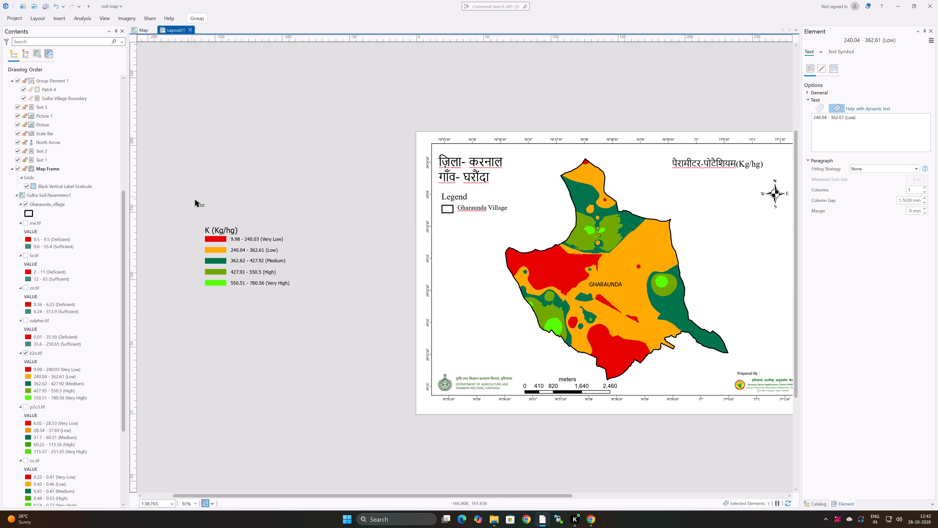
pyautogui.moveTo(210, 203); pyautogui.dragTo(287, 391)
pyautogui.moveTo(239, 238); pyautogui.dragTo(259, 245)
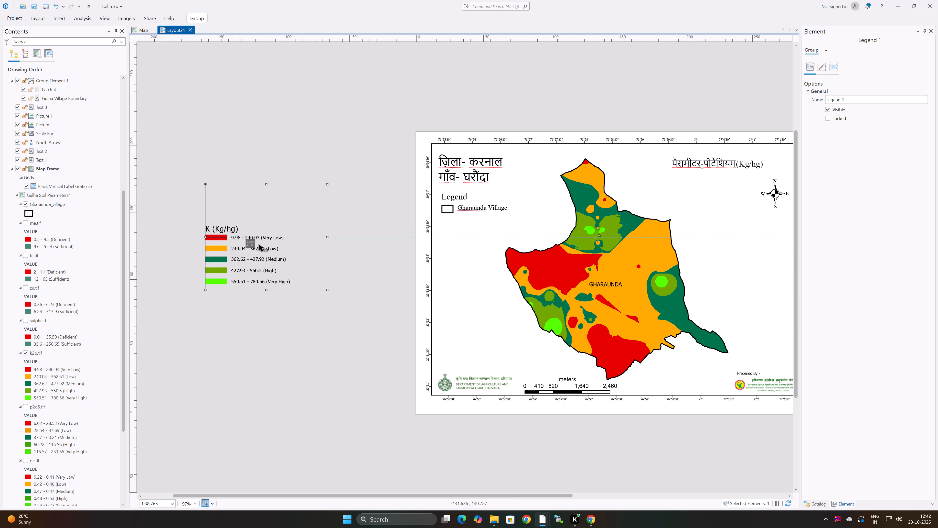
pyautogui.moveTo(259, 245); pyautogui.dragTo(483, 216)
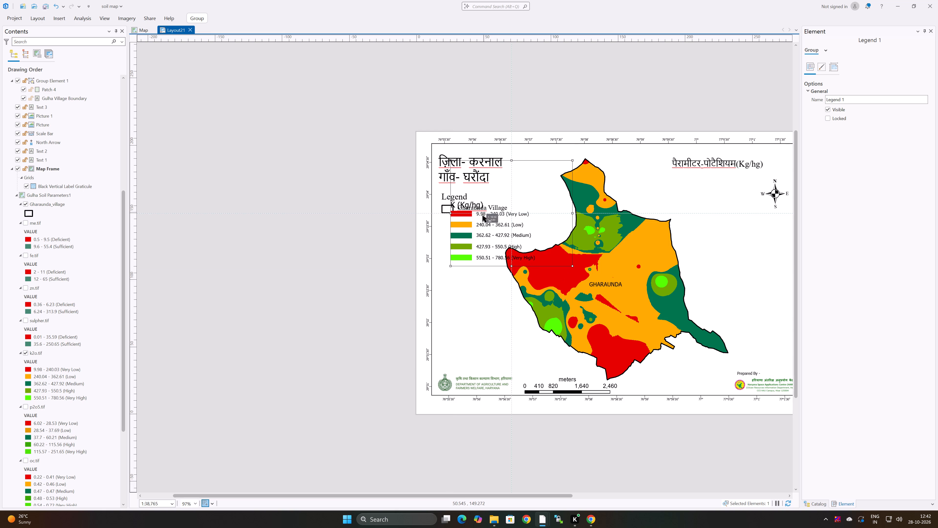
pyautogui.moveTo(483, 216); pyautogui.dragTo(480, 223)
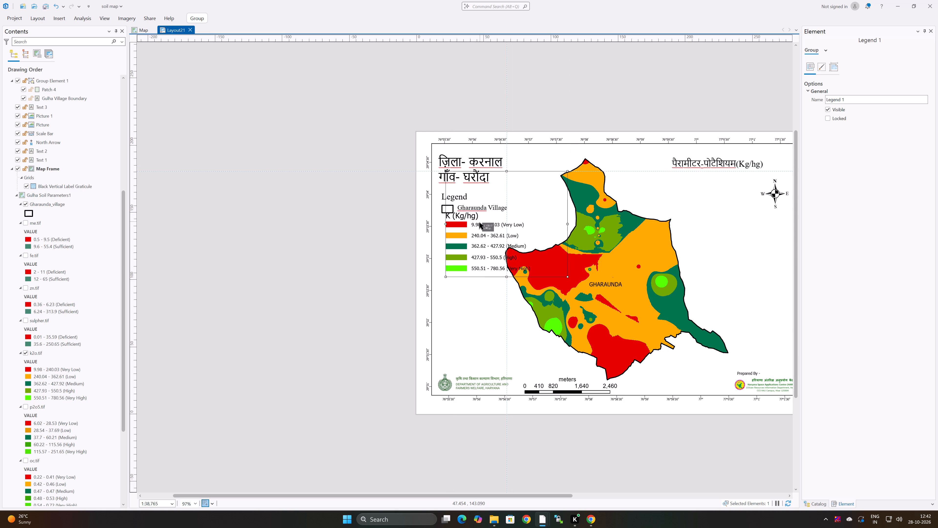
pyautogui.moveTo(480, 223); pyautogui.dragTo(478, 226)
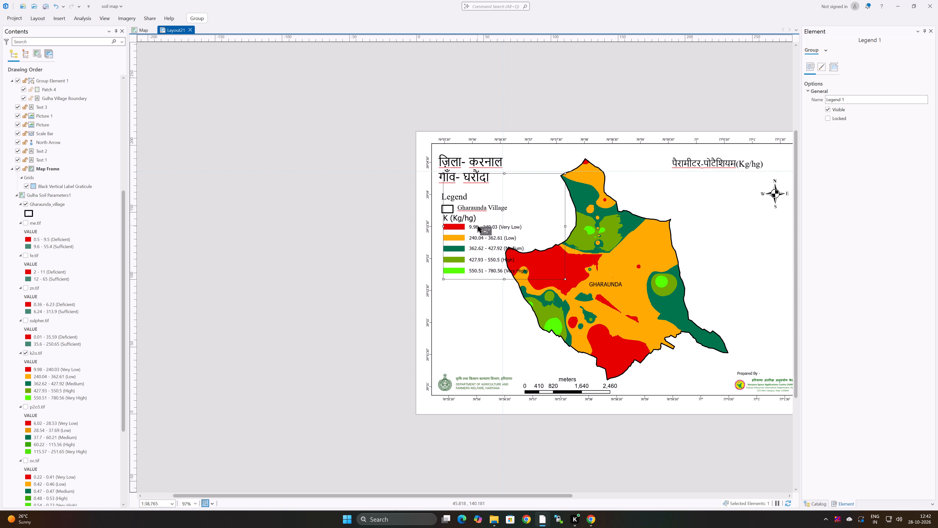
pyautogui.moveTo(478, 226); pyautogui.dragTo(476, 228)
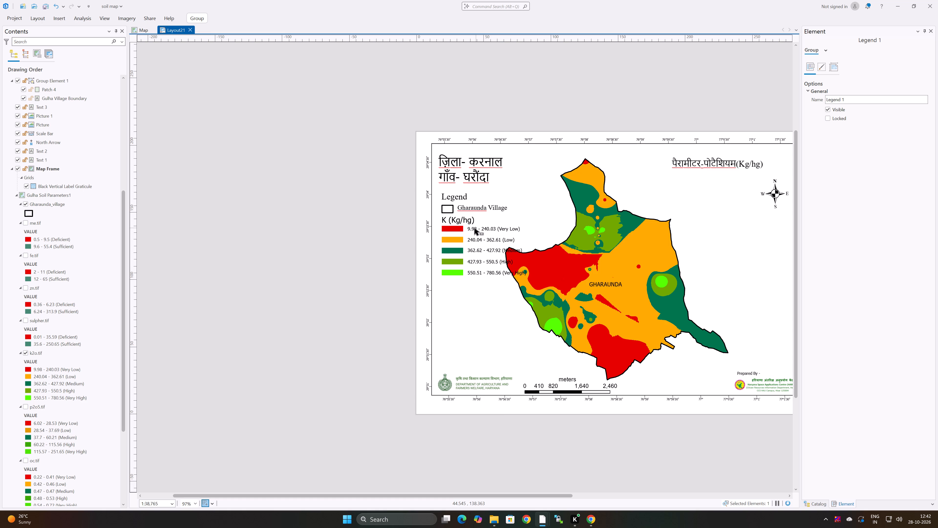
# Narrow the K legend group and extend it toward the map frame's left border, keeping every class label on one line.
pyautogui.click(453, 231)
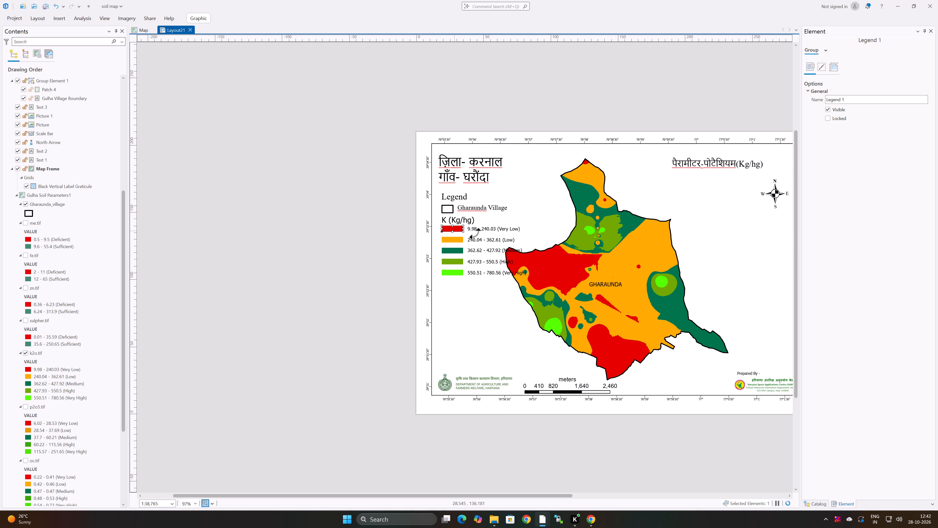
pyautogui.doubleClick(473, 231)
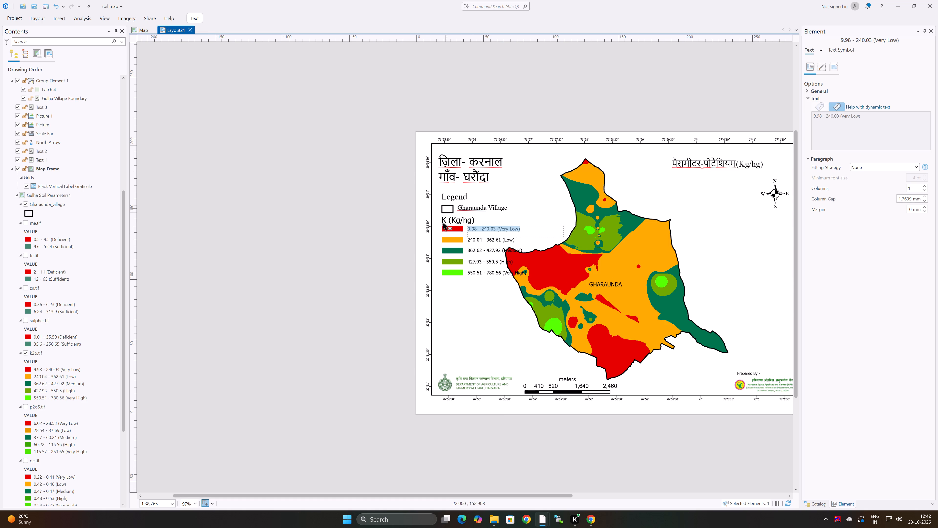
pyautogui.click(443, 225)
pyautogui.click(444, 219)
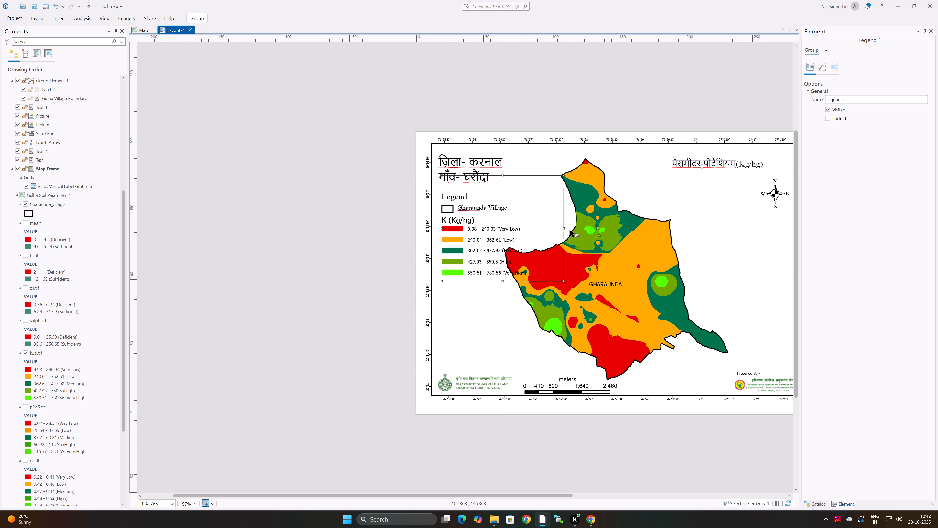
pyautogui.moveTo(562, 227); pyautogui.dragTo(549, 229)
pyautogui.moveTo(549, 229); pyautogui.dragTo(522, 229)
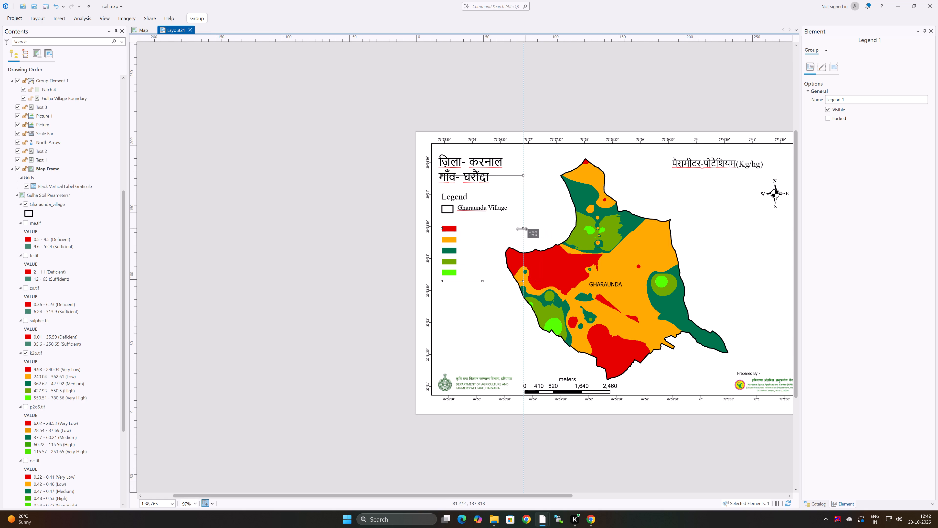
pyautogui.moveTo(522, 229); pyautogui.dragTo(507, 229)
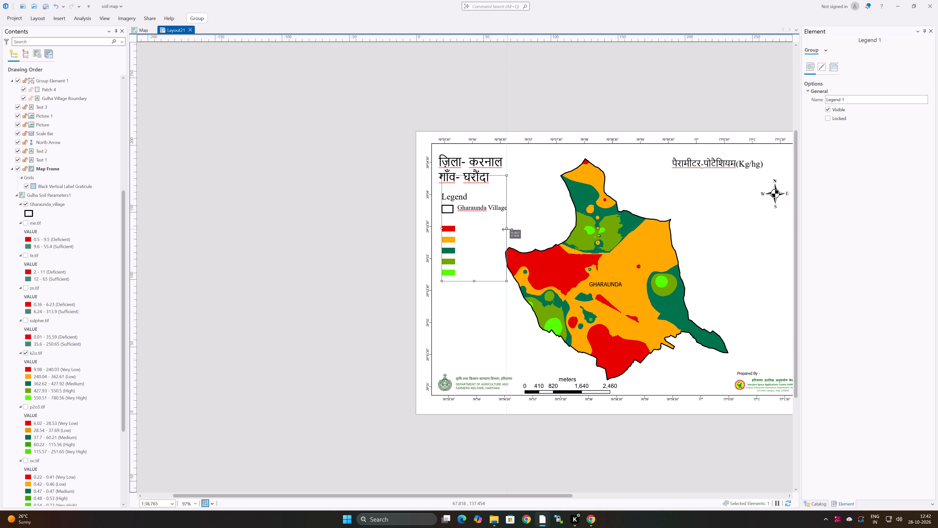
pyautogui.moveTo(507, 229); pyautogui.dragTo(507, 229)
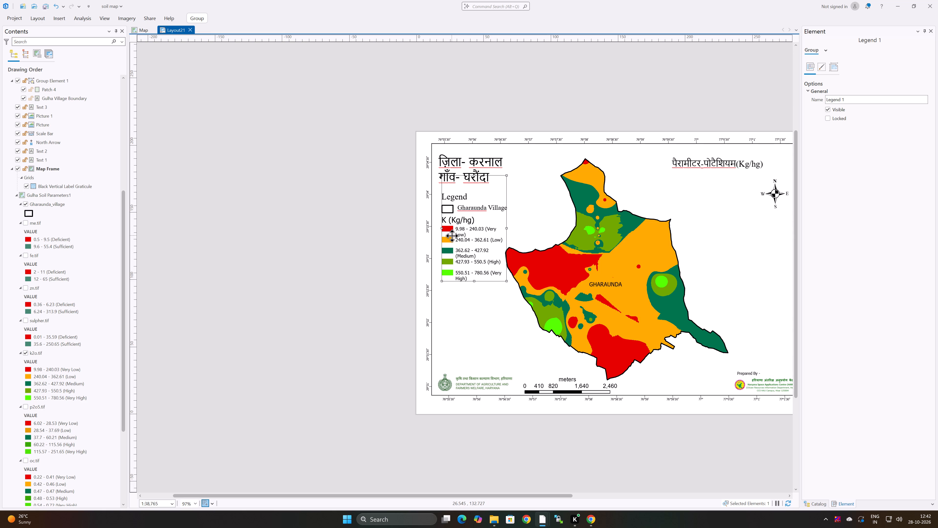
pyautogui.moveTo(442, 229); pyautogui.dragTo(437, 230)
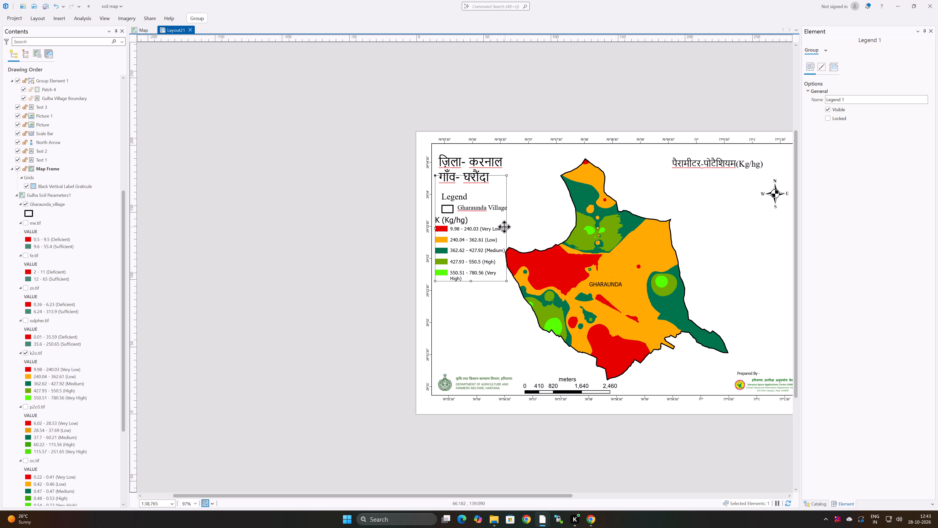
pyautogui.moveTo(506, 228); pyautogui.dragTo(511, 229)
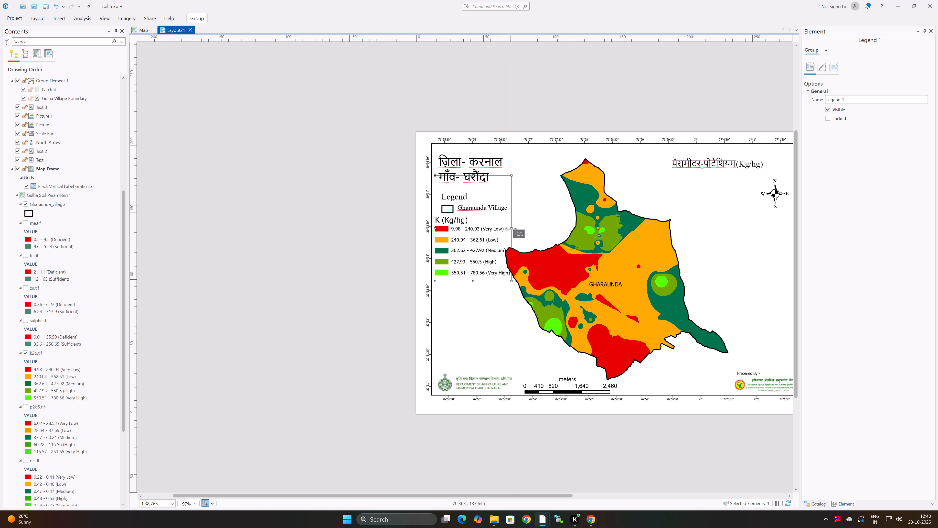
# Shift the Gharaunda Village legend entry left so its outline box lines up with the K colour patches.
pyautogui.click(454, 210)
pyautogui.moveTo(468, 209); pyautogui.dragTo(462, 208)
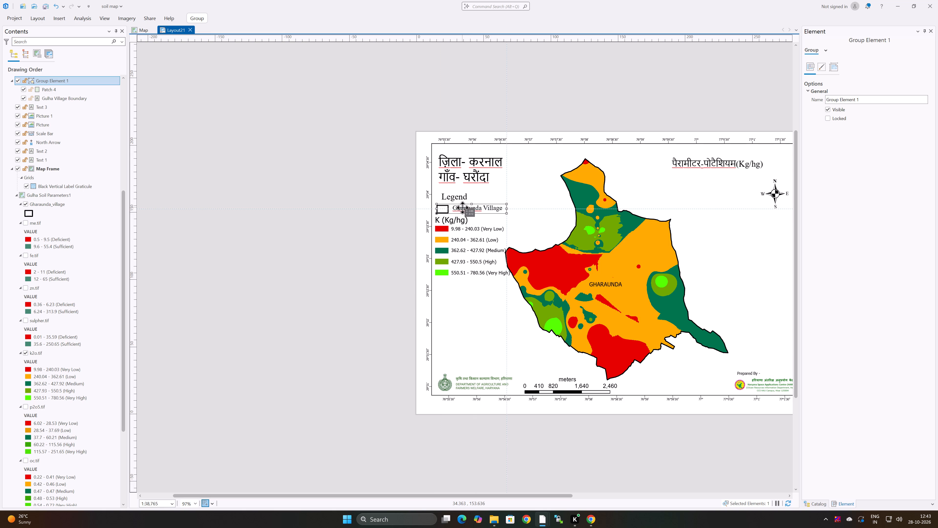
pyautogui.moveTo(462, 208); pyautogui.dragTo(462, 208)
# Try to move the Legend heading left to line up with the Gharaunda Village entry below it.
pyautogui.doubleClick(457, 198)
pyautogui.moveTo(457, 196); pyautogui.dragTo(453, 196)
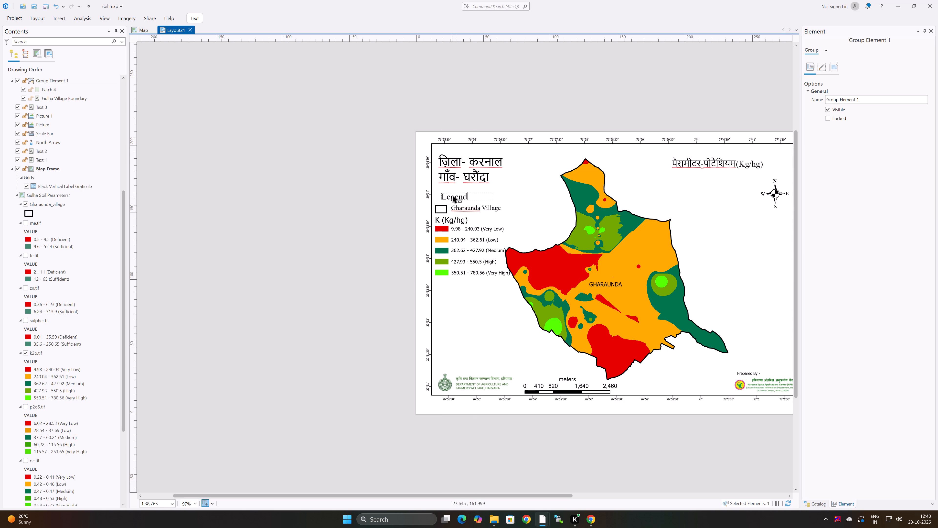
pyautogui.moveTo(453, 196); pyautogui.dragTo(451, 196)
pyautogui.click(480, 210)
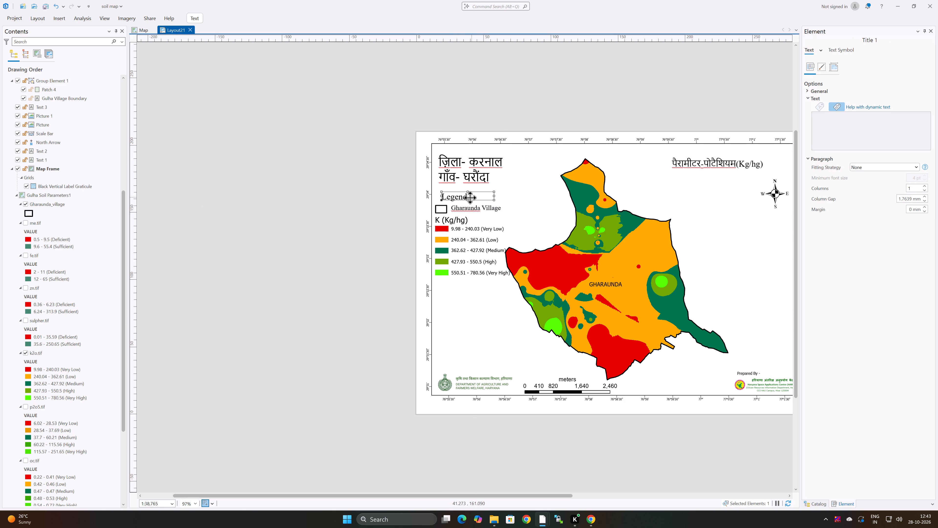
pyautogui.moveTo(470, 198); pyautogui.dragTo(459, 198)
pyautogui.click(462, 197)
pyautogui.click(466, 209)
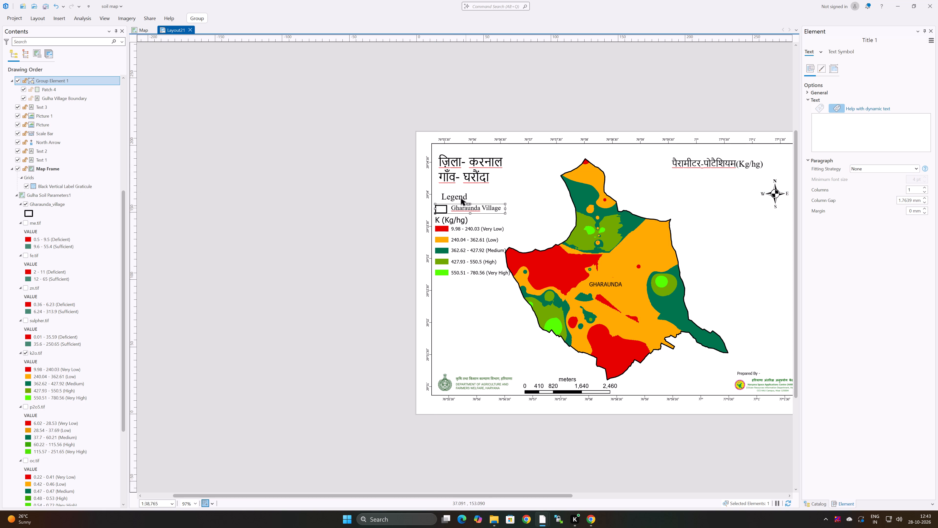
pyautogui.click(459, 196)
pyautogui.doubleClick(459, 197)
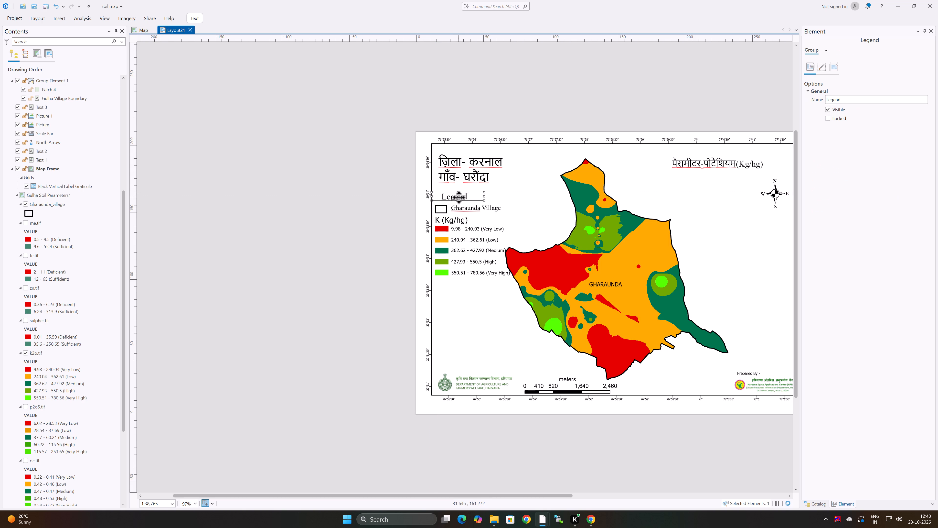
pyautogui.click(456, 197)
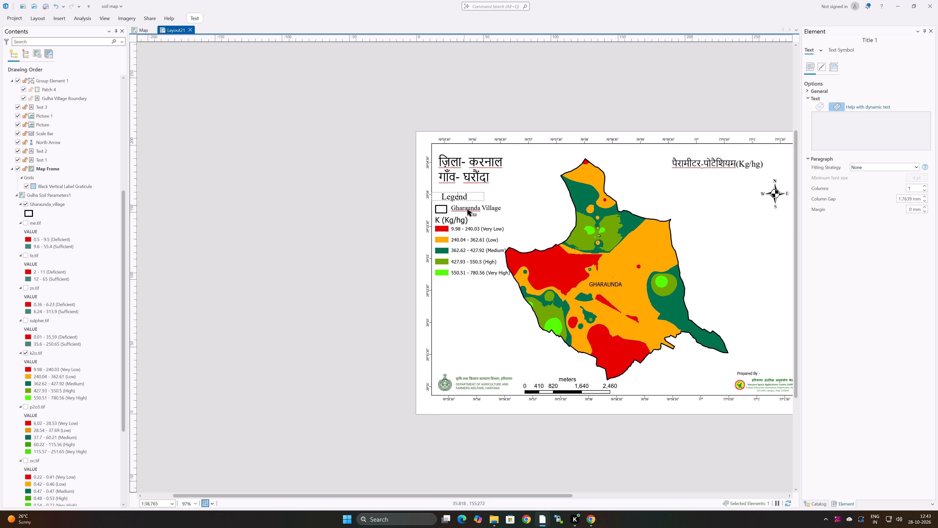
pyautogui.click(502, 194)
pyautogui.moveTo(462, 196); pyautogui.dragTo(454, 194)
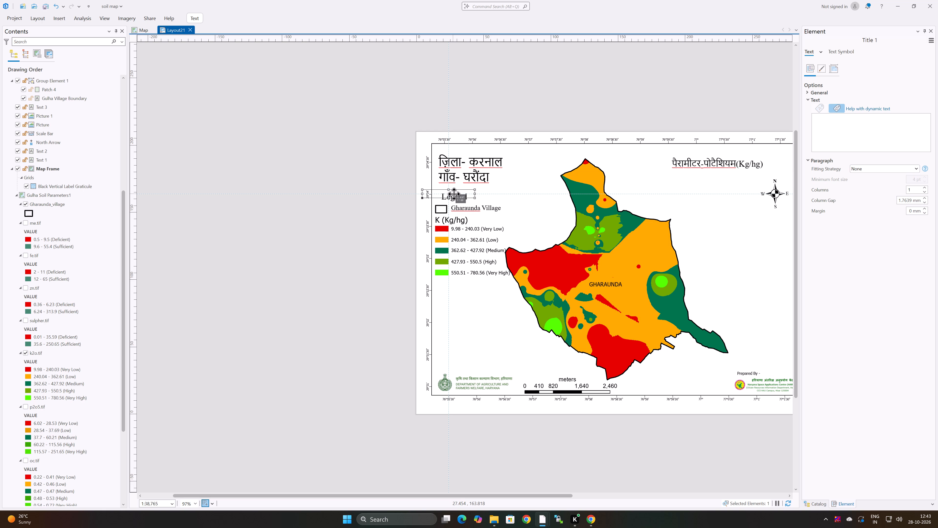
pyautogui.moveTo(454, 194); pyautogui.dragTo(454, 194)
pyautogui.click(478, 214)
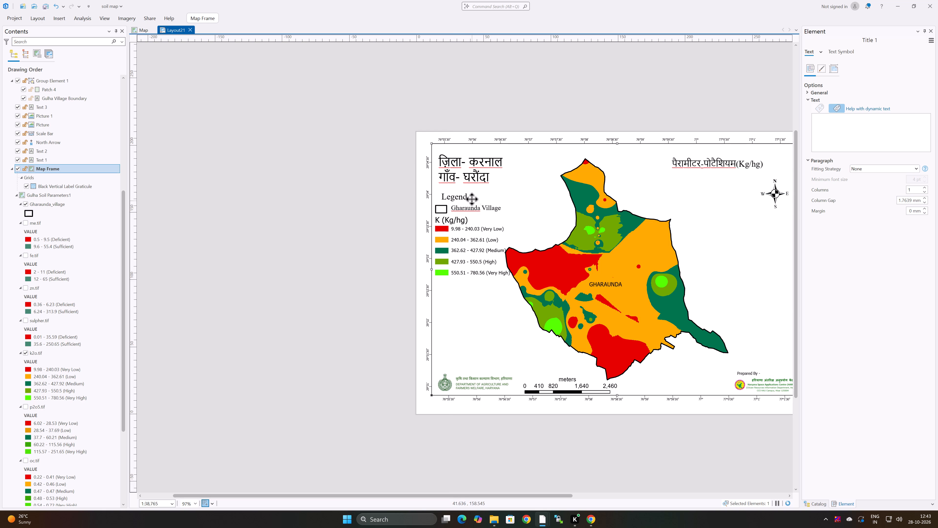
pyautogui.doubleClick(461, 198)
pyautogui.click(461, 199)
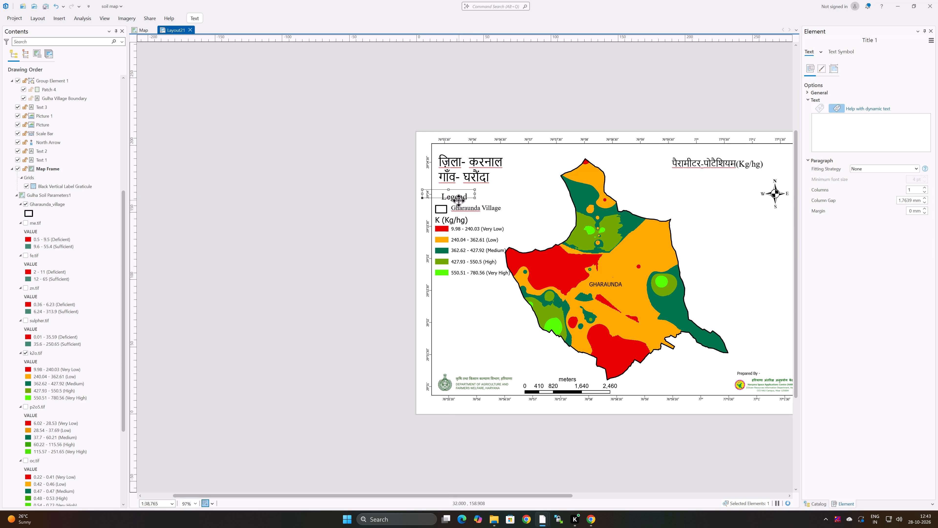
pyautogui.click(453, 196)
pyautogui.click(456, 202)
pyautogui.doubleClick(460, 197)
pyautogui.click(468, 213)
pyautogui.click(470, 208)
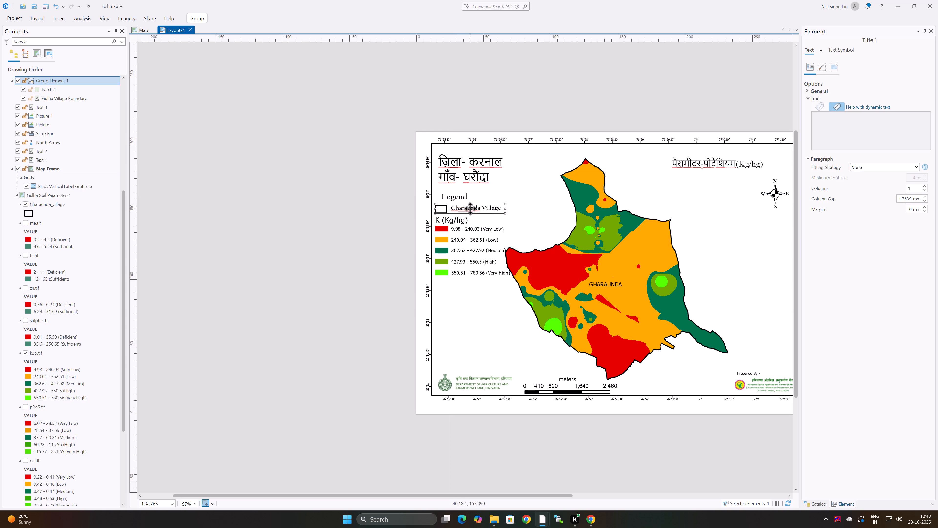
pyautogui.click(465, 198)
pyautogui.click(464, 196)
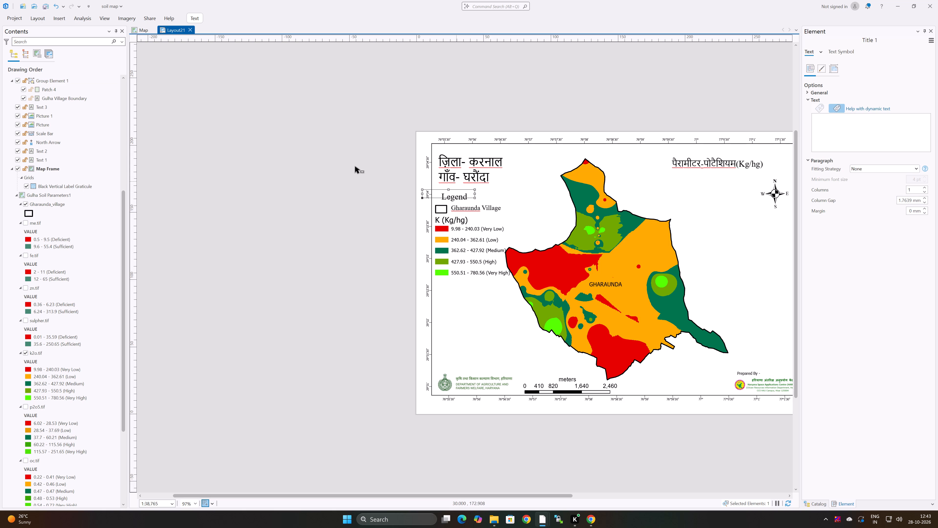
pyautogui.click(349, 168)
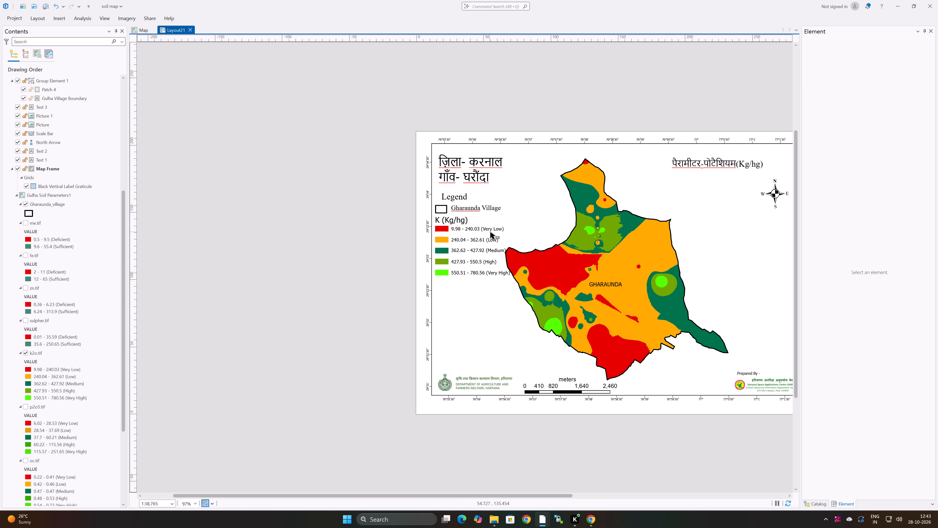
# Delete the empty text element that overlaps the Legend heading on the layout page.
pyautogui.scroll(-2, 543, 272)
pyautogui.moveTo(572, 274); pyautogui.dragTo(490, 269, button='middle')
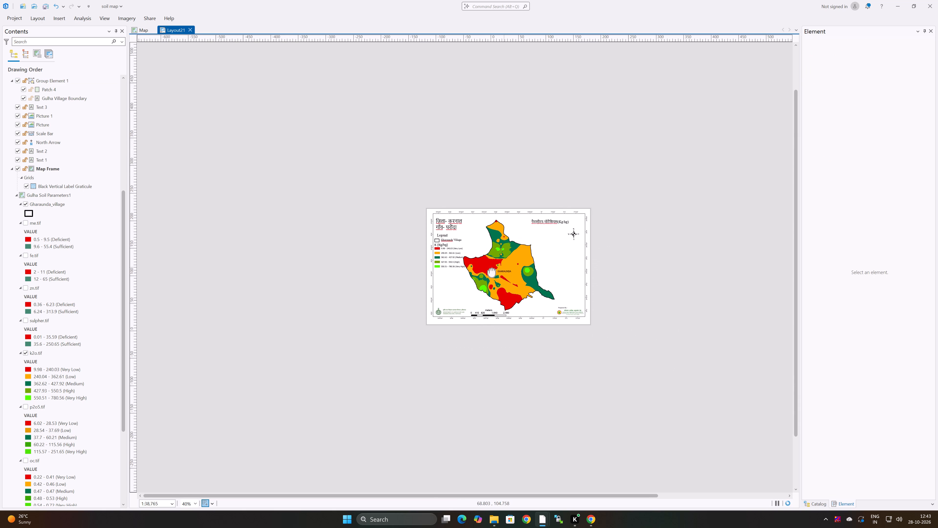
pyautogui.moveTo(490, 269); pyautogui.dragTo(488, 269, button='middle')
pyautogui.scroll(2, 483, 267)
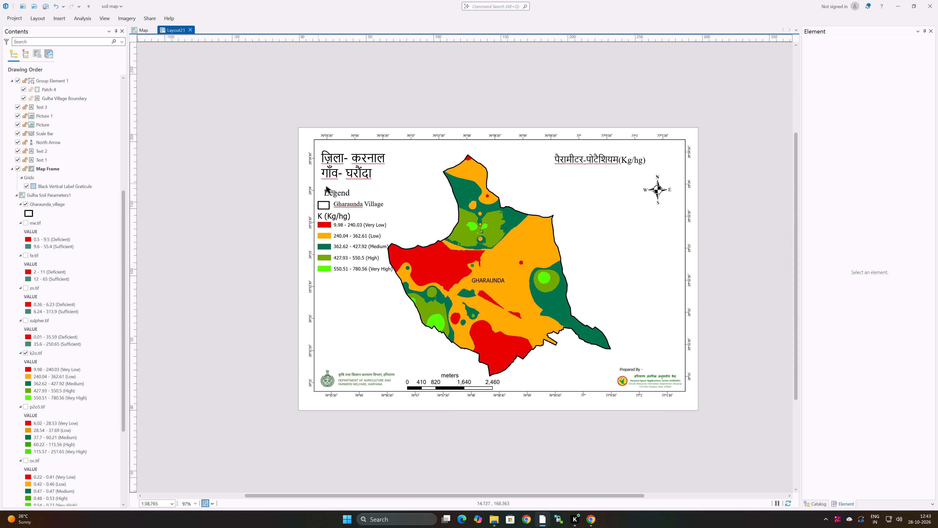
pyautogui.click(345, 192)
pyautogui.click(347, 192)
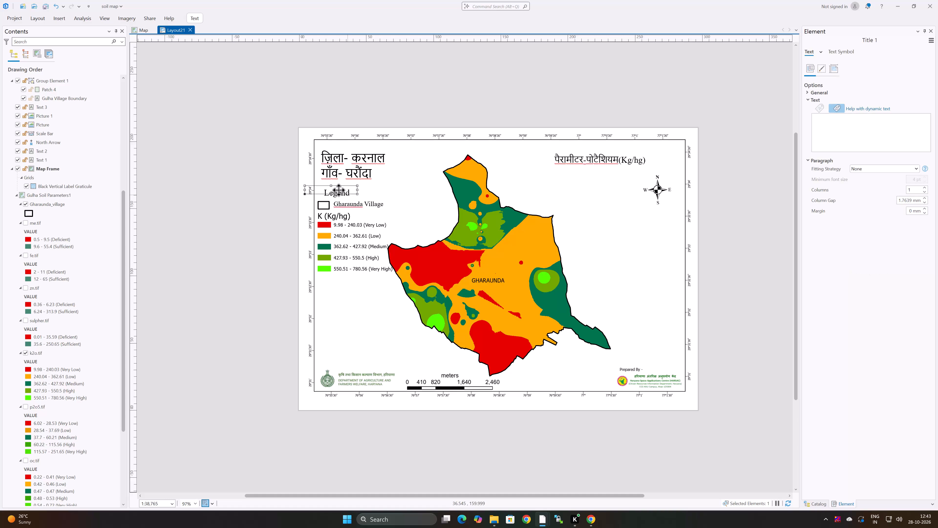
pyautogui.moveTo(332, 193); pyautogui.dragTo(332, 198)
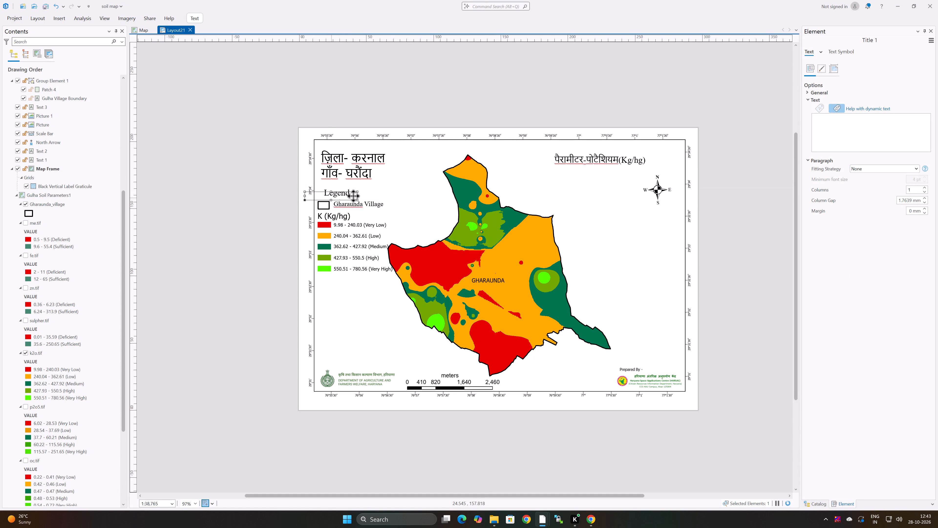
pyautogui.click(354, 192)
pyautogui.press('Delete')
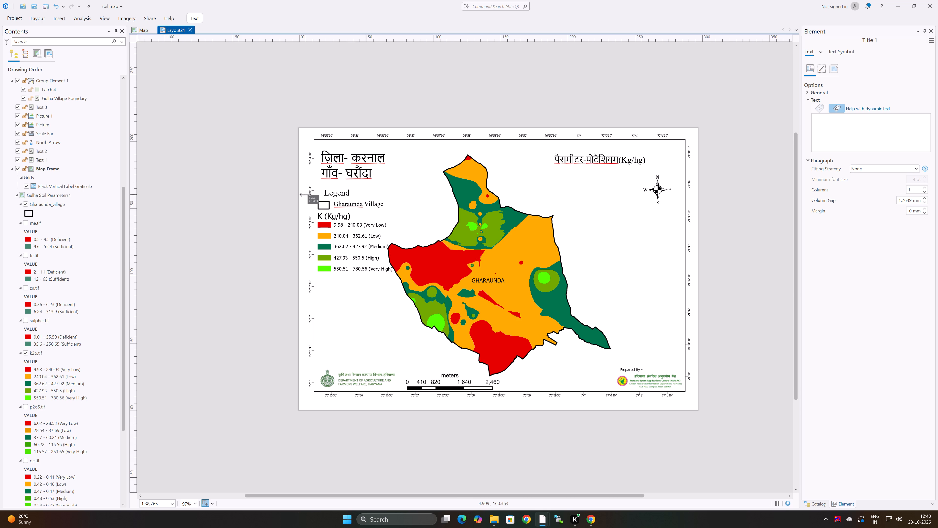
# Move the Legend heading left so it lines up with the Gharaunda Village outline box below it.
pyautogui.doubleClick(337, 193)
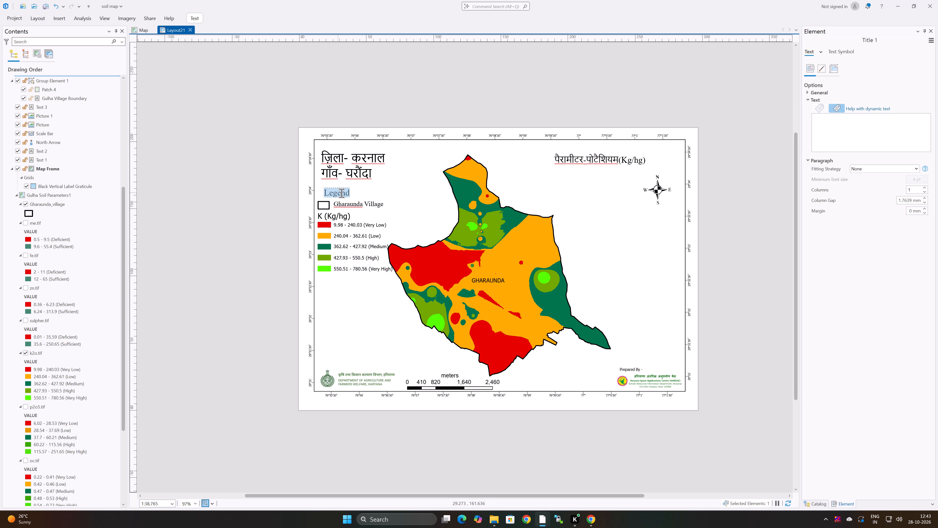
pyautogui.click(343, 193)
pyautogui.click(355, 205)
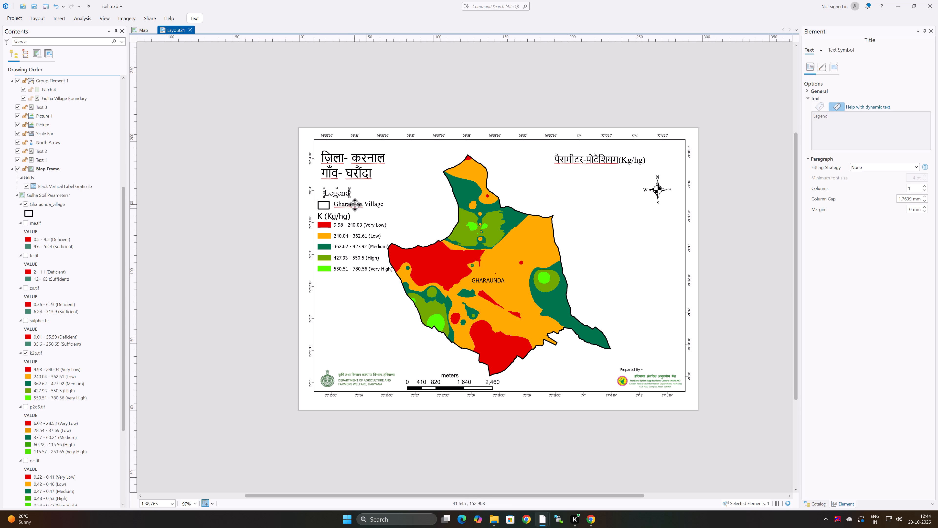
pyautogui.moveTo(342, 193); pyautogui.dragTo(337, 194)
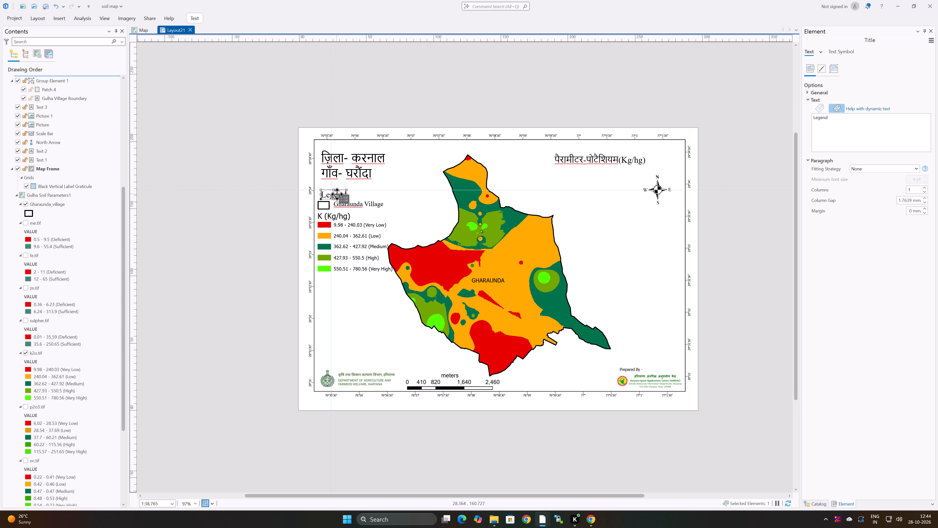
pyautogui.moveTo(337, 194); pyautogui.dragTo(336, 194)
pyautogui.click(289, 160)
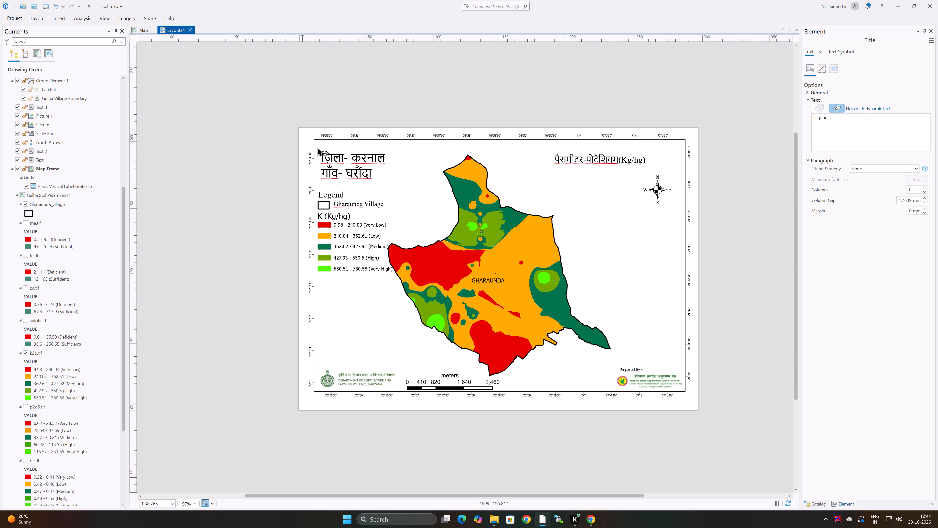
# Nudge the Gharaunda Village legend entry slightly right to centre its outline box over the K colour patches.
pyautogui.doubleClick(337, 206)
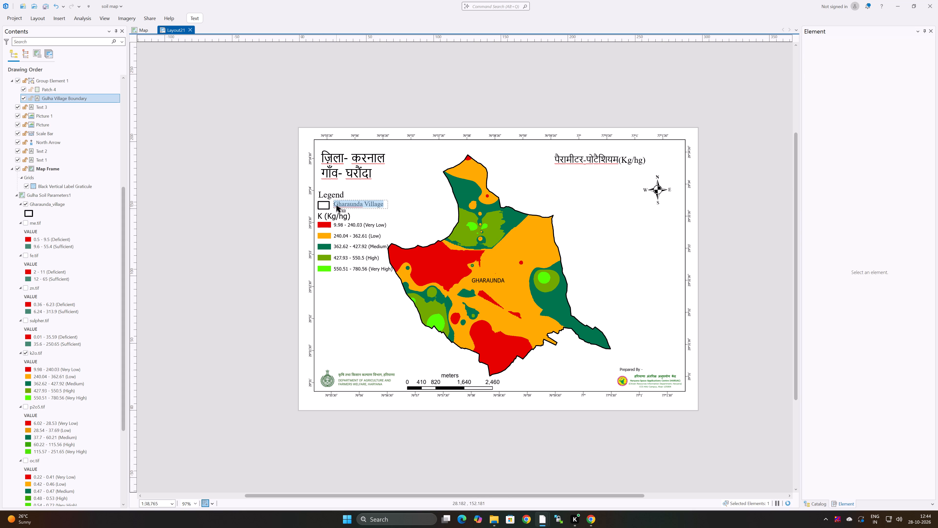
pyautogui.click(316, 208)
pyautogui.click(322, 206)
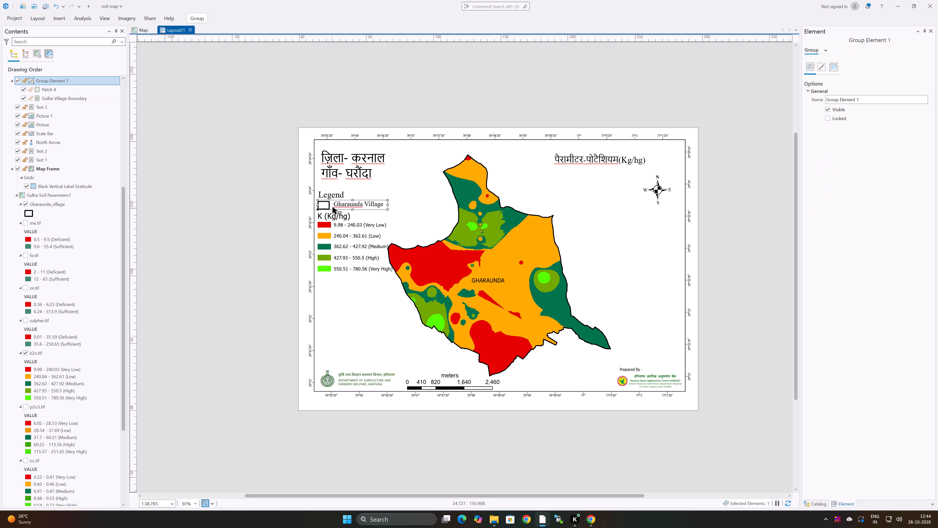
pyautogui.click(333, 207)
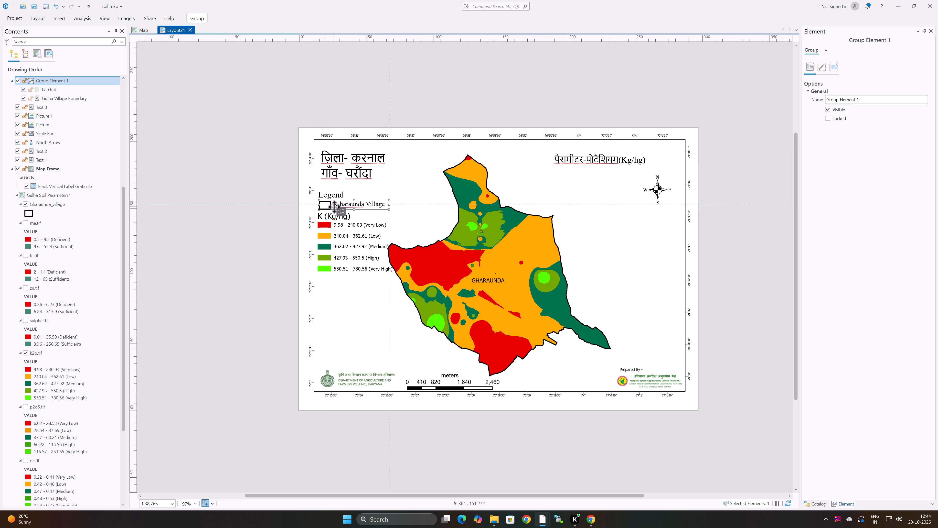
pyautogui.click(290, 184)
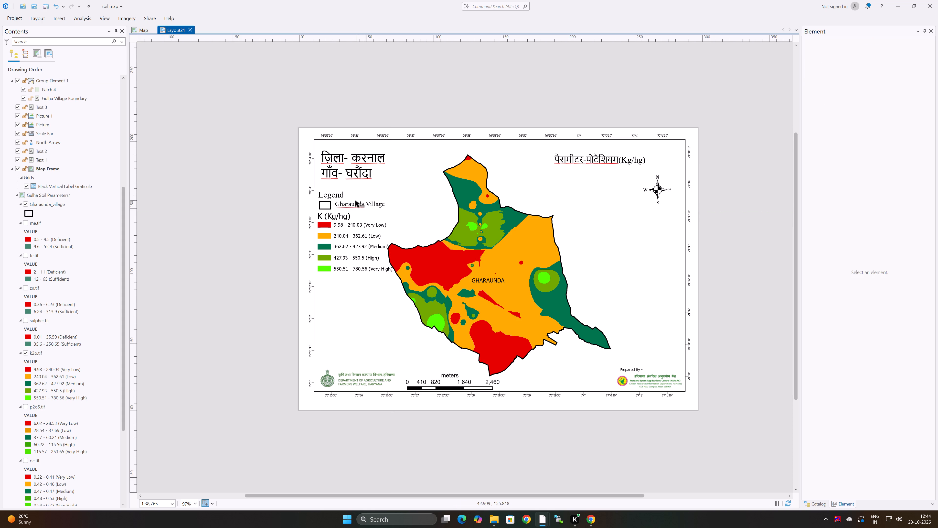
pyautogui.click(364, 207)
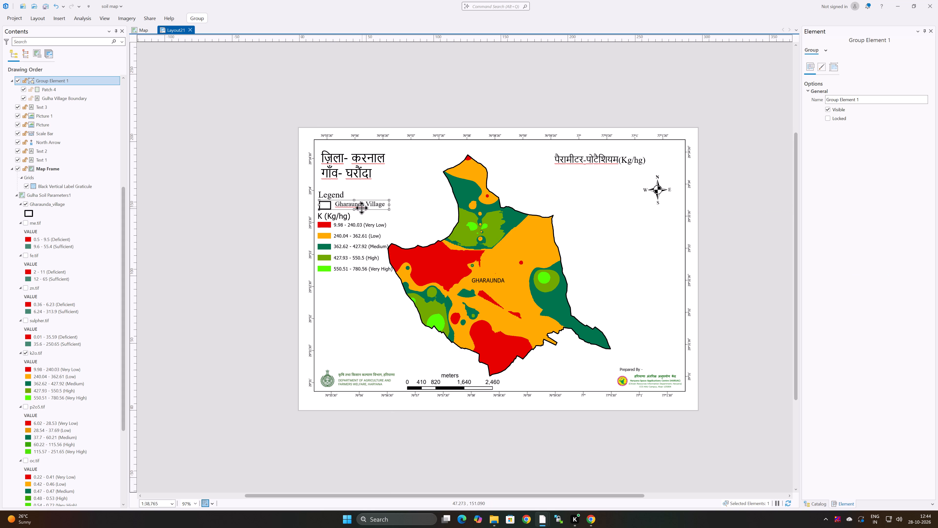
pyautogui.click(361, 208)
pyautogui.scroll(1, 359, 208)
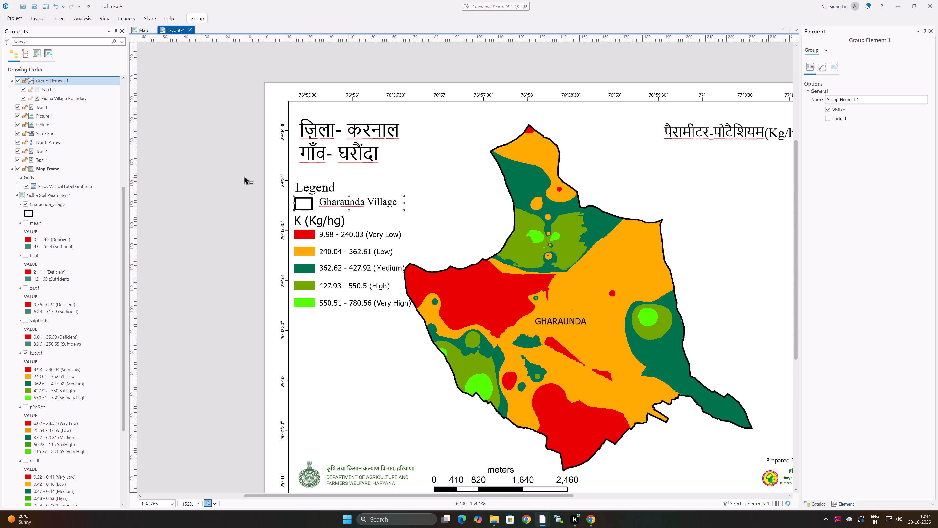
pyautogui.click(243, 177)
# Open the layout's export settings and set the PDF vector resolution to 600 DPI.
pyautogui.scroll(-4, 283, 192)
pyautogui.scroll(2, 338, 212)
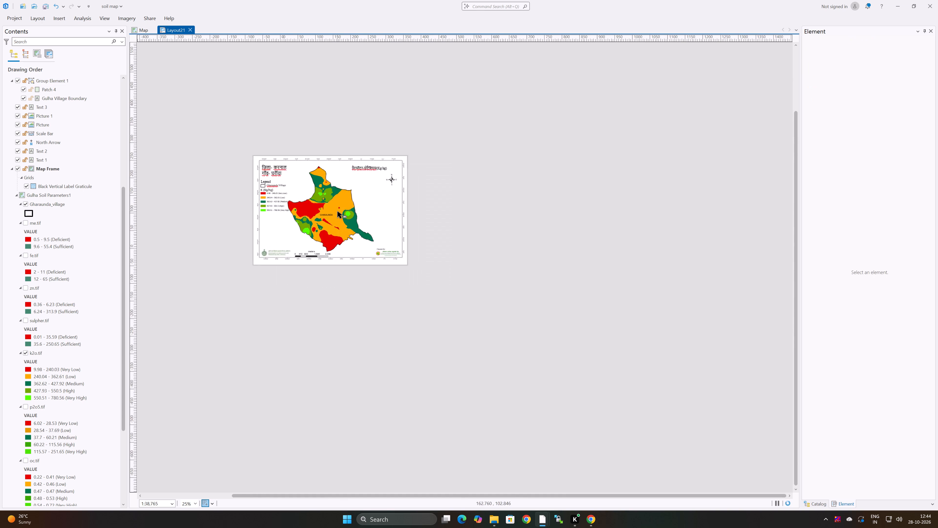
pyautogui.moveTo(325, 156); pyautogui.dragTo(387, 202, button='middle')
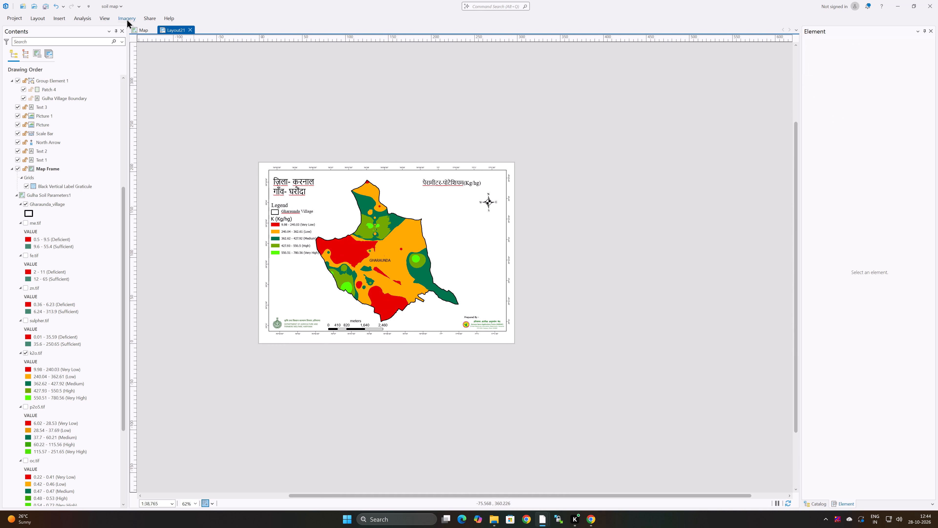
pyautogui.click(146, 17)
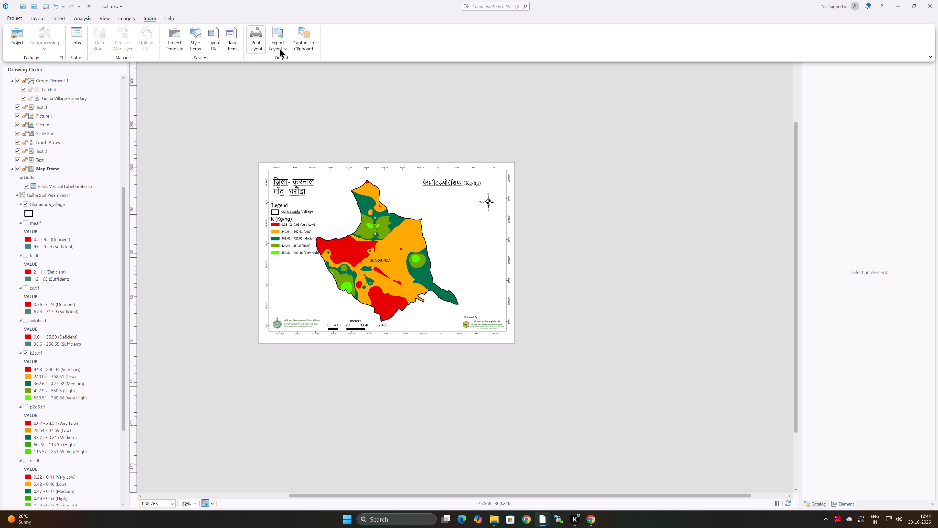
pyautogui.click(285, 49)
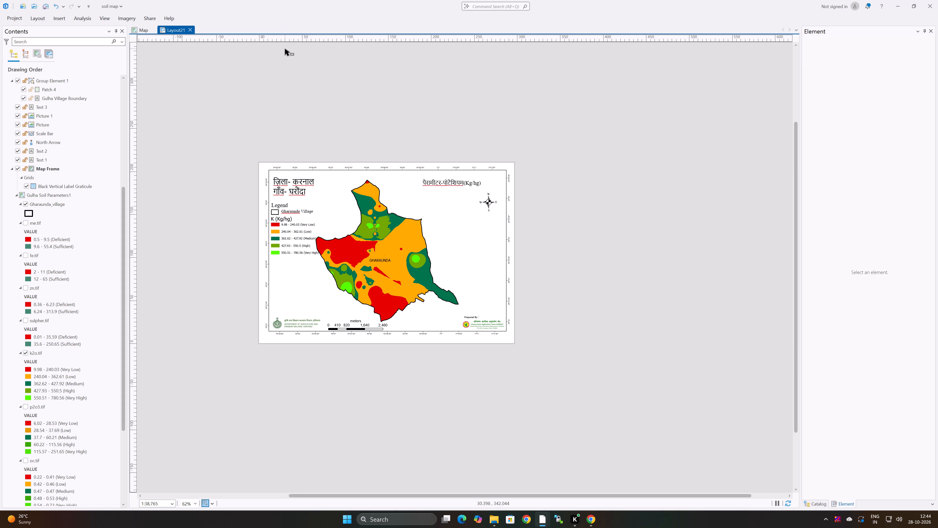
pyautogui.click(149, 18)
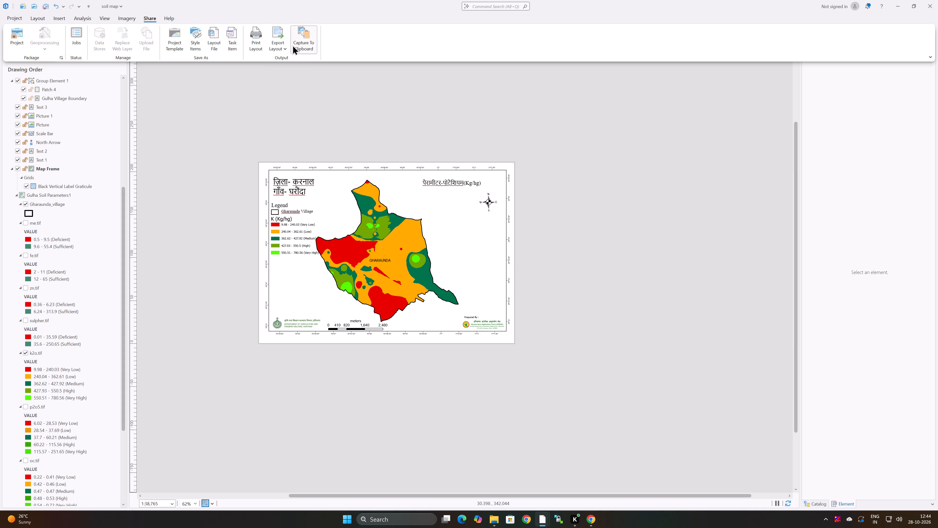
pyautogui.click(285, 49)
pyautogui.click(321, 89)
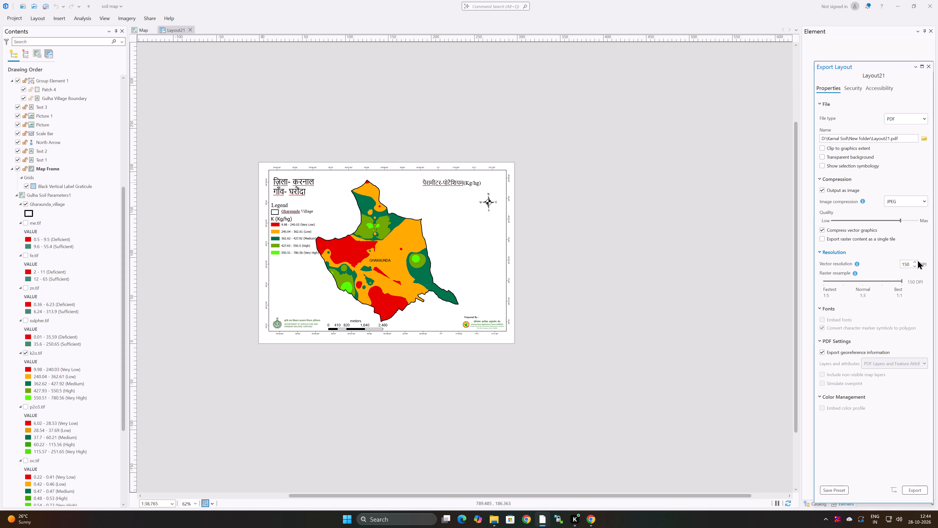
pyautogui.moveTo(909, 263); pyautogui.dragTo(881, 268)
pyautogui.write('600')
# Name the output file k.pdf in Karnal Soil's New folder, export the potassium layout, and close the export settings.
pyautogui.click(925, 138)
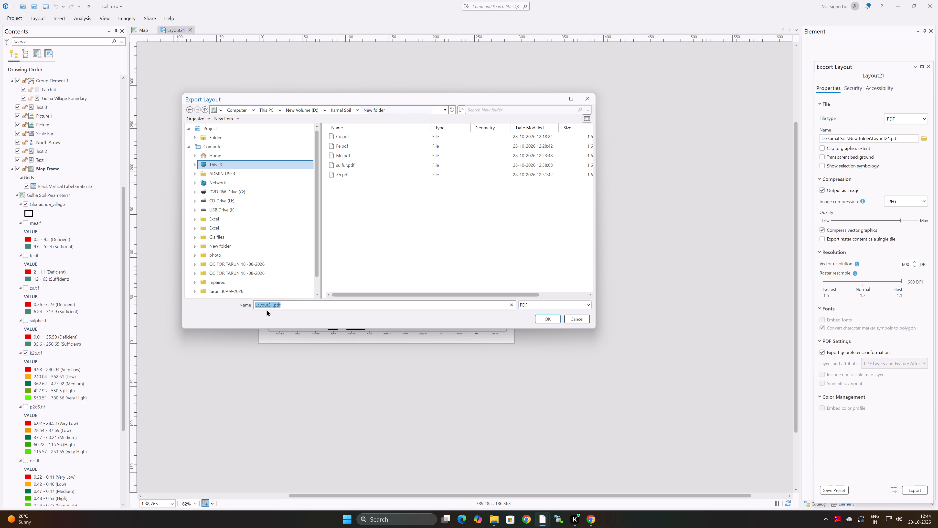
pyautogui.click(273, 304)
pyautogui.press('BackSpace')
pyautogui.press('BackSpace')
pyautogui.press('BackSpace')
pyautogui.press('BackSpace')
pyautogui.press('BackSpace')
pyautogui.press('BackSpace')
pyautogui.press('BackSpace')
pyautogui.press('BackSpace')
pyautogui.press('BackSpace')
pyautogui.press('BackSpace')
pyautogui.press('BackSpace')
pyautogui.press('BackSpace')
pyautogui.press('BackSpace')
pyautogui.press('BackSpace')
pyautogui.press('BackSpace')
pyautogui.press('BackSpace')
pyautogui.press('BackSpace')
pyautogui.press('BackSpace')
pyautogui.press('BackSpace')
pyautogui.press('BackSpace')
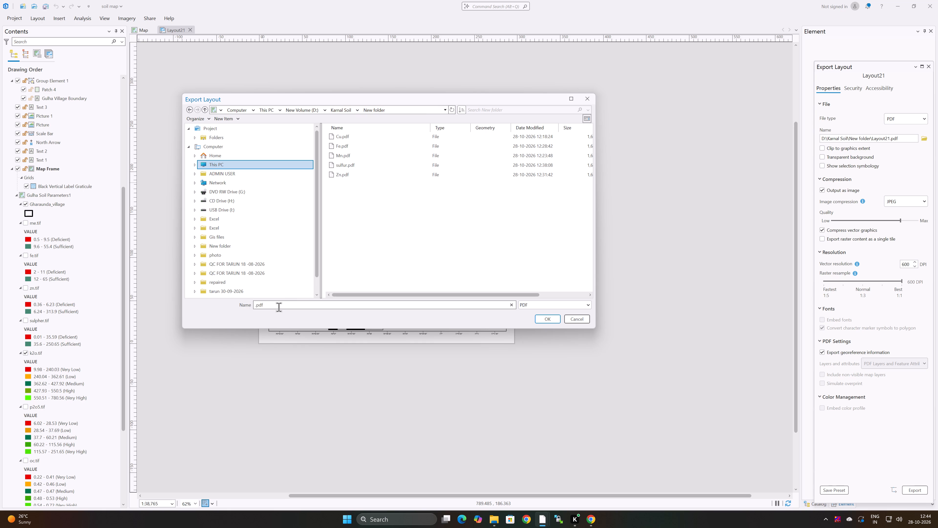
pyautogui.press('k')
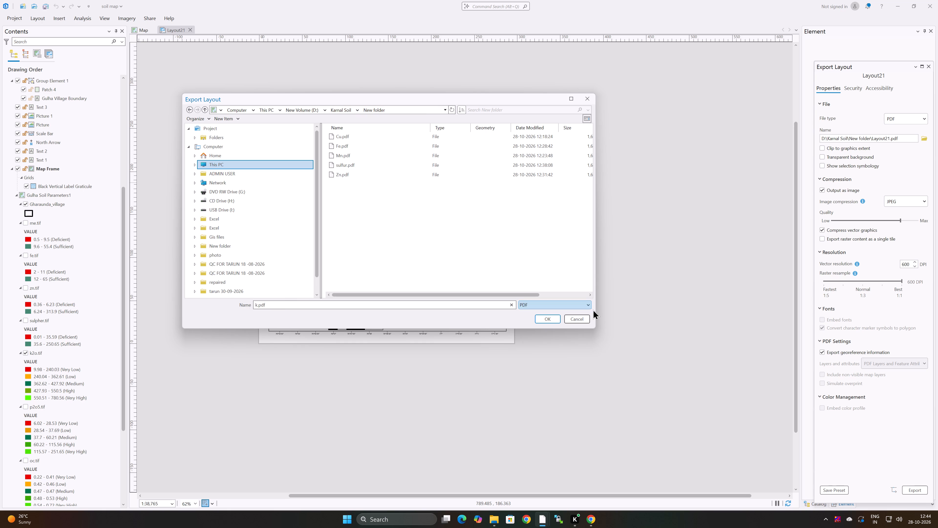
pyautogui.click(554, 319)
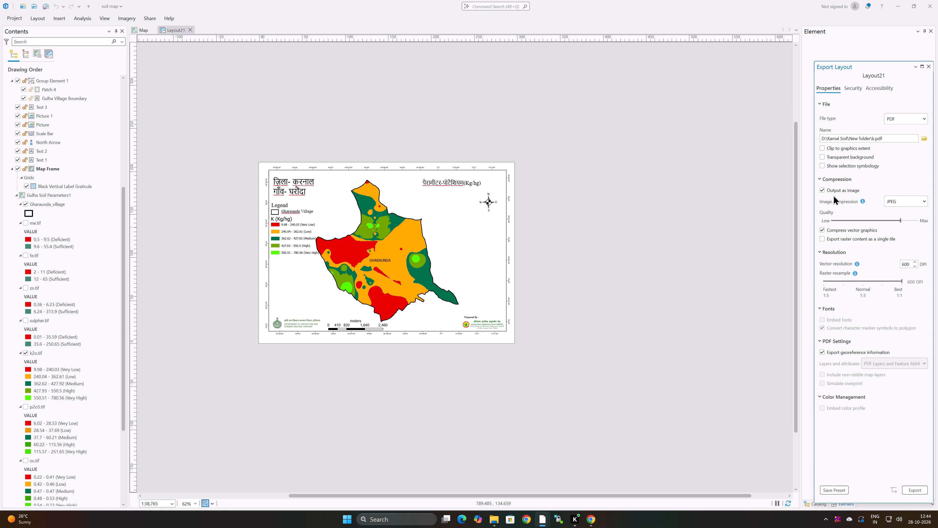
pyautogui.click(918, 491)
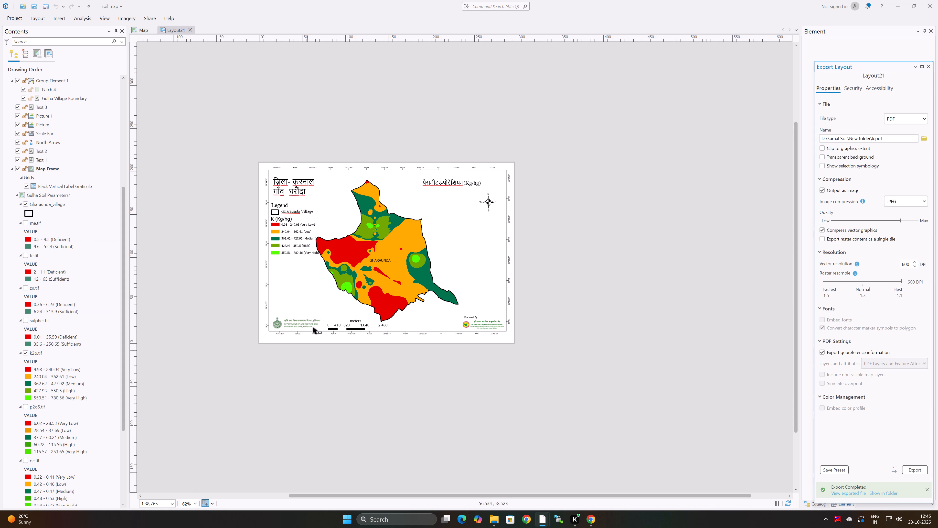
pyautogui.scroll(4, 298, 264)
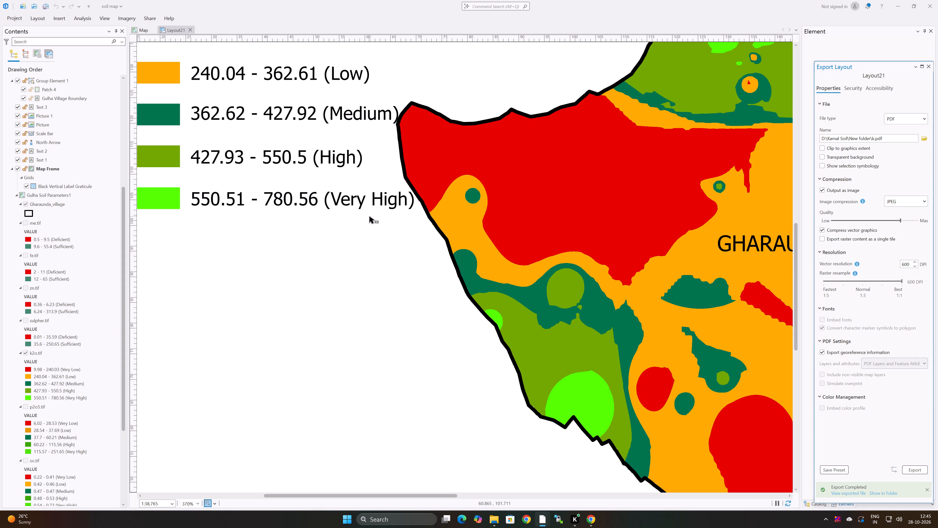
pyautogui.scroll(-3, 373, 218)
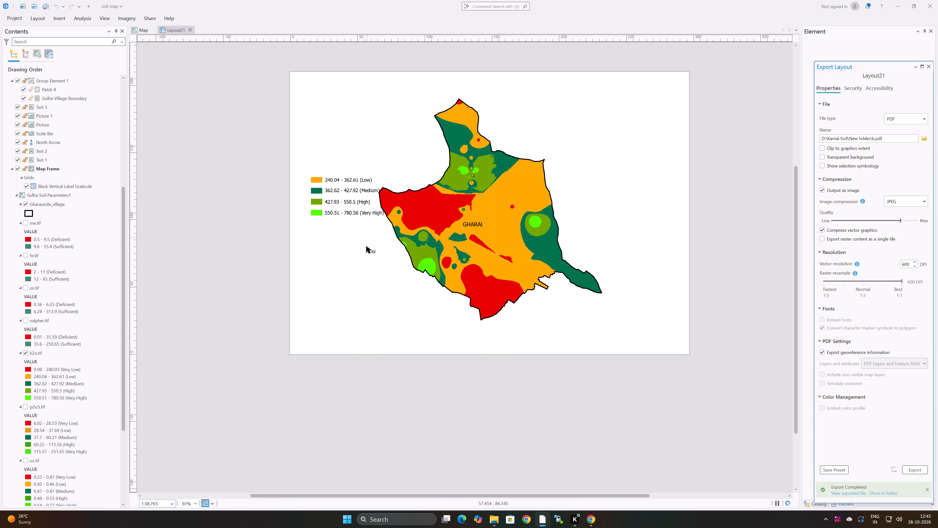
pyautogui.click(929, 66)
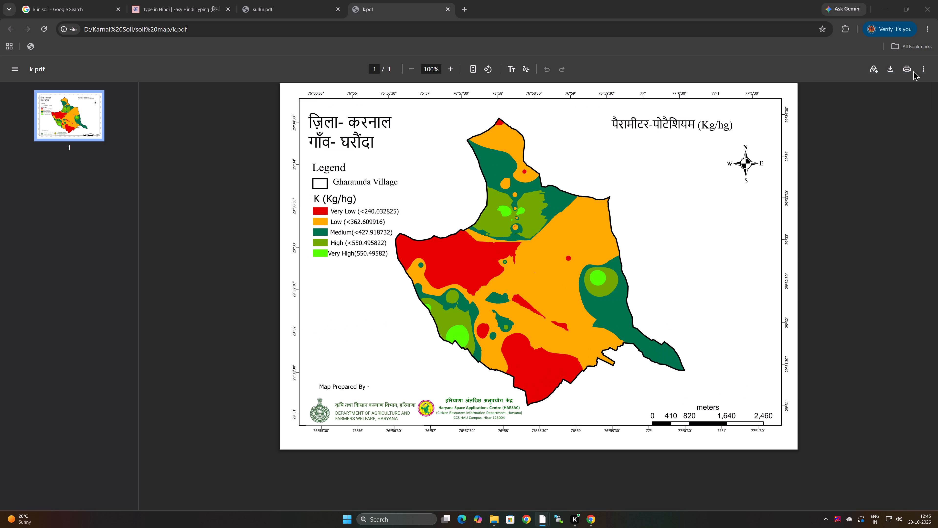
# Show the p2o5.tif layer in the map frame and hide the k2o.tif layer.
pyautogui.scroll(-8, 49, 348)
pyautogui.scroll(-2, 39, 303)
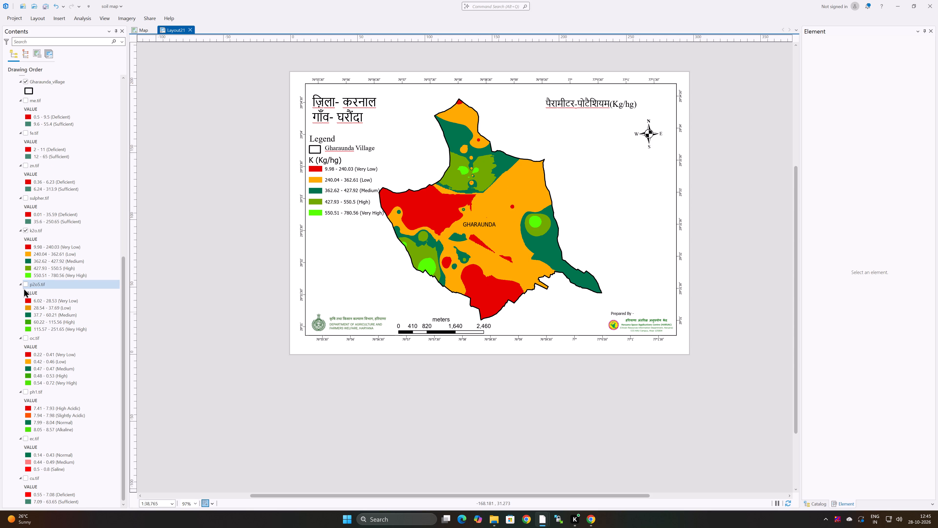
pyautogui.click(26, 284)
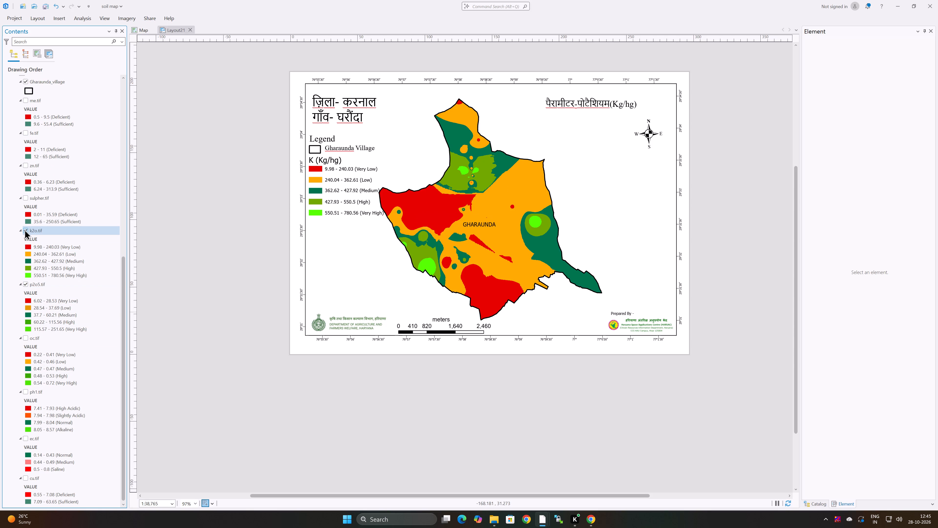
pyautogui.click(24, 230)
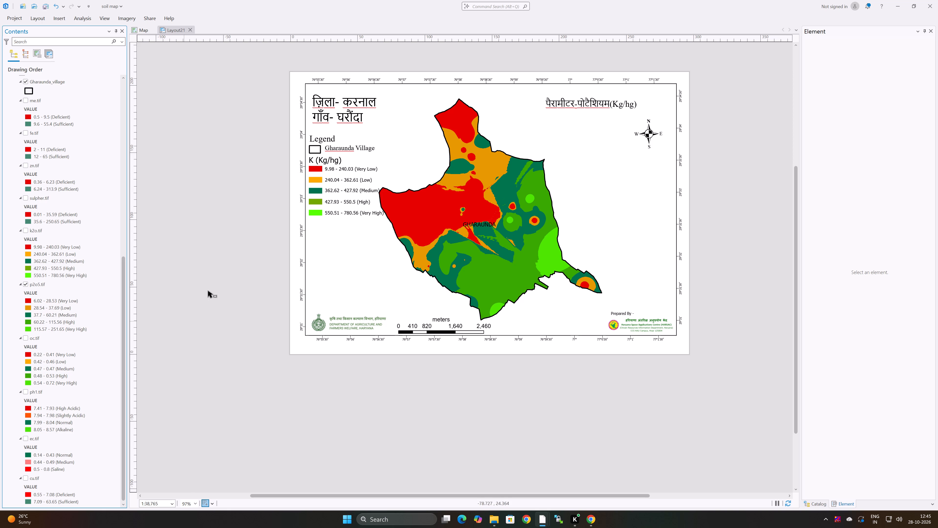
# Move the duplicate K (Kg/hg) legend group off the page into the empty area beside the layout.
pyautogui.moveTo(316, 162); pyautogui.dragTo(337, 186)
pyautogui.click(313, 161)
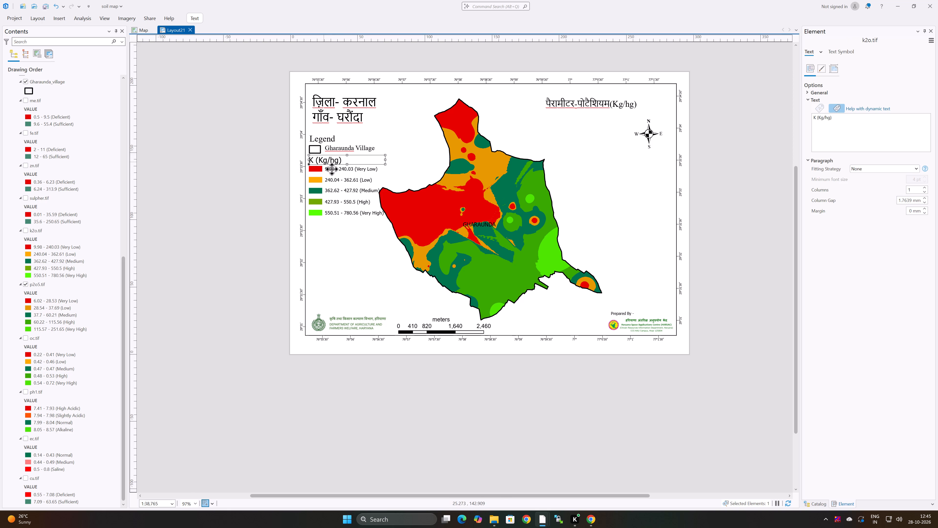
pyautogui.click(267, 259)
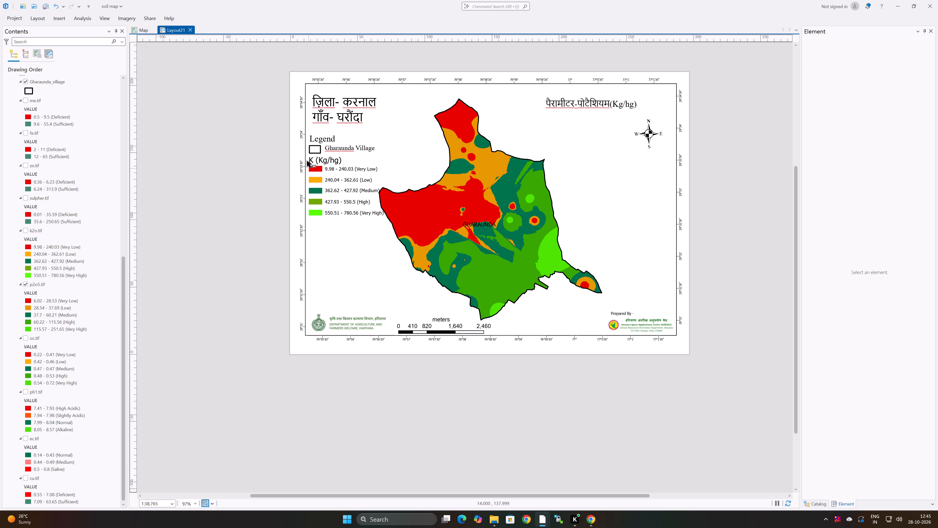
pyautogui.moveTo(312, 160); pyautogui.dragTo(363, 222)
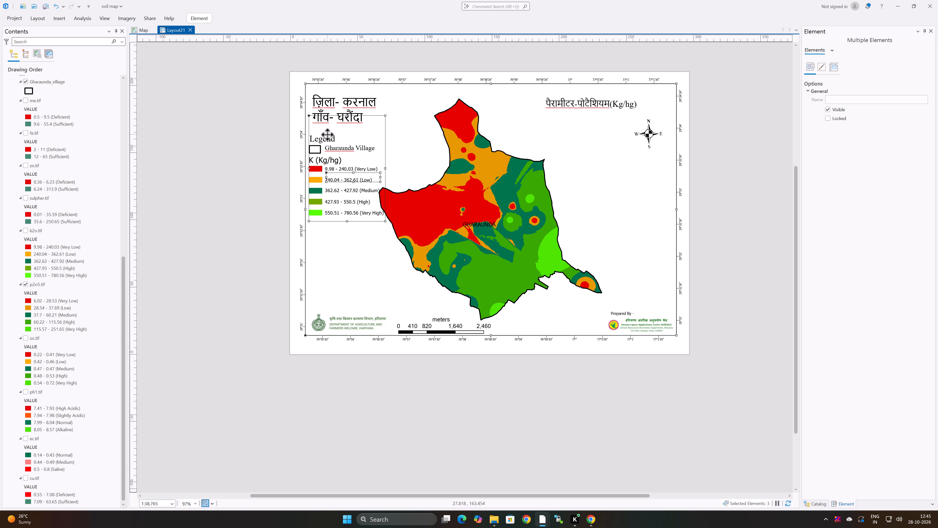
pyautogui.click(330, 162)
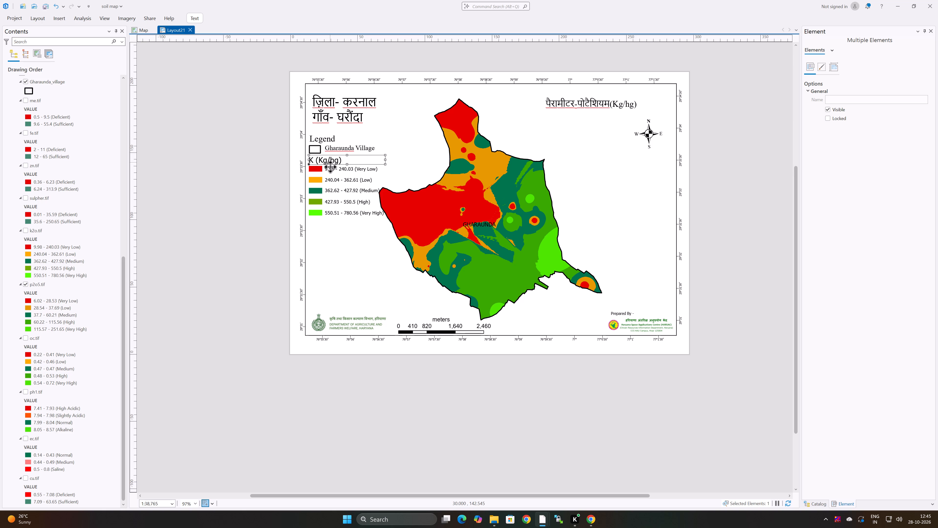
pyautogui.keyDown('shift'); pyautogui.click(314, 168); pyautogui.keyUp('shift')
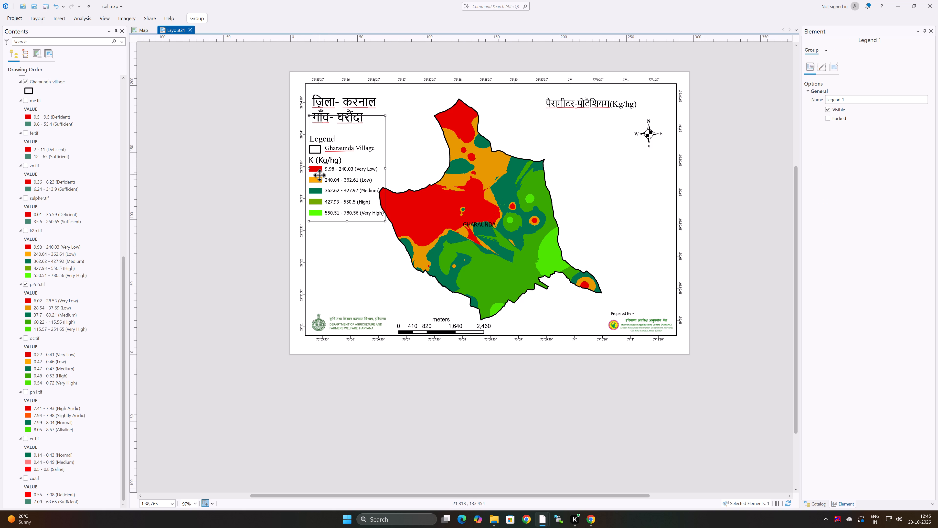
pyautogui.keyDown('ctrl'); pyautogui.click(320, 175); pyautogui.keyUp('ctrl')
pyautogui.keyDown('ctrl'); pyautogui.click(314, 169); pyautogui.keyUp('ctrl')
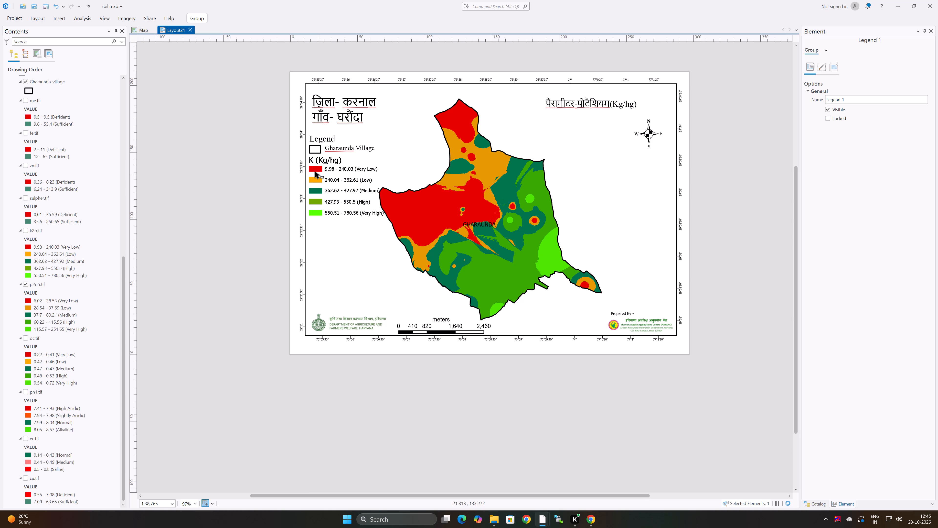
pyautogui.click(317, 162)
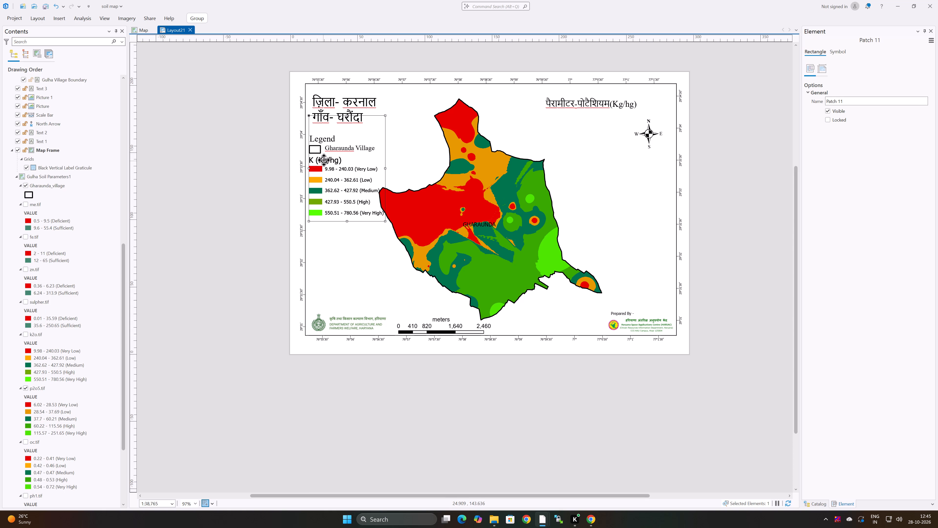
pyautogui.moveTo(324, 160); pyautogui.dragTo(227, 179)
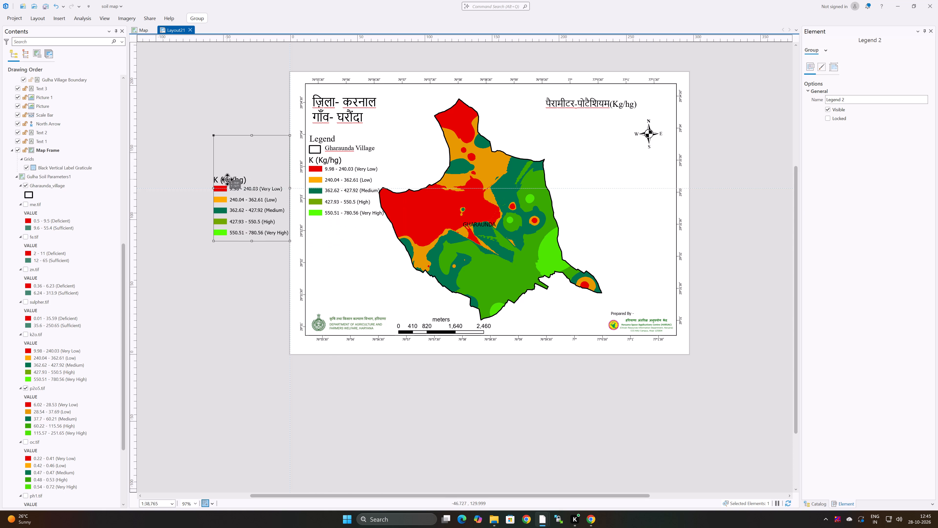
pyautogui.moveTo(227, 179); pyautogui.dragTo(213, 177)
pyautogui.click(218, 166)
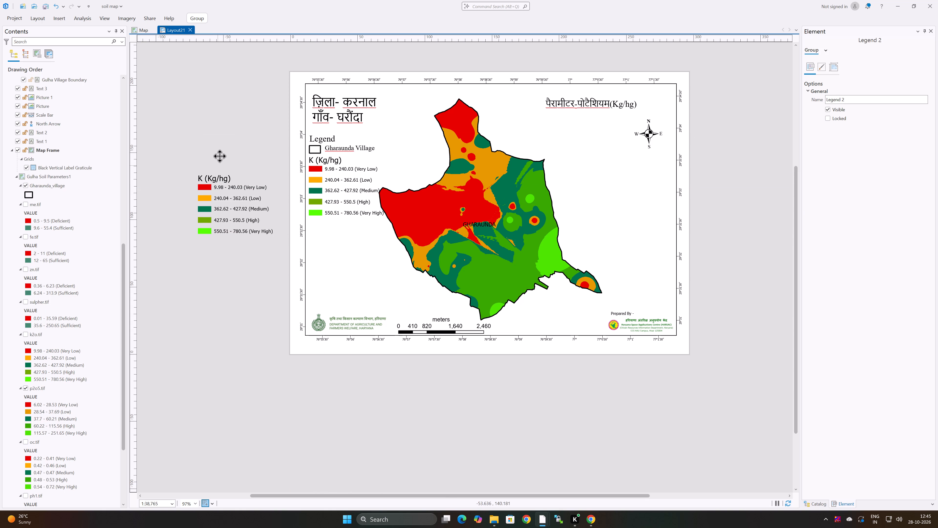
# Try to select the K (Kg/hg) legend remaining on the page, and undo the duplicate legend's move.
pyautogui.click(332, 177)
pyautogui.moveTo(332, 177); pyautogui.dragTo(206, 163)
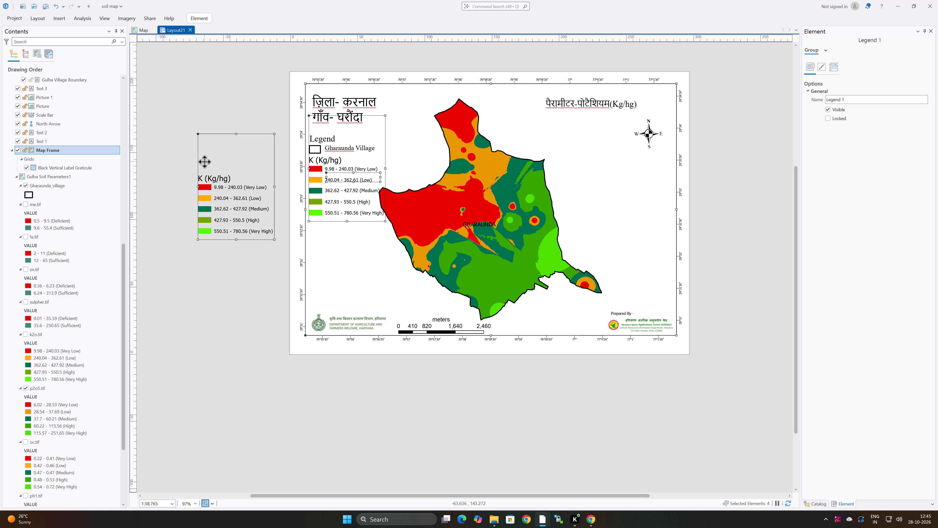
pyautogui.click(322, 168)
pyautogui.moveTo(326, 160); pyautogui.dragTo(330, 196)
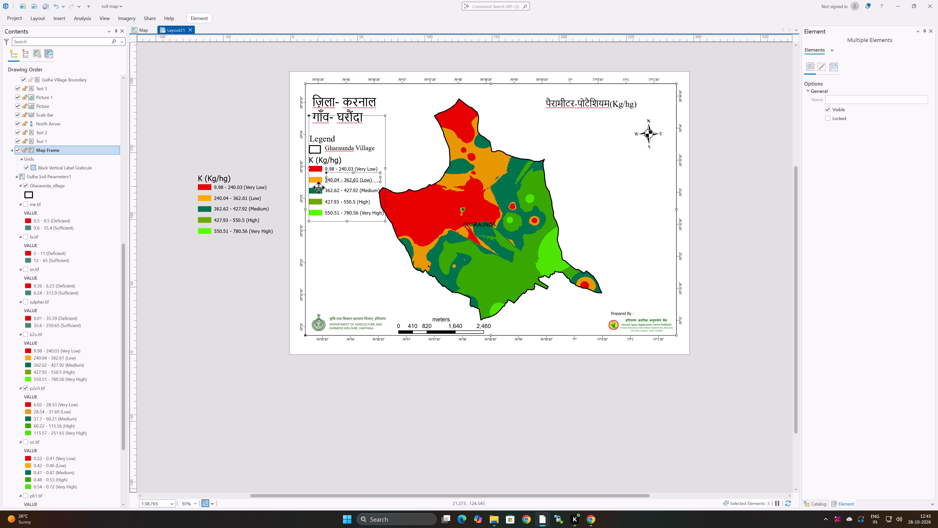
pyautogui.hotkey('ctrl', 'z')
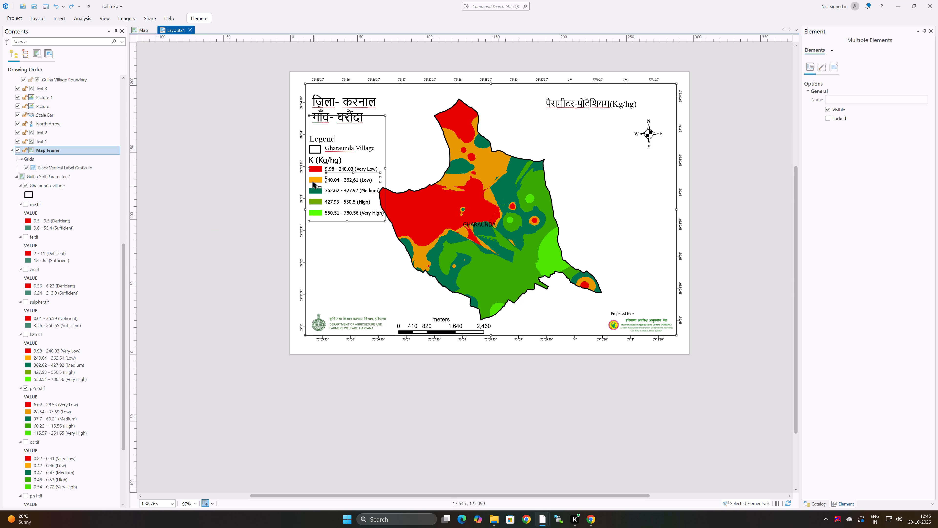
# Delete the Legend 2 group, one of the two overlapping K (Kg/hg) legends on the page.
pyautogui.click(315, 164)
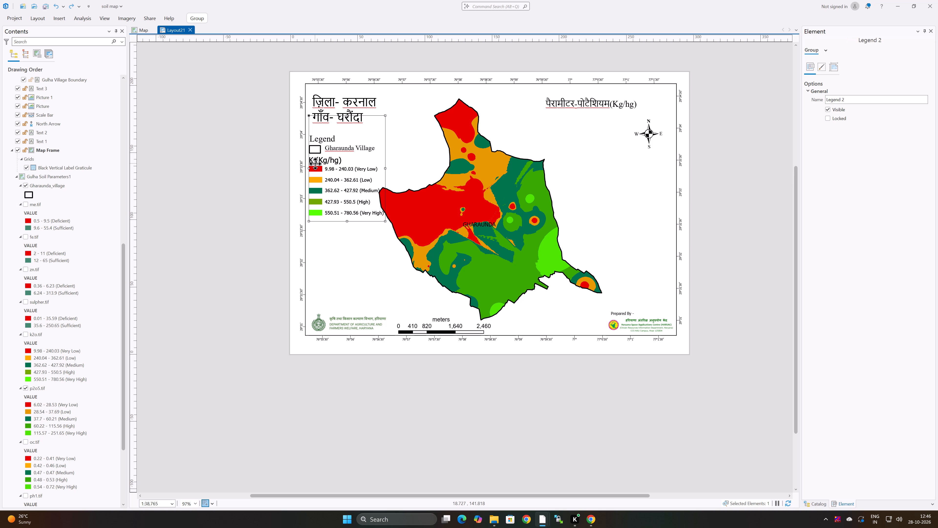
pyautogui.press('Delete')
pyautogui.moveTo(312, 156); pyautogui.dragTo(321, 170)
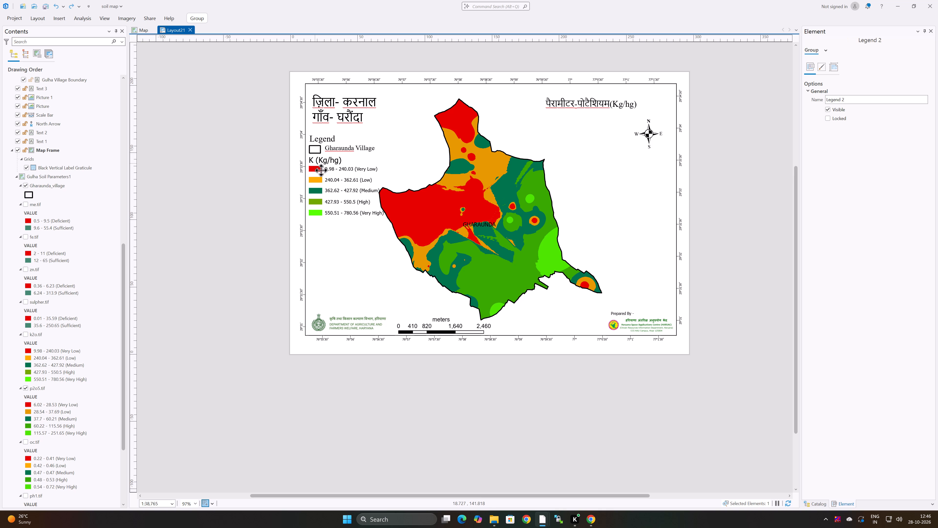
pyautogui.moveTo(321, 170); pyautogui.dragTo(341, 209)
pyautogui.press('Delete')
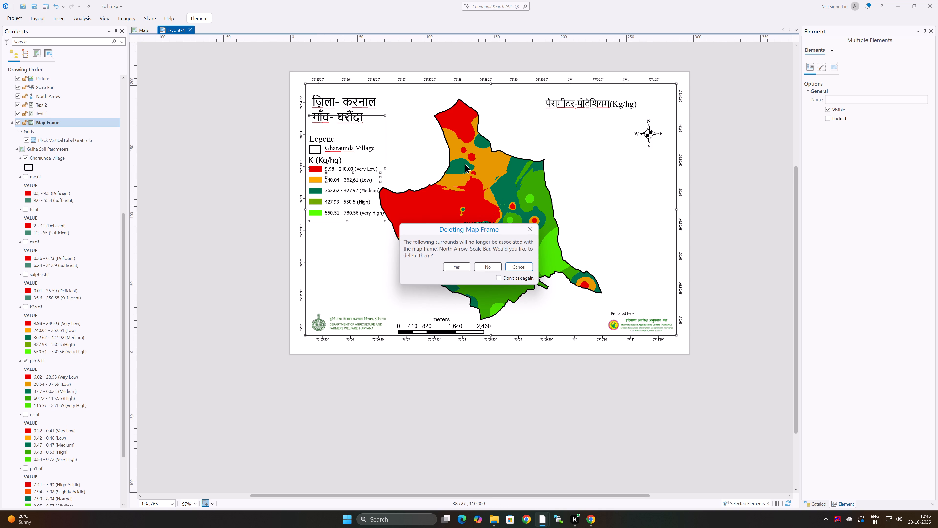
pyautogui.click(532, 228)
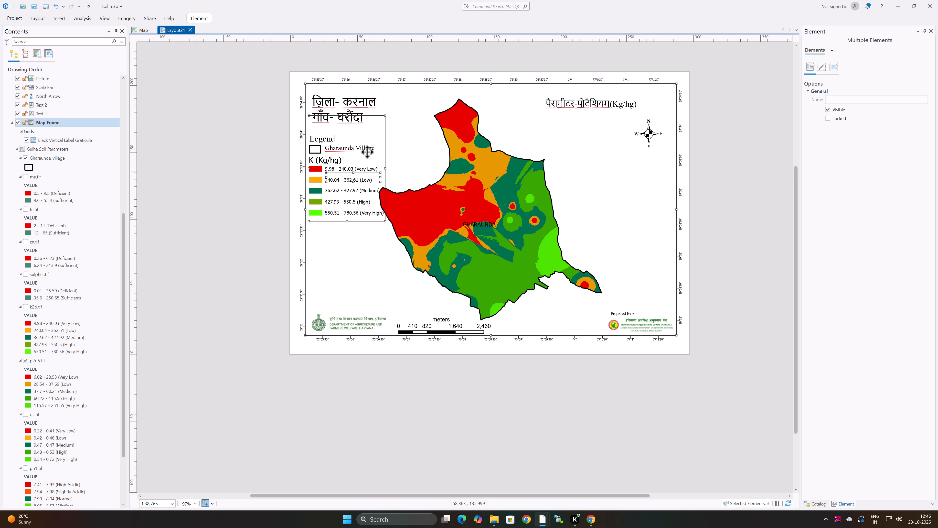
# Delete the remaining K (Kg/hg) legend group, Legend 1, keeping the Legend heading and Gharaunda Village entry.
pyautogui.click(364, 149)
pyautogui.click(202, 148)
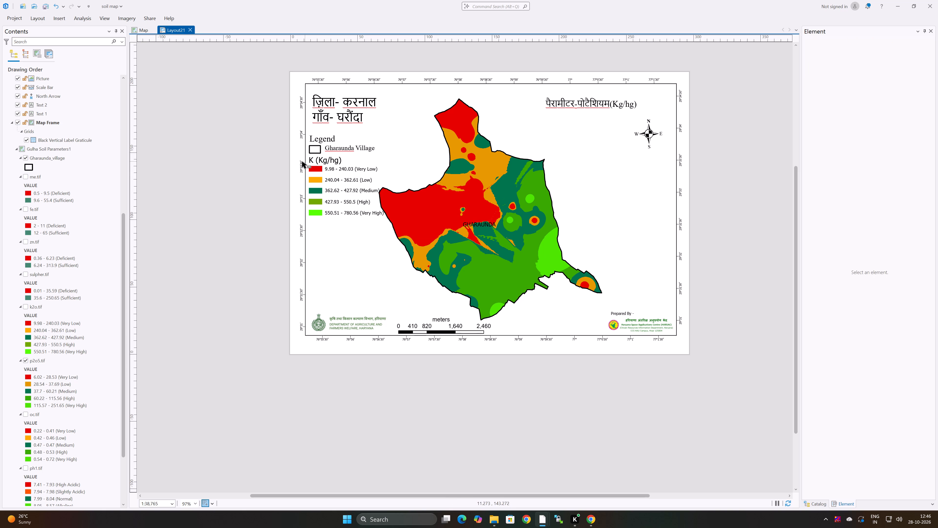
pyautogui.moveTo(314, 160); pyautogui.dragTo(347, 216)
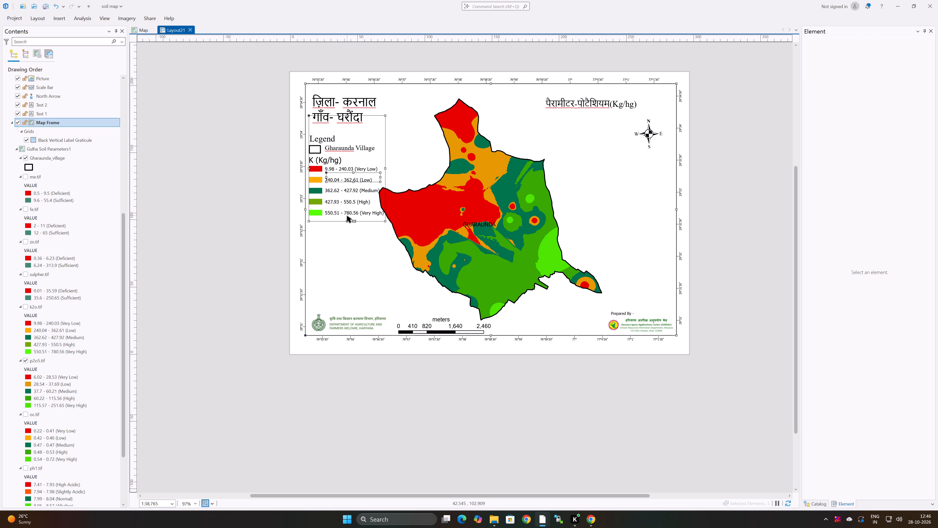
pyautogui.click(284, 168)
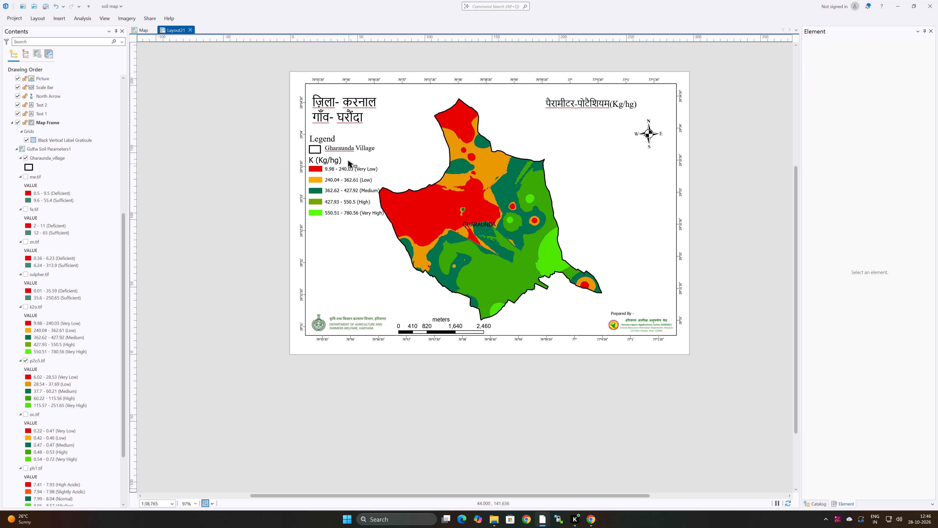
pyautogui.click(364, 162)
pyautogui.press('Delete')
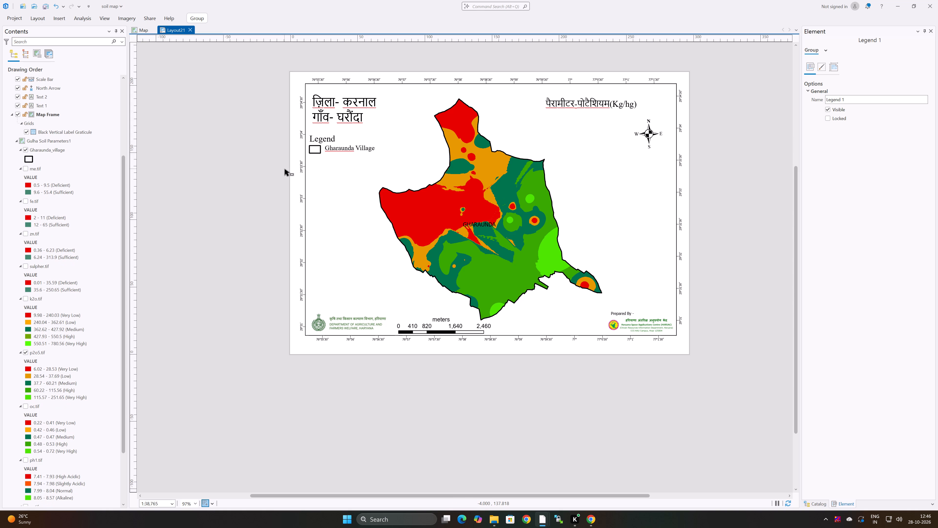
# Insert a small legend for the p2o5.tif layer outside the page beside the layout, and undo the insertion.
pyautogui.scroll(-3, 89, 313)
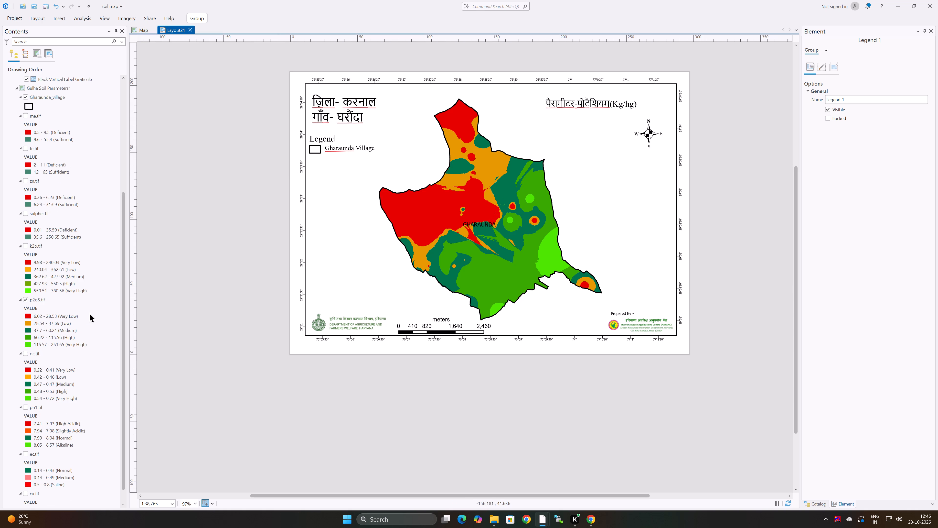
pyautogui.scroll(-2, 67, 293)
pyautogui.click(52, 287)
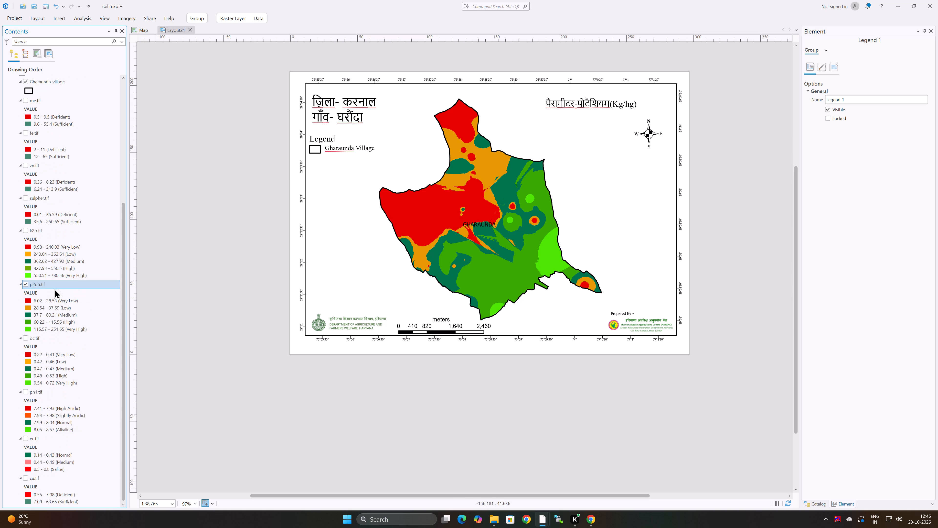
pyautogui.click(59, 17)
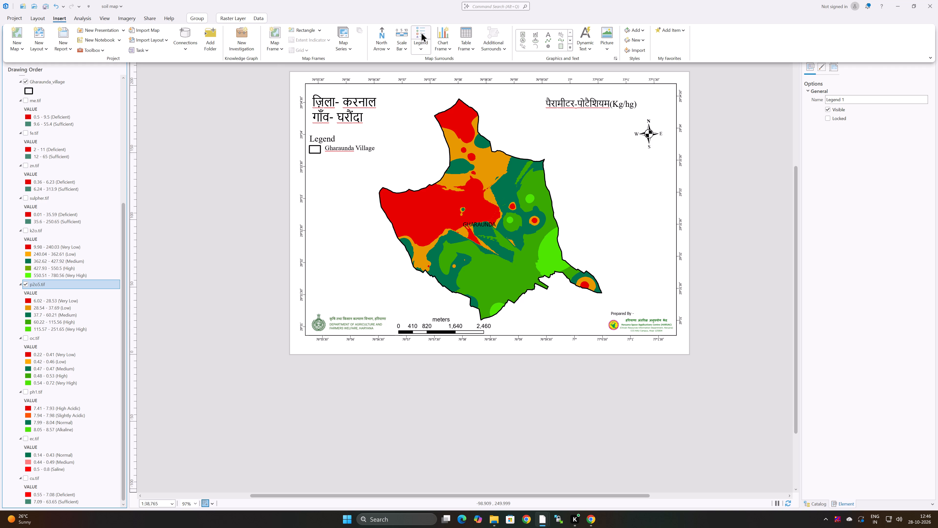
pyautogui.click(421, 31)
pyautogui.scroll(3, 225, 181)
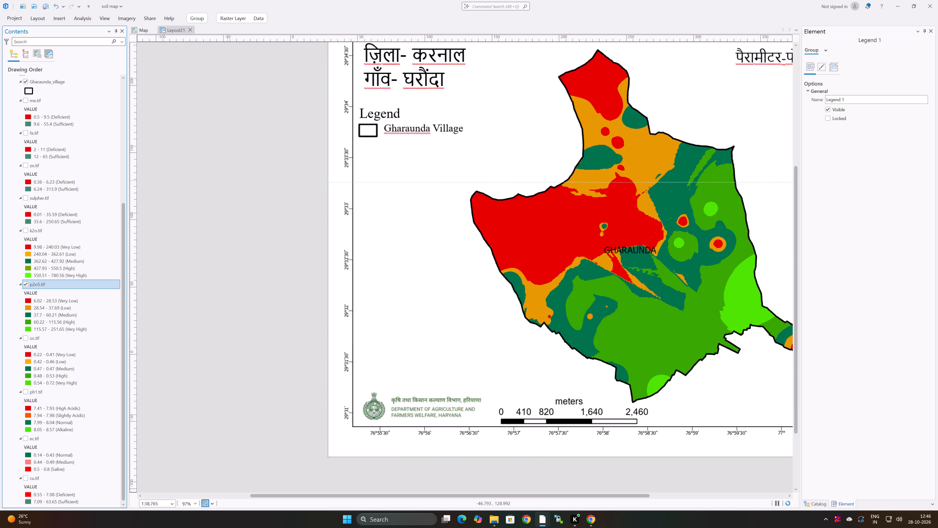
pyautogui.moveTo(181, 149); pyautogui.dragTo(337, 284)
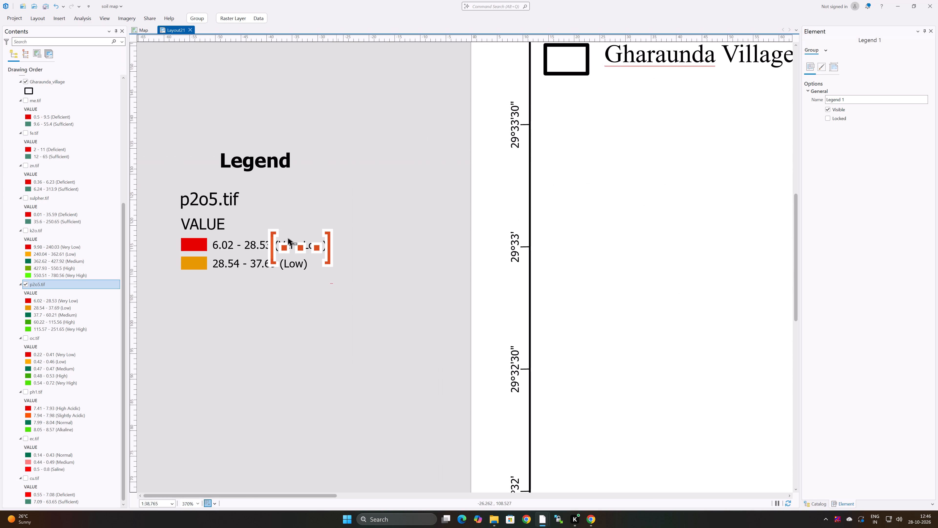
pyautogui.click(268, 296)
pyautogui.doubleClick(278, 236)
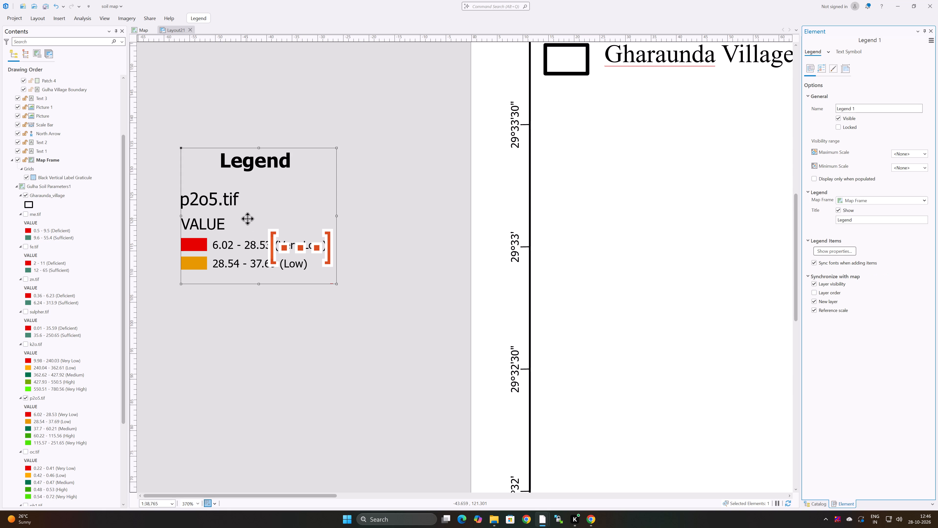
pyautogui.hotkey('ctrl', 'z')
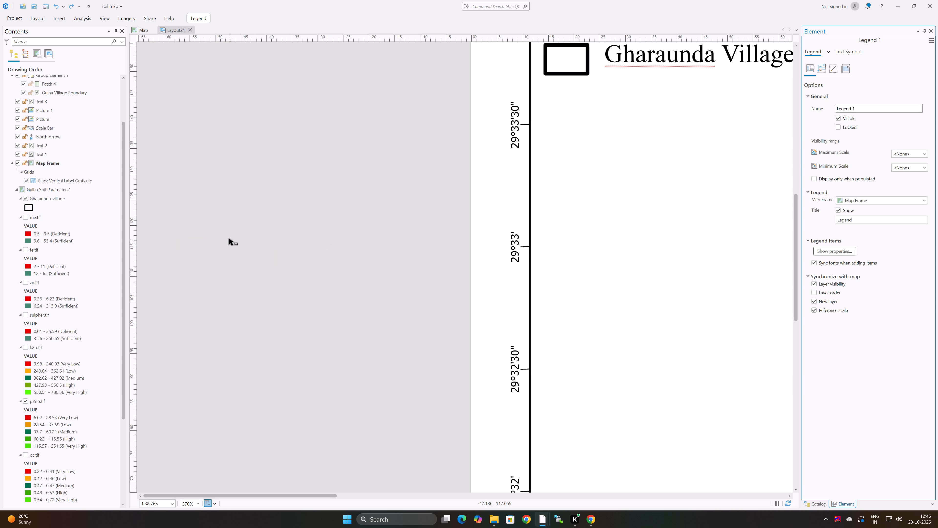
# Insert a larger legend for the p2o5.tif layer outside the page and move it down beside the layout.
pyautogui.moveTo(203, 198); pyautogui.dragTo(337, 332)
pyautogui.moveTo(238, 202); pyautogui.dragTo(275, 245)
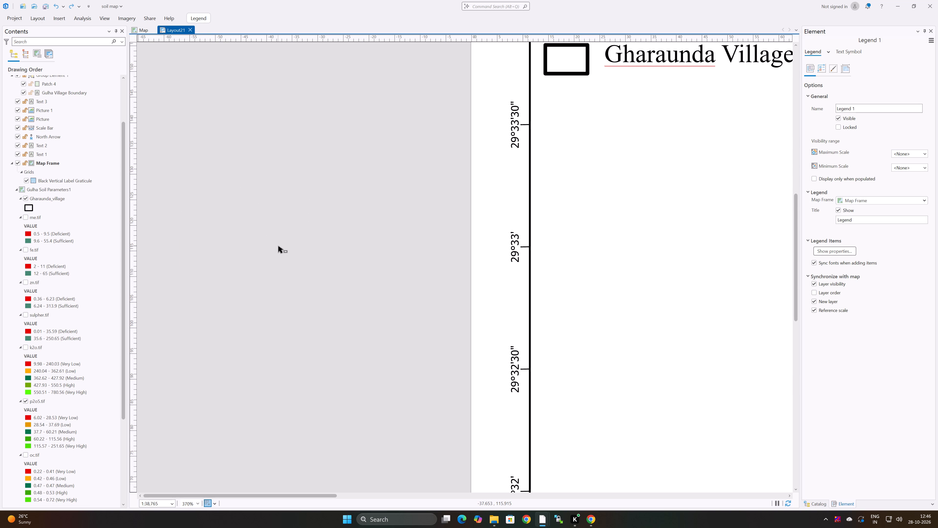
pyautogui.scroll(-4, 279, 245)
pyautogui.moveTo(240, 241); pyautogui.dragTo(325, 263, button='middle')
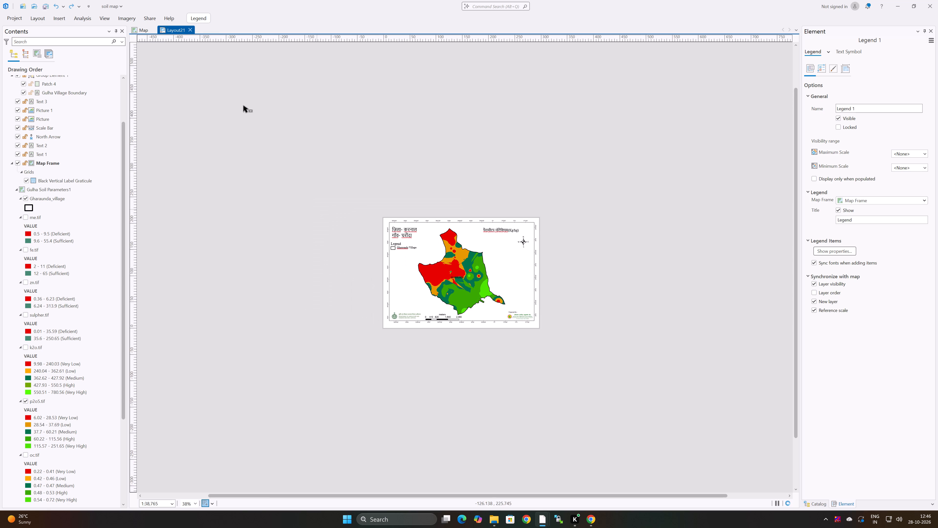
pyautogui.click(57, 17)
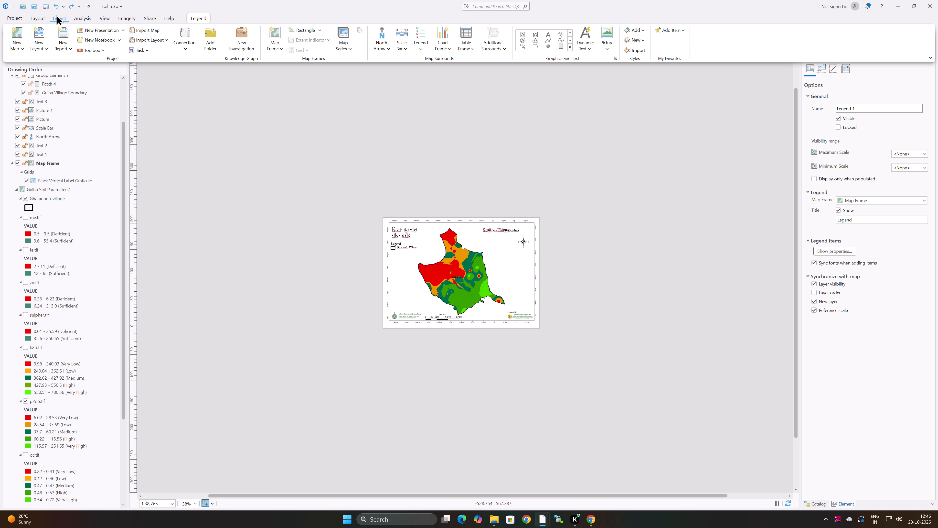
pyautogui.click(43, 398)
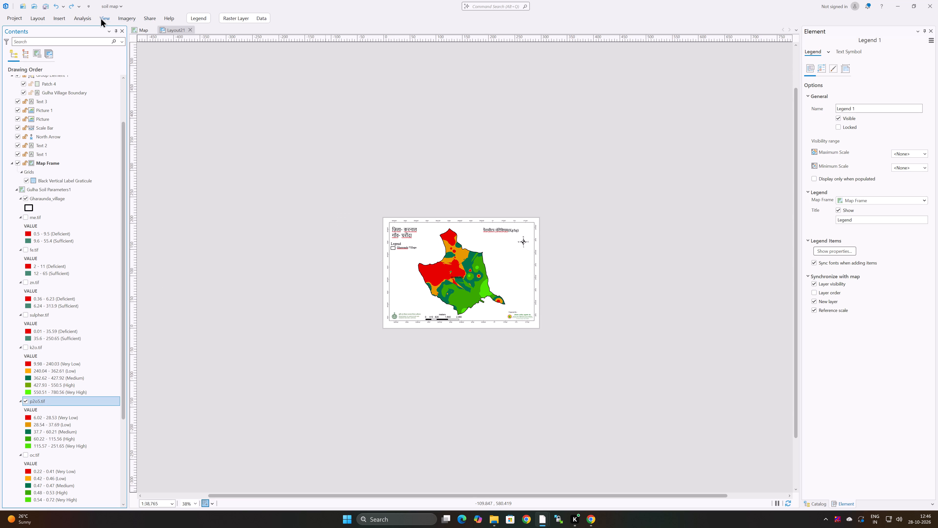
pyautogui.click(60, 16)
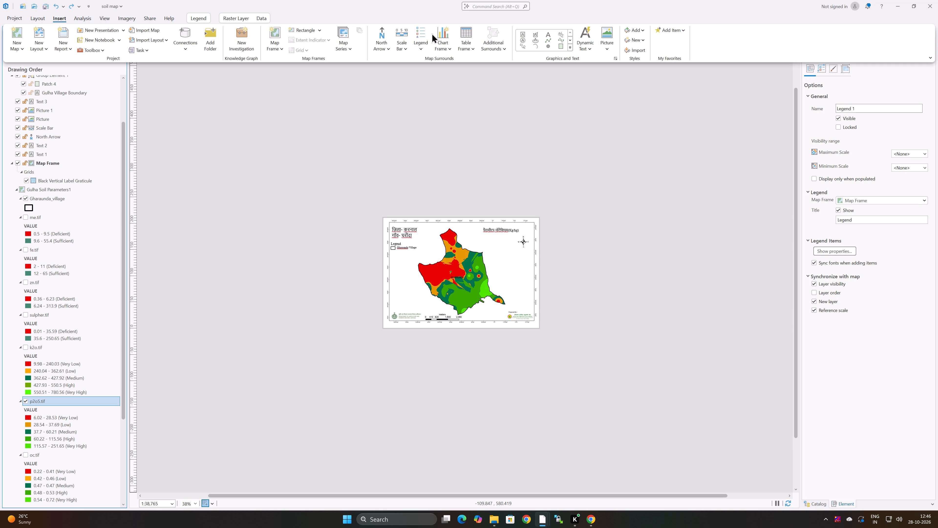
pyautogui.click(418, 30)
pyautogui.moveTo(168, 107); pyautogui.dragTo(182, 126)
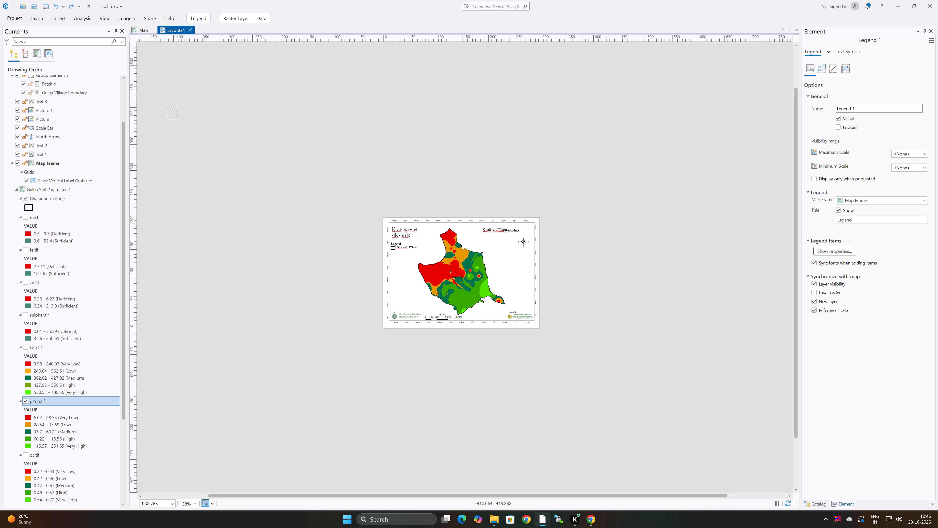
pyautogui.moveTo(182, 126); pyautogui.dragTo(265, 220)
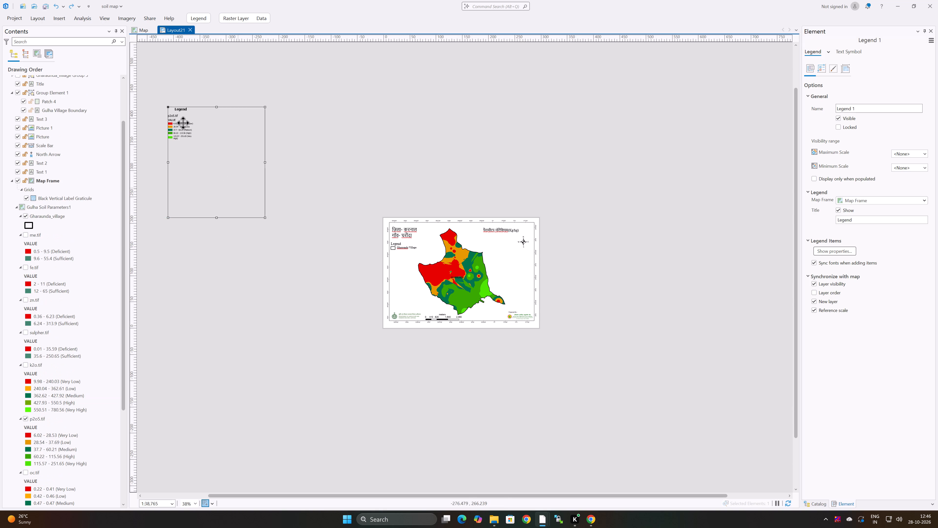
pyautogui.moveTo(176, 127); pyautogui.dragTo(227, 285)
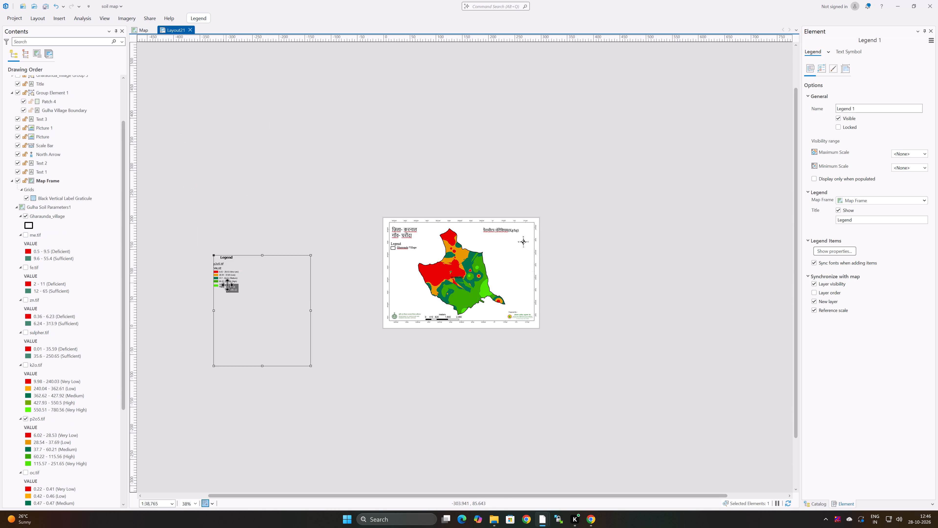
# Move the p2o5.tif legend up and closer to the page in the empty area beside the layout.
pyautogui.moveTo(227, 285); pyautogui.dragTo(255, 256)
pyautogui.scroll(3, 404, 255)
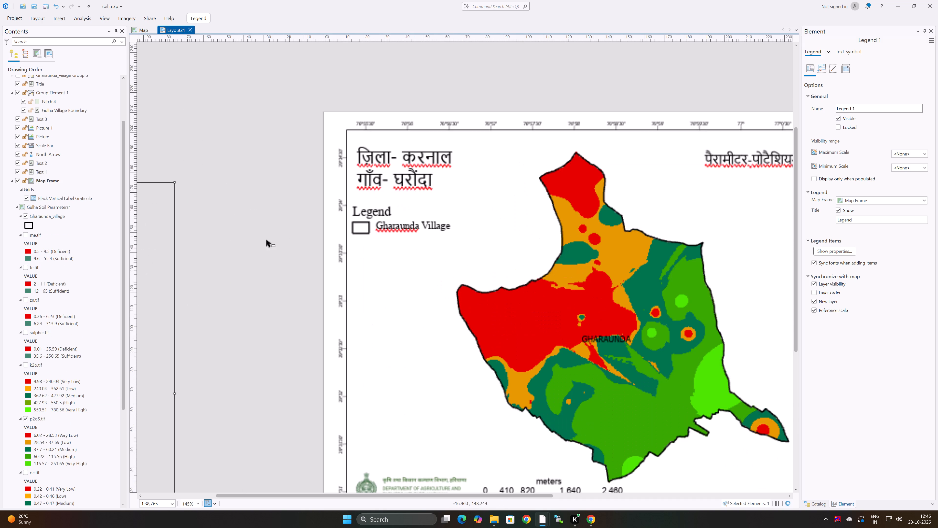
pyautogui.scroll(-1, 231, 248)
pyautogui.moveTo(187, 257); pyautogui.dragTo(513, 260, button='middle')
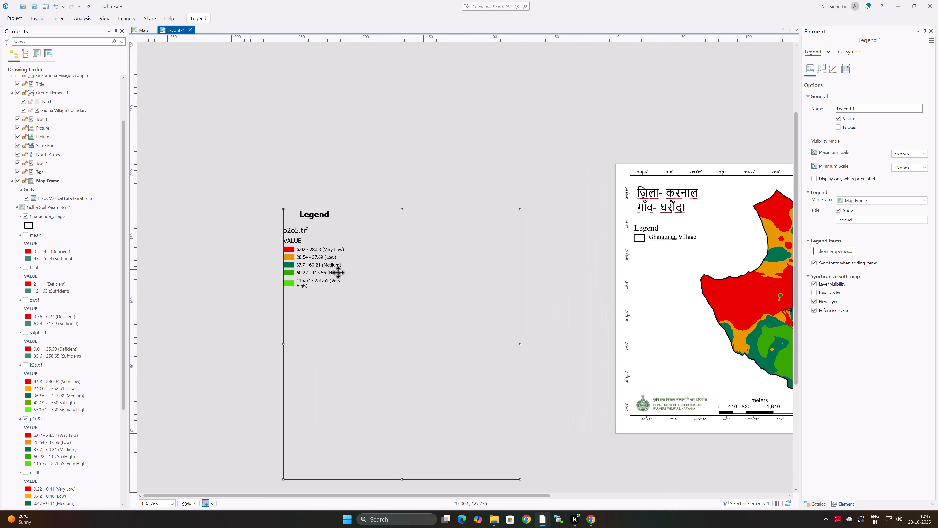
pyautogui.scroll(2, 332, 266)
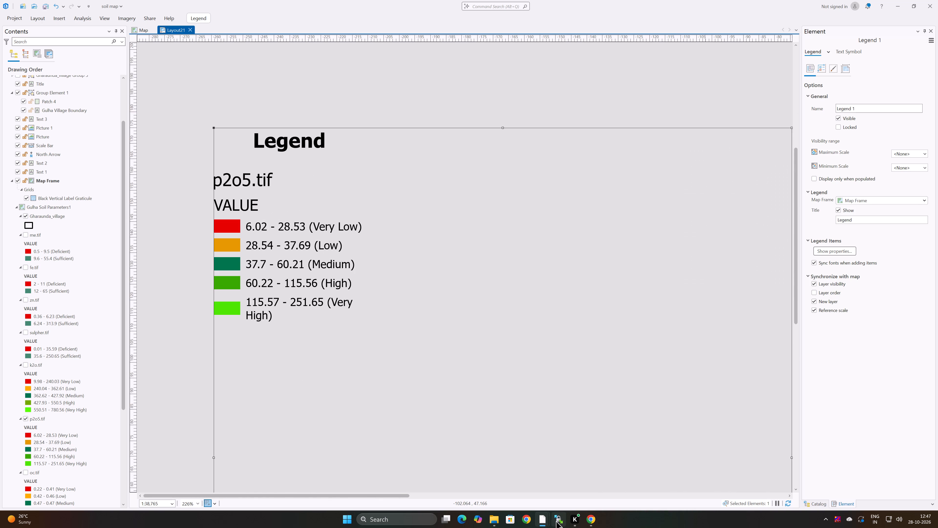
# Open the existing P.pdf map from the soil map folder in Chrome to view the phosphorus layout.
pyautogui.click(489, 477)
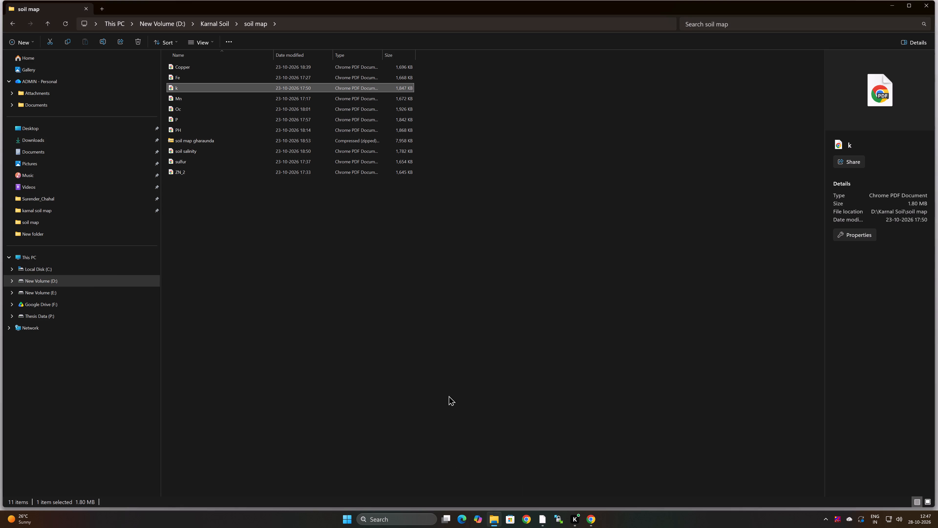
pyautogui.doubleClick(207, 119)
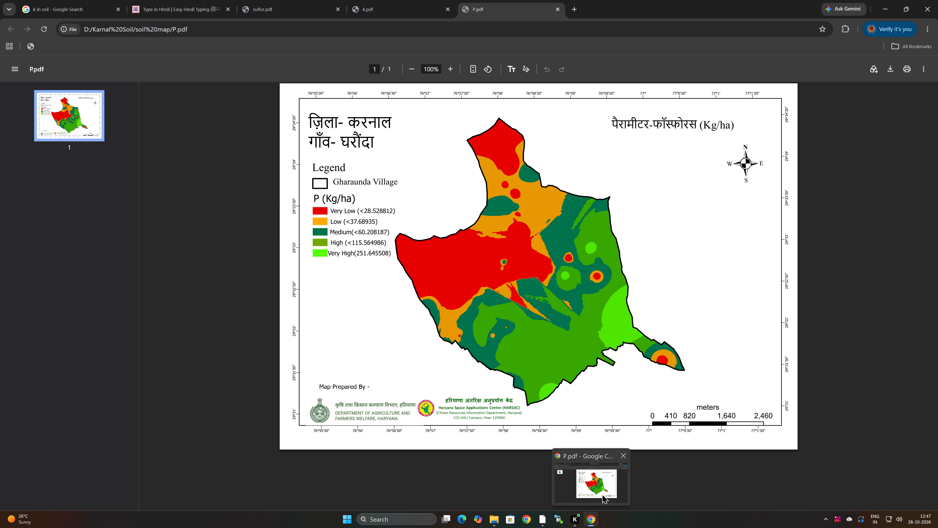
pyautogui.click(602, 494)
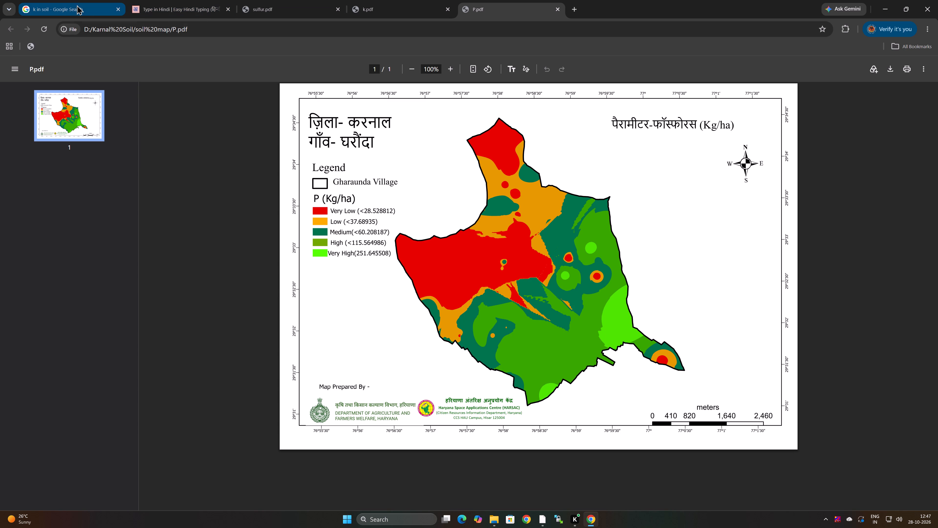
# Search Google for "p in soil" and copy the word Phosphorus from the AI Overview.
pyautogui.click(76, 5)
pyautogui.moveTo(134, 79); pyautogui.dragTo(123, 79)
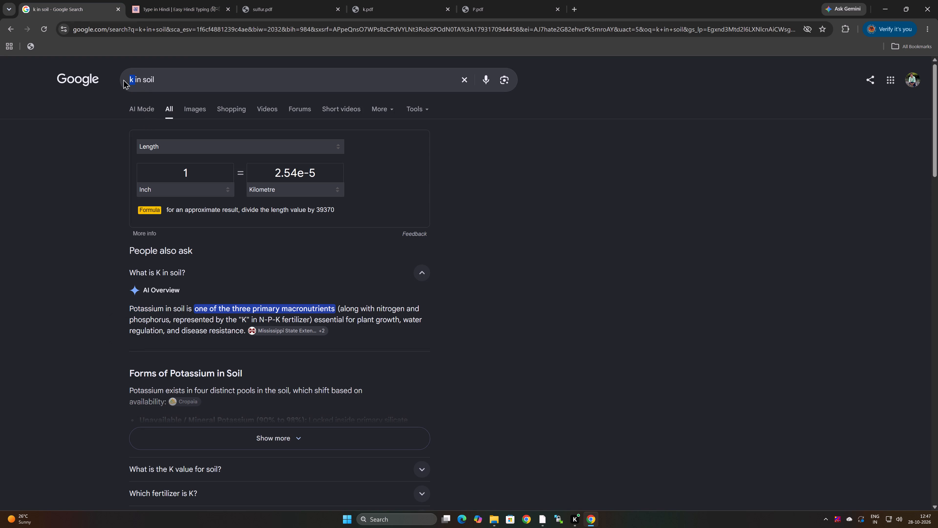
pyautogui.moveTo(123, 79); pyautogui.dragTo(119, 79)
pyautogui.press('p')
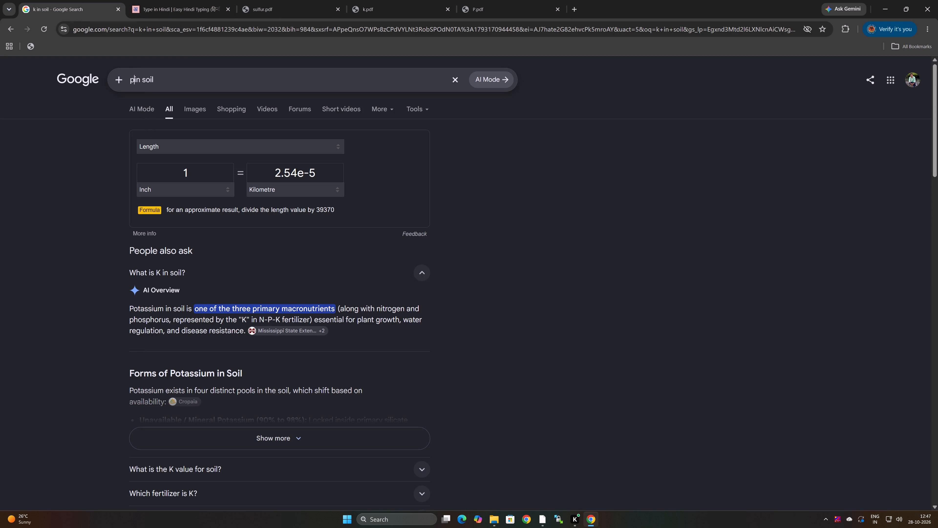
pyautogui.press('Return')
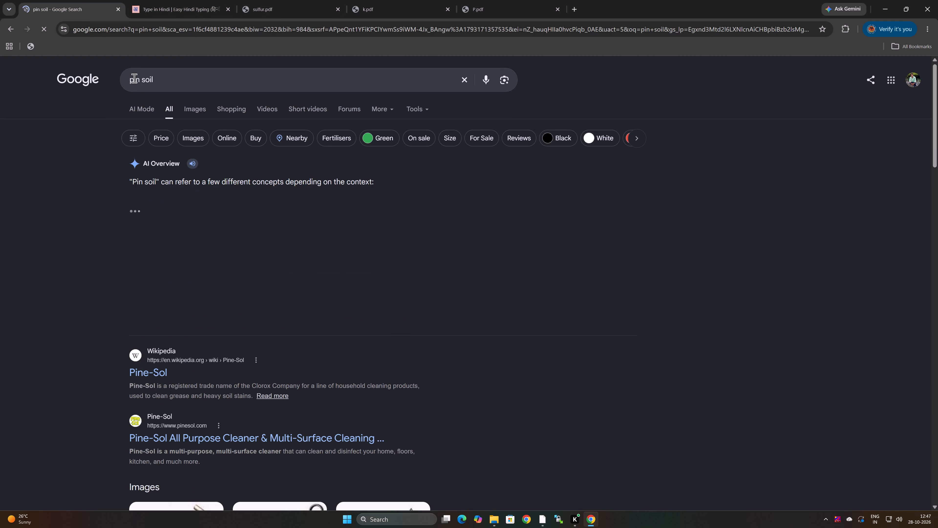
pyautogui.click(134, 77)
pyautogui.press('space')
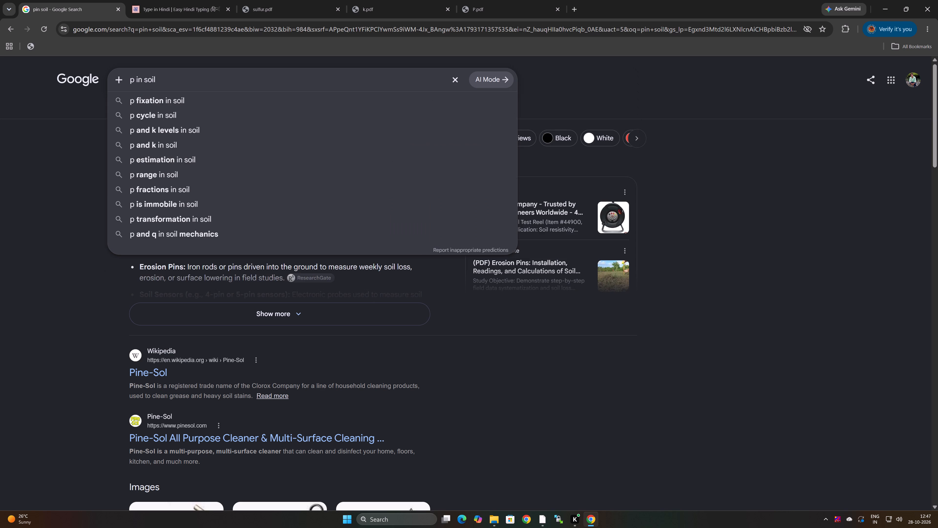
pyautogui.press('Return')
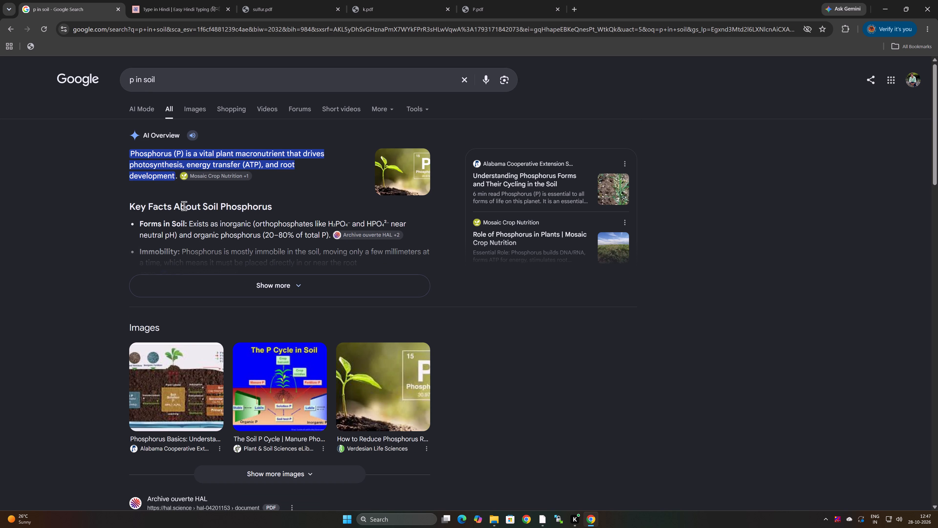
pyautogui.click(263, 221)
pyautogui.moveTo(172, 155); pyautogui.dragTo(121, 156)
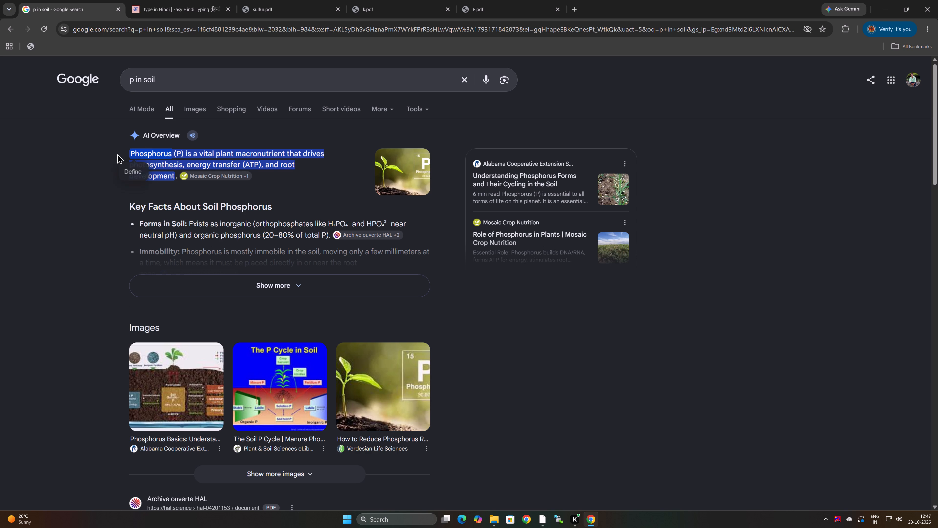
pyautogui.hotkey('ctrl', 'c')
pyautogui.hotkey('ctrl', 'c')
# On the Easy Hindi Typing page, replace the potassium word पोटैशियम with the copied word Phosphorus, converted to Hindi.
pyautogui.click(200, 9)
pyautogui.click(192, 10)
pyautogui.click(186, 7)
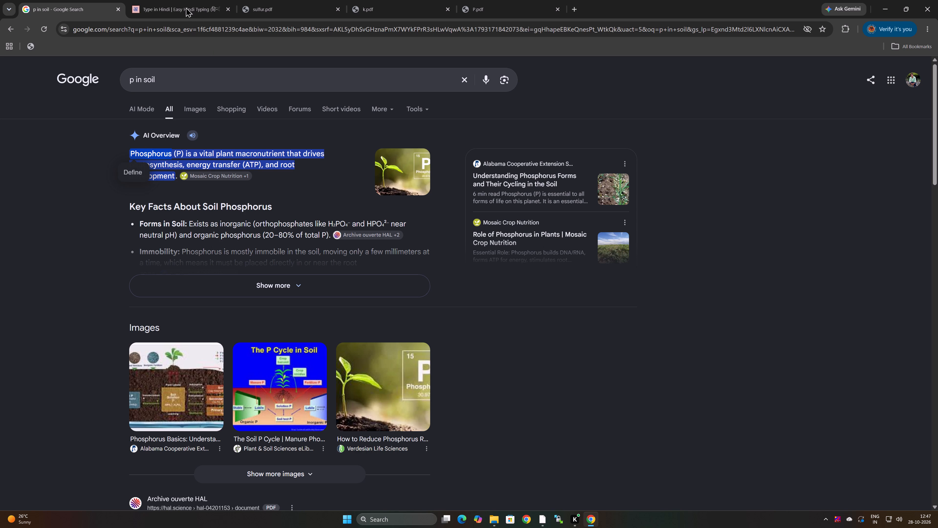
pyautogui.doubleClick(185, 7)
pyautogui.click(257, 13)
pyautogui.moveTo(257, 6); pyautogui.dragTo(256, 6)
pyautogui.moveTo(256, 6); pyautogui.dragTo(252, 5)
pyautogui.click(168, 3)
pyautogui.click(171, 7)
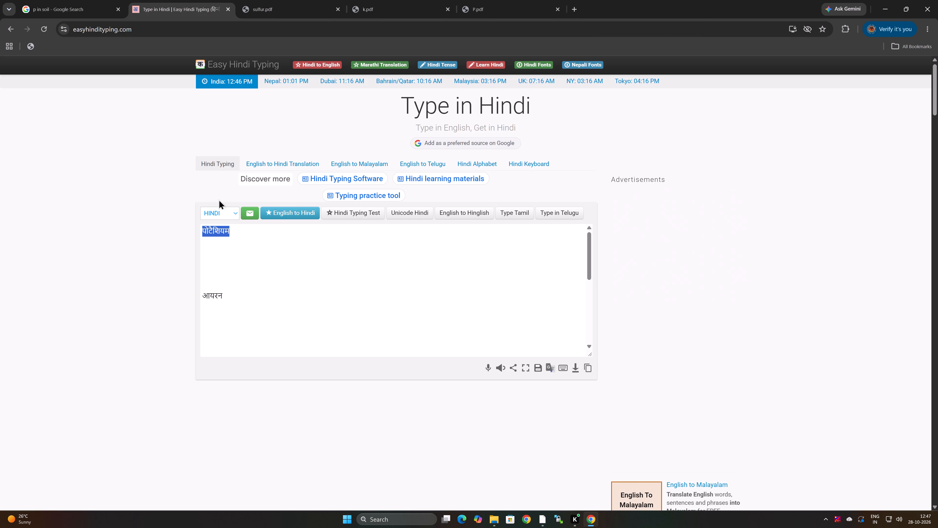
pyautogui.press('Delete')
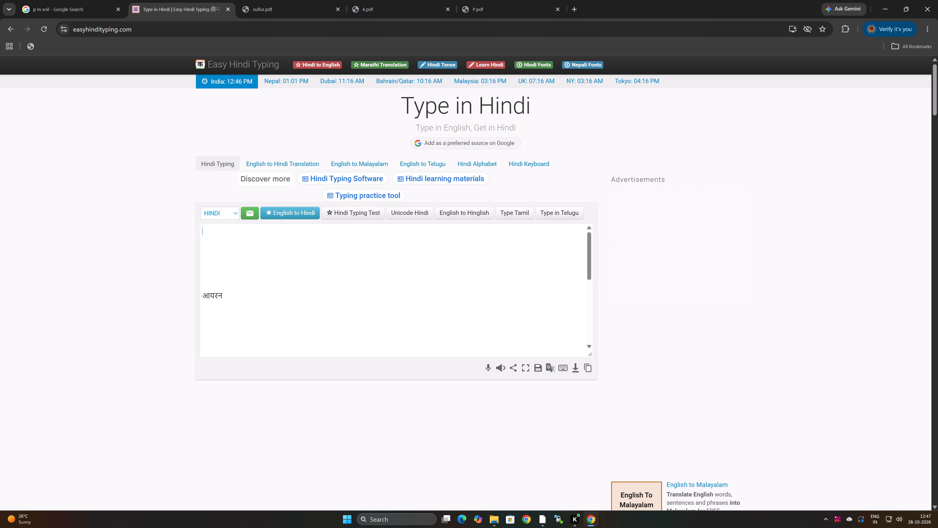
pyautogui.hotkey('ctrl', 'v')
pyautogui.press('Return')
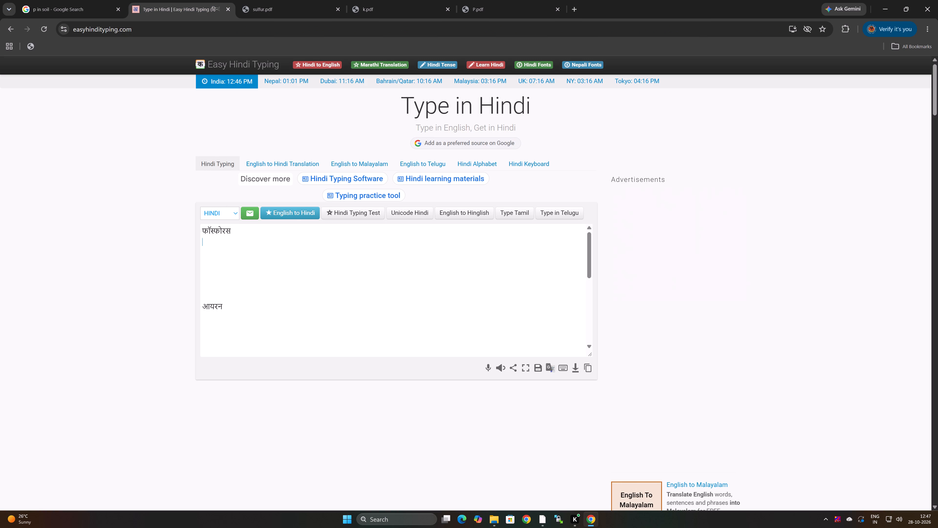
# Copy the Hindi word फॉस्फोरस from the Easy Hindi Typing text area.
pyautogui.moveTo(234, 229); pyautogui.dragTo(181, 230)
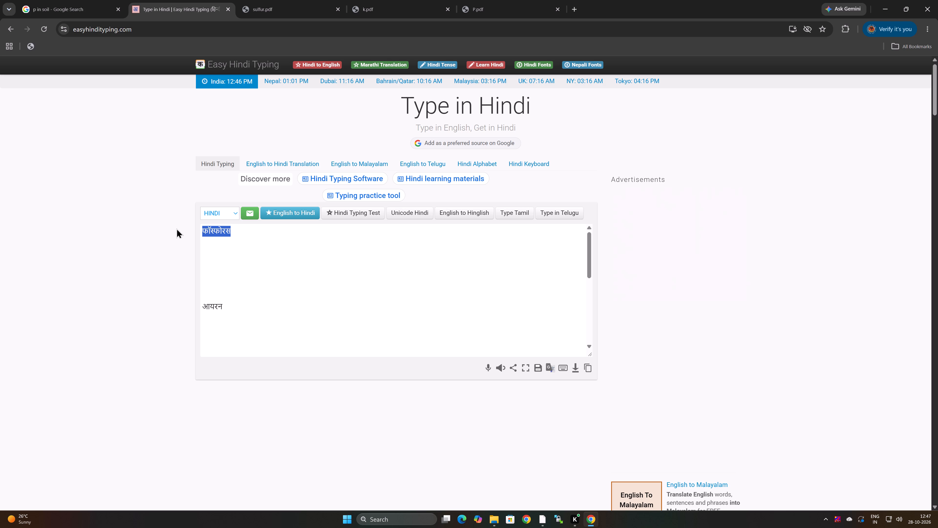
pyautogui.hotkey('ctrl', 'c')
pyautogui.hotkey('ctrl', 'c')
pyautogui.hotkey('ctrl', 'c')
pyautogui.hotkey('ctrl', 'c')
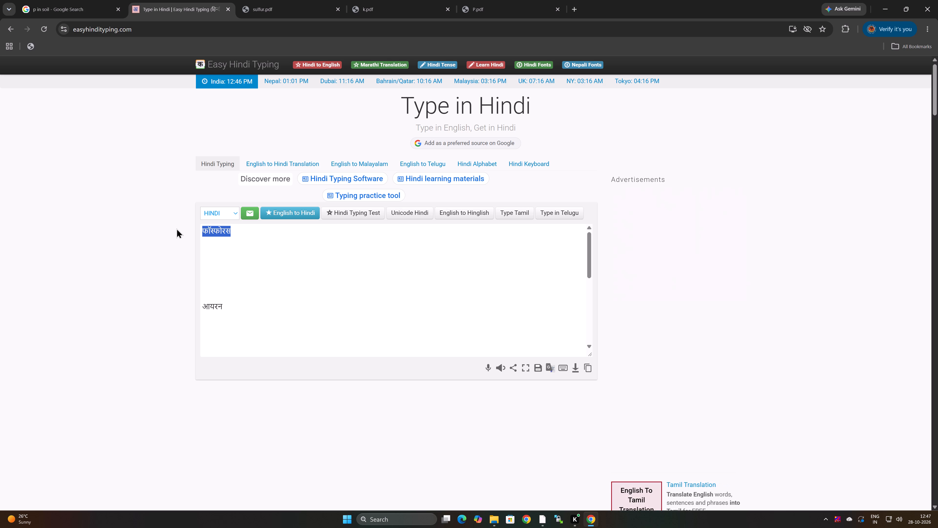
pyautogui.hotkey('ctrl', 'c')
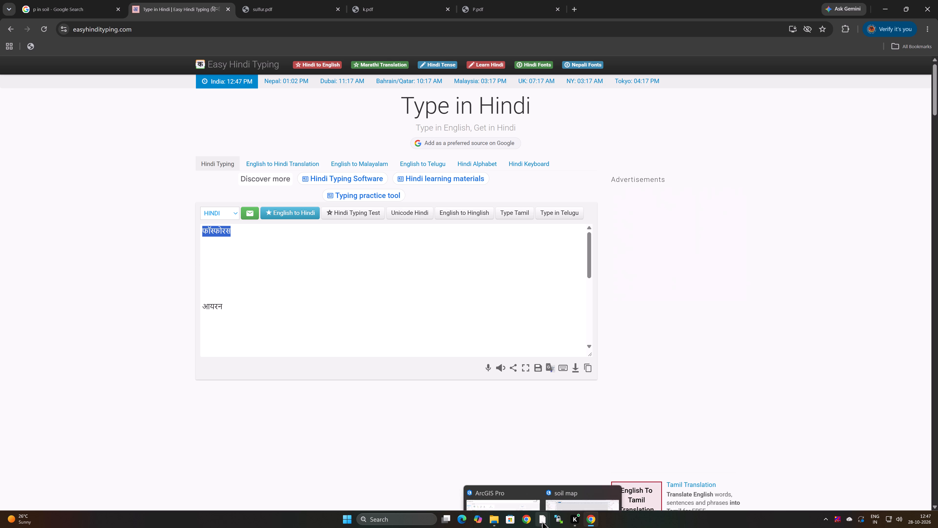
# Back in the ArcGIS Pro soil map project, move the p2o5.tif legend level with the page top and shrink its frame towards its entries.
pyautogui.click(575, 488)
pyautogui.scroll(-3, 430, 191)
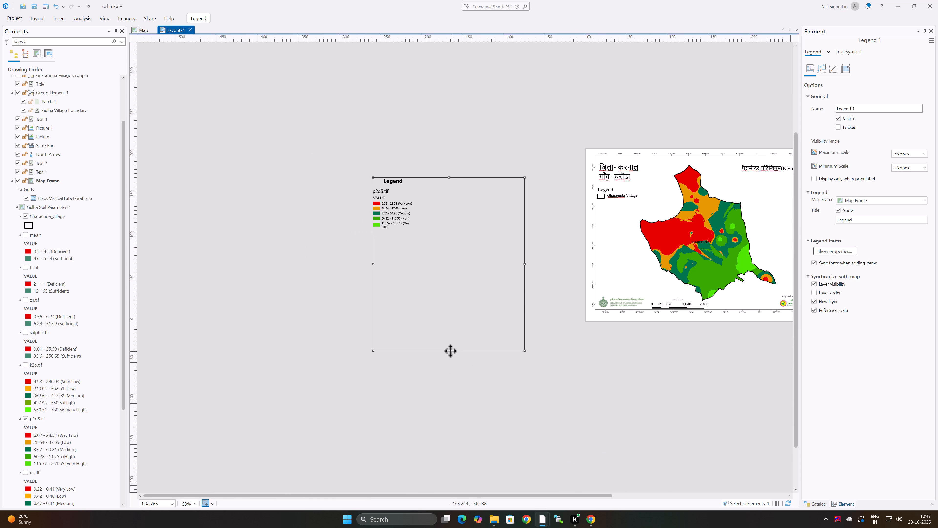
pyautogui.moveTo(448, 349); pyautogui.dragTo(424, 306)
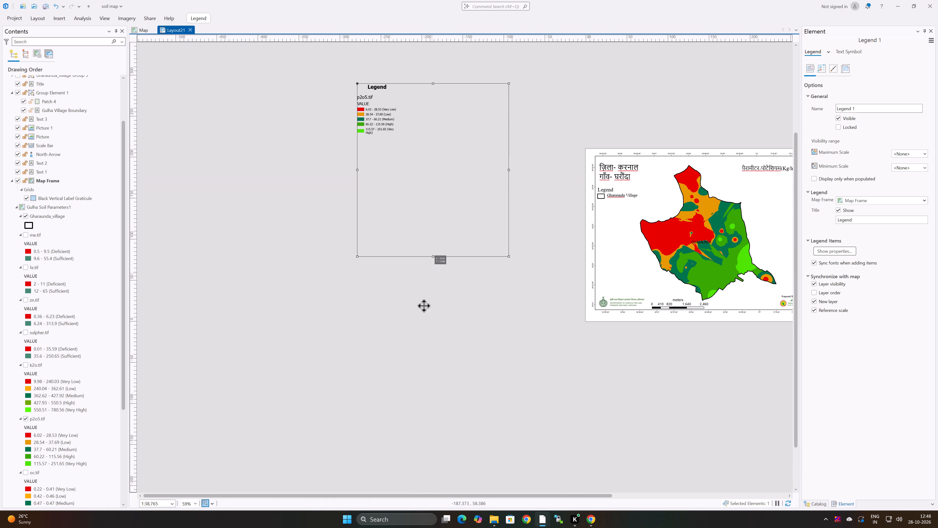
pyautogui.moveTo(424, 306); pyautogui.dragTo(414, 322)
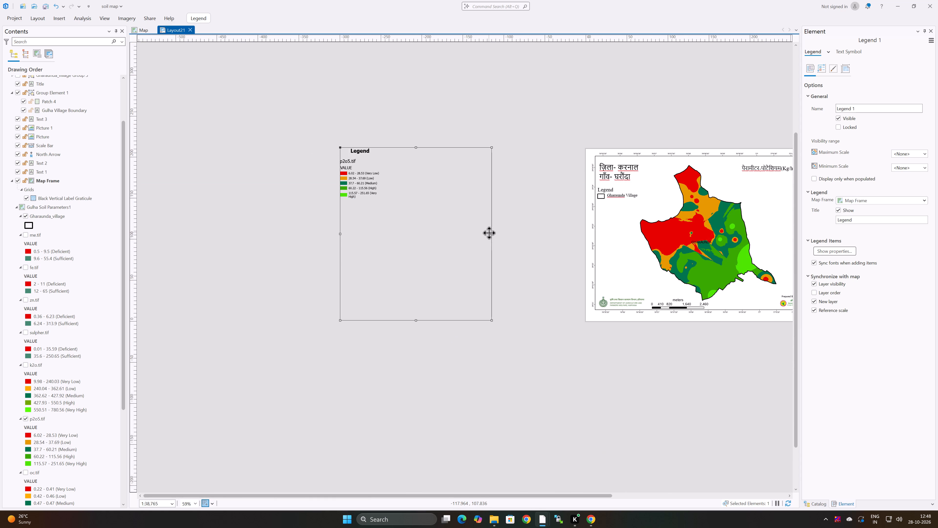
pyautogui.moveTo(492, 234); pyautogui.dragTo(448, 233)
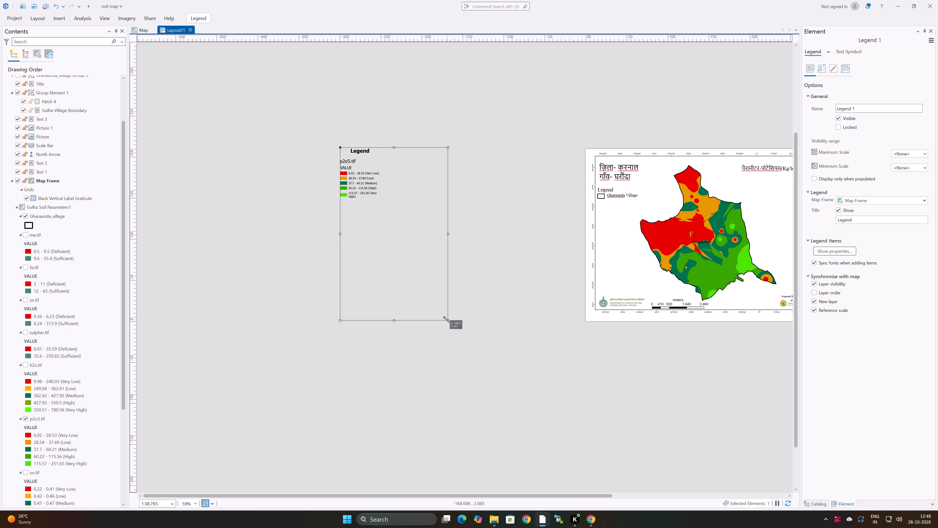
pyautogui.moveTo(448, 321); pyautogui.dragTo(425, 229)
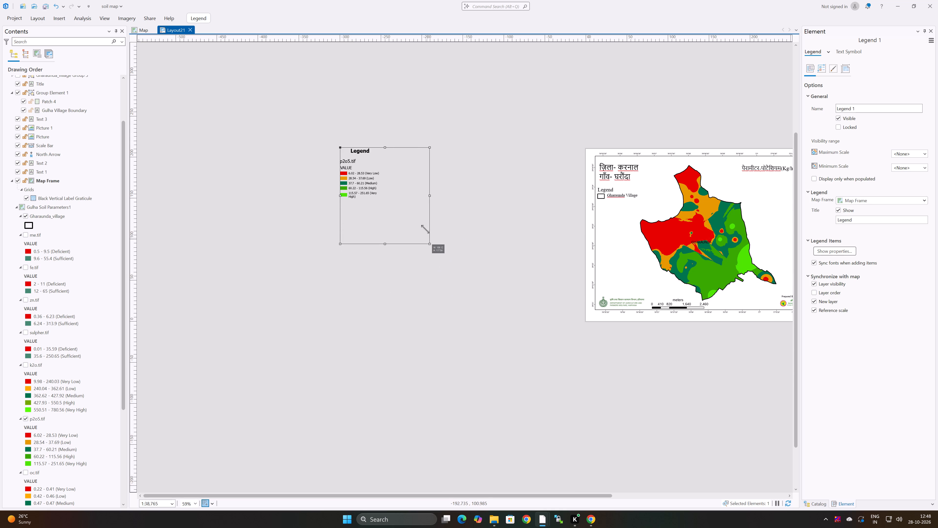
pyautogui.moveTo(425, 229); pyautogui.dragTo(407, 210)
pyautogui.click(427, 242)
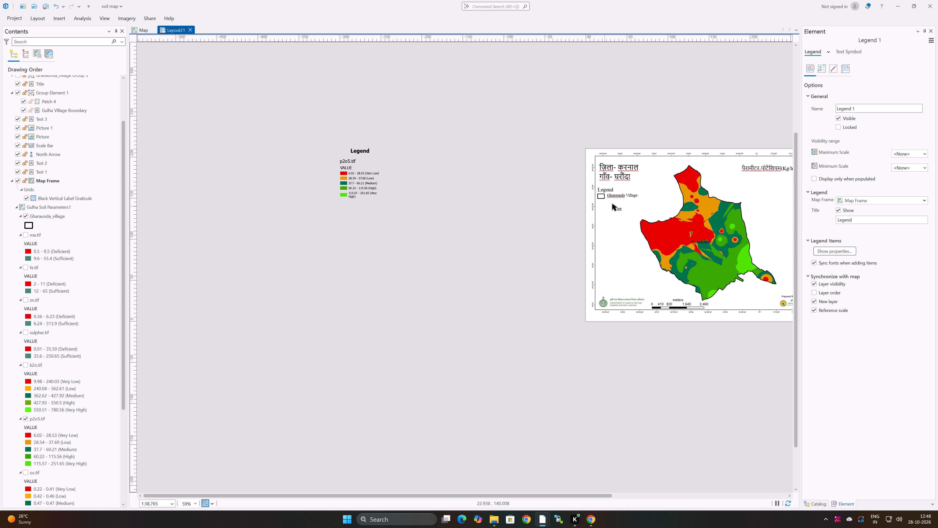
# Replace the word पोटैशियम with फॉस्फोरस in the layout's parameter title.
pyautogui.moveTo(655, 201); pyautogui.dragTo(147, 269, button='middle')
pyautogui.moveTo(219, 279); pyautogui.dragTo(438, 275, button='middle')
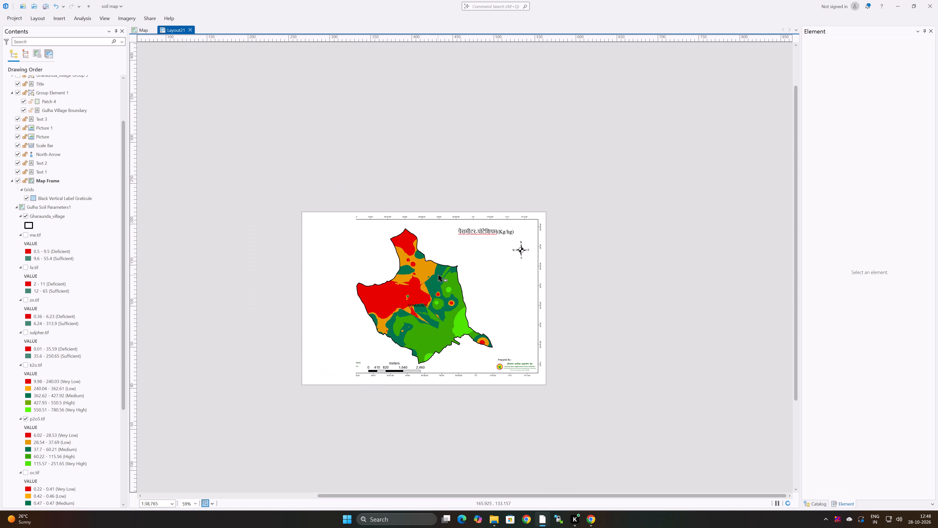
pyautogui.scroll(2, 441, 274)
pyautogui.doubleClick(552, 173)
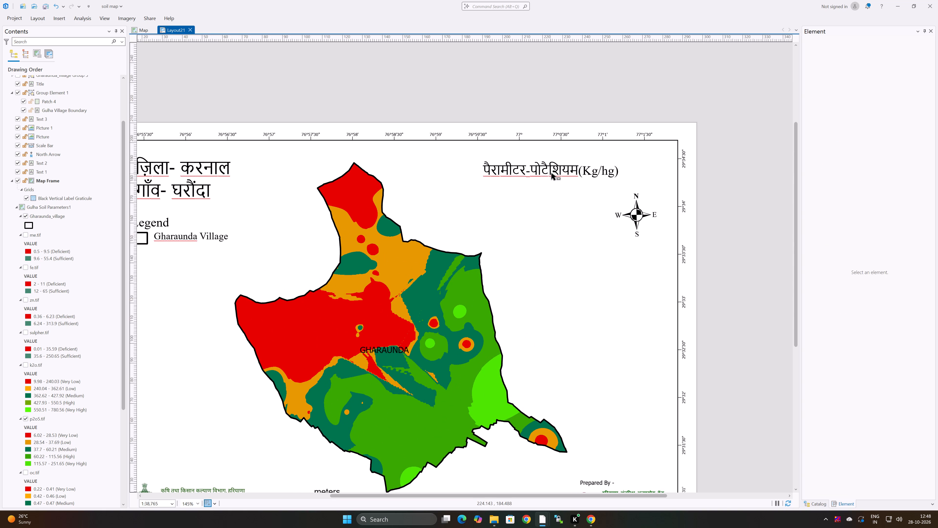
pyautogui.click(578, 171)
pyautogui.moveTo(579, 172); pyautogui.dragTo(533, 171)
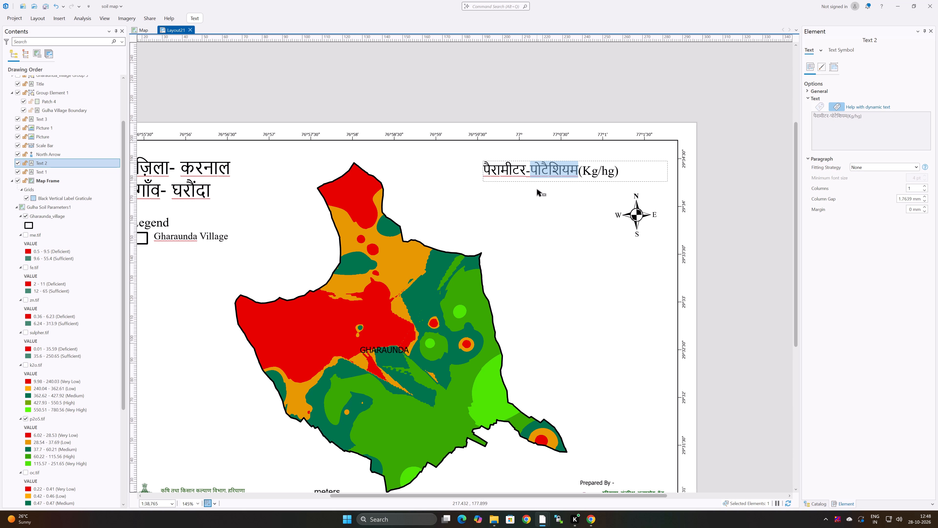
pyautogui.hotkey('ctrl', 'v')
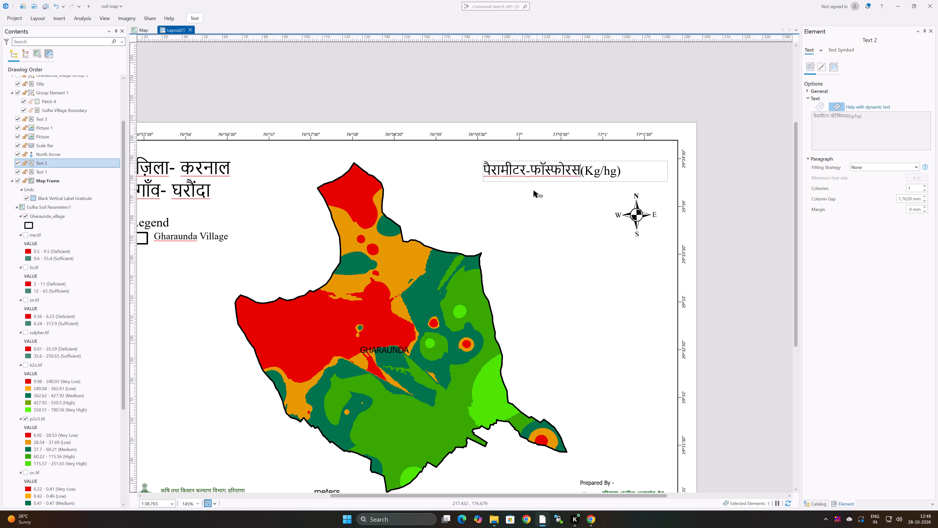
# Copy the unit text (Kg/hg) from the phosphorus parameter title.
pyautogui.moveTo(581, 172); pyautogui.dragTo(610, 174)
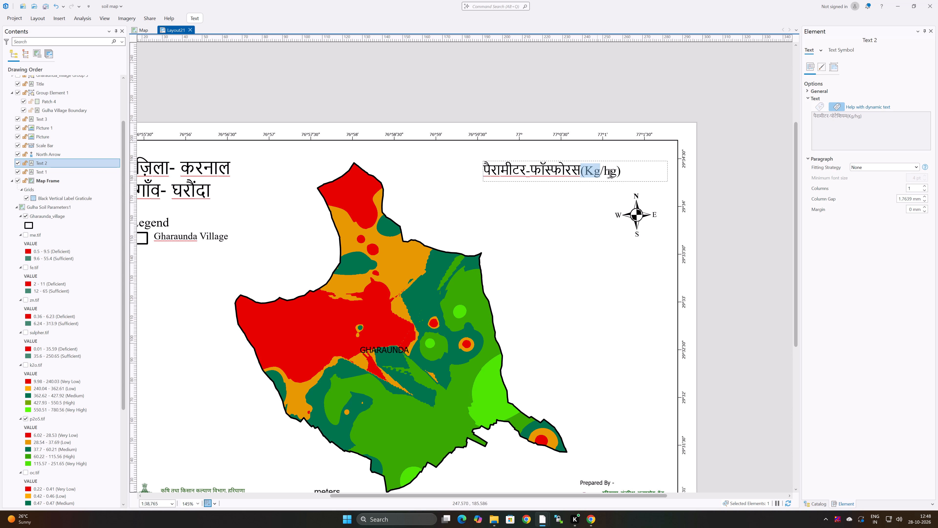
pyautogui.moveTo(610, 174); pyautogui.dragTo(621, 176)
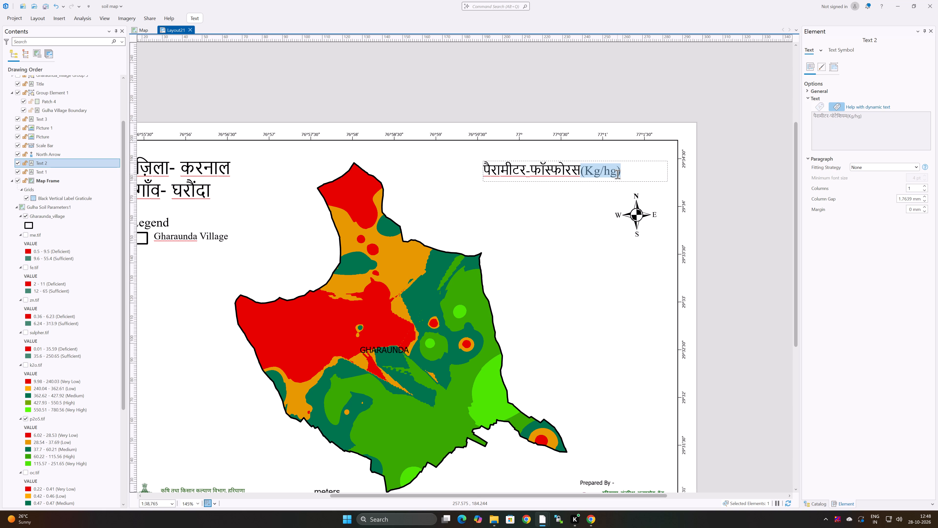
pyautogui.hotkey('ctrl', 'c')
pyautogui.hotkey('ctrl', 'c')
# Convert the p2o5.tif legend beside the page to graphics.
pyautogui.scroll(-1, 360, 247)
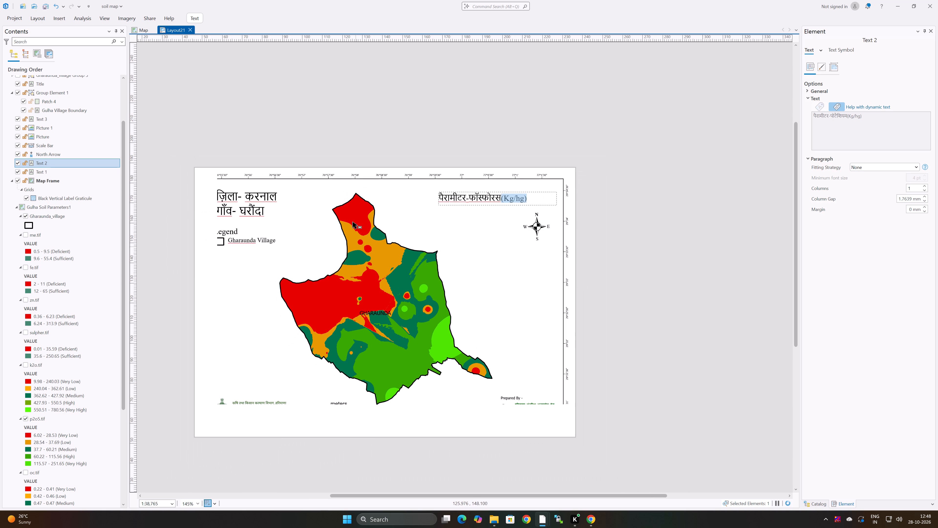
pyautogui.moveTo(235, 264); pyautogui.dragTo(581, 277, button='middle')
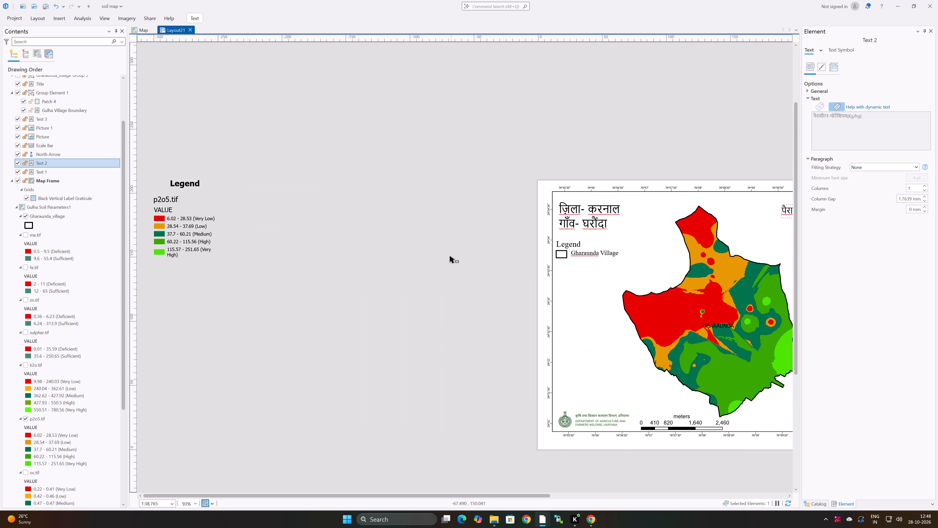
pyautogui.moveTo(198, 233); pyautogui.dragTo(378, 254, button='middle')
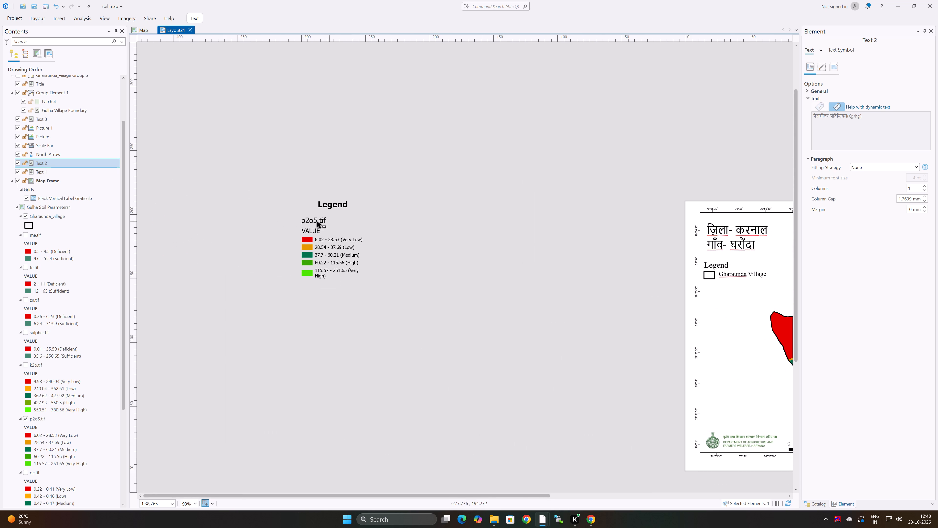
pyautogui.click(317, 221)
pyautogui.click(319, 221)
pyautogui.click(337, 206)
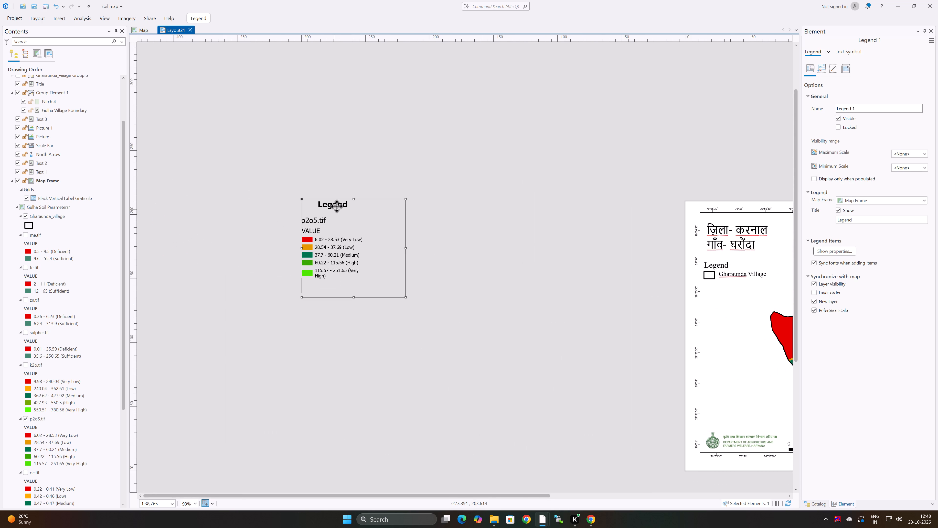
pyautogui.doubleClick(337, 206)
pyautogui.rightClick(337, 206)
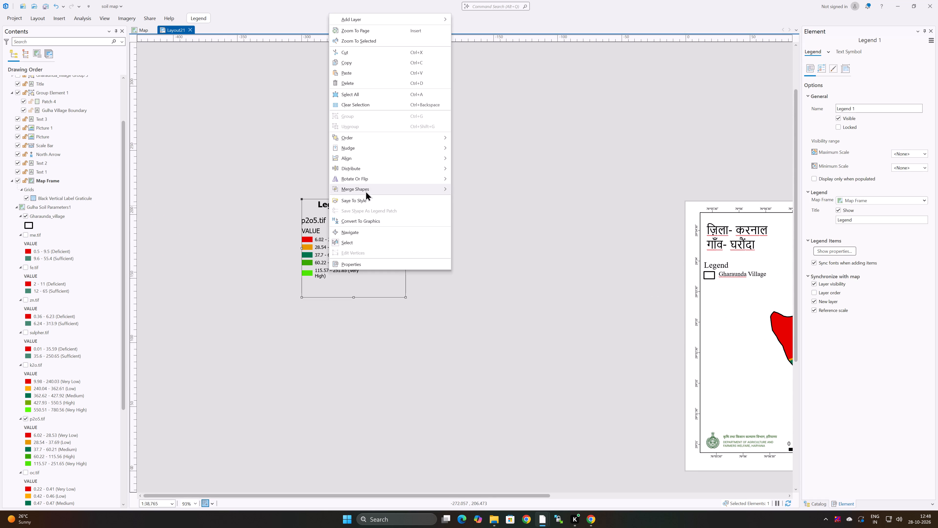
pyautogui.click(362, 218)
# Delete the Legend title and the VALUE label from the converted p2o5.tif legend.
pyautogui.click(338, 206)
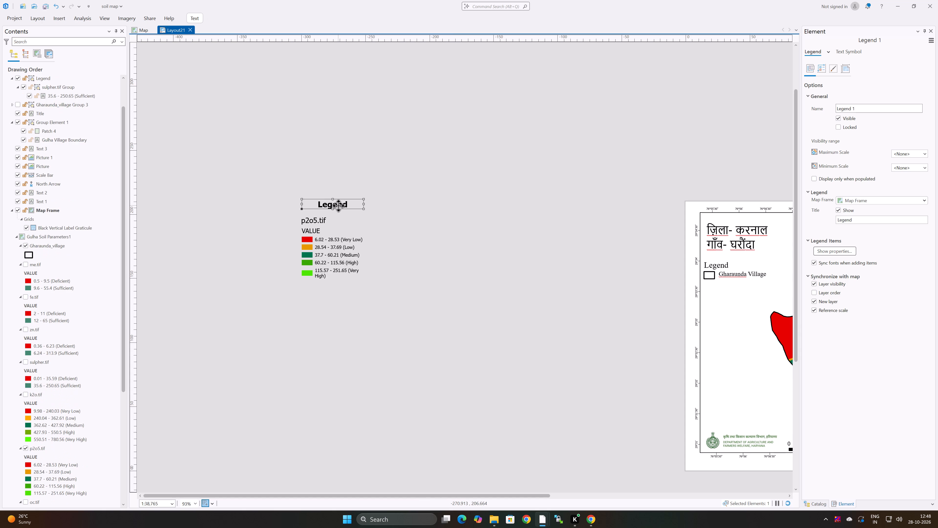
pyautogui.press('Delete')
pyautogui.click(314, 231)
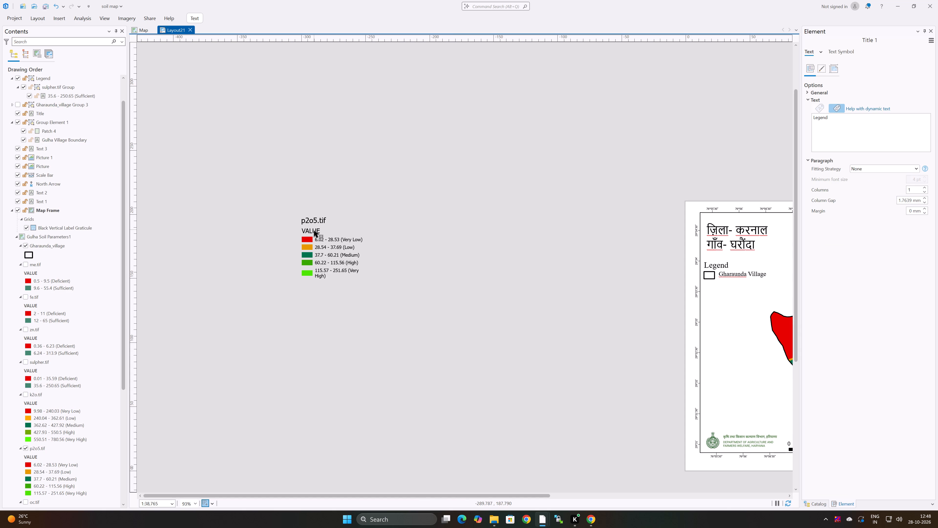
pyautogui.click(315, 231)
pyautogui.click(315, 231)
pyautogui.press('Delete')
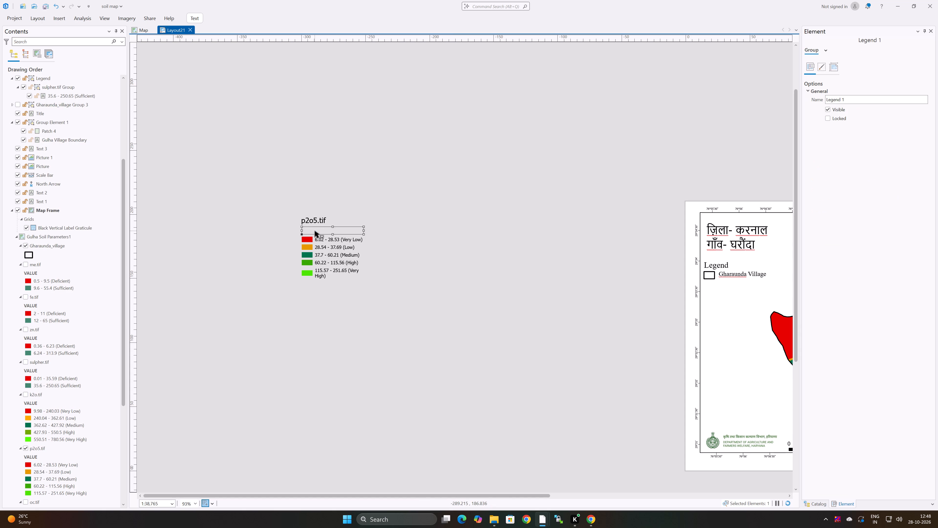
# Replace the p2o5.tif heading in the converted legend with P ((Kg/hg), using the copied unit text.
pyautogui.doubleClick(316, 222)
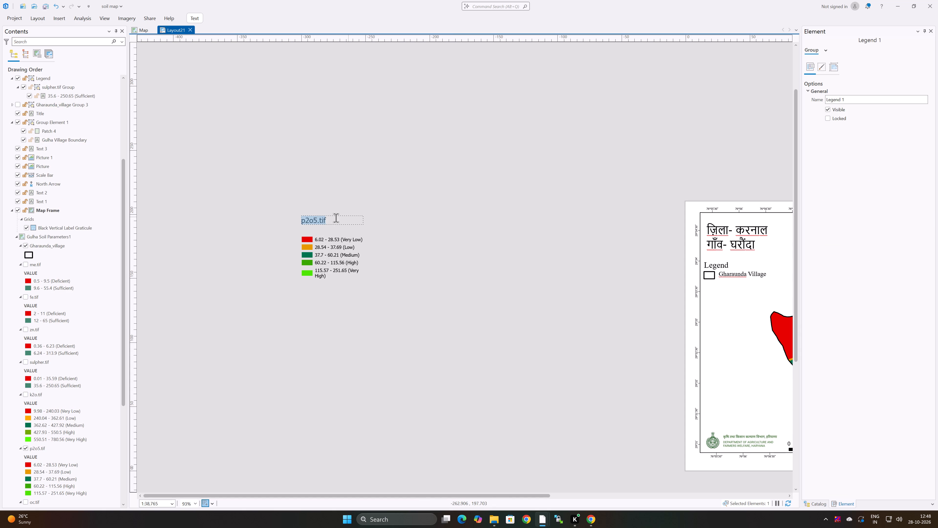
pyautogui.click(331, 221)
pyautogui.press('BackSpace')
pyautogui.press('BackSpace')
pyautogui.press('BackSpace')
pyautogui.press('BackSpace')
pyautogui.press('BackSpace')
pyautogui.press('BackSpace')
pyautogui.press('BackSpace')
pyautogui.press('BackSpace')
pyautogui.press('BackSpace')
pyautogui.press('BackSpace')
pyautogui.press('BackSpace')
pyautogui.press('BackSpace')
pyautogui.press('BackSpace')
pyautogui.press('BackSpace')
pyautogui.press('BackSpace')
pyautogui.press('BackSpace')
pyautogui.press('BackSpace')
pyautogui.press('BackSpace')
pyautogui.press('BackSpace')
pyautogui.press('BackSpace')
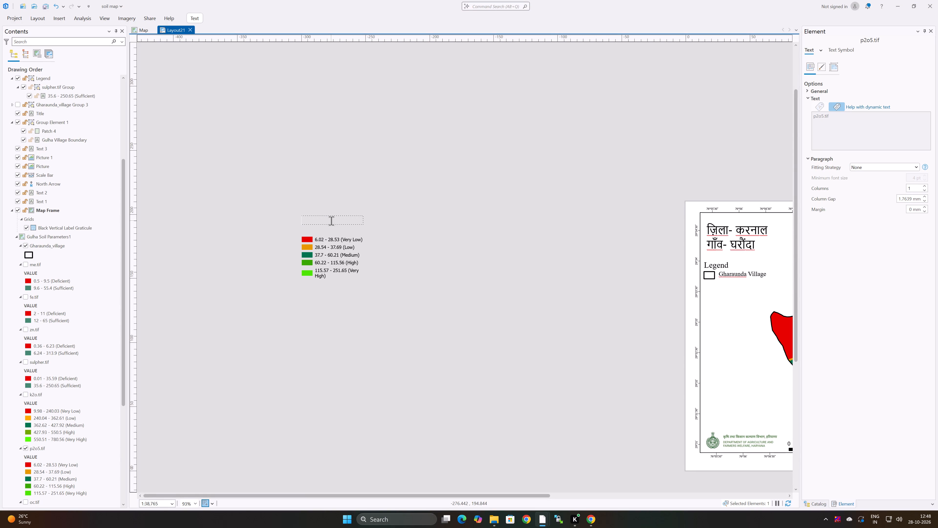
pyautogui.press('space')
pyautogui.hotkey('shift', '(')
pyautogui.hotkey('ctrl', 'v')
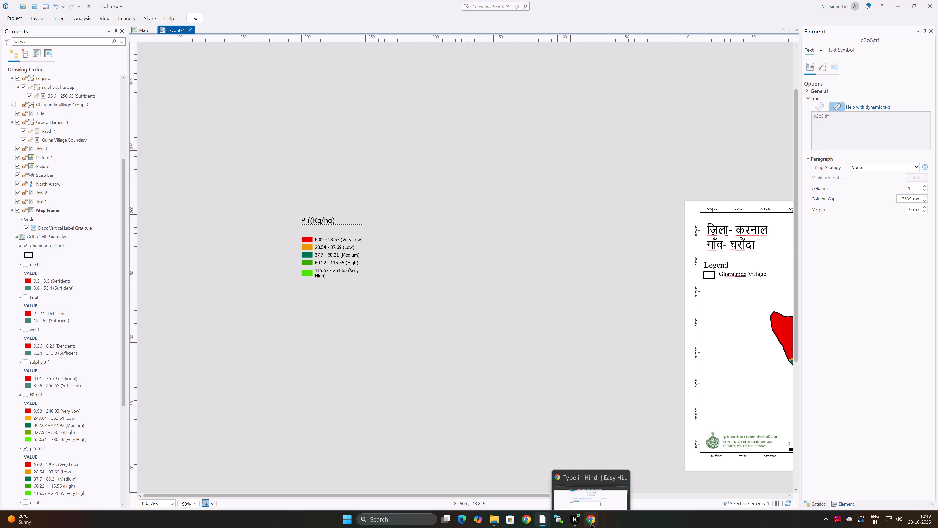
# Check the legend heading and layout of the reference P.pdf in Chrome, and return to the ArcGIS Pro soil map project.
pyautogui.click(602, 479)
pyautogui.click(505, 10)
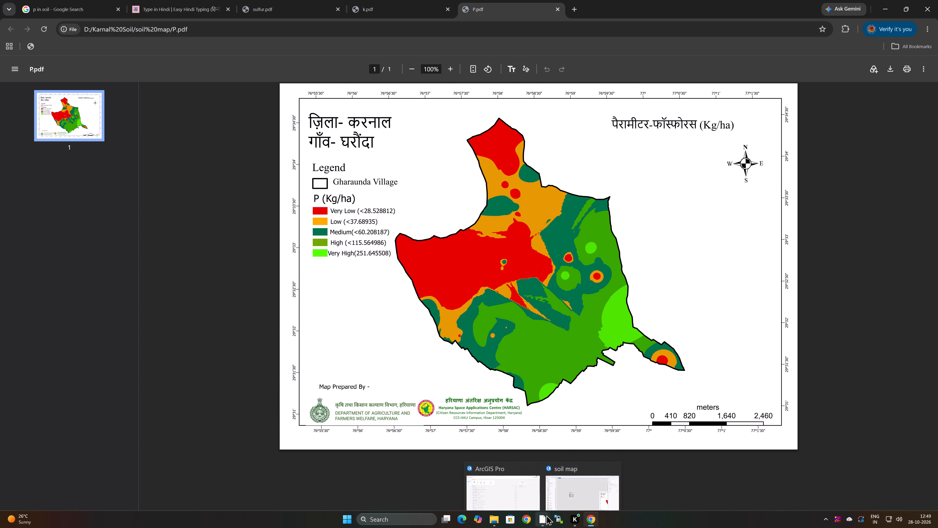
pyautogui.click(574, 484)
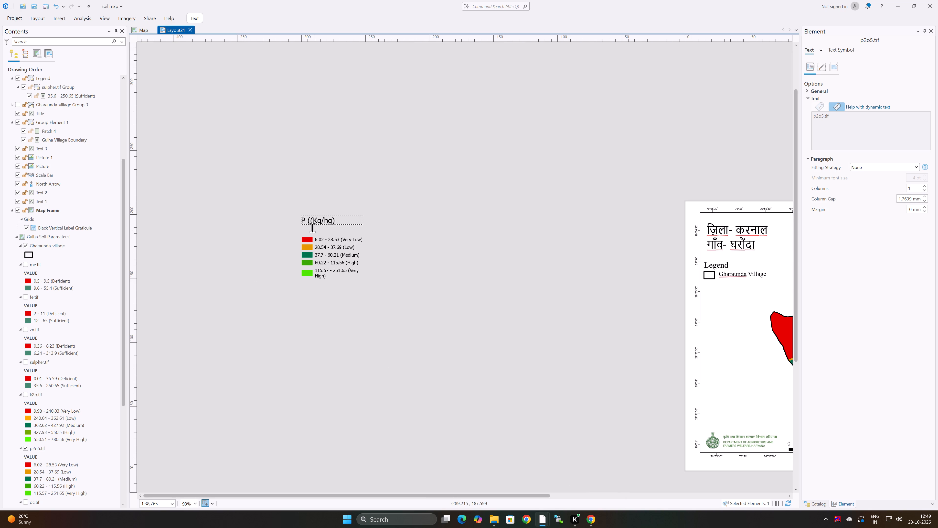
# Move the P ((Kg/hg) heading down to sit just above the legend's Very Low entry.
pyautogui.click(326, 238)
pyautogui.moveTo(320, 220); pyautogui.dragTo(321, 228)
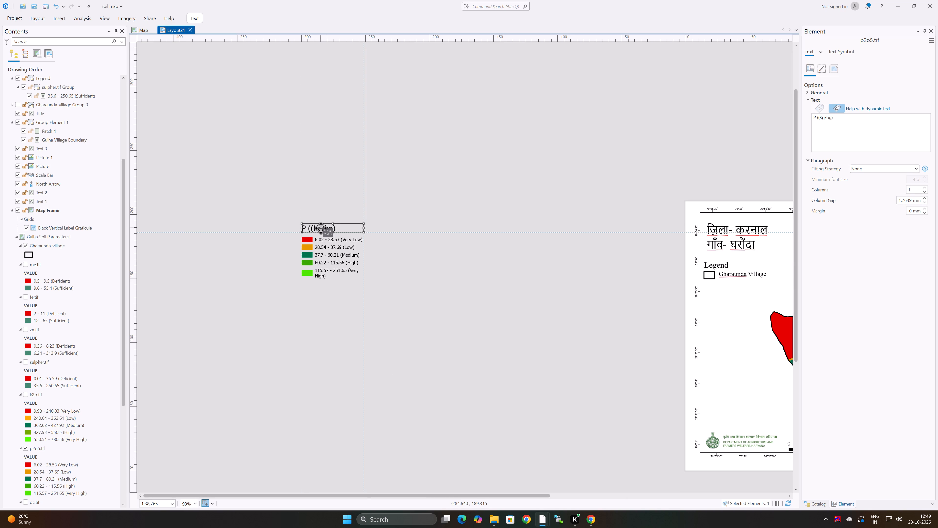
pyautogui.moveTo(321, 228); pyautogui.dragTo(325, 230)
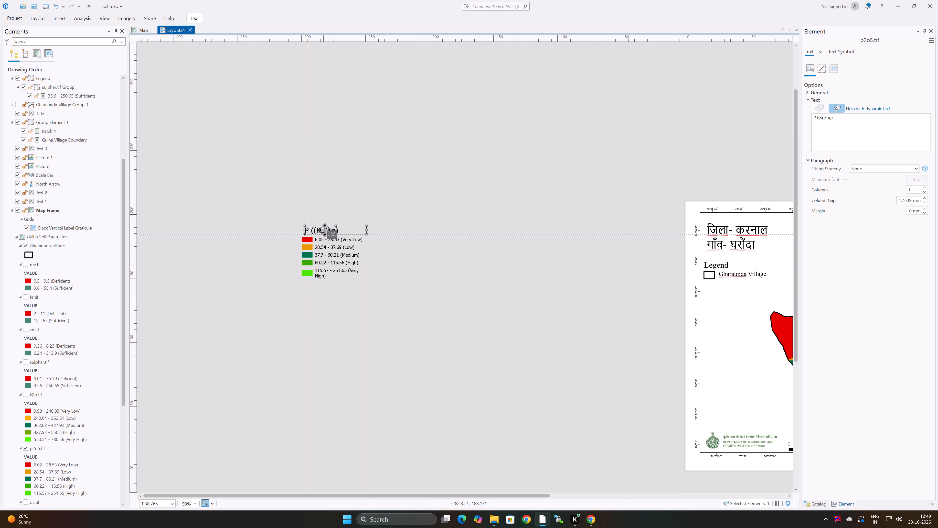
pyautogui.moveTo(325, 230); pyautogui.dragTo(323, 230)
pyautogui.click(308, 198)
# Widen the phosphorus legend group until the Very High label fits on one line.
pyautogui.scroll(1, 318, 265)
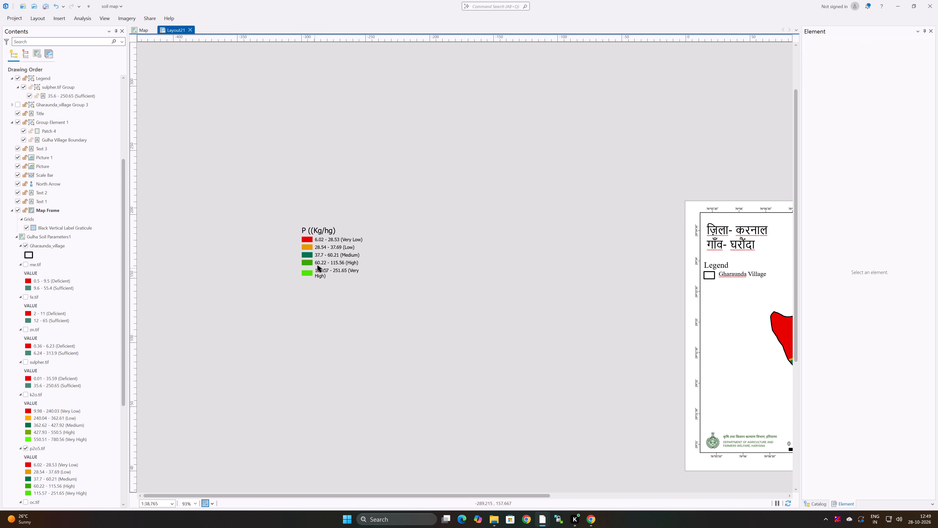
pyautogui.scroll(1, 318, 265)
pyautogui.click(324, 216)
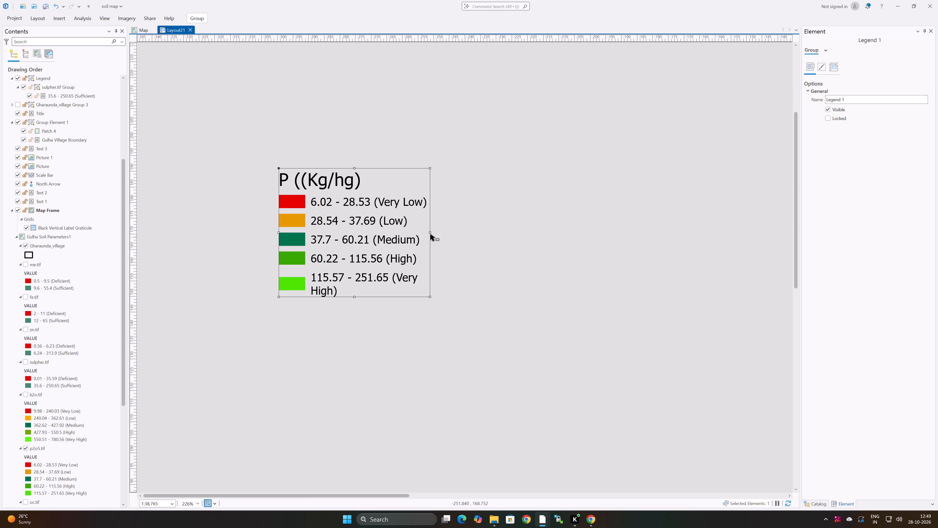
pyautogui.moveTo(428, 232); pyautogui.dragTo(434, 231)
pyautogui.click(420, 235)
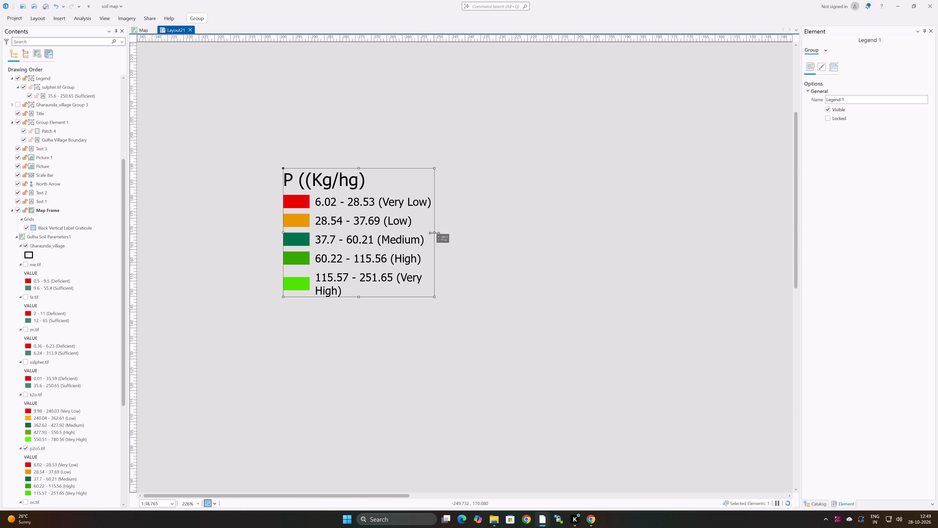
pyautogui.moveTo(434, 233); pyautogui.dragTo(453, 238)
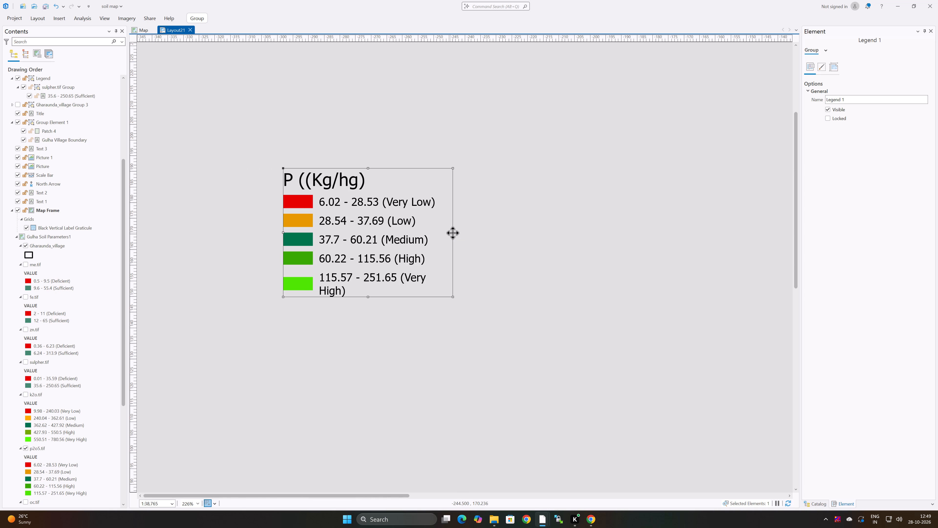
pyautogui.moveTo(454, 232); pyautogui.dragTo(472, 234)
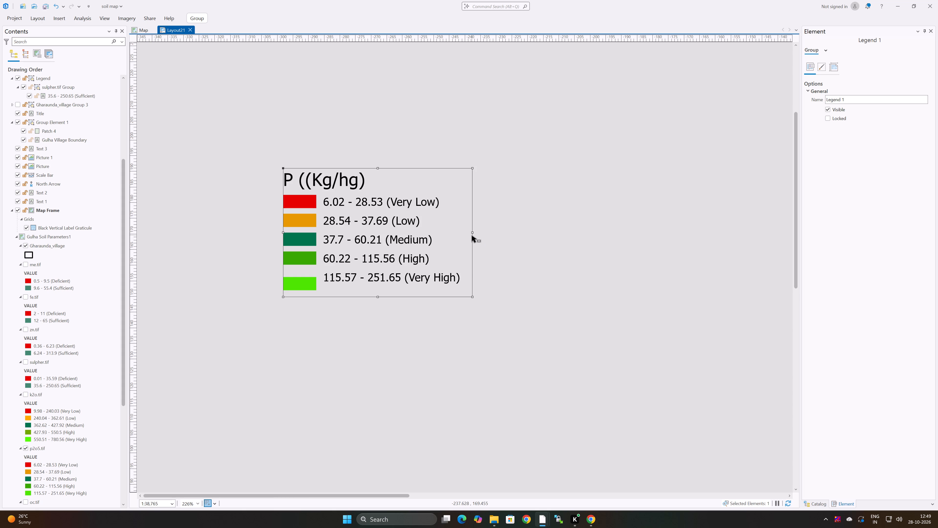
# Move the phosphorus legend onto the page below the Gharaunda Village entry, left-aligned with that entry's boundary patch.
pyautogui.scroll(-2, 373, 336)
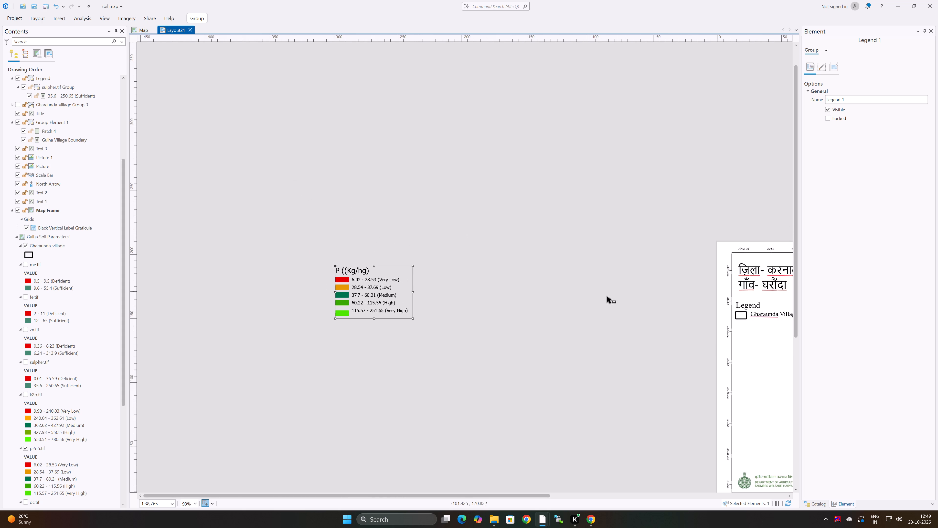
pyautogui.scroll(-2, 607, 297)
pyautogui.moveTo(669, 347); pyautogui.dragTo(448, 252, button='middle')
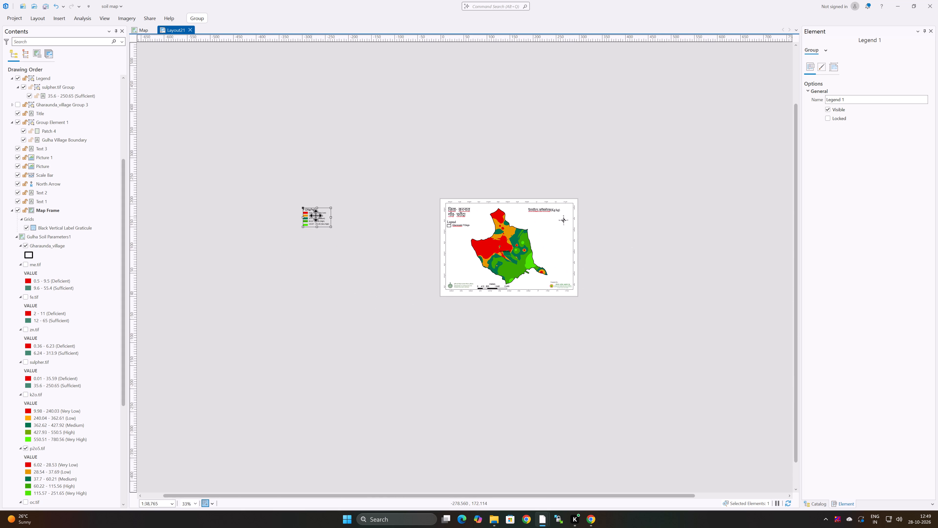
pyautogui.click(315, 270)
pyautogui.click(310, 219)
pyautogui.moveTo(311, 217); pyautogui.dragTo(455, 238)
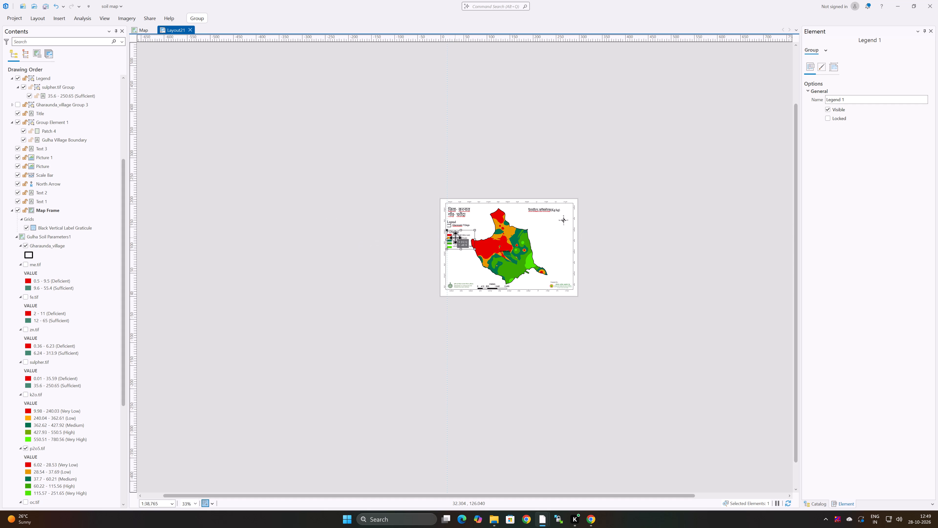
pyautogui.moveTo(455, 238); pyautogui.dragTo(454, 236)
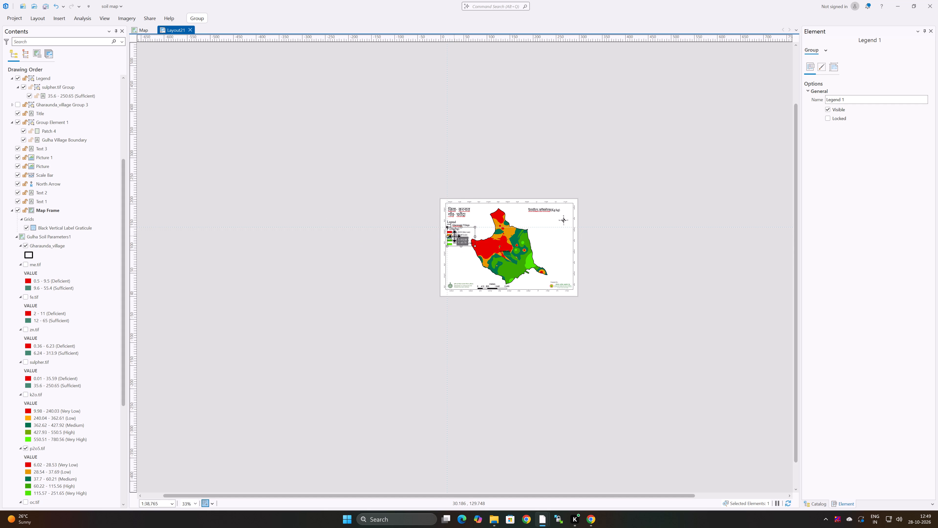
pyautogui.moveTo(454, 236); pyautogui.dragTo(456, 236)
pyautogui.scroll(3, 496, 252)
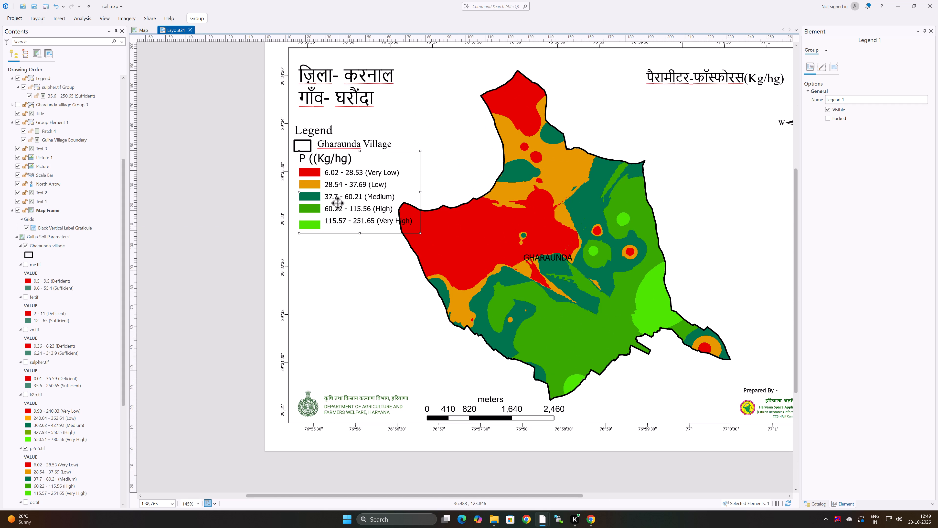
pyautogui.moveTo(332, 200); pyautogui.dragTo(329, 200)
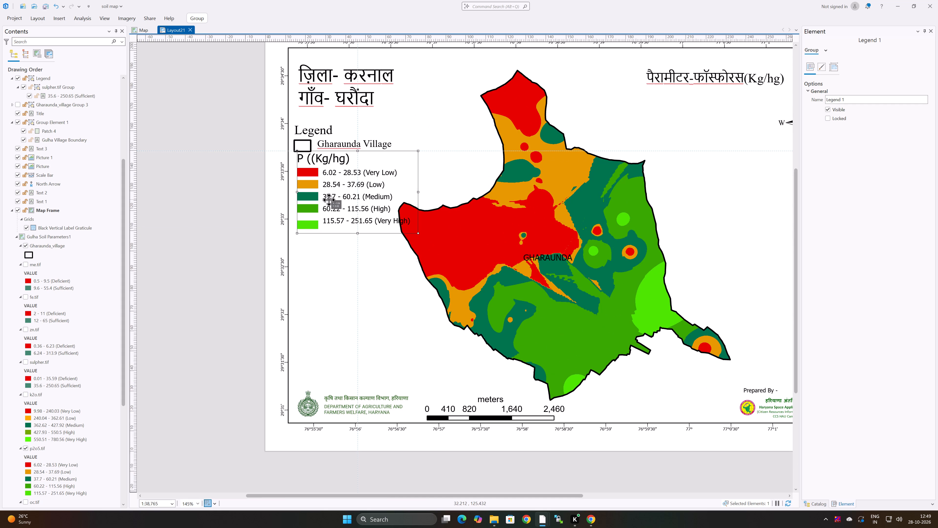
pyautogui.moveTo(329, 200); pyautogui.dragTo(326, 200)
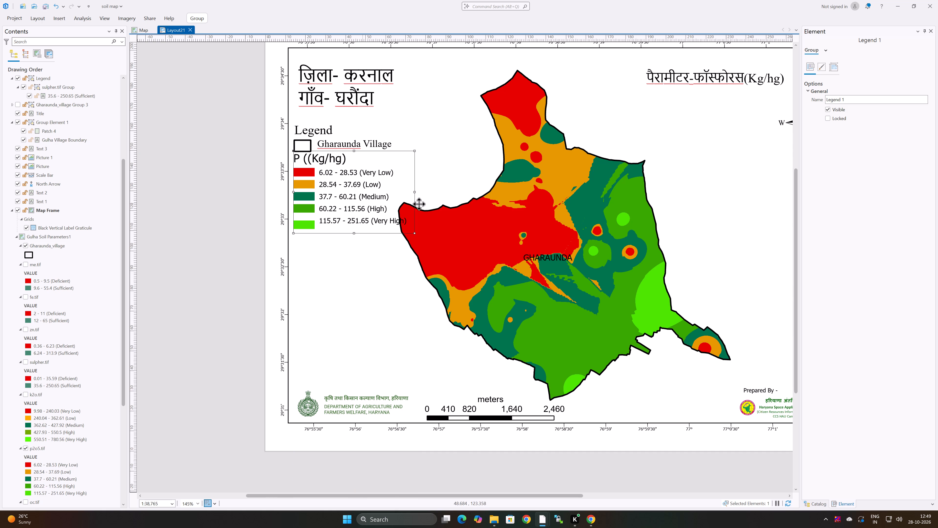
# Narrow the phosphorus legend group so that its entries clear the village map.
pyautogui.moveTo(416, 191); pyautogui.dragTo(410, 192)
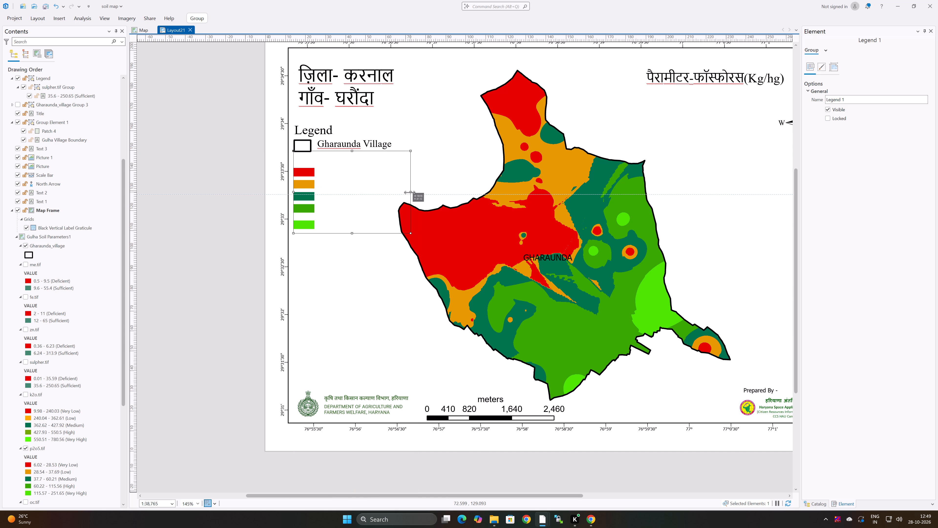
pyautogui.moveTo(410, 192); pyautogui.dragTo(402, 191)
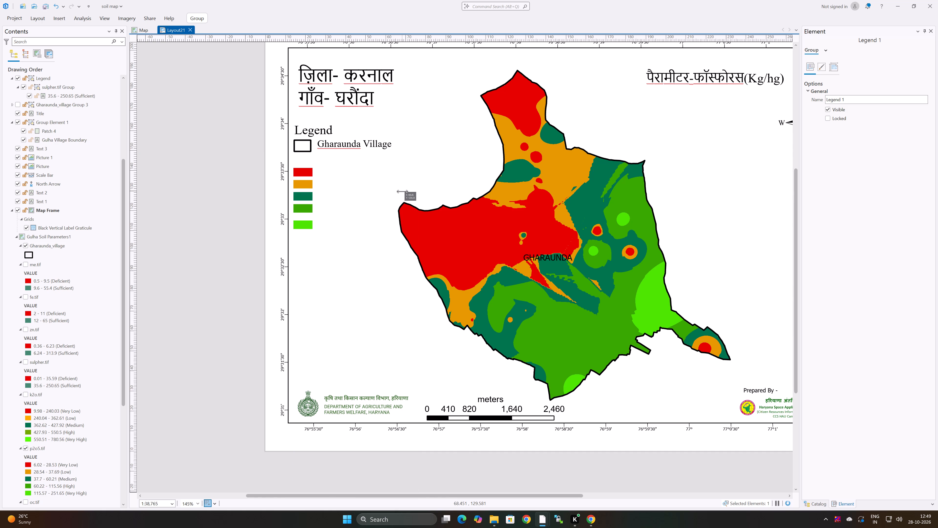
# Widen the phosphorus legend group slightly until its Very High label fits on one line.
pyautogui.click(297, 193)
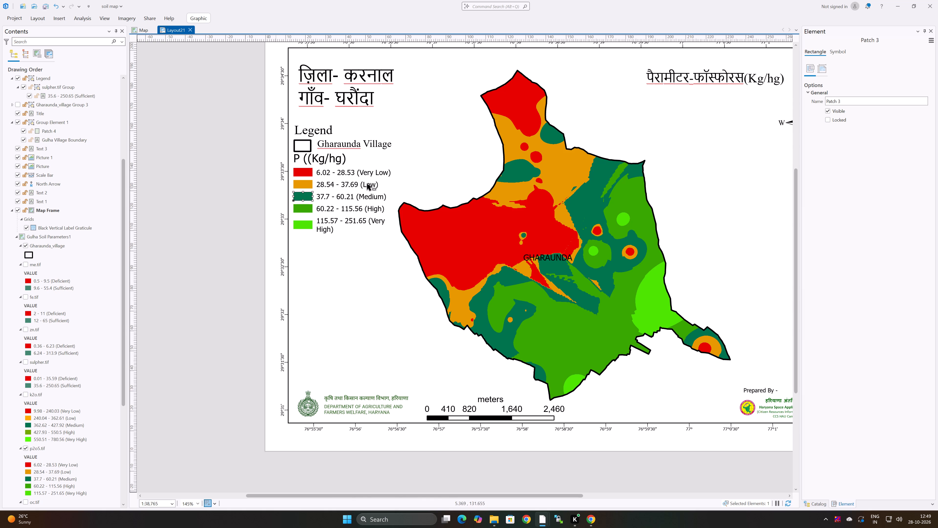
pyautogui.click(319, 154)
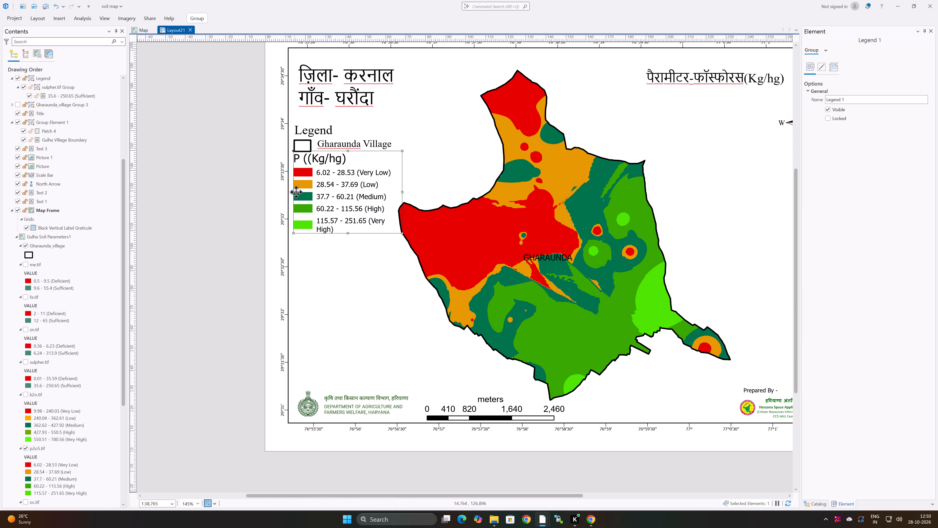
pyautogui.moveTo(293, 192); pyautogui.dragTo(291, 192)
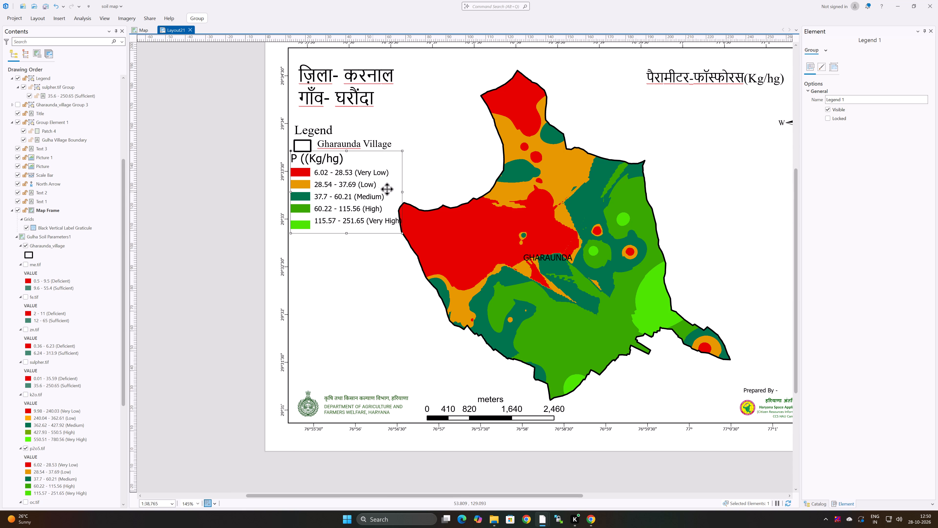
pyautogui.click(402, 192)
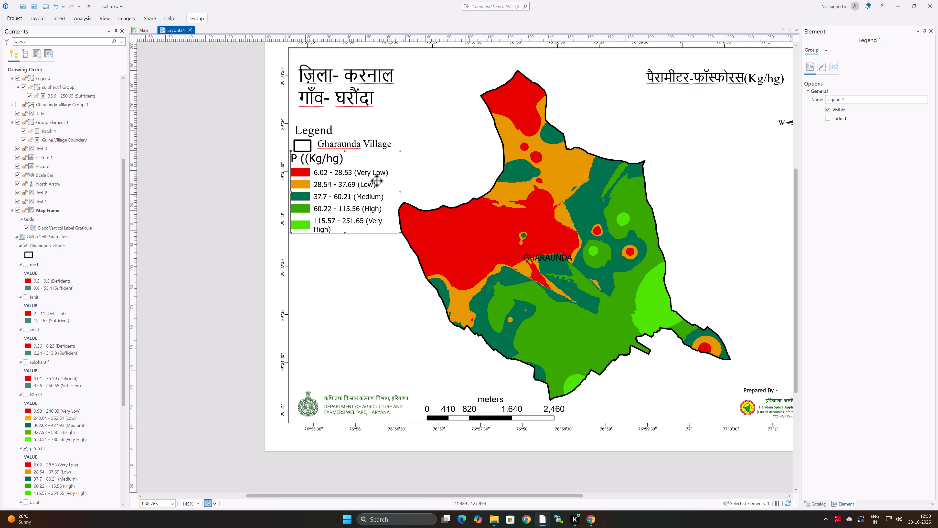
pyautogui.scroll(-2, 470, 215)
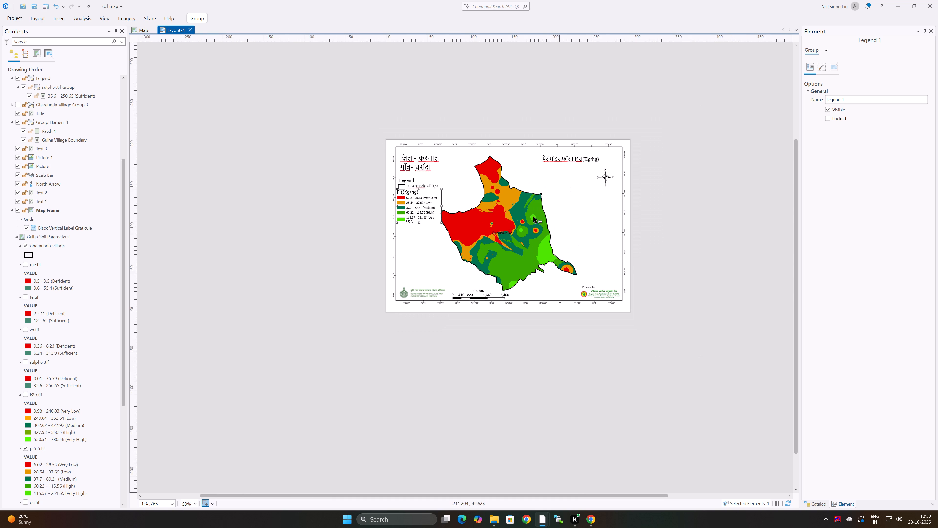
pyautogui.scroll(2, 478, 199)
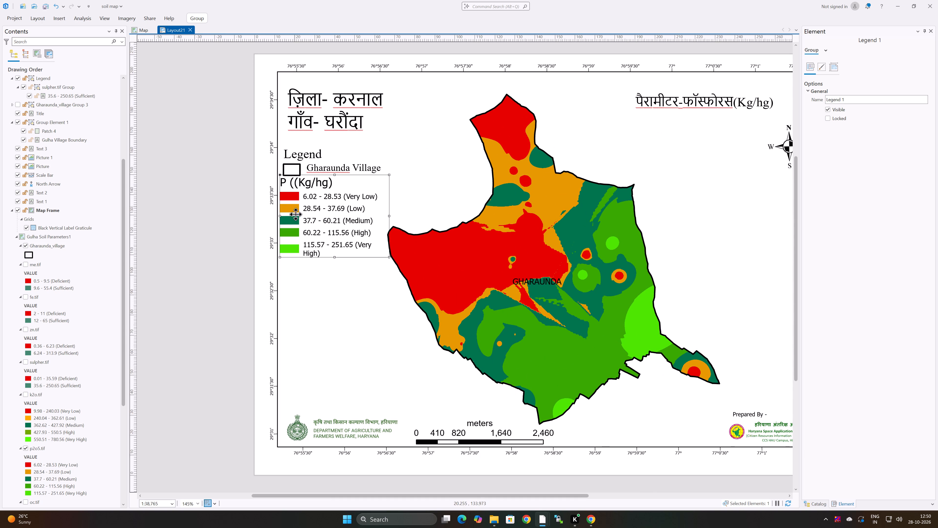
pyautogui.click(295, 220)
pyautogui.click(336, 233)
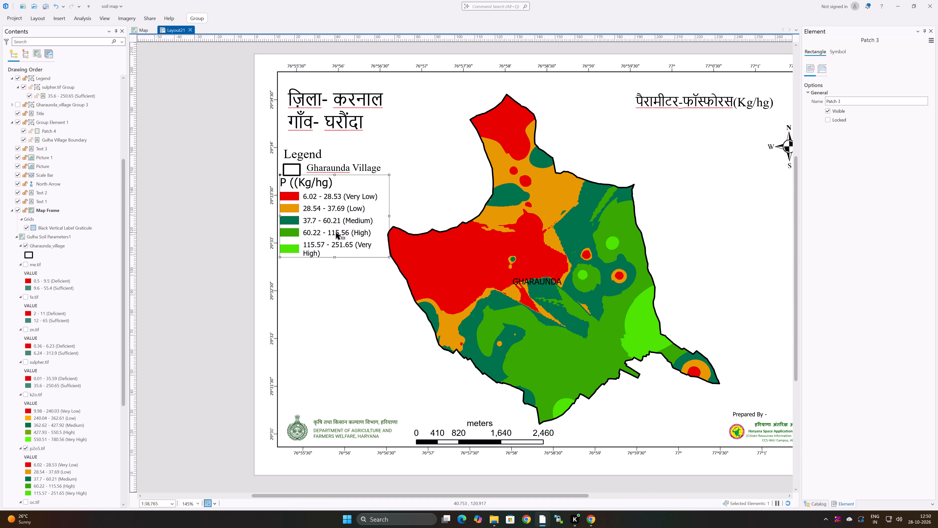
pyautogui.click(389, 216)
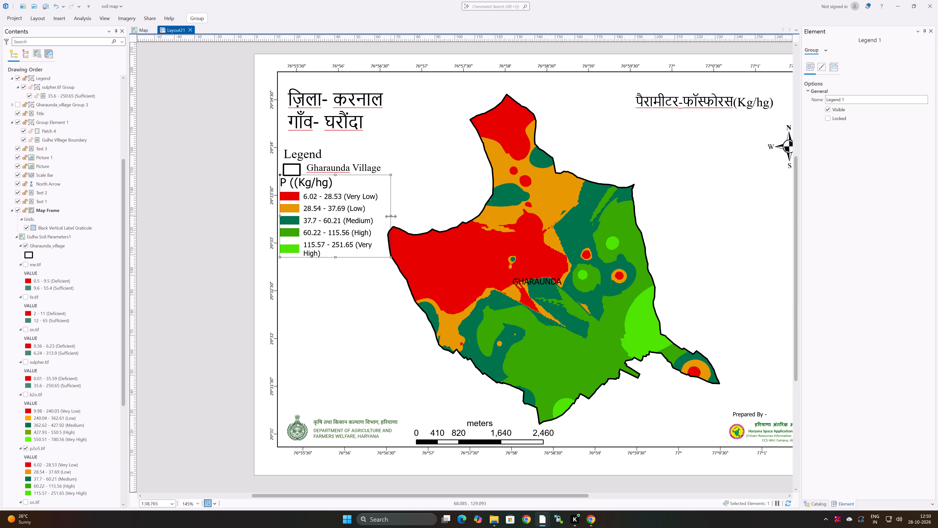
pyautogui.moveTo(391, 216); pyautogui.dragTo(395, 218)
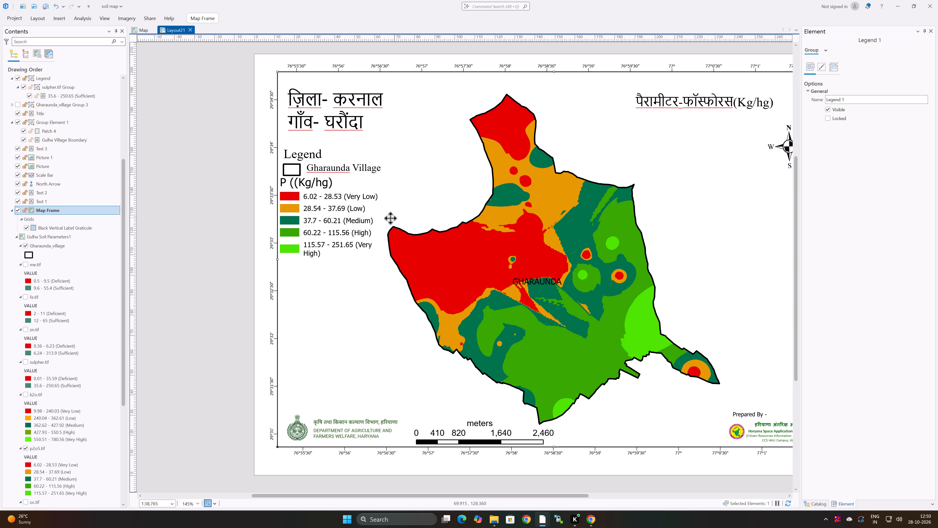
pyautogui.click(373, 217)
pyautogui.click(362, 218)
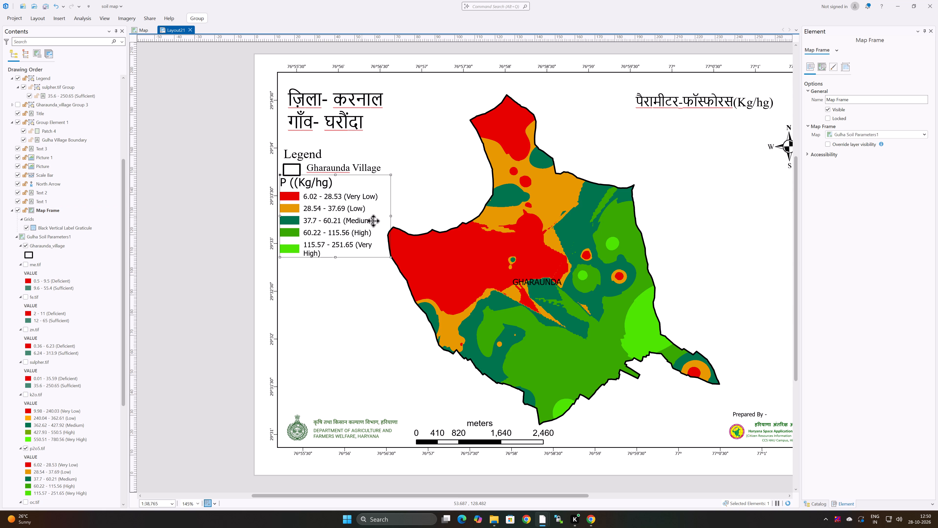
pyautogui.moveTo(392, 216); pyautogui.dragTo(394, 216)
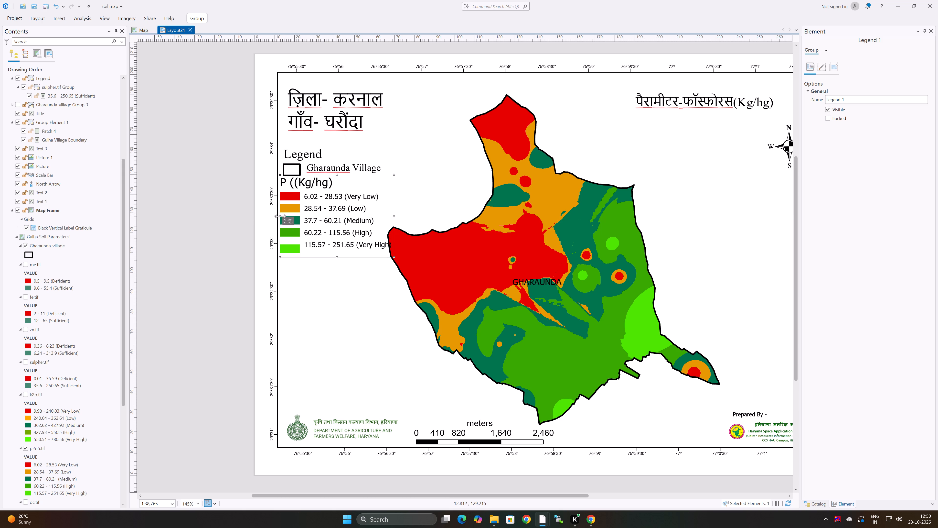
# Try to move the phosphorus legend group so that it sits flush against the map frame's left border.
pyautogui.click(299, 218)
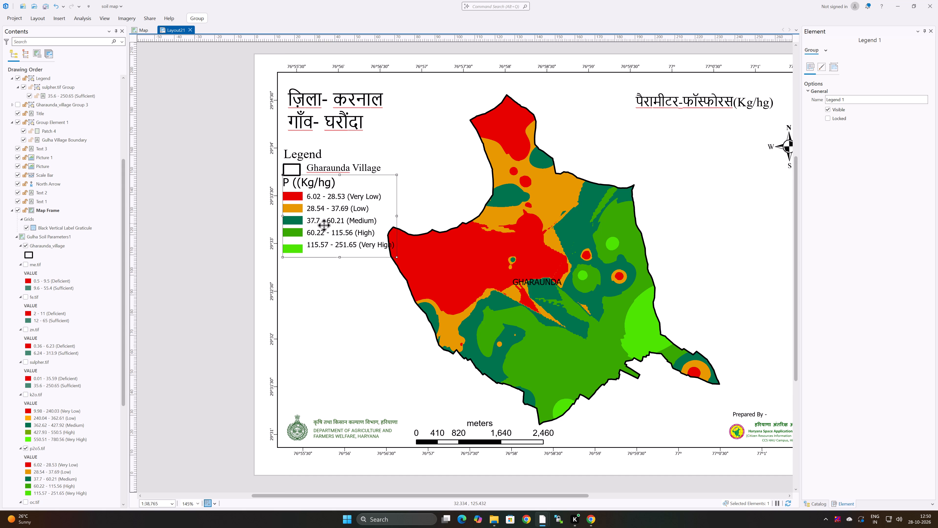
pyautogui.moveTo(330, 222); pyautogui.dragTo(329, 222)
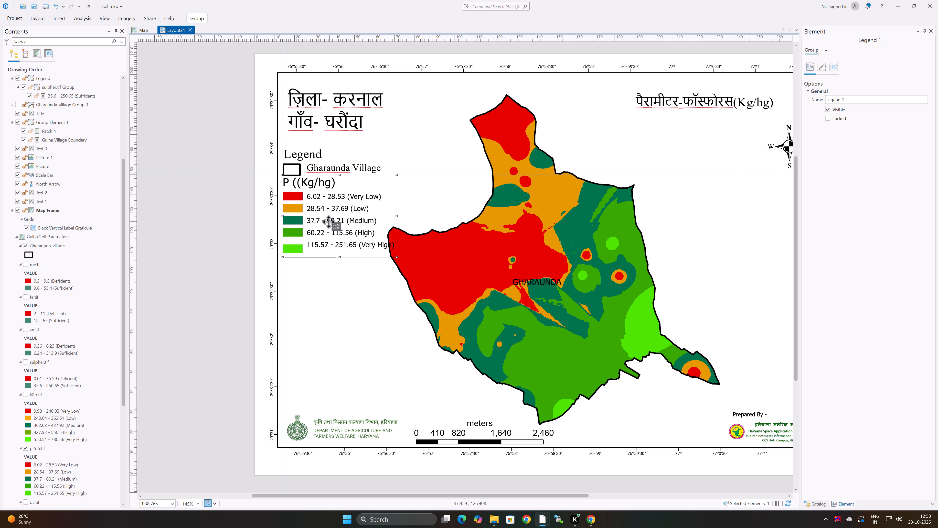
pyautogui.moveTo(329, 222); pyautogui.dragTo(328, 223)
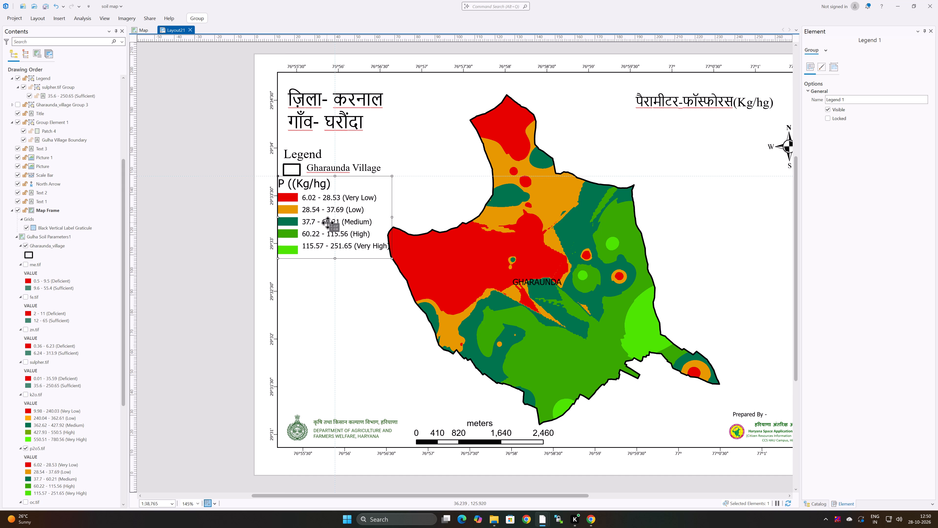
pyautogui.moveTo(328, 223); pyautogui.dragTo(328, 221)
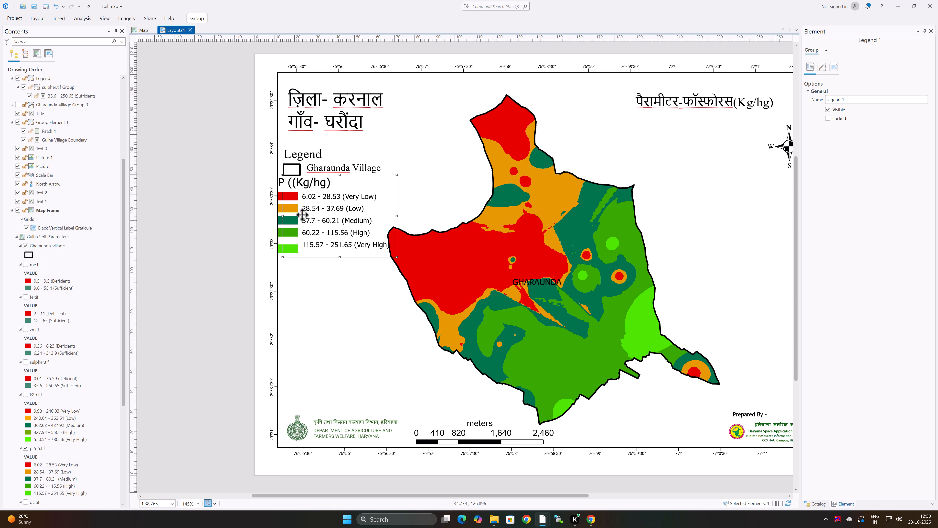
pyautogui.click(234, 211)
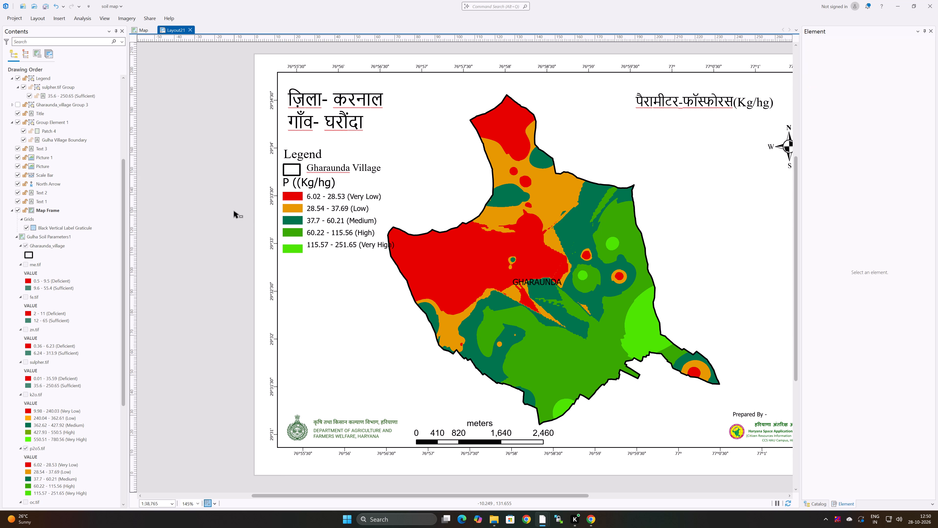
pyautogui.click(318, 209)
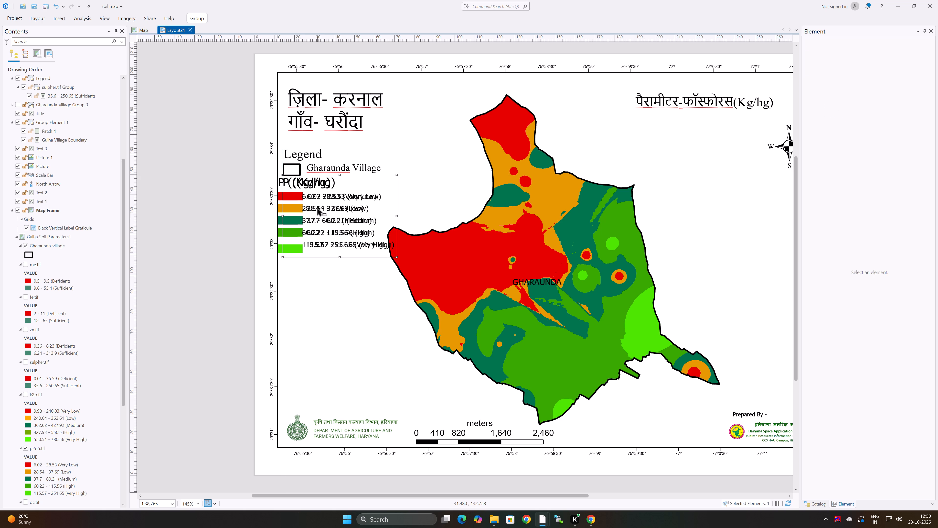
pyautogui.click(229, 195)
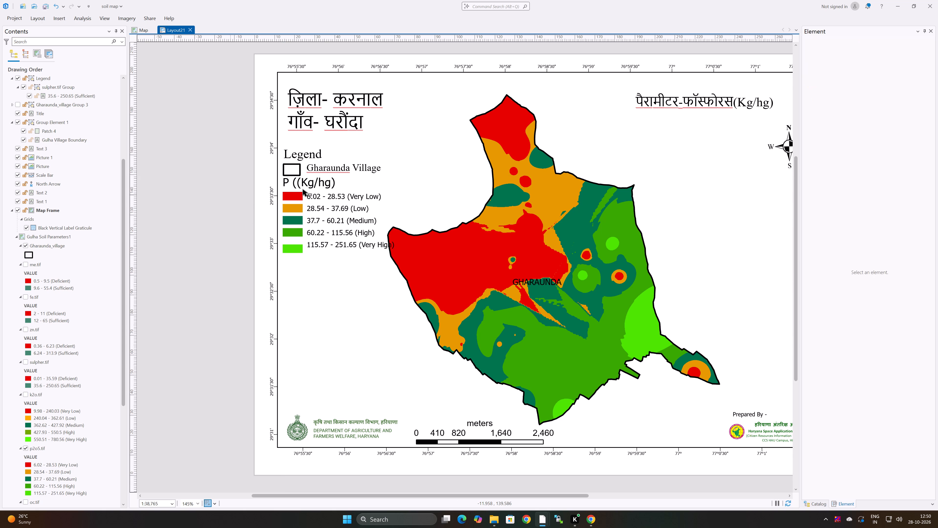
# Correct the phosphorus legend heading to P (Kg/hg) by removing the extra opening bracket.
pyautogui.click(312, 190)
pyautogui.doubleClick(296, 181)
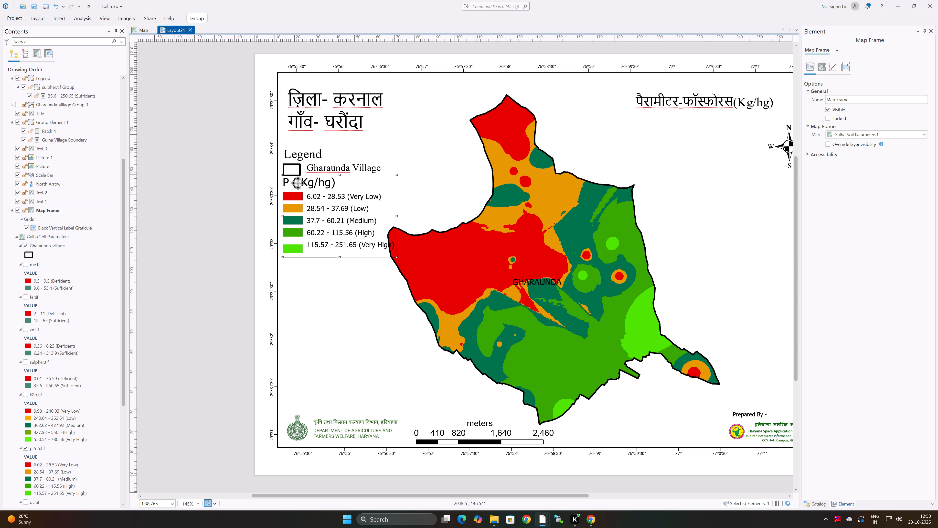
pyautogui.click(342, 186)
pyautogui.doubleClick(332, 183)
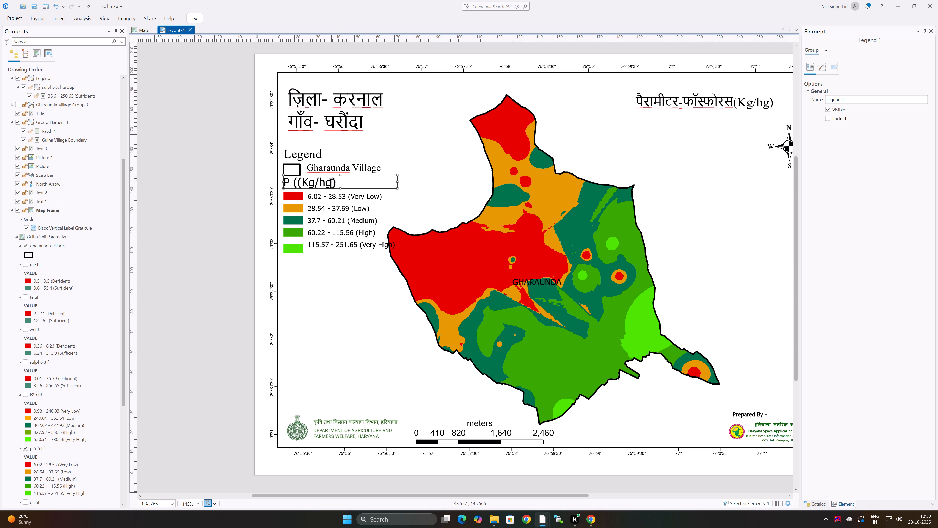
pyautogui.click(298, 183)
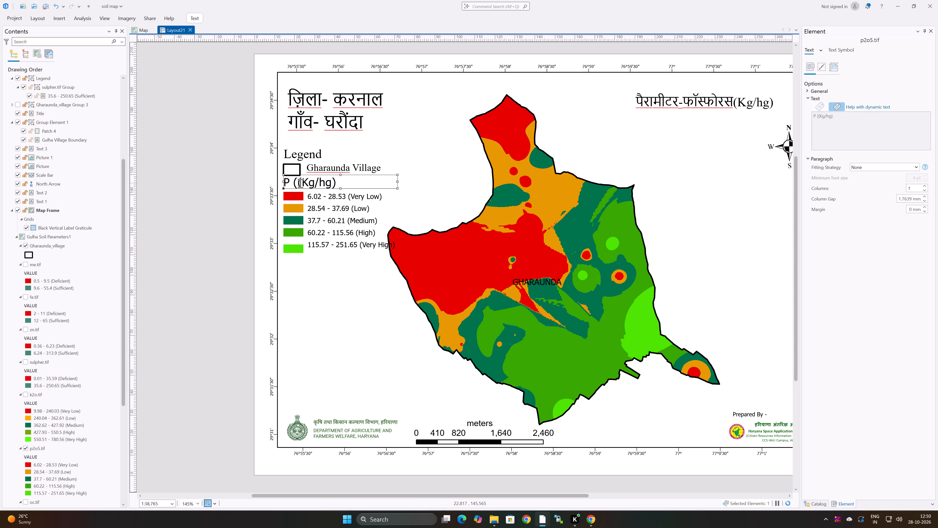
pyautogui.doubleClick(298, 182)
pyautogui.click(298, 182)
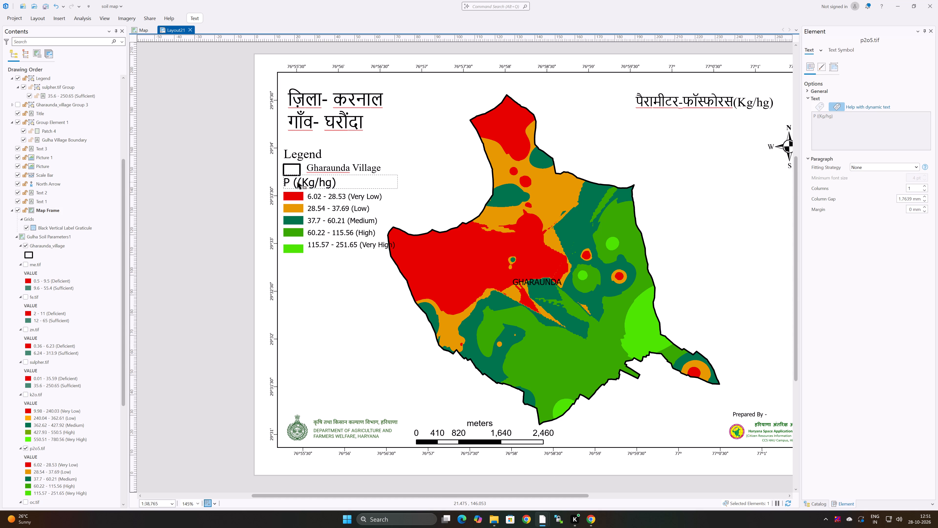
pyautogui.click(298, 184)
pyautogui.press('BackSpace')
pyautogui.press('BackSpace')
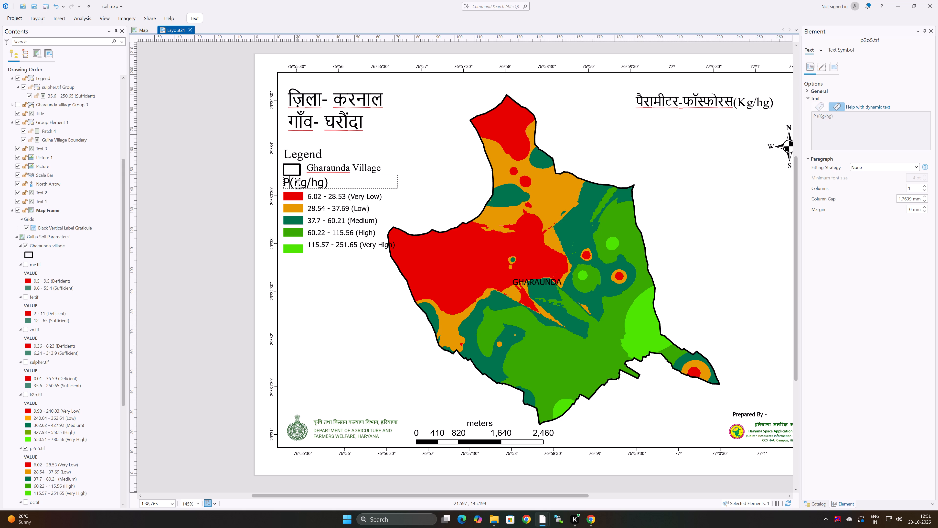
pyautogui.press('space')
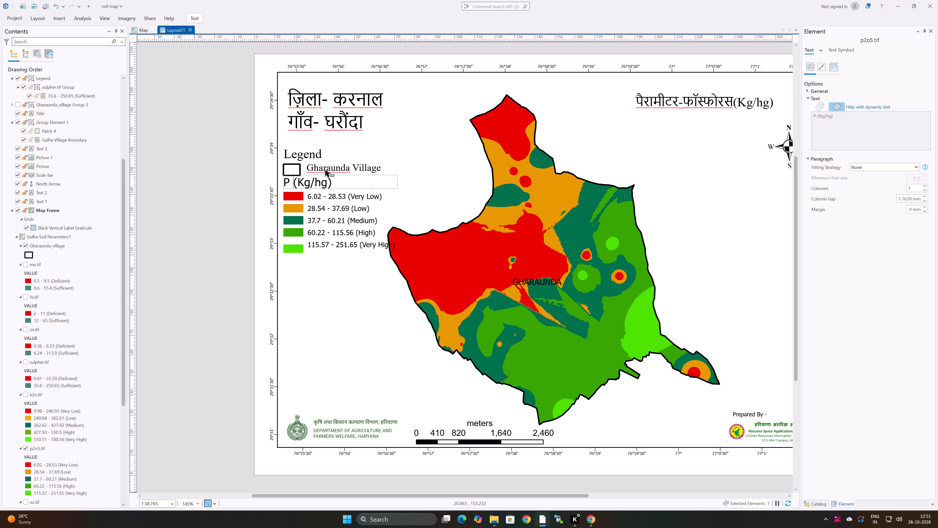
pyautogui.click(325, 170)
# Move the phosphorus legend group left, flush against the map frame's border, so that the Very High label clears the village map.
pyautogui.click(355, 233)
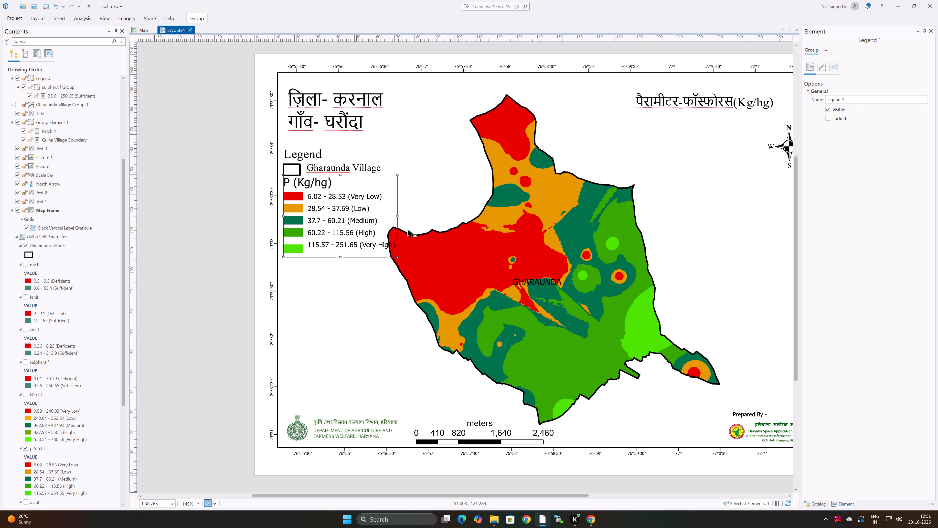
pyautogui.moveTo(317, 216); pyautogui.dragTo(314, 215)
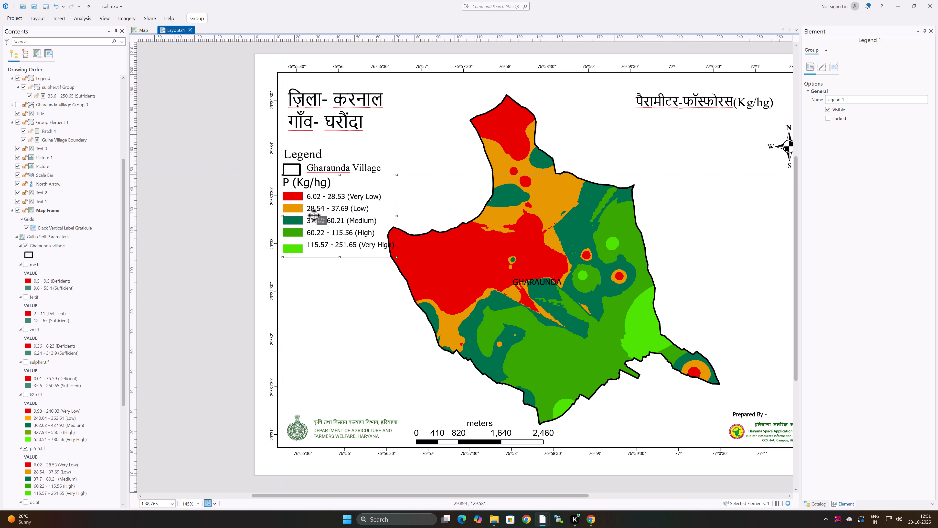
pyautogui.moveTo(314, 215); pyautogui.dragTo(313, 215)
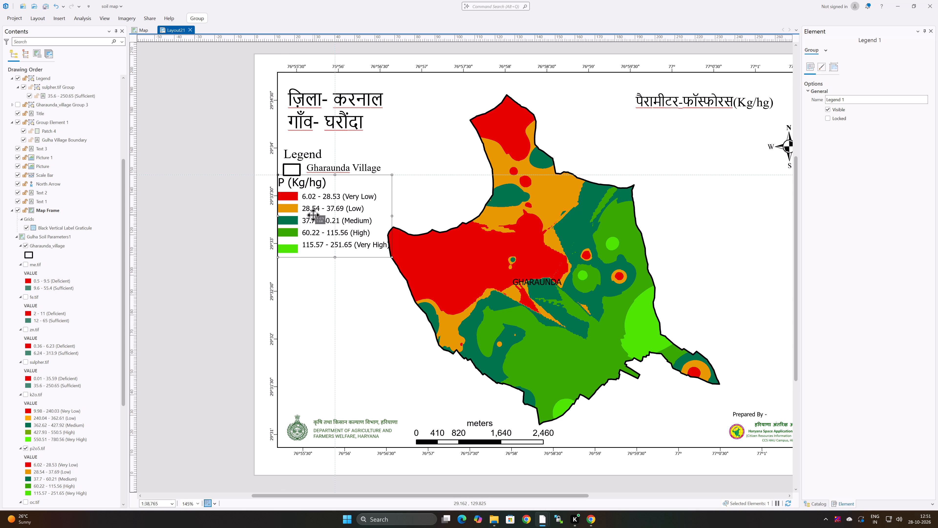
pyautogui.moveTo(313, 215); pyautogui.dragTo(313, 215)
pyautogui.click(235, 198)
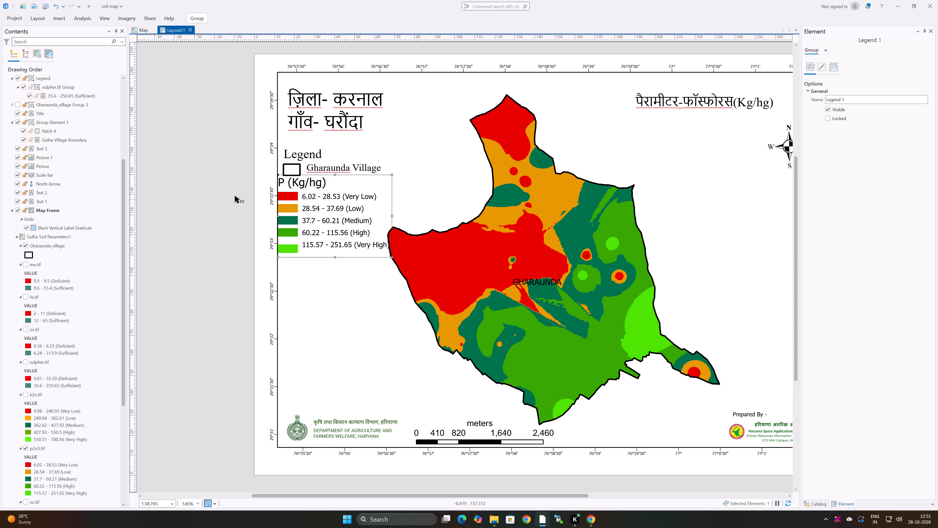
pyautogui.scroll(2, 288, 227)
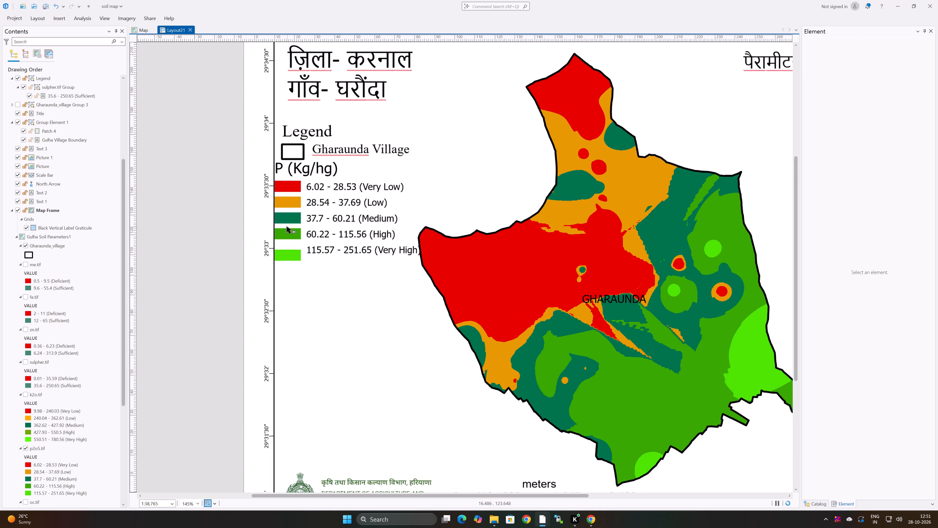
pyautogui.scroll(3, 262, 218)
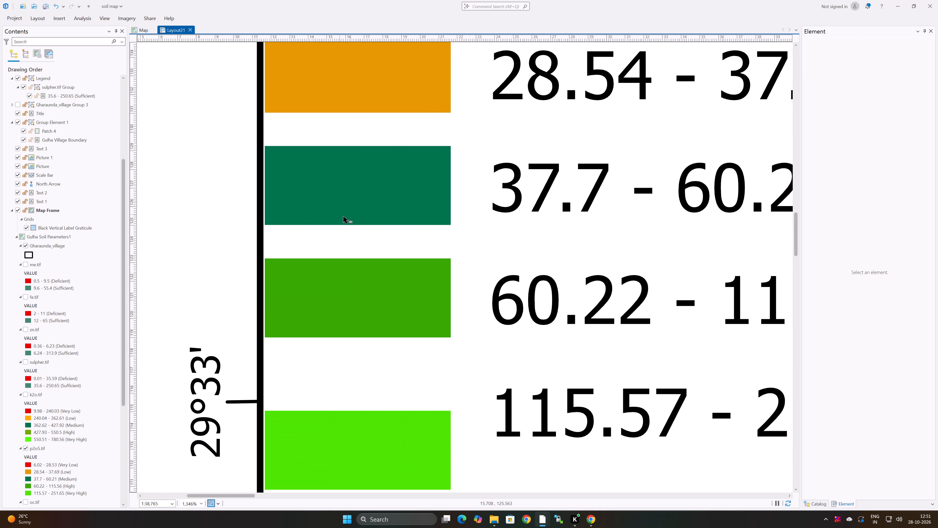
pyautogui.scroll(-5, 348, 220)
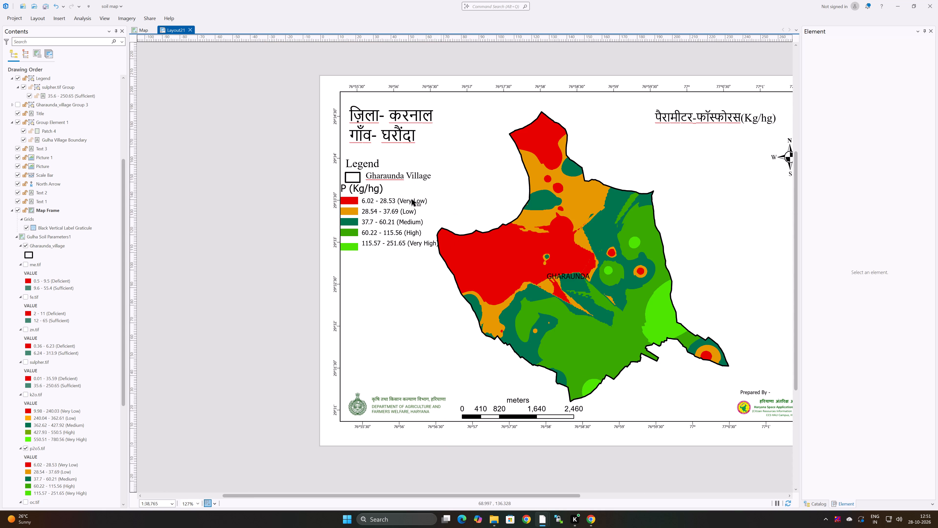
# Move the Gharaunda Village entry left and slightly up, lining its boundary patch up with the phosphorus colour swatches.
pyautogui.click(370, 174)
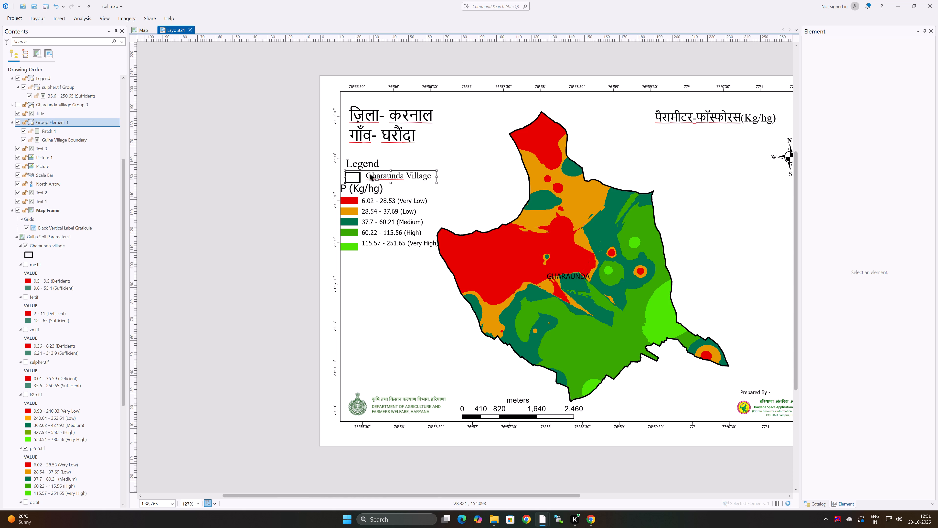
pyautogui.moveTo(380, 177); pyautogui.dragTo(376, 176)
# Move the Legend title left so that it lines up with the Gharaunda Village boundary patch.
pyautogui.click(368, 161)
pyautogui.moveTo(367, 161); pyautogui.dragTo(362, 161)
pyautogui.moveTo(362, 163); pyautogui.dragTo(360, 163)
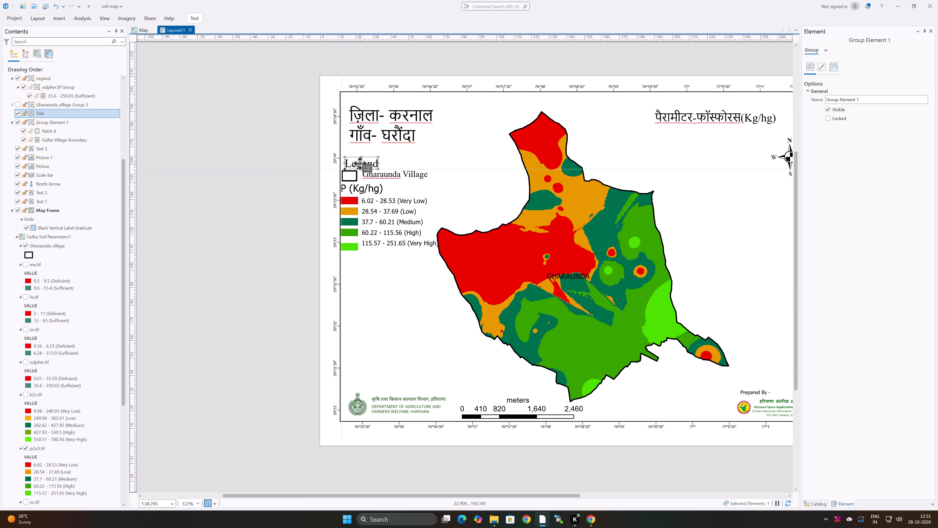
pyautogui.moveTo(360, 163); pyautogui.dragTo(358, 163)
pyautogui.click(267, 146)
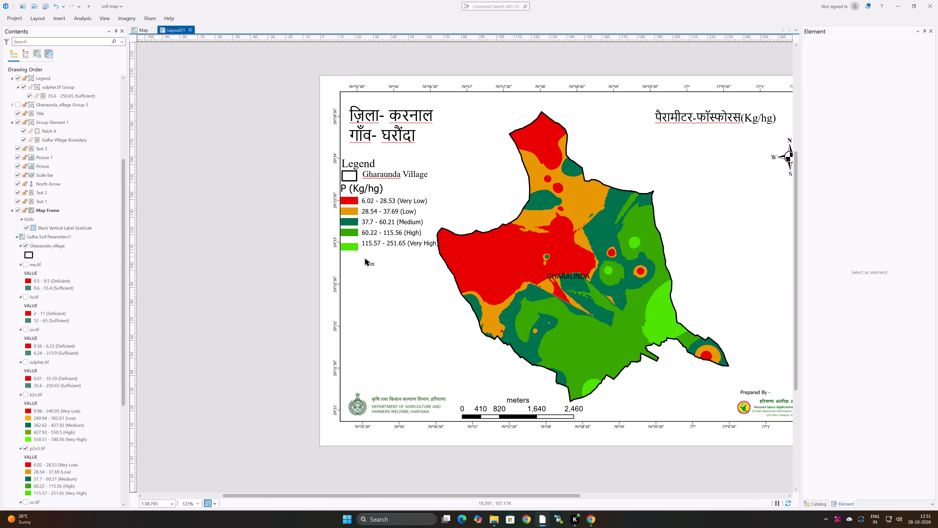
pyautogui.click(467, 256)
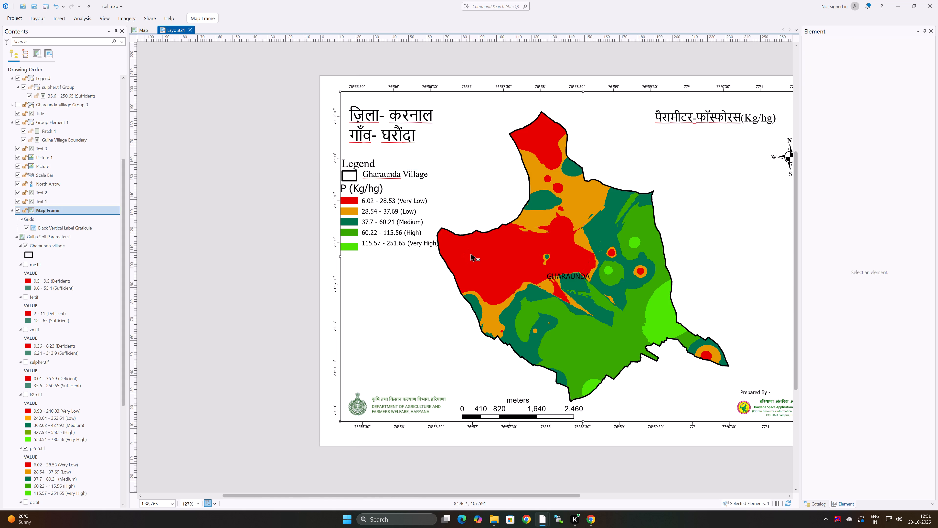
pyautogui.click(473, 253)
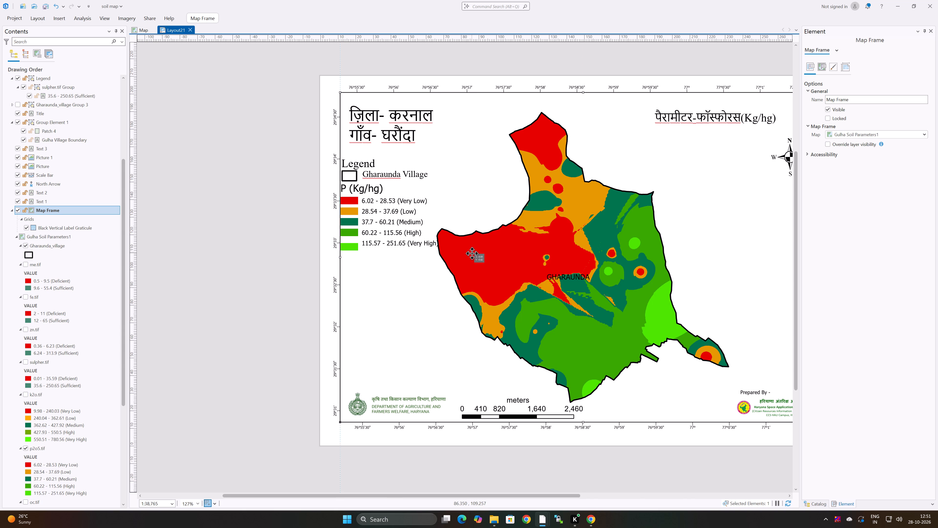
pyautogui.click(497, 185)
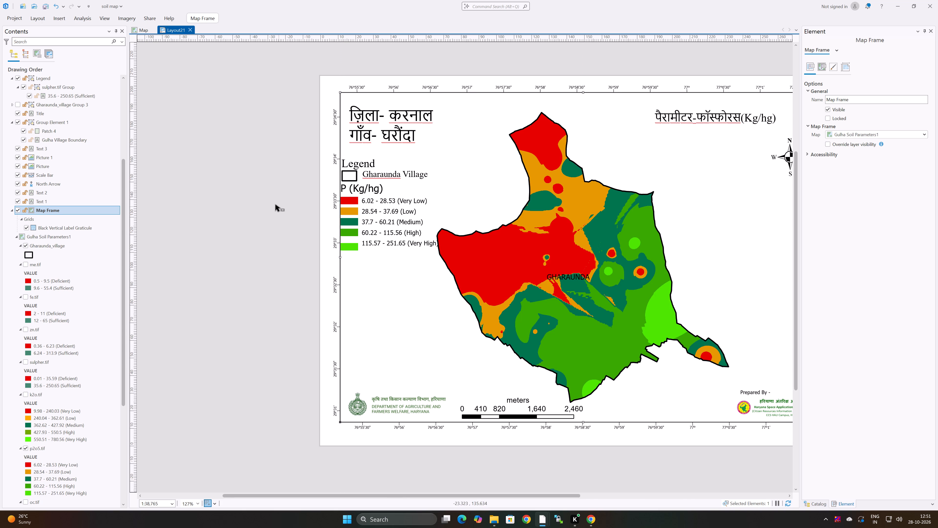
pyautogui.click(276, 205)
# Move the 115.57 - 251.65 (Very High) legend label slightly left so that its closing bracket clears the village map.
pyautogui.scroll(-3, 276, 205)
pyautogui.scroll(3, 367, 237)
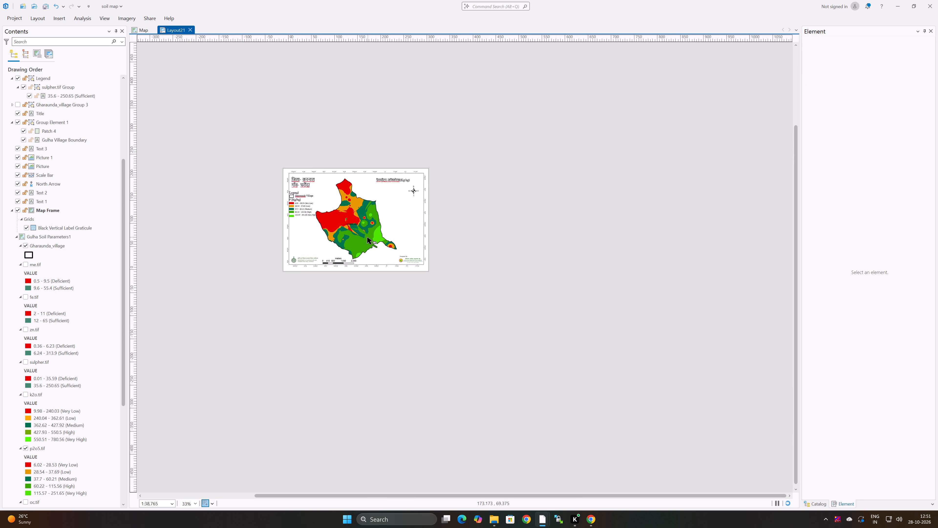
pyautogui.scroll(-2, 374, 221)
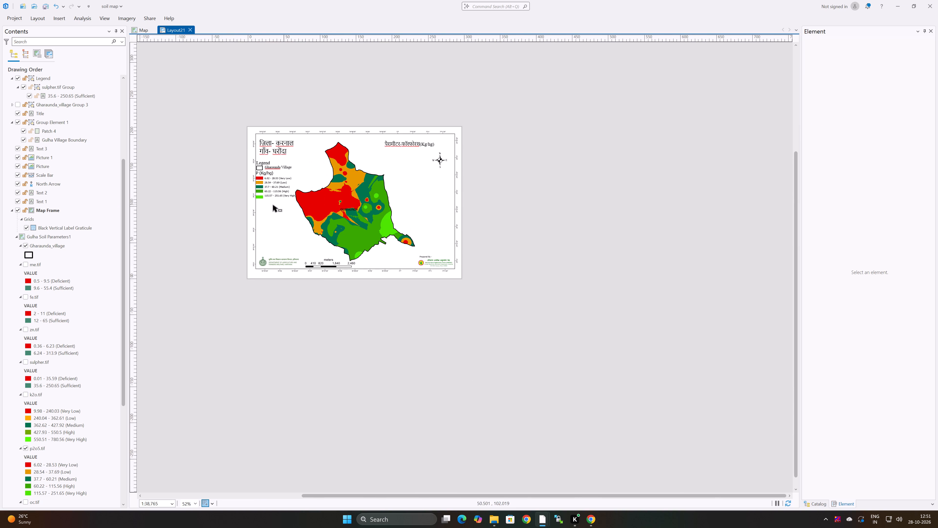
pyautogui.scroll(2, 321, 184)
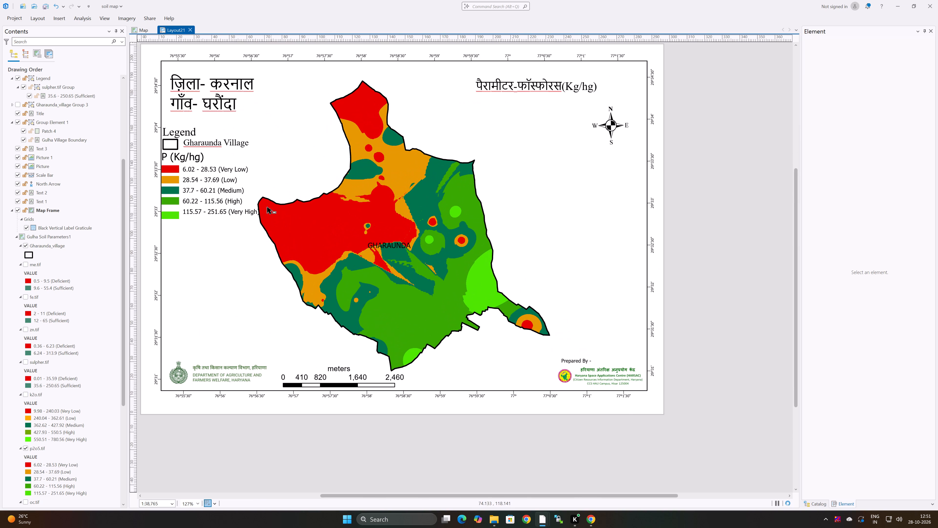
pyautogui.scroll(-1, 297, 215)
pyautogui.scroll(2, 249, 216)
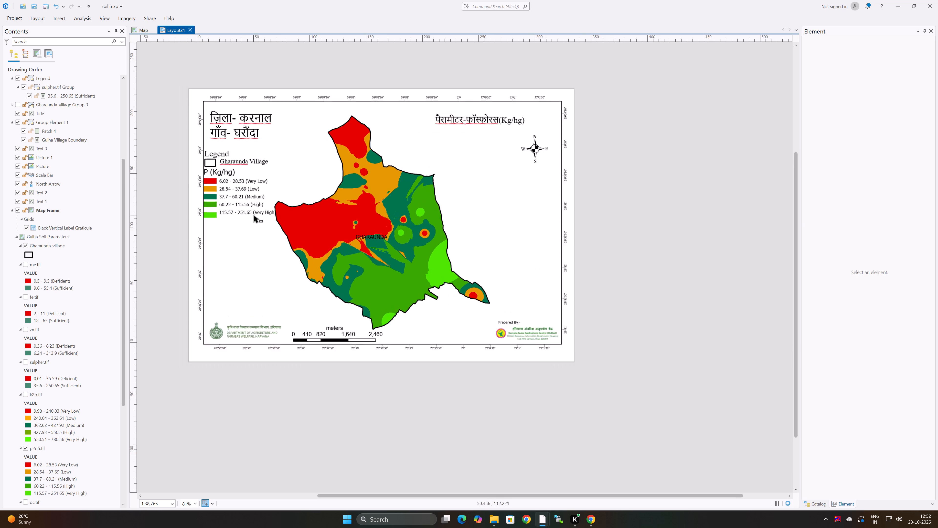
pyautogui.moveTo(253, 218); pyautogui.dragTo(387, 231, button='middle')
pyautogui.click(348, 220)
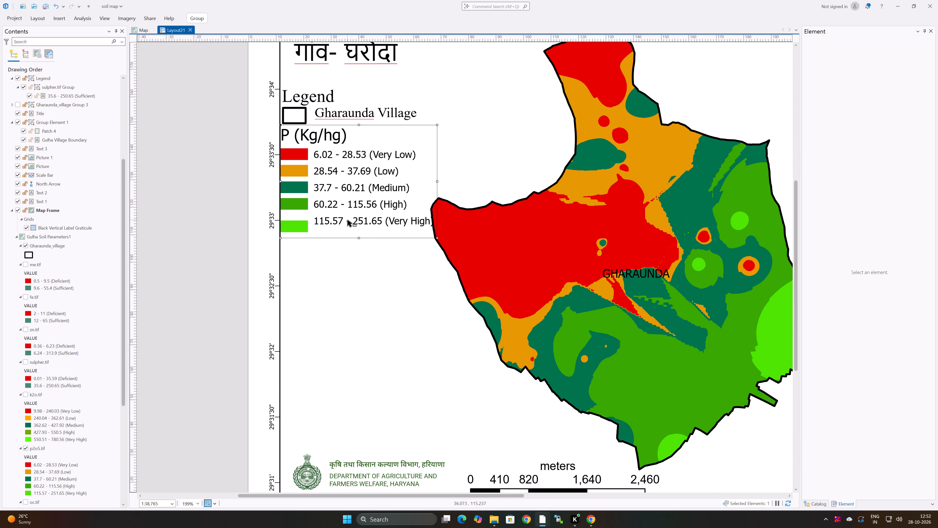
pyautogui.doubleClick(349, 219)
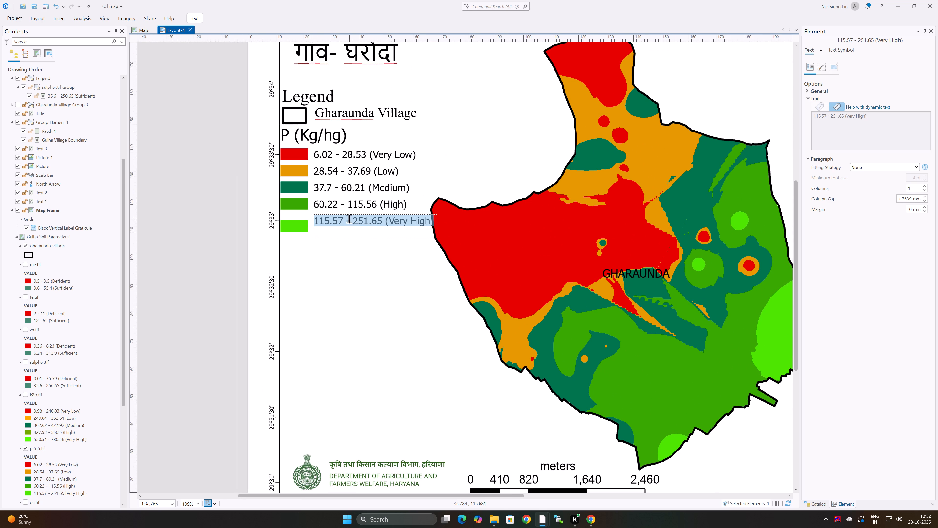
pyautogui.click(350, 220)
pyautogui.click(344, 205)
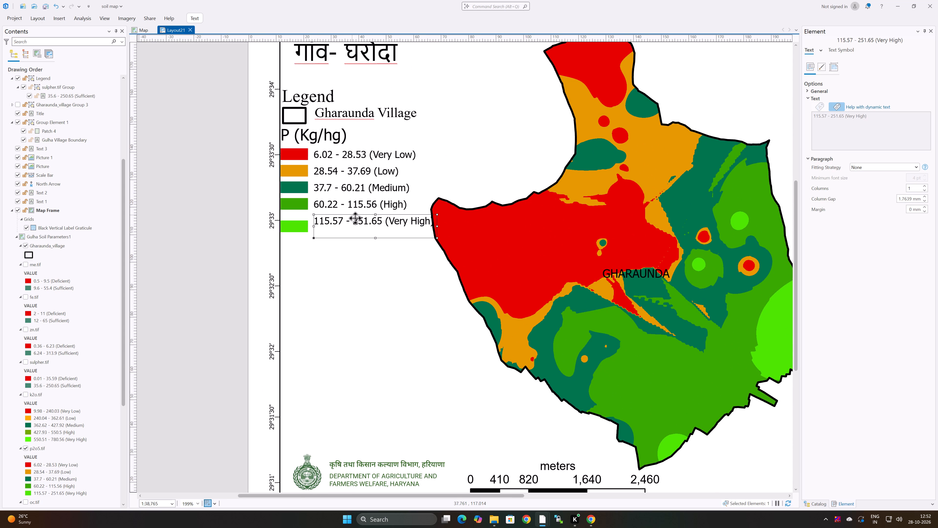
pyautogui.moveTo(355, 219); pyautogui.dragTo(353, 224)
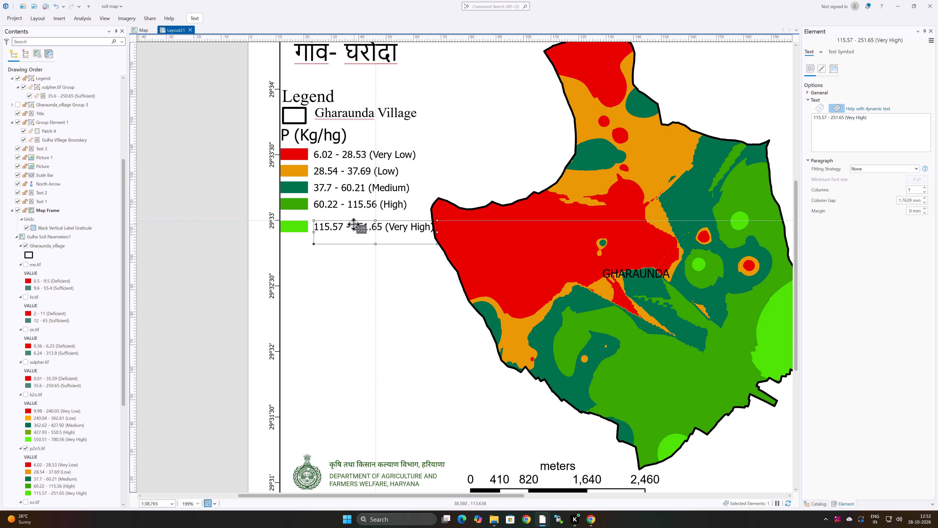
pyautogui.moveTo(353, 224); pyautogui.dragTo(352, 224)
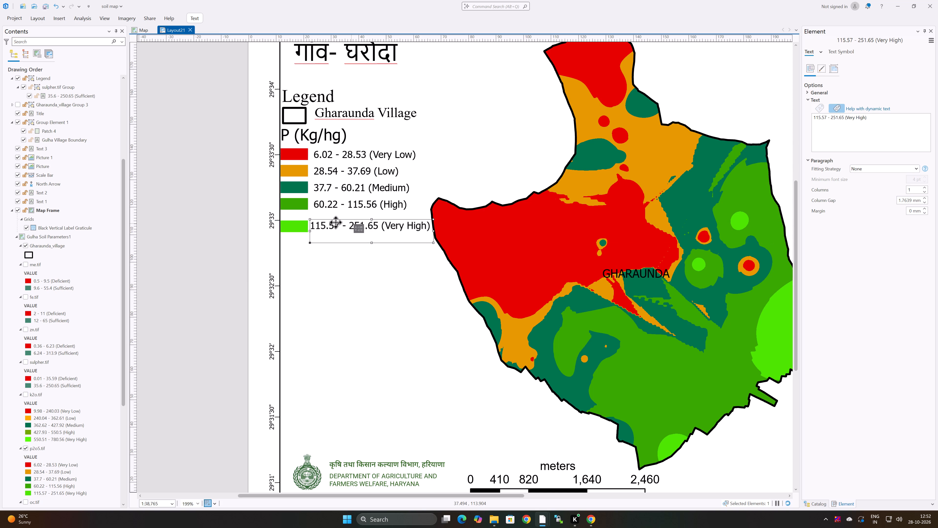
pyautogui.moveTo(361, 226); pyautogui.dragTo(361, 225)
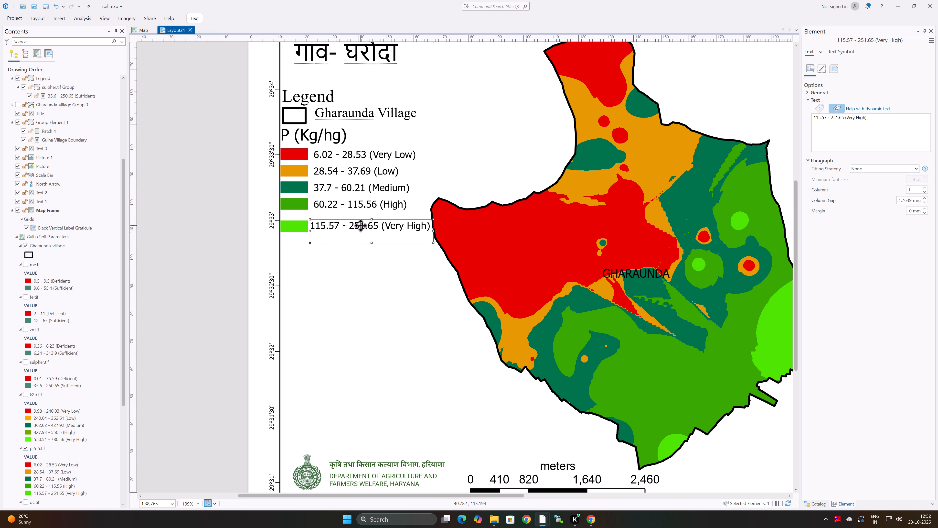
pyautogui.moveTo(361, 225); pyautogui.dragTo(360, 221)
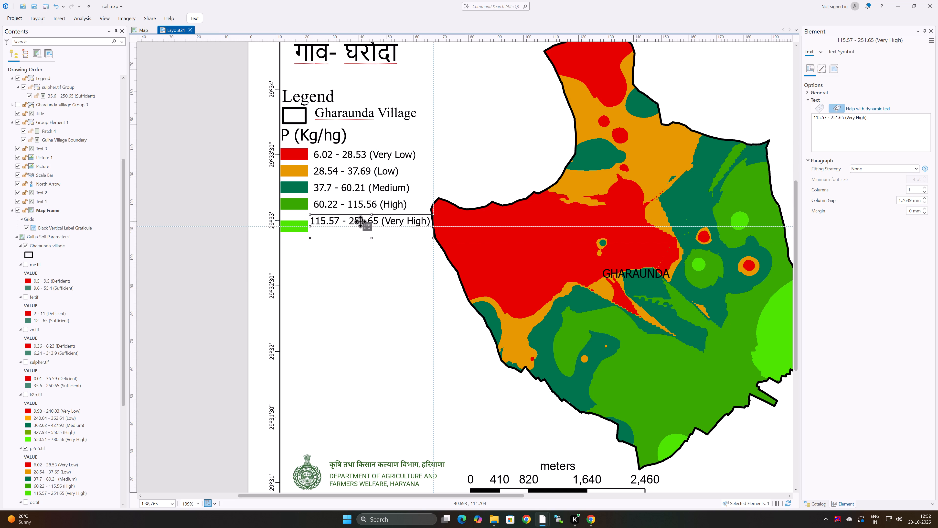
pyautogui.moveTo(360, 221); pyautogui.dragTo(360, 220)
# Move the bright green Very High swatch up so that it lines up with its label and the swatches above.
pyautogui.click(296, 228)
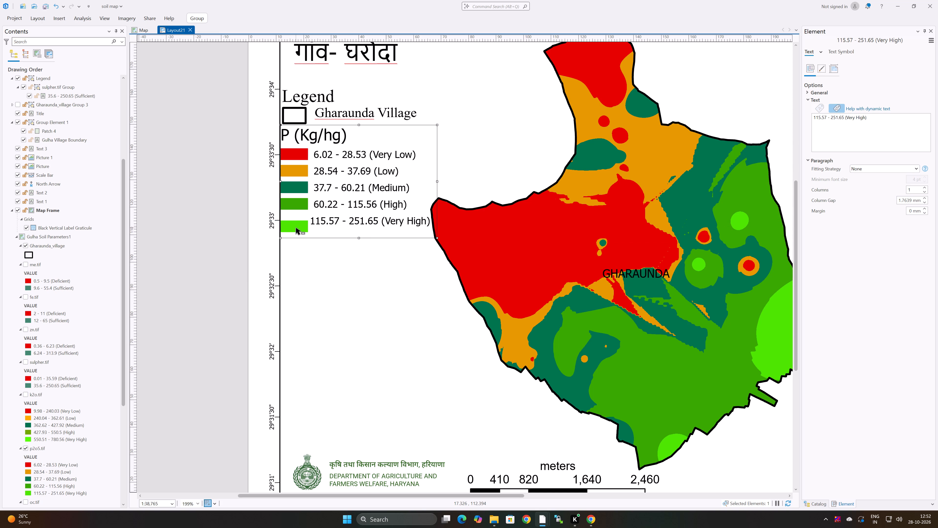
pyautogui.click(296, 227)
pyautogui.moveTo(296, 227); pyautogui.dragTo(296, 223)
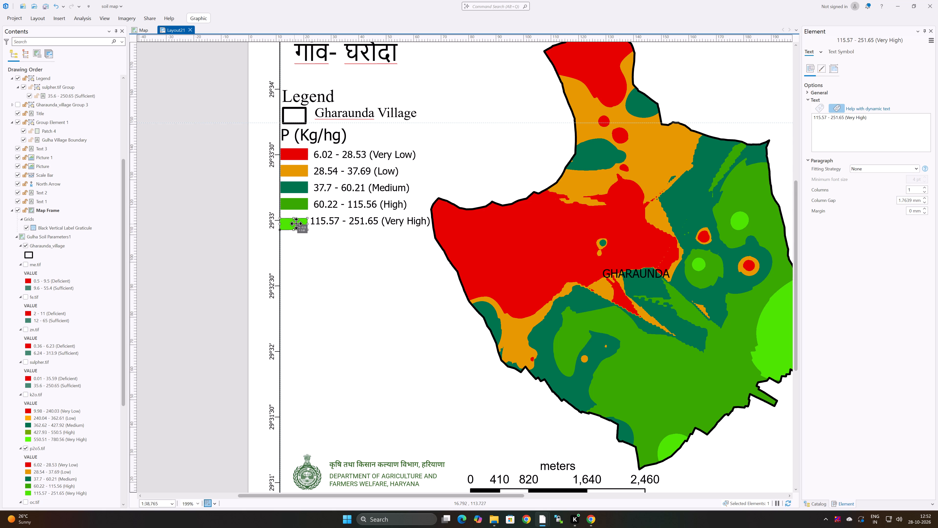
pyautogui.moveTo(296, 223); pyautogui.dragTo(296, 221)
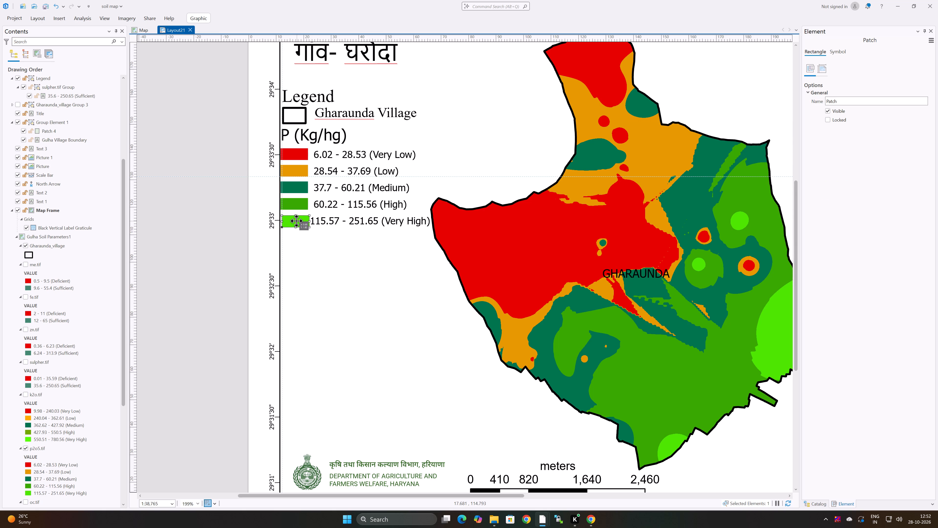
pyautogui.moveTo(296, 221); pyautogui.dragTo(297, 221)
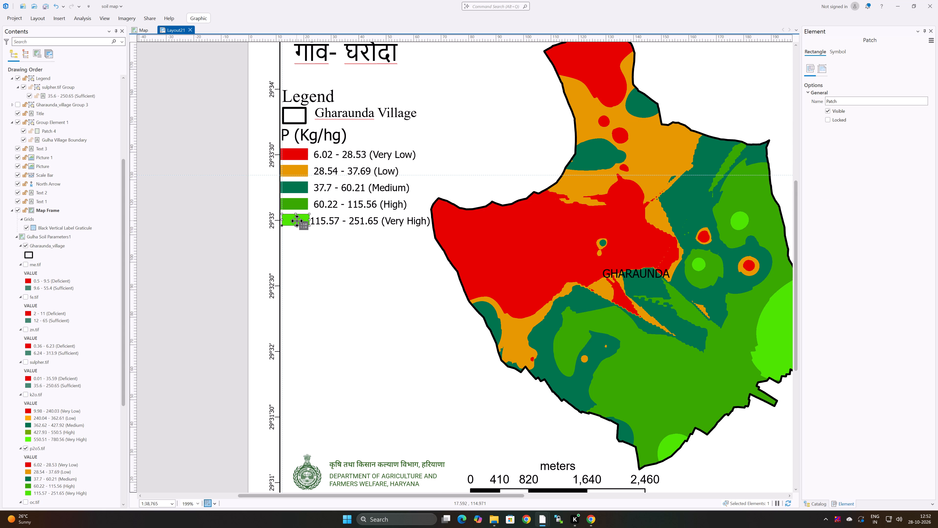
pyautogui.moveTo(297, 221); pyautogui.dragTo(296, 221)
pyautogui.click(217, 179)
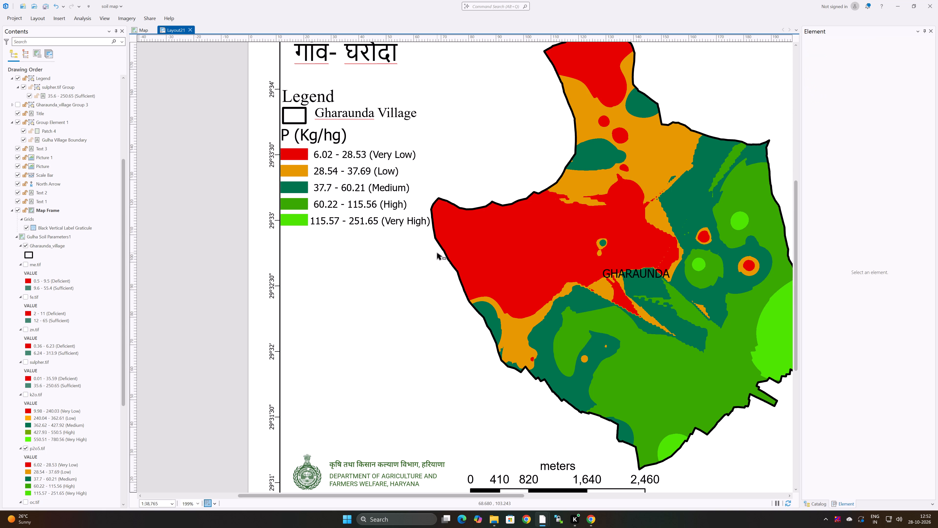
# Open the layout export settings for the phosphorus map and set the PDF's vector resolution to 600 DPI.
pyautogui.scroll(2, 297, 212)
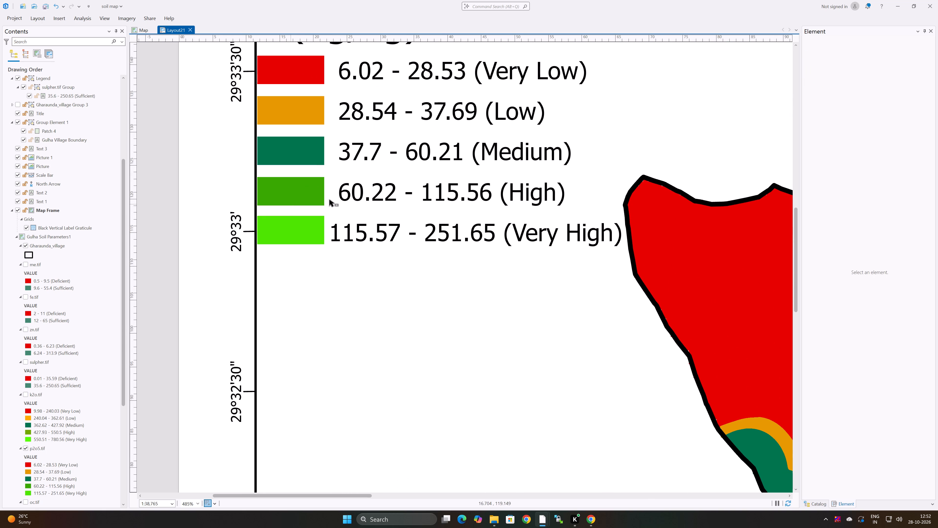
pyautogui.scroll(-4, 398, 221)
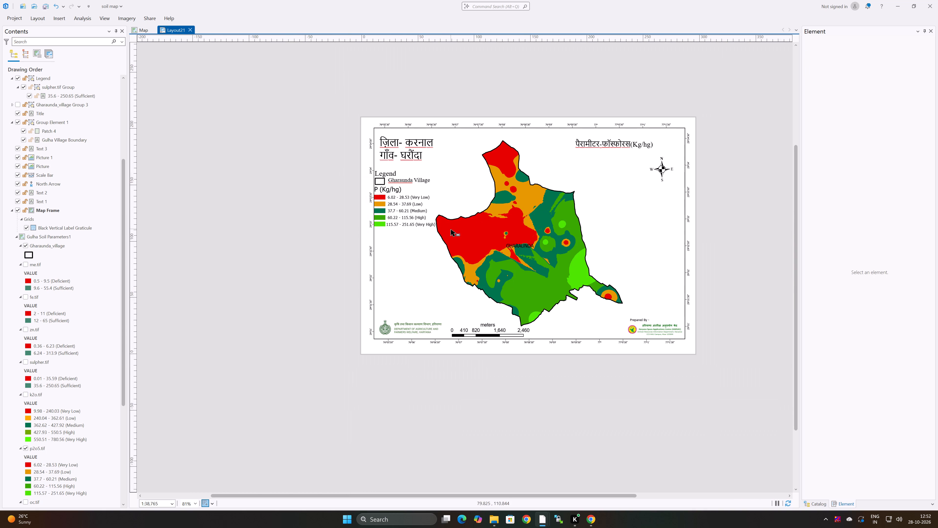
pyautogui.moveTo(512, 223); pyautogui.dragTo(430, 246, button='middle')
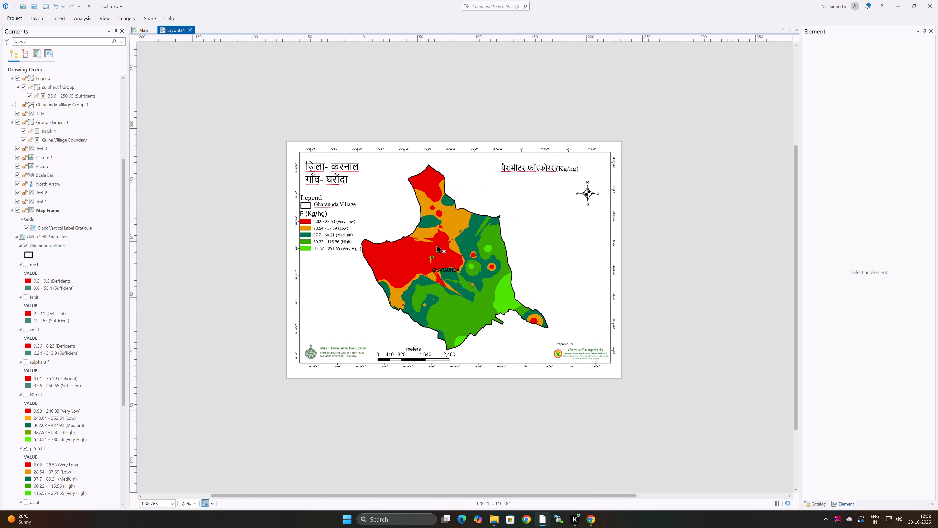
pyautogui.click(150, 19)
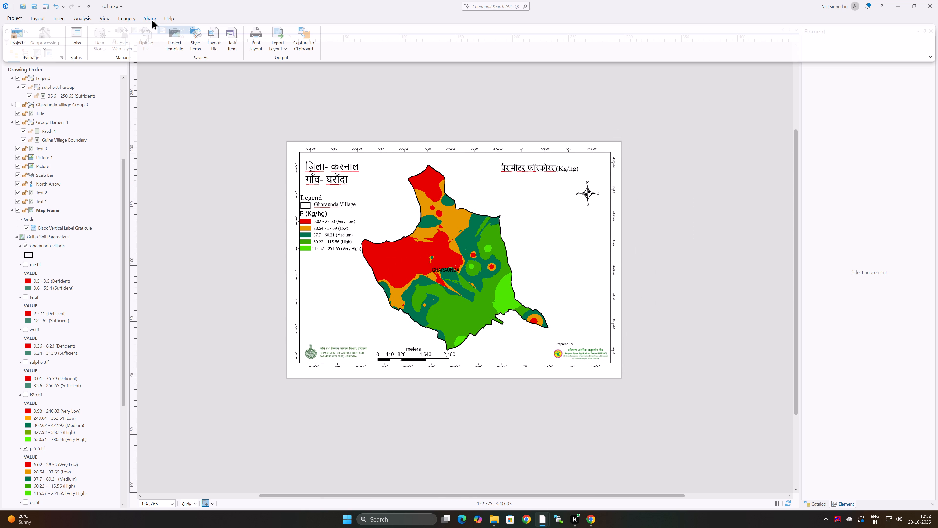
pyautogui.click(279, 39)
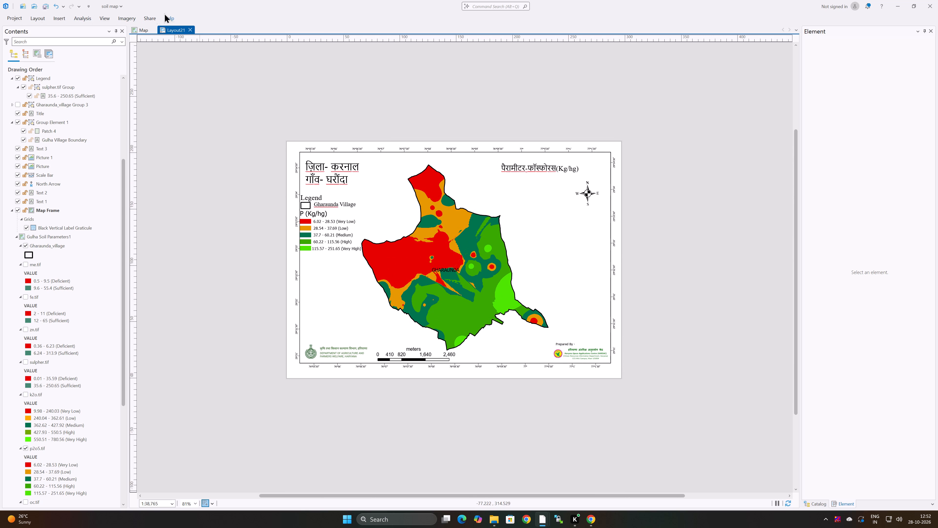
pyautogui.click(152, 17)
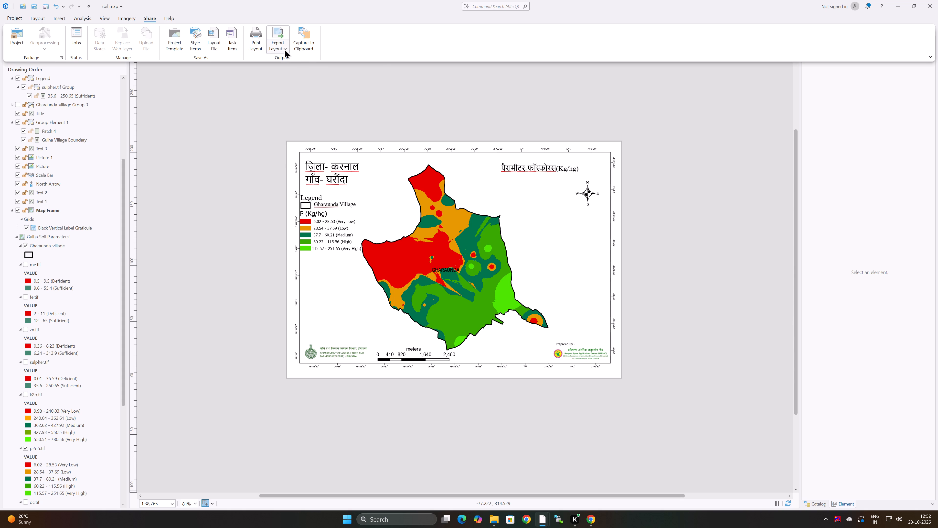
pyautogui.click(284, 49)
pyautogui.click(323, 77)
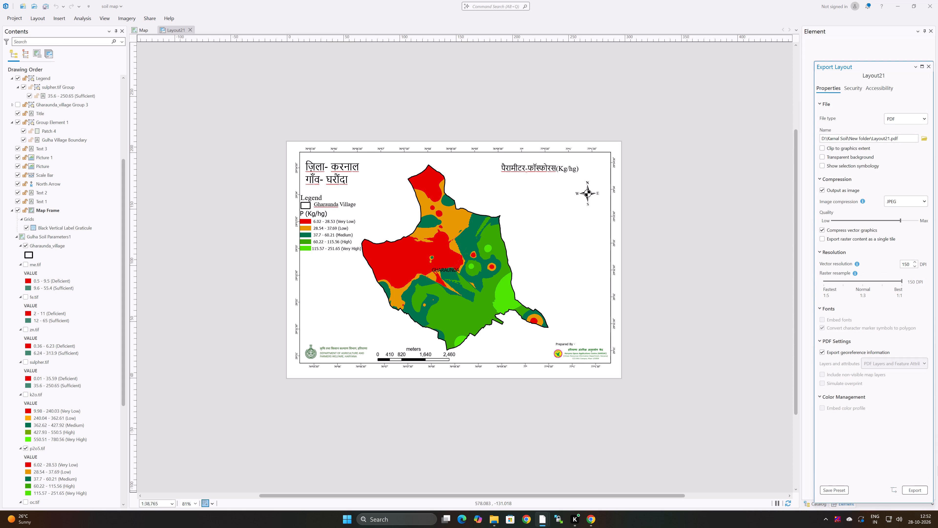
pyautogui.moveTo(909, 264); pyautogui.dragTo(906, 264)
pyautogui.moveTo(906, 264); pyautogui.dragTo(897, 267)
pyautogui.write('600')
# Name the output file p.pdf in the Karnal Soil project's New folder and export the phosphorus layout.
pyautogui.click(905, 135)
pyautogui.click(925, 138)
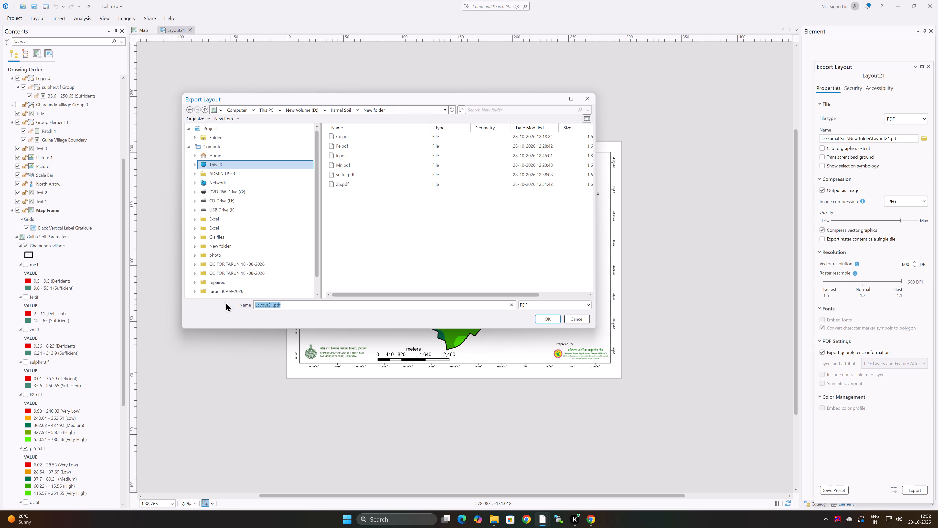
pyautogui.click(282, 303)
pyautogui.click(274, 307)
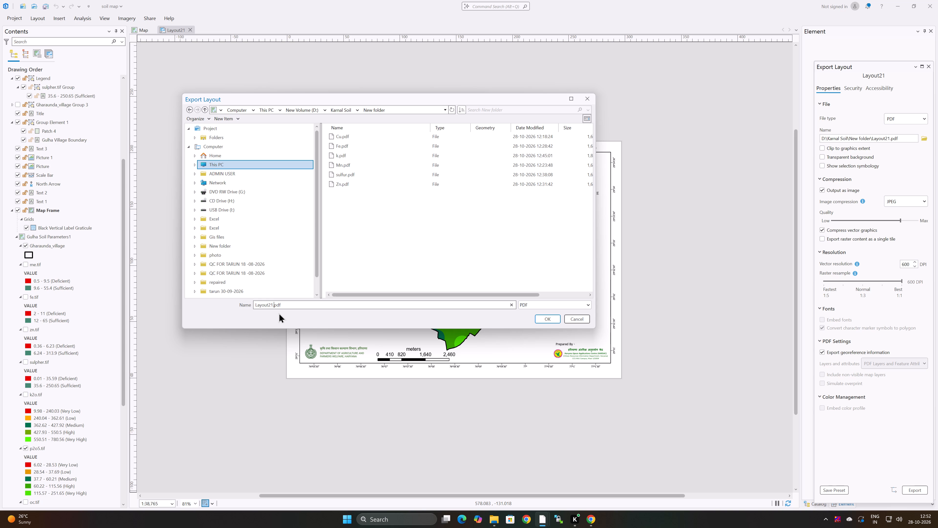
pyautogui.click(273, 306)
pyautogui.press('BackSpace')
pyautogui.press('BackSpace')
pyautogui.press('BackSpace')
pyautogui.press('BackSpace')
pyautogui.press('BackSpace')
pyautogui.press('BackSpace')
pyautogui.press('BackSpace')
pyautogui.press('BackSpace')
pyautogui.press('BackSpace')
pyautogui.press('BackSpace')
pyautogui.press('BackSpace')
pyautogui.press('BackSpace')
pyautogui.press('BackSpace')
pyautogui.press('BackSpace')
pyautogui.press('BackSpace')
pyautogui.press('BackSpace')
pyautogui.press('BackSpace')
pyautogui.press('BackSpace')
pyautogui.press('BackSpace')
pyautogui.press('BackSpace')
pyautogui.press('p')
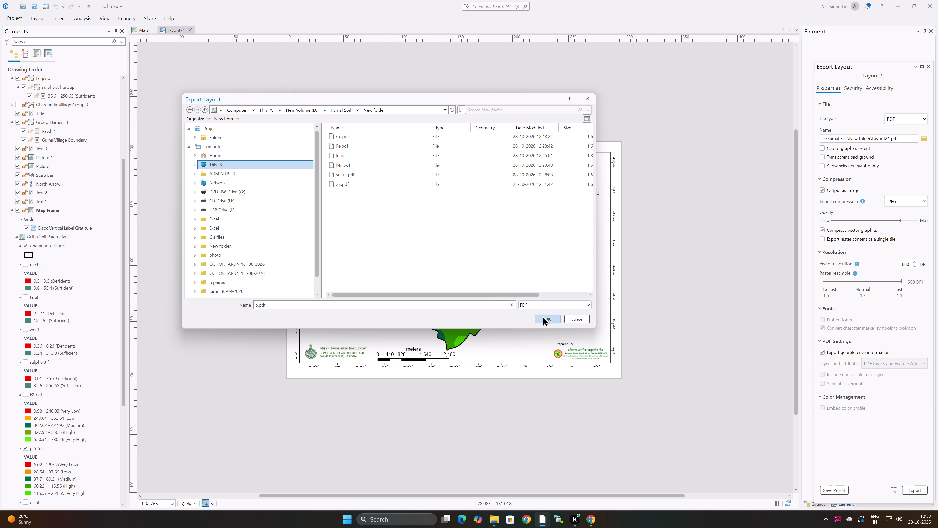
pyautogui.click(544, 318)
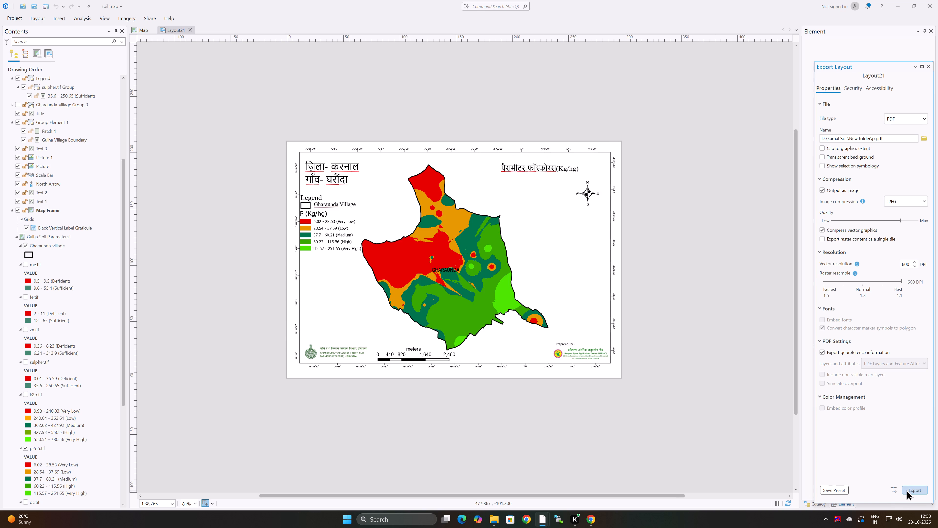
pyautogui.click(913, 488)
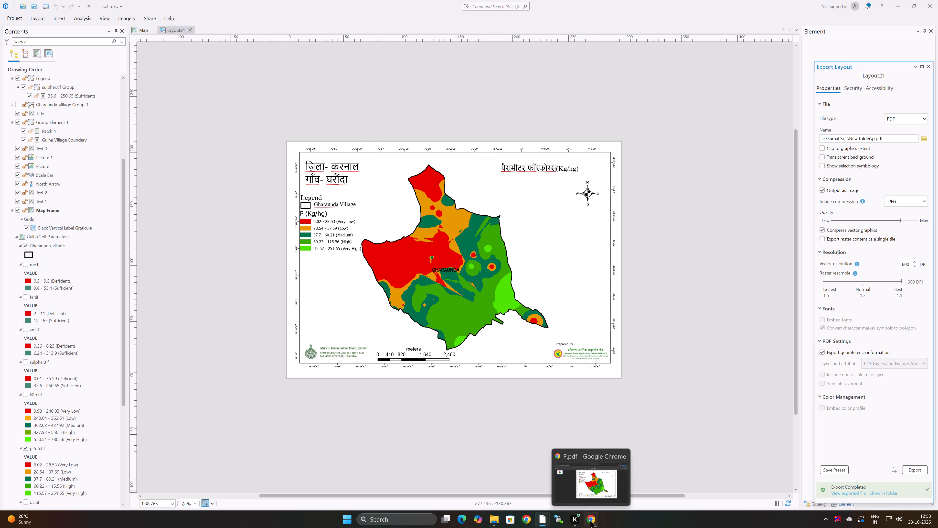
# Close the P.pdf, k.pdf and sulfur.pdf reference maps in Chrome and return to the ArcGIS Pro layout.
pyautogui.click(621, 464)
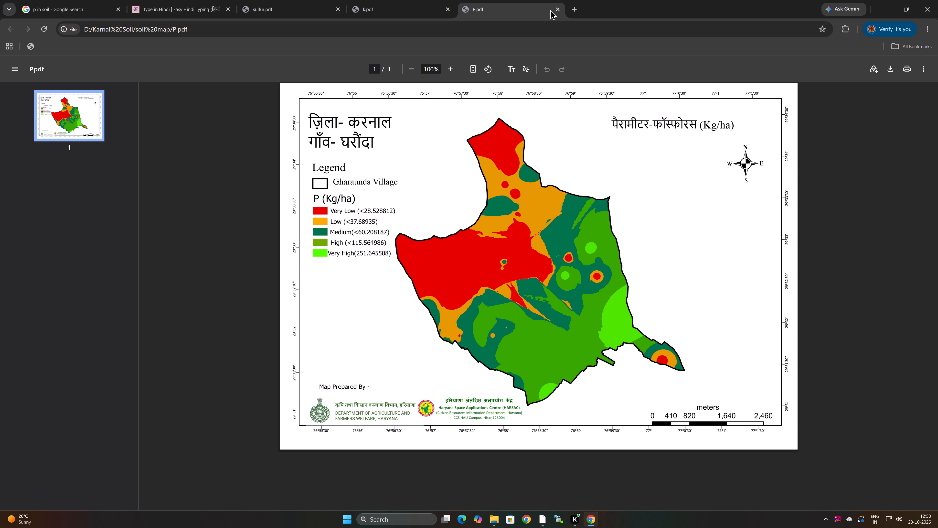
pyautogui.click(557, 10)
pyautogui.click(448, 7)
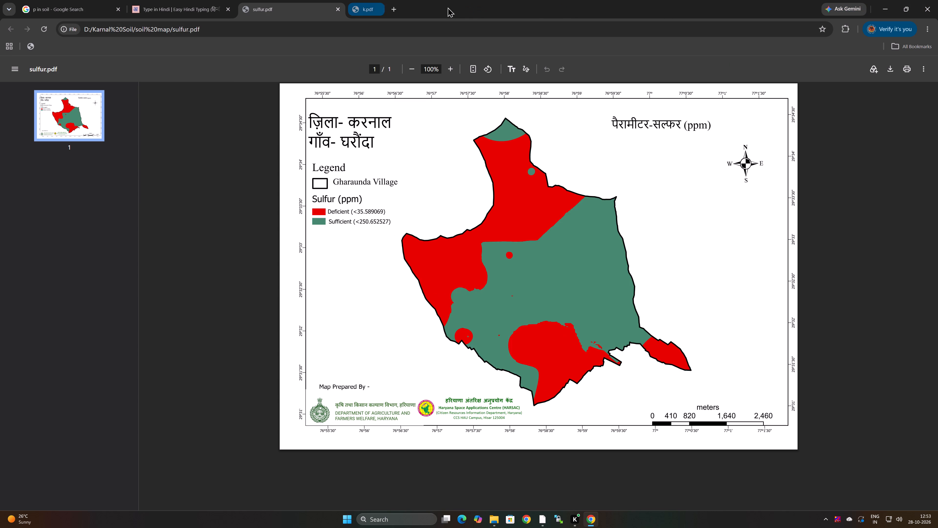
pyautogui.click(337, 11)
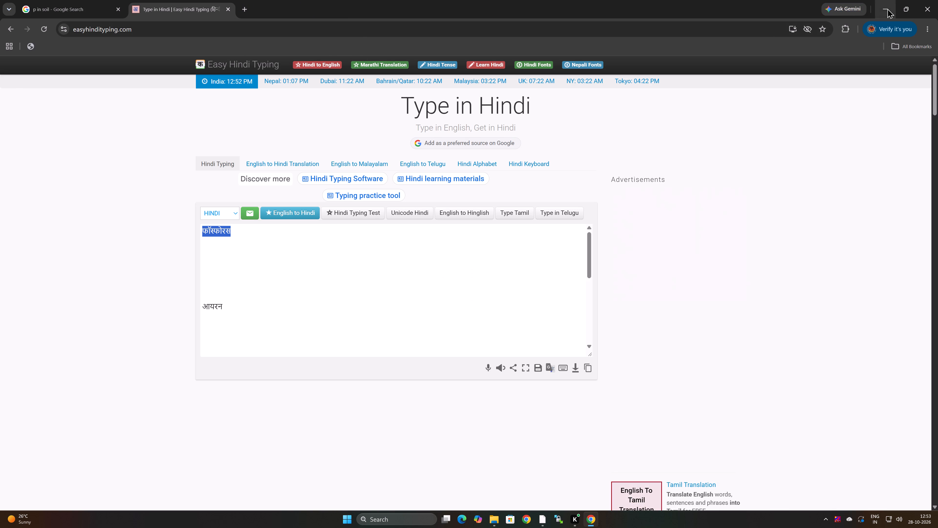
pyautogui.click(887, 8)
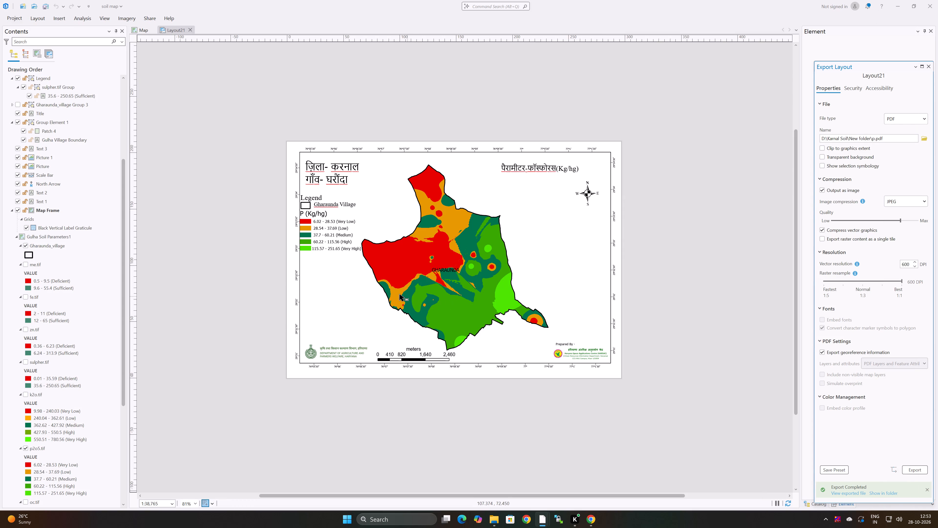
# Hide the p2o5.tif layer and show the oc.tif layer in the layout's map frame.
pyautogui.scroll(4, 305, 234)
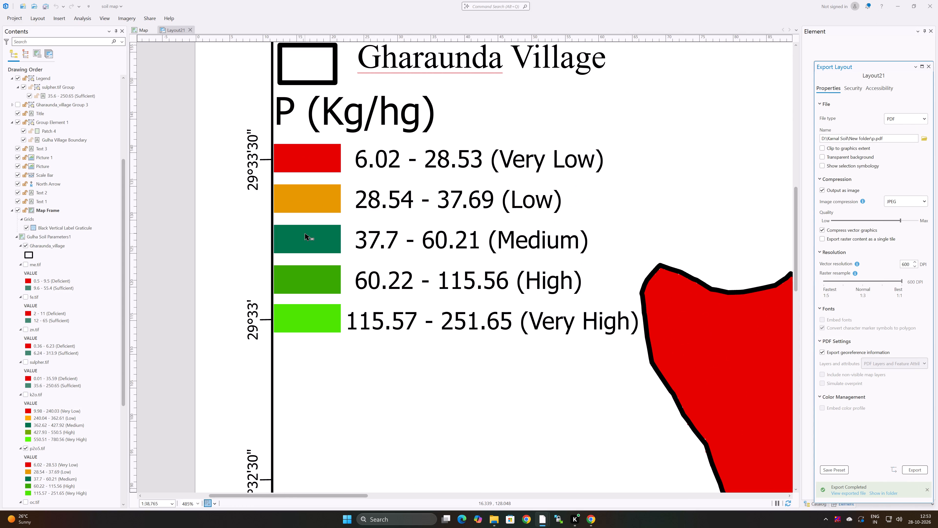
pyautogui.scroll(-4, 305, 234)
pyautogui.scroll(-7, 32, 302)
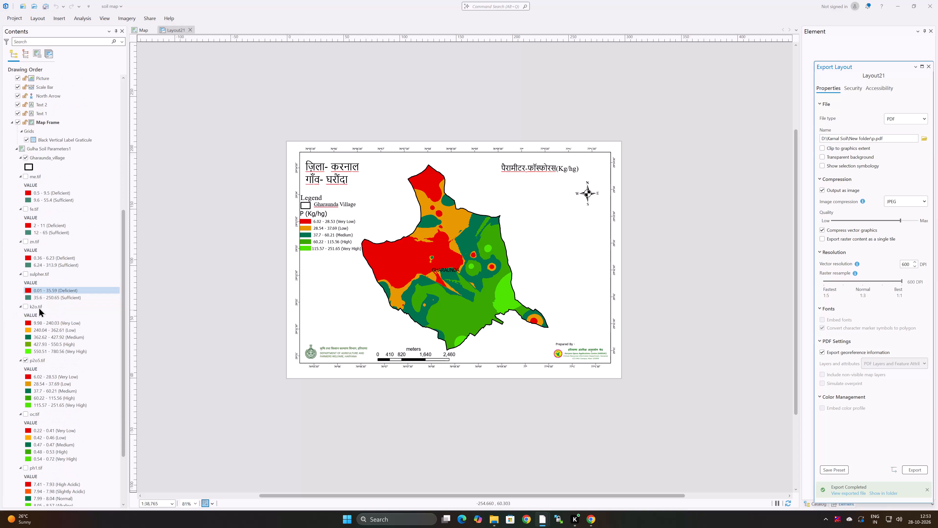
pyautogui.scroll(-13, 39, 307)
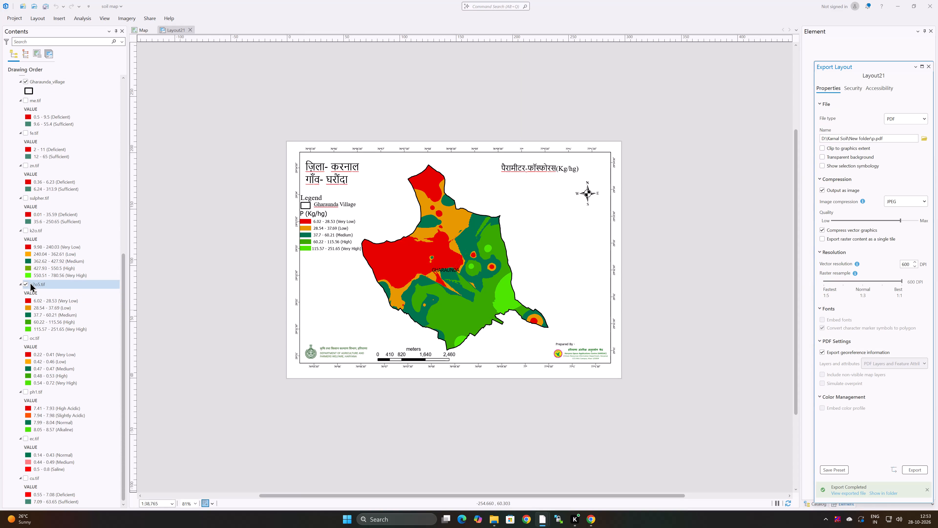
pyautogui.click(25, 285)
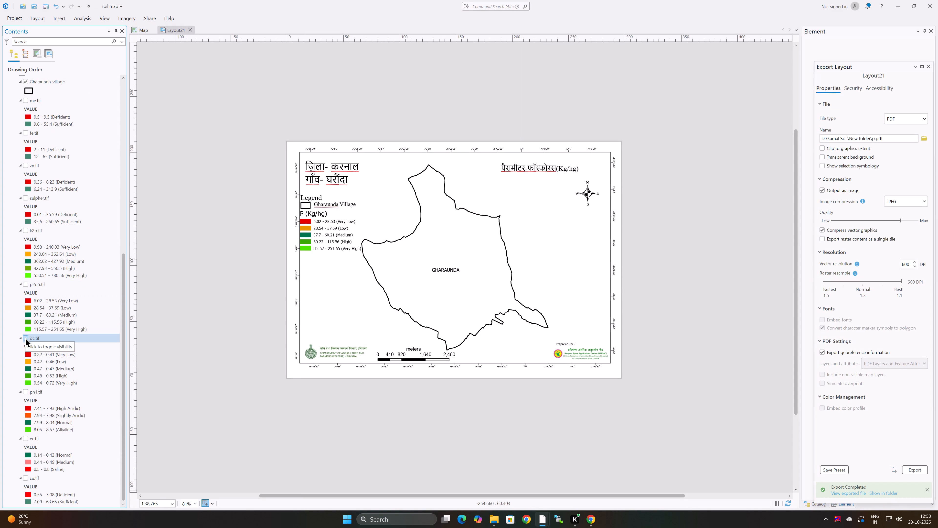
pyautogui.scroll(-5, 42, 380)
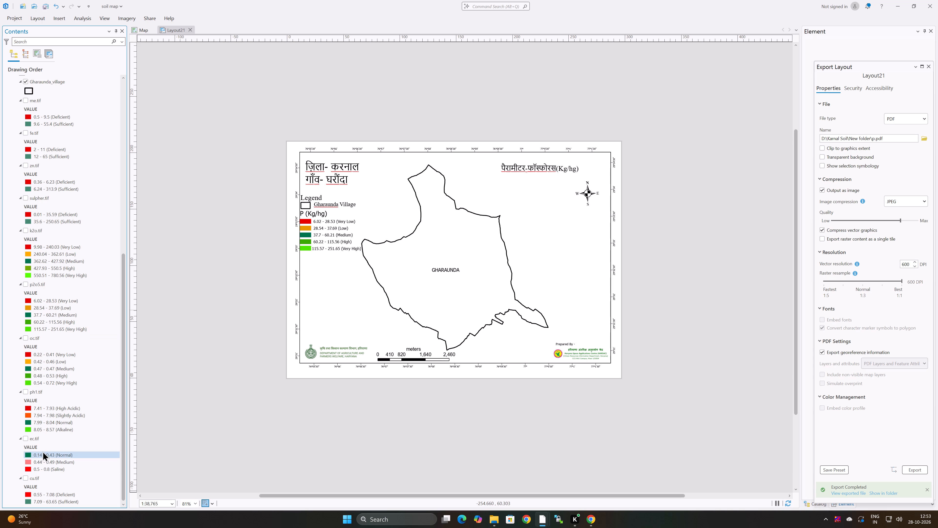
pyautogui.click(24, 338)
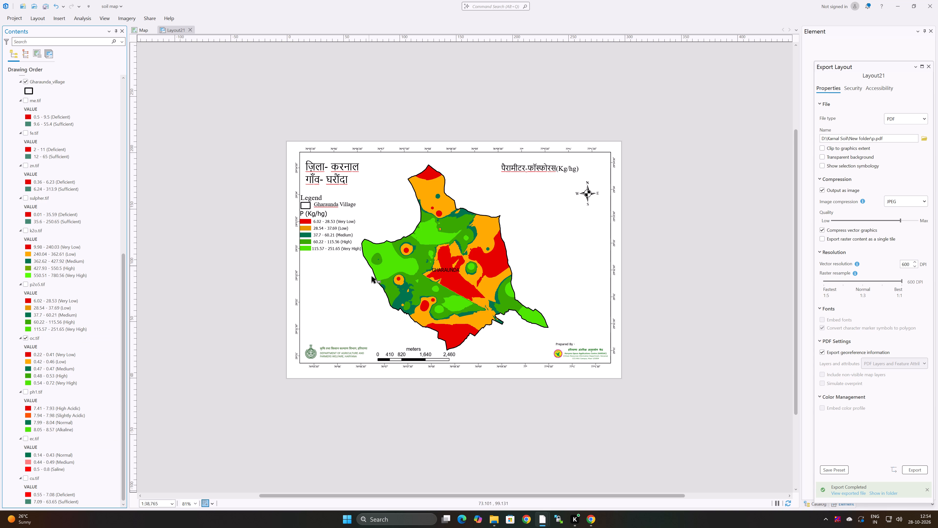
# Delete the P (Kg/hg) phosphorus legend group from the layout.
pyautogui.click(334, 232)
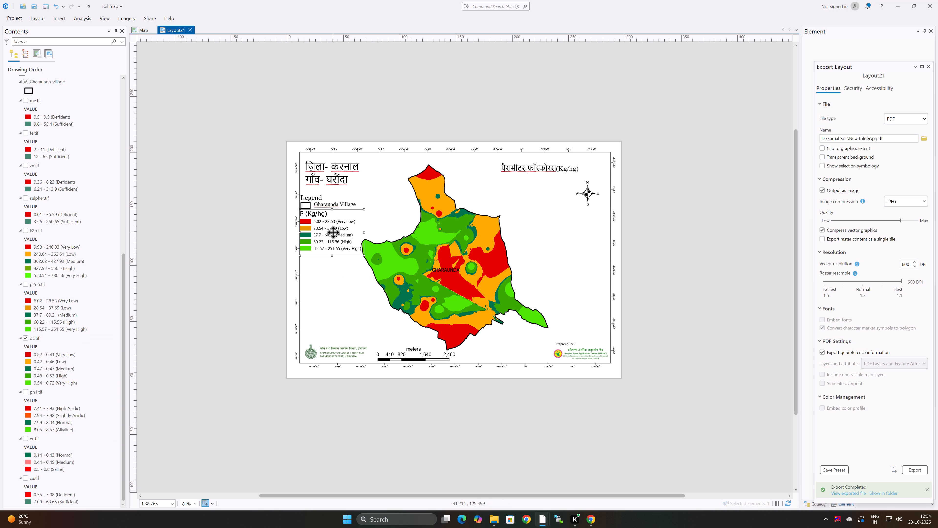
pyautogui.press('Delete')
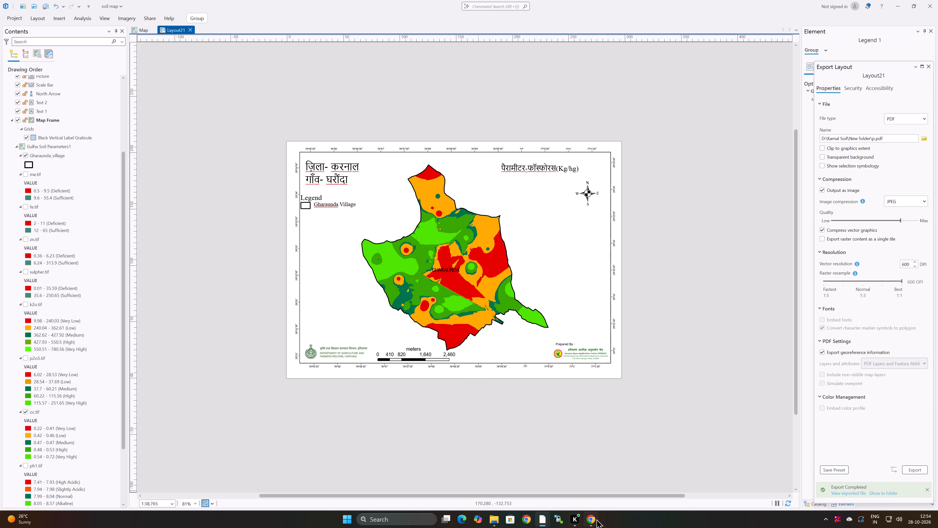
# In Chrome, search Google for "oc in soil" and copy the words "Organic Carbon" from the overview.
pyautogui.click(592, 482)
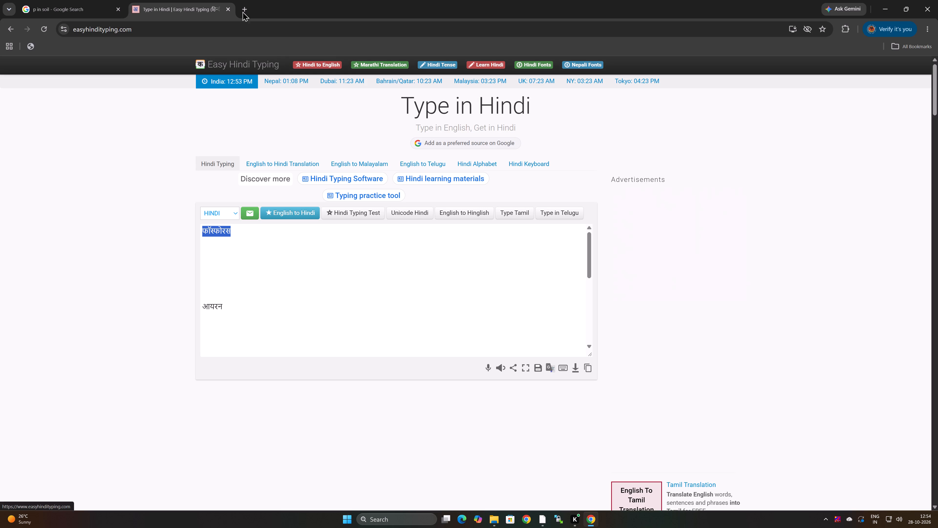
pyautogui.click(90, 6)
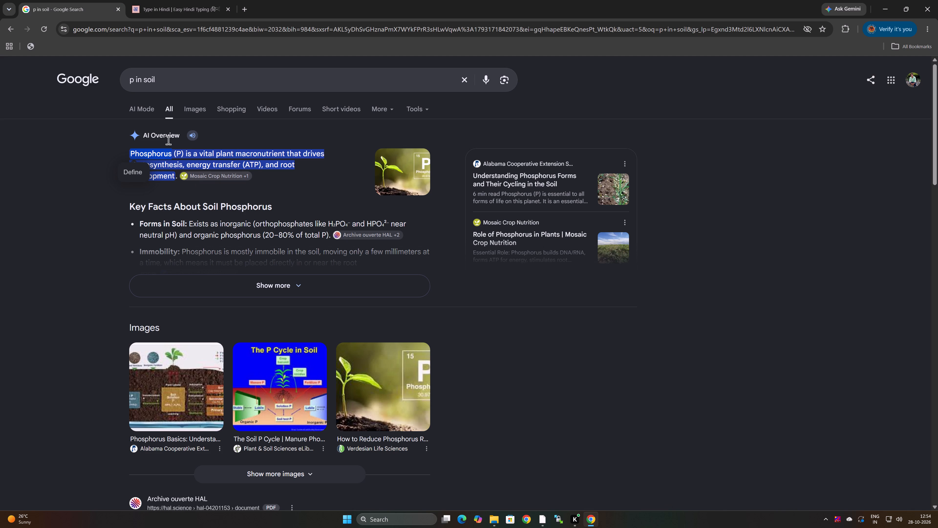
pyautogui.click(135, 83)
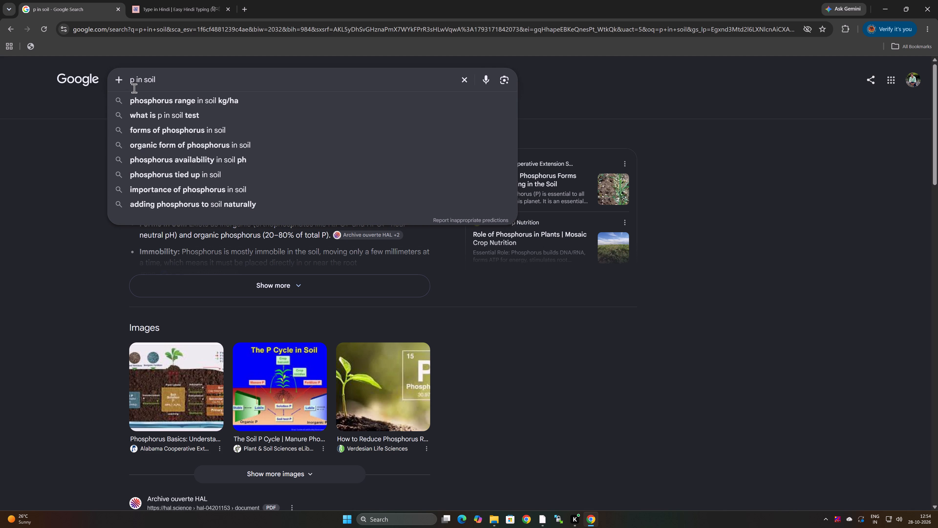
pyautogui.press('BackSpace')
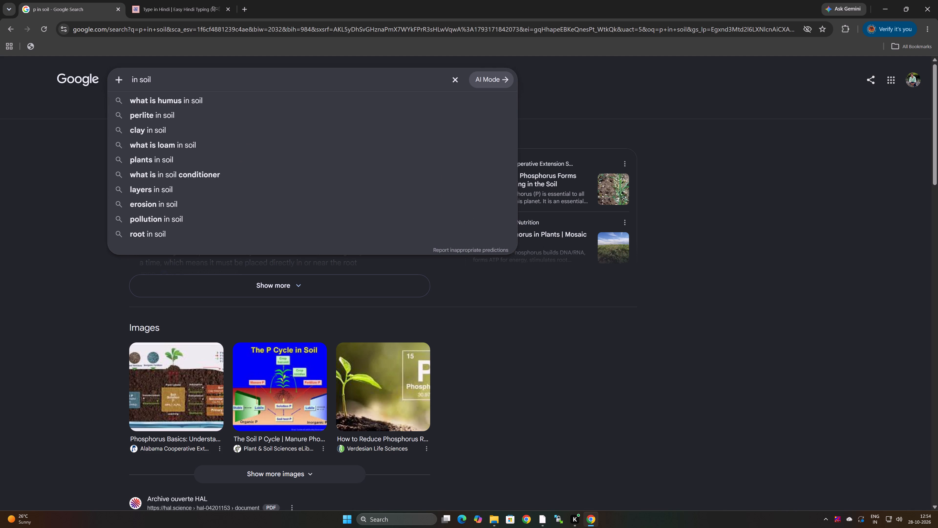
pyautogui.press('o')
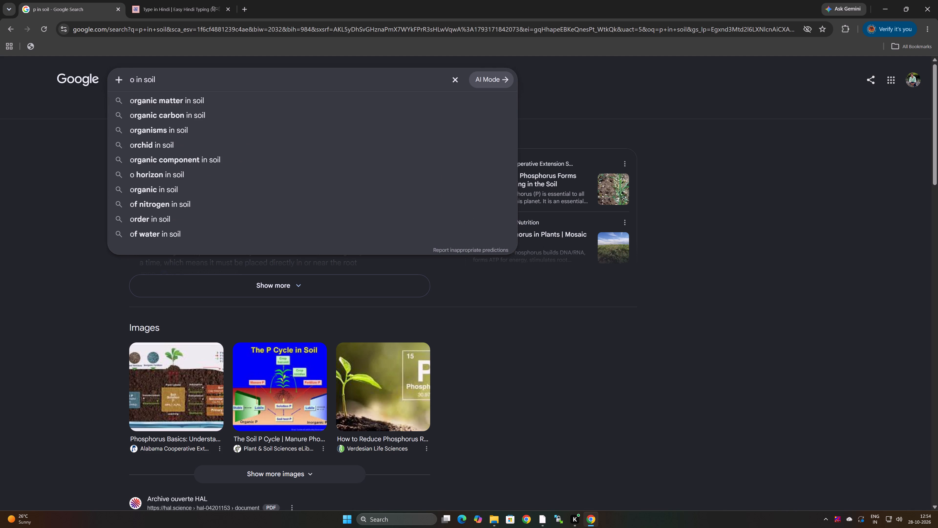
pyautogui.press('c')
pyautogui.press('Return')
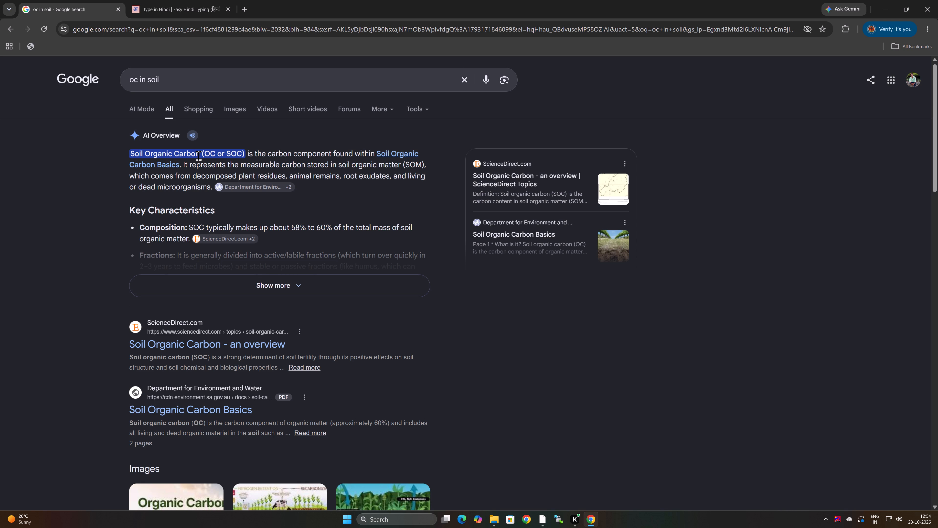
pyautogui.moveTo(200, 155); pyautogui.dragTo(145, 157)
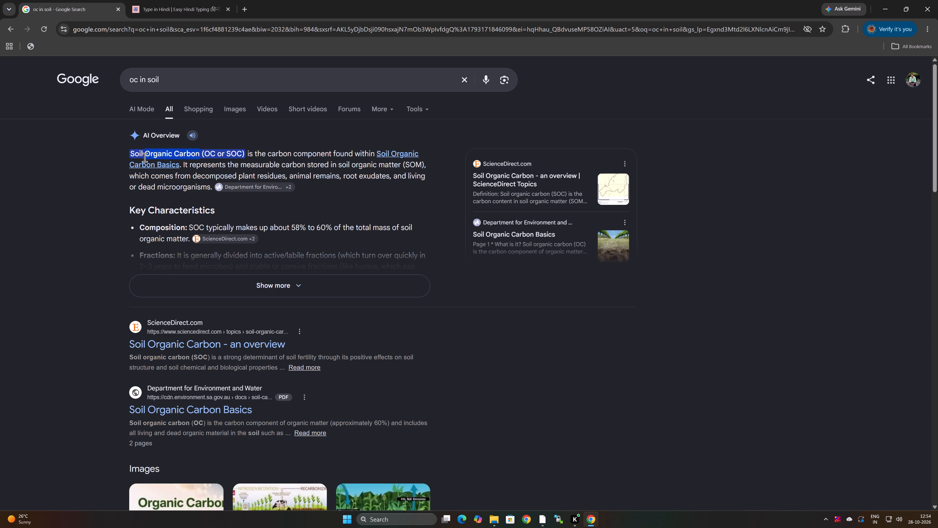
pyautogui.moveTo(145, 157); pyautogui.dragTo(144, 158)
pyautogui.hotkey('ctrl', 'c')
pyautogui.hotkey('ctrl', 'c')
# Replace फॉस्फोरस on the Easy Hindi Typing page with the copied term, convert it to आर्गेनिक कार्बन on one line and remove the stray bracket.
pyautogui.click(162, 5)
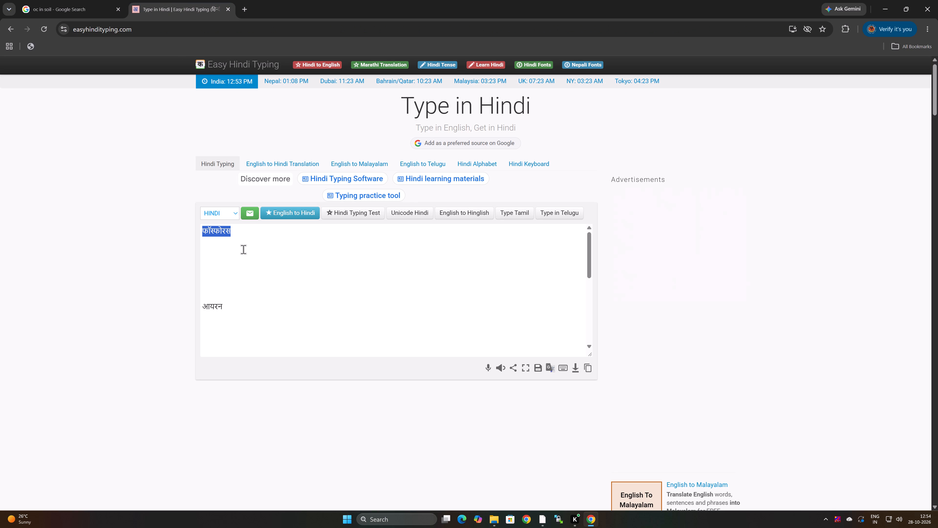
pyautogui.press('Delete')
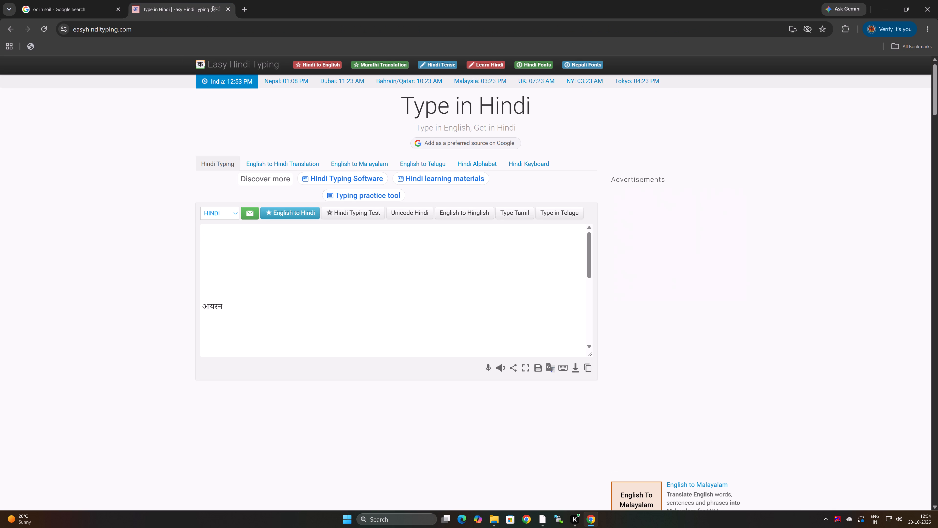
pyautogui.hotkey('ctrl', 'v')
pyautogui.press('Return')
pyautogui.press(']')
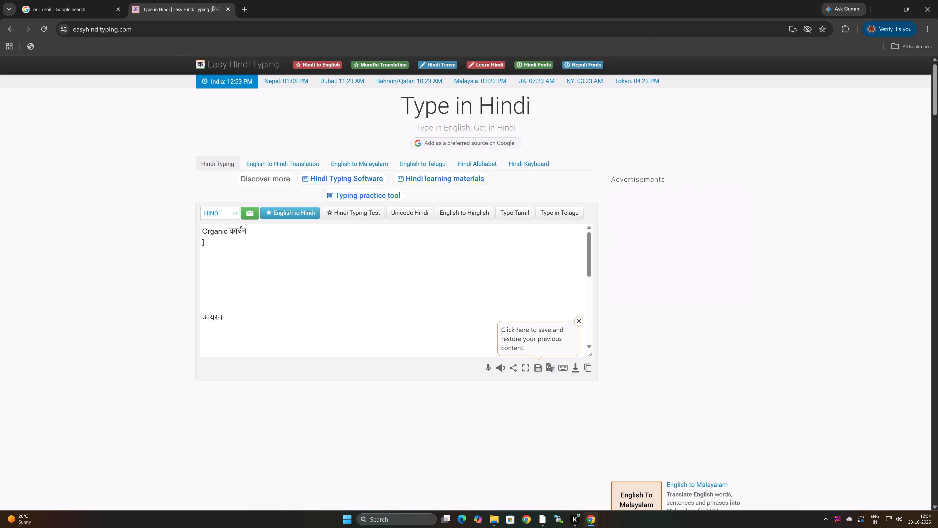
pyautogui.click(228, 233)
pyautogui.press('Return')
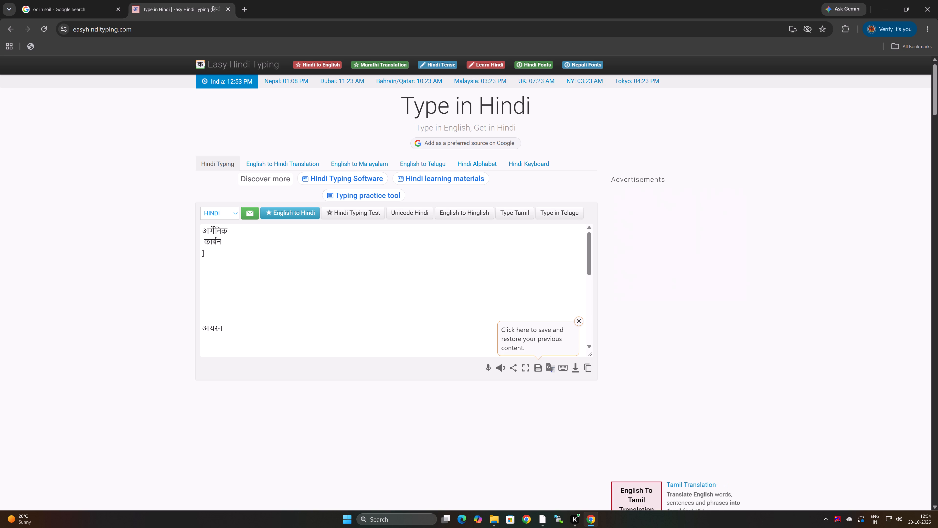
pyautogui.click(204, 241)
pyautogui.press('BackSpace')
pyautogui.press('BackSpace')
pyautogui.press('space')
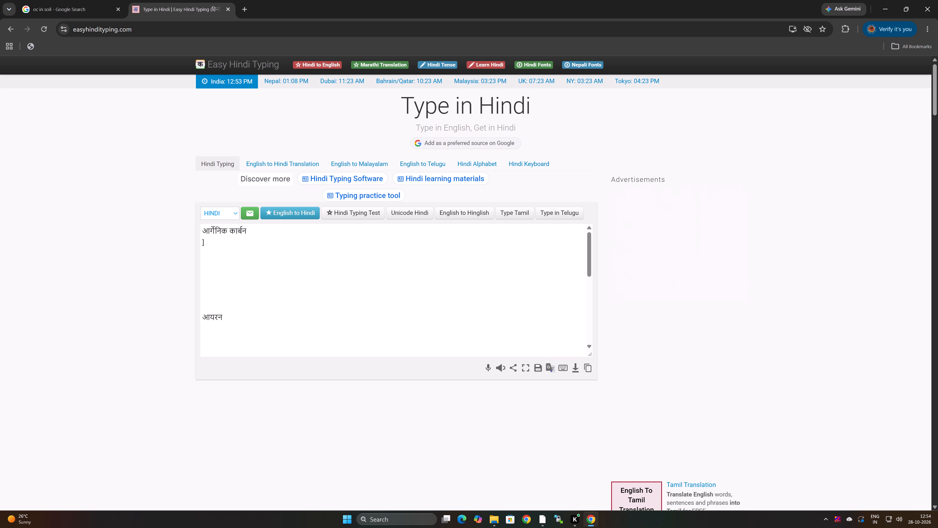
pyautogui.click(207, 243)
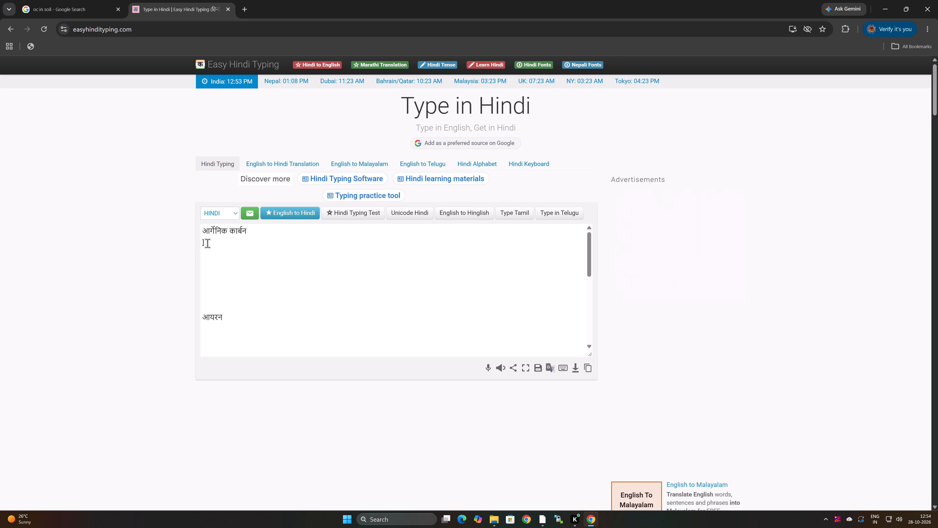
pyautogui.press('BackSpace')
pyautogui.press('BackSpace')
# Copy आर्गेनिक कार्बन and paste it over फॉस्फोरस in the parameter title of the ArcGIS Pro layout.
pyautogui.moveTo(258, 231); pyautogui.dragTo(156, 230)
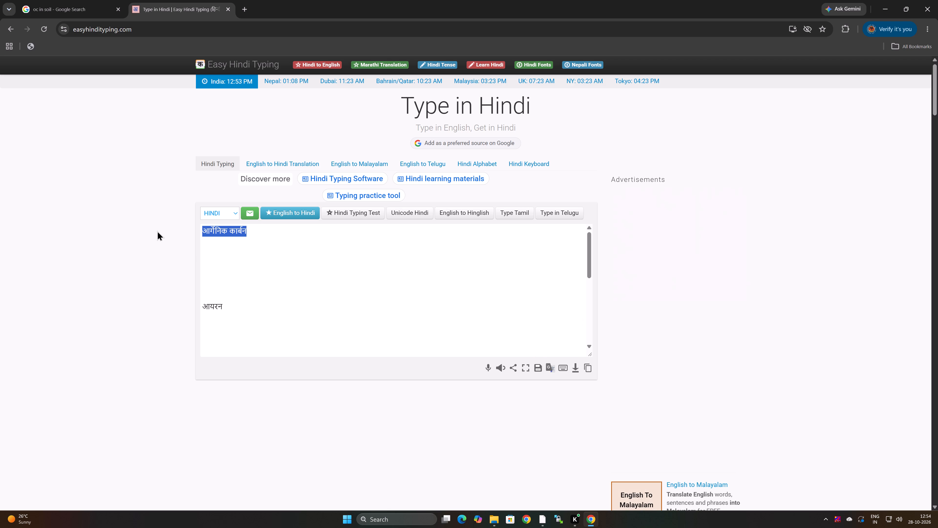
pyautogui.hotkey('ctrl', 'c')
pyautogui.hotkey('ctrl', 'c')
pyautogui.hotkey('ctrl', 'c')
pyautogui.click(571, 485)
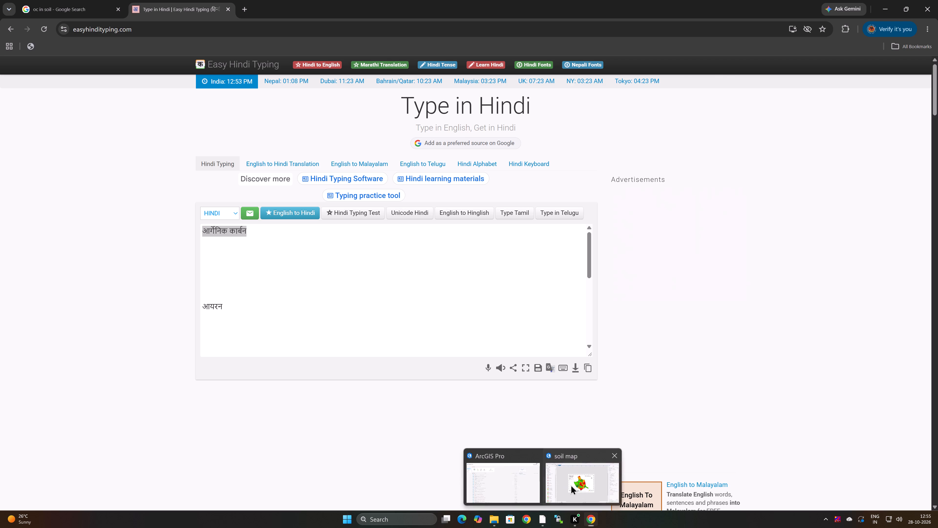
pyautogui.doubleClick(554, 169)
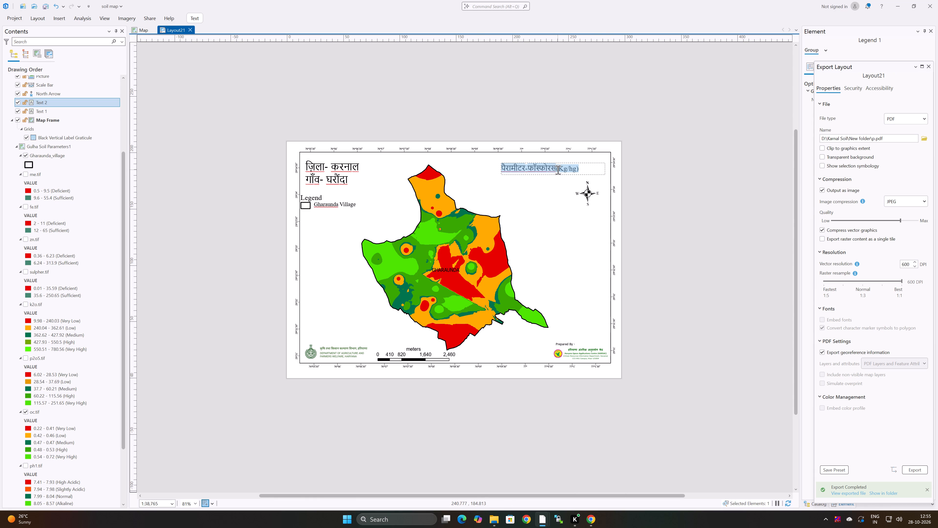
pyautogui.click(557, 168)
pyautogui.moveTo(557, 168); pyautogui.dragTo(531, 169)
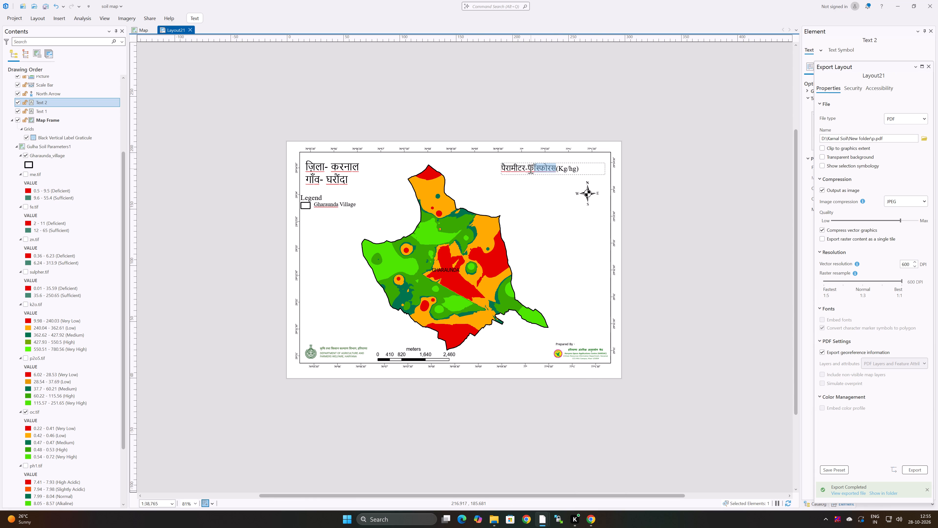
pyautogui.moveTo(531, 169); pyautogui.dragTo(528, 169)
pyautogui.hotkey('ctrl', 'v')
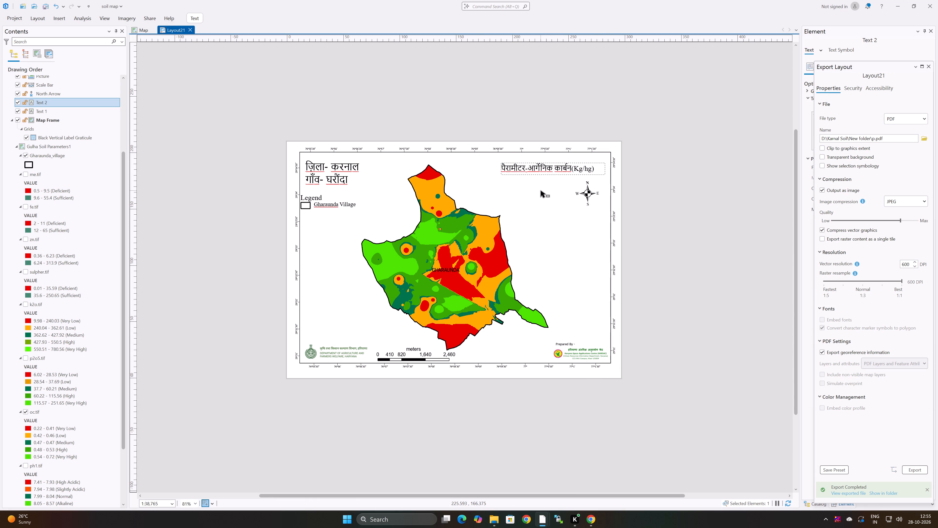
# In File Explorer, open the Oc PDF from the Karnal Soil "soil map" folder to check the earlier organic carbon map.
pyautogui.click(494, 521)
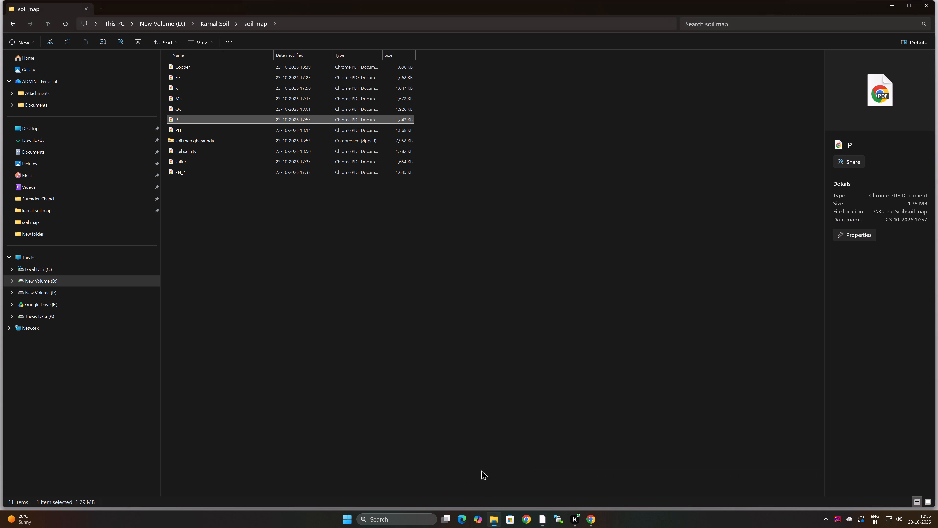
pyautogui.doubleClick(190, 108)
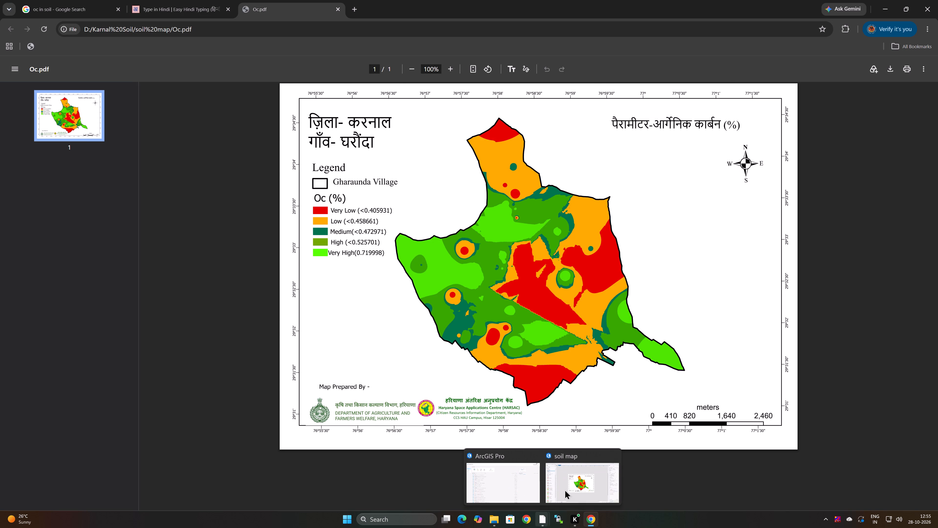
# Back in ArcGIS Pro, replace the unit Kg/hg with % inside the brackets of the आर्गेनिक कार्बन parameter title.
pyautogui.click(580, 478)
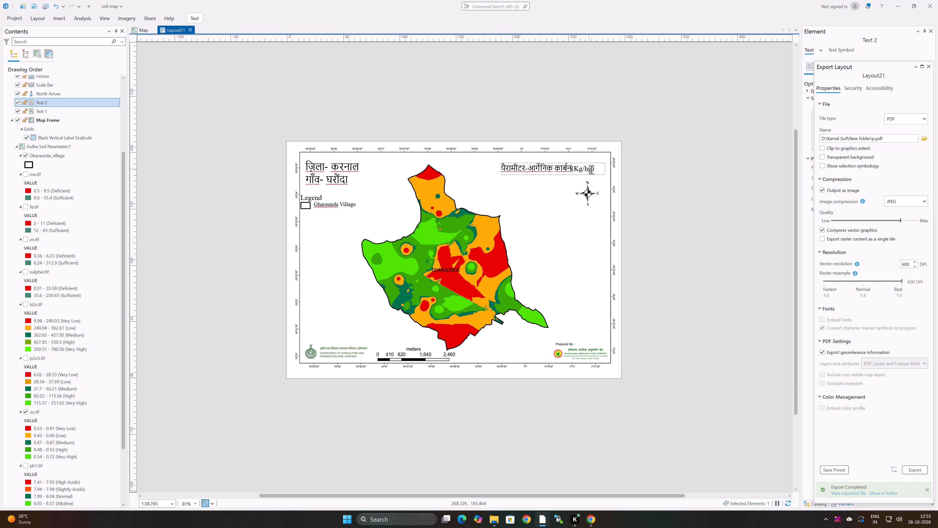
pyautogui.click(591, 170)
pyautogui.scroll(3, 591, 170)
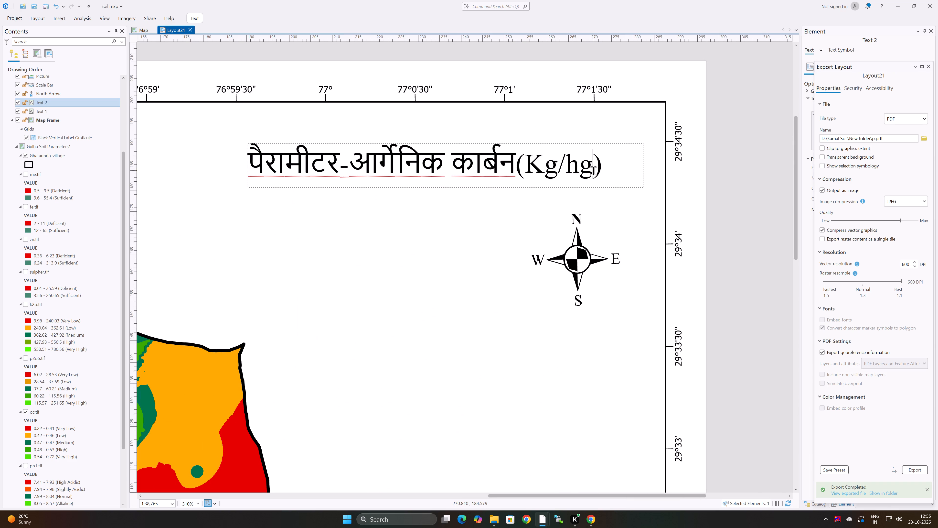
pyautogui.press('BackSpace')
pyautogui.press('BackSpace')
pyautogui.press('BackSpace')
pyautogui.press('BackSpace')
pyautogui.press('BackSpace')
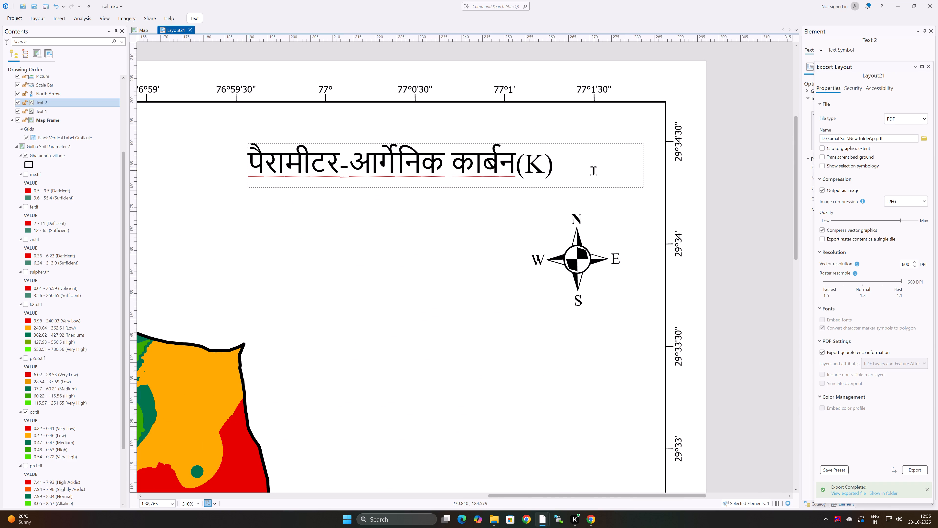
pyautogui.press('BackSpace')
pyautogui.hotkey('ctrl', 'z')
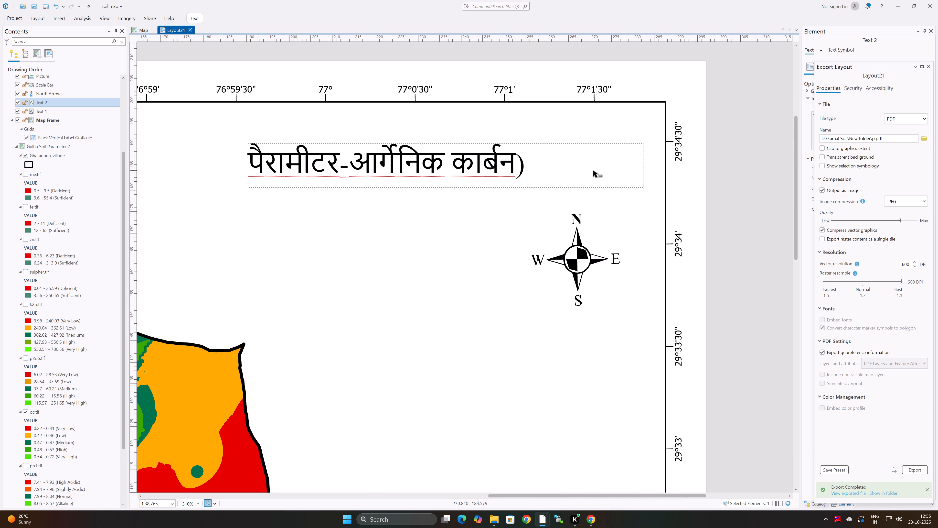
pyautogui.press('BackSpace')
pyautogui.press('BackSpace')
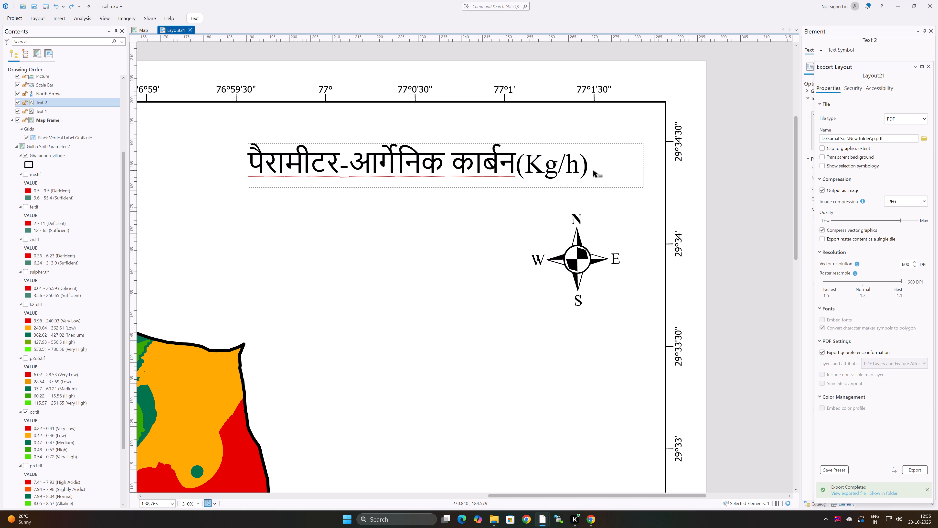
pyautogui.press('BackSpace')
pyautogui.press('BackSpace')
pyautogui.press('BackSpace')
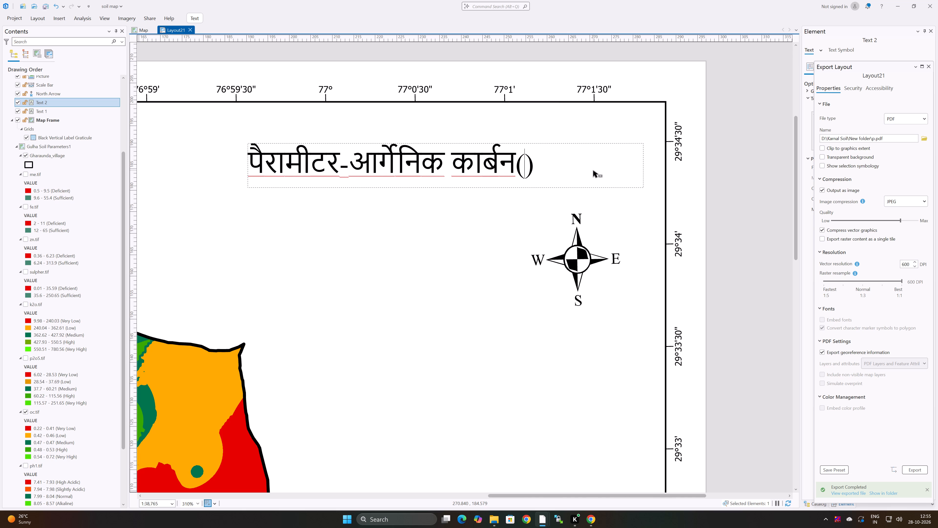
pyautogui.hotkey('shift', '%')
pyautogui.scroll(-3, 391, 244)
pyautogui.moveTo(205, 270); pyautogui.dragTo(441, 255, button='middle')
pyautogui.click(223, 236)
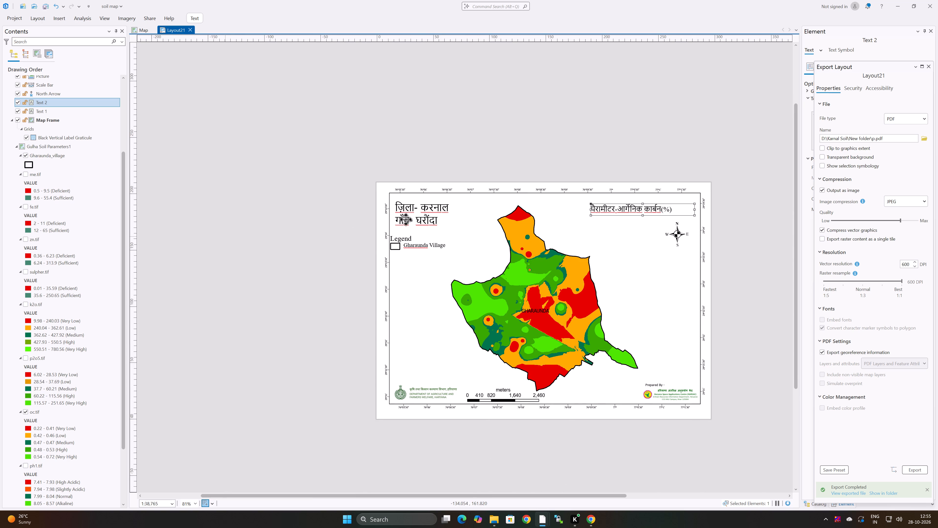
pyautogui.click(550, 134)
# Insert a new legend showing Gharaunda_village and the oc.tif classes in the empty area just left of the layout page.
pyautogui.scroll(1, 586, 252)
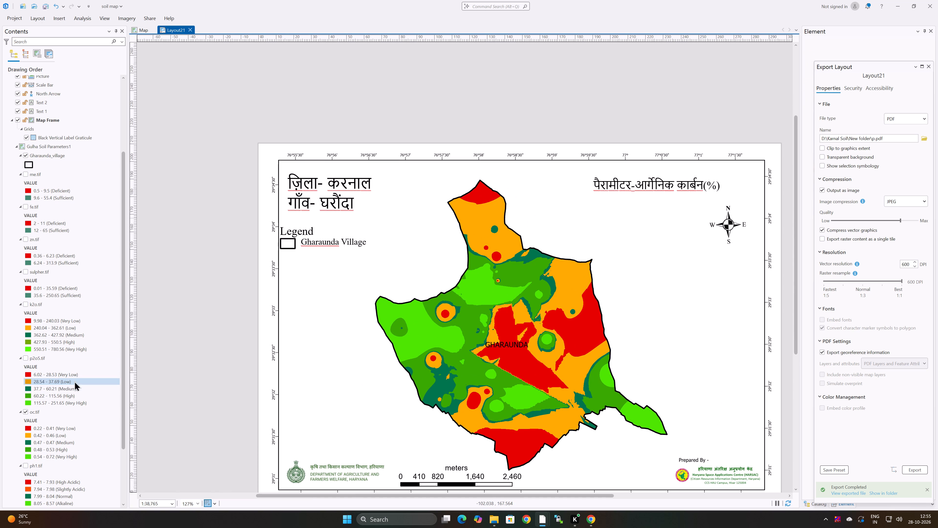
pyautogui.click(59, 18)
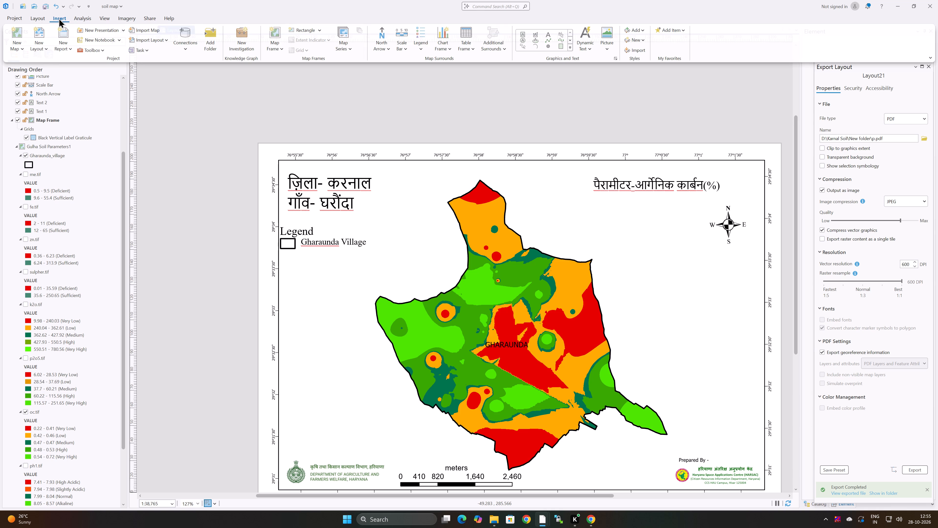
pyautogui.click(421, 33)
pyautogui.scroll(1, 226, 278)
pyautogui.moveTo(226, 278); pyautogui.dragTo(267, 260, button='middle')
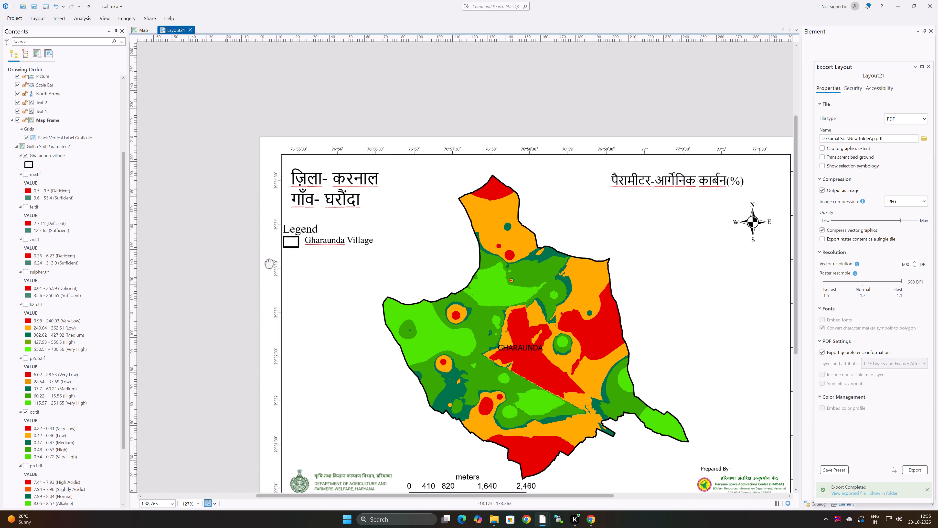
pyautogui.moveTo(267, 260); pyautogui.dragTo(393, 195, button='middle')
pyautogui.moveTo(179, 197); pyautogui.dragTo(353, 350)
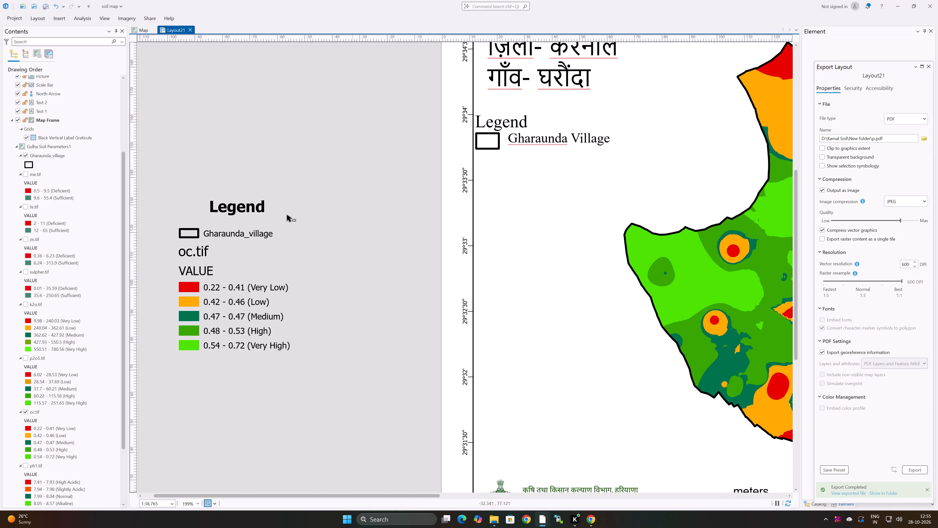
pyautogui.scroll(-1, 274, 262)
pyautogui.moveTo(425, 333); pyautogui.dragTo(336, 281, button='middle')
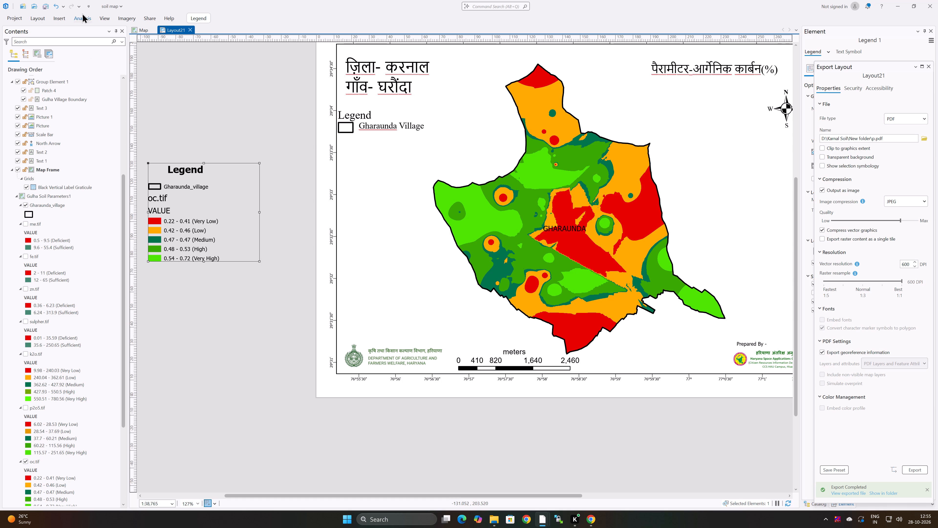
# Save the soil map project.
pyautogui.click(43, 6)
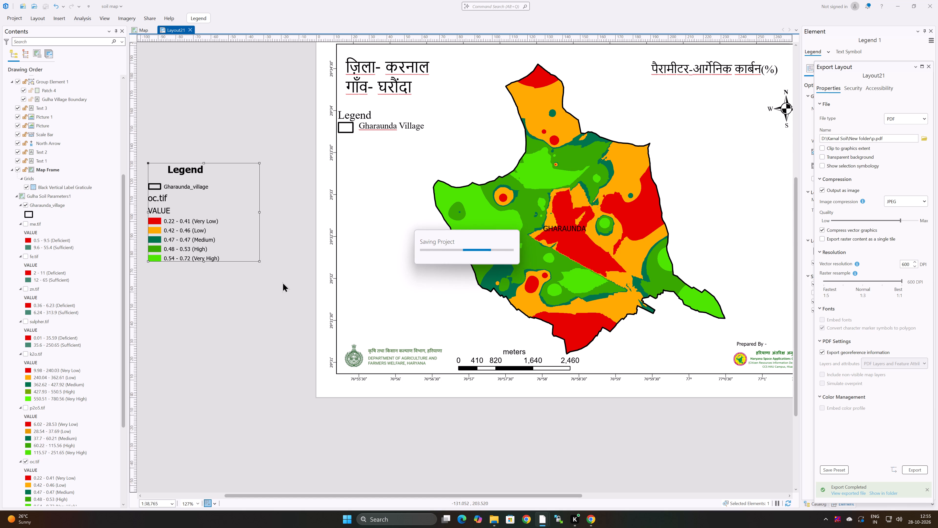
pyautogui.scroll(-2, 386, 239)
pyautogui.scroll(-2, 442, 206)
pyautogui.moveTo(440, 205); pyautogui.dragTo(430, 274, button='middle')
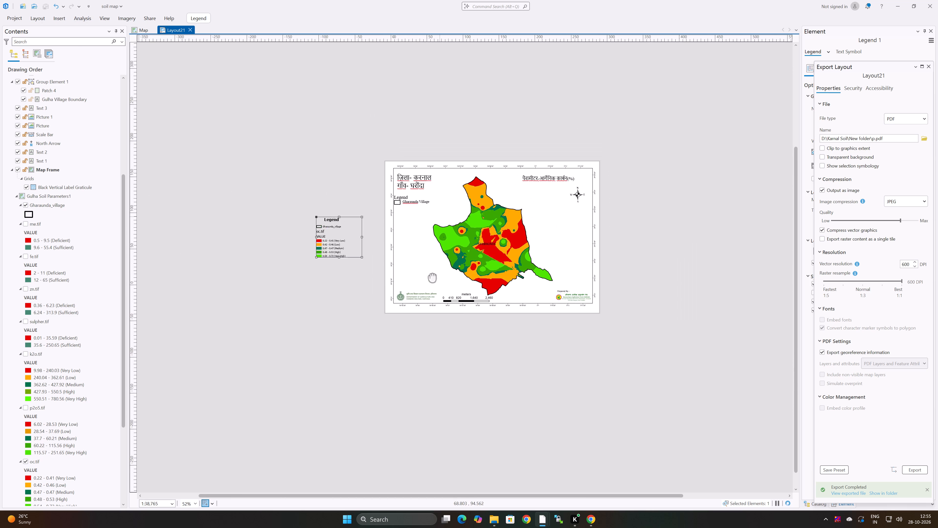
pyautogui.moveTo(430, 274); pyautogui.dragTo(430, 274, button='middle')
pyautogui.scroll(1, 469, 252)
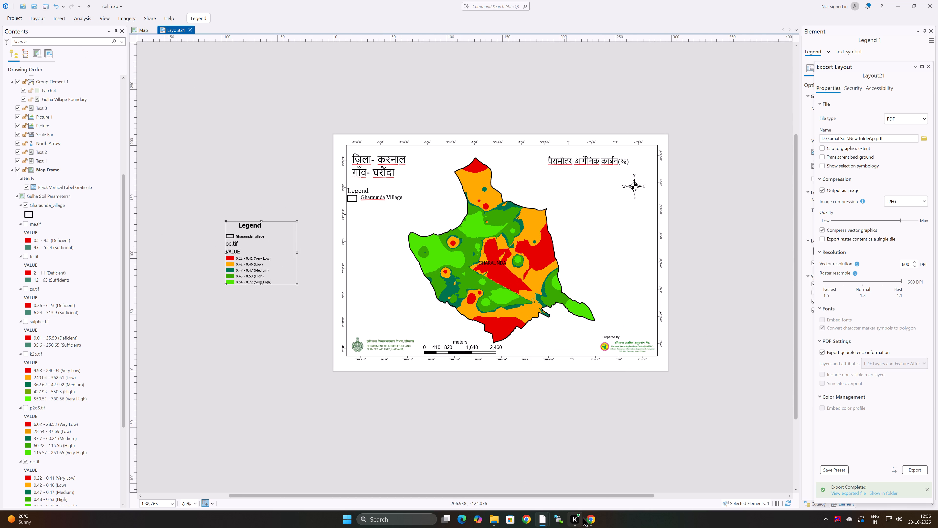